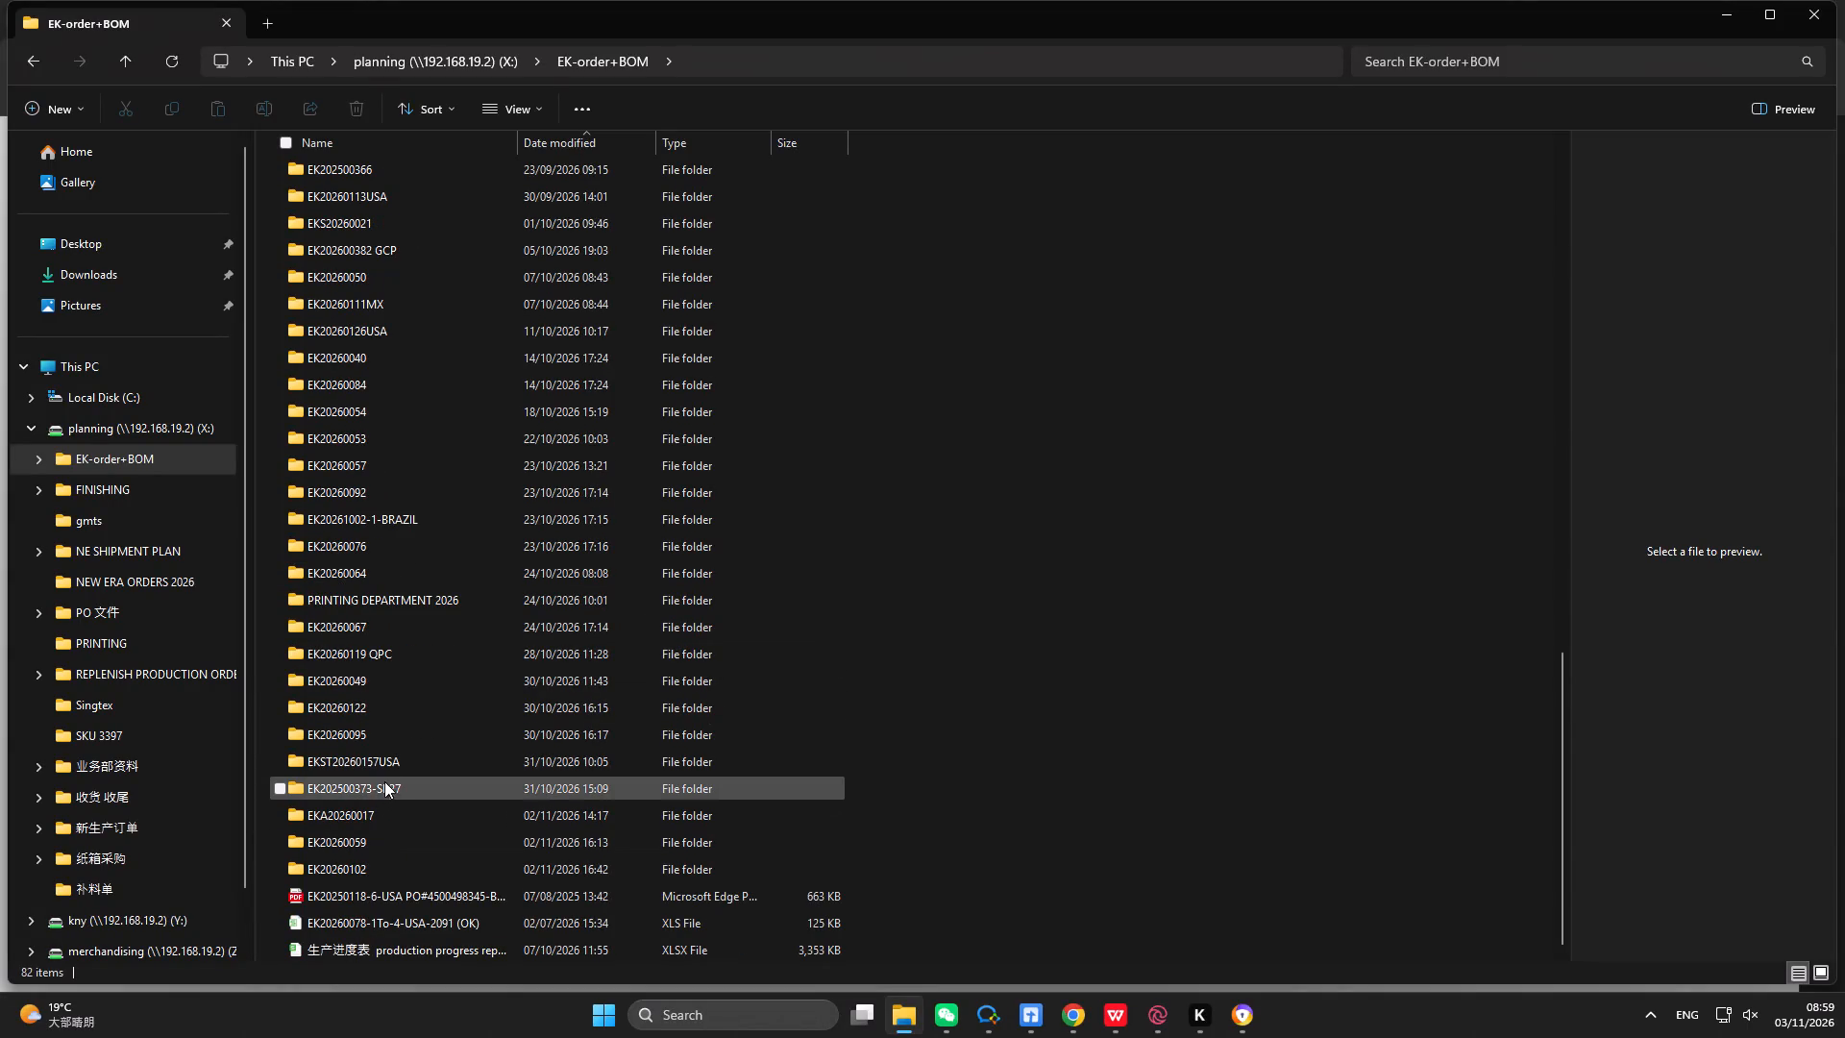
Open the EKST20260157USA (OK) workbook from the EKST20260157USA folder and maximize its window.
{"action": "double_click", "coordinate": [386, 768]}
{"action": "double_click", "coordinate": [374, 181]}
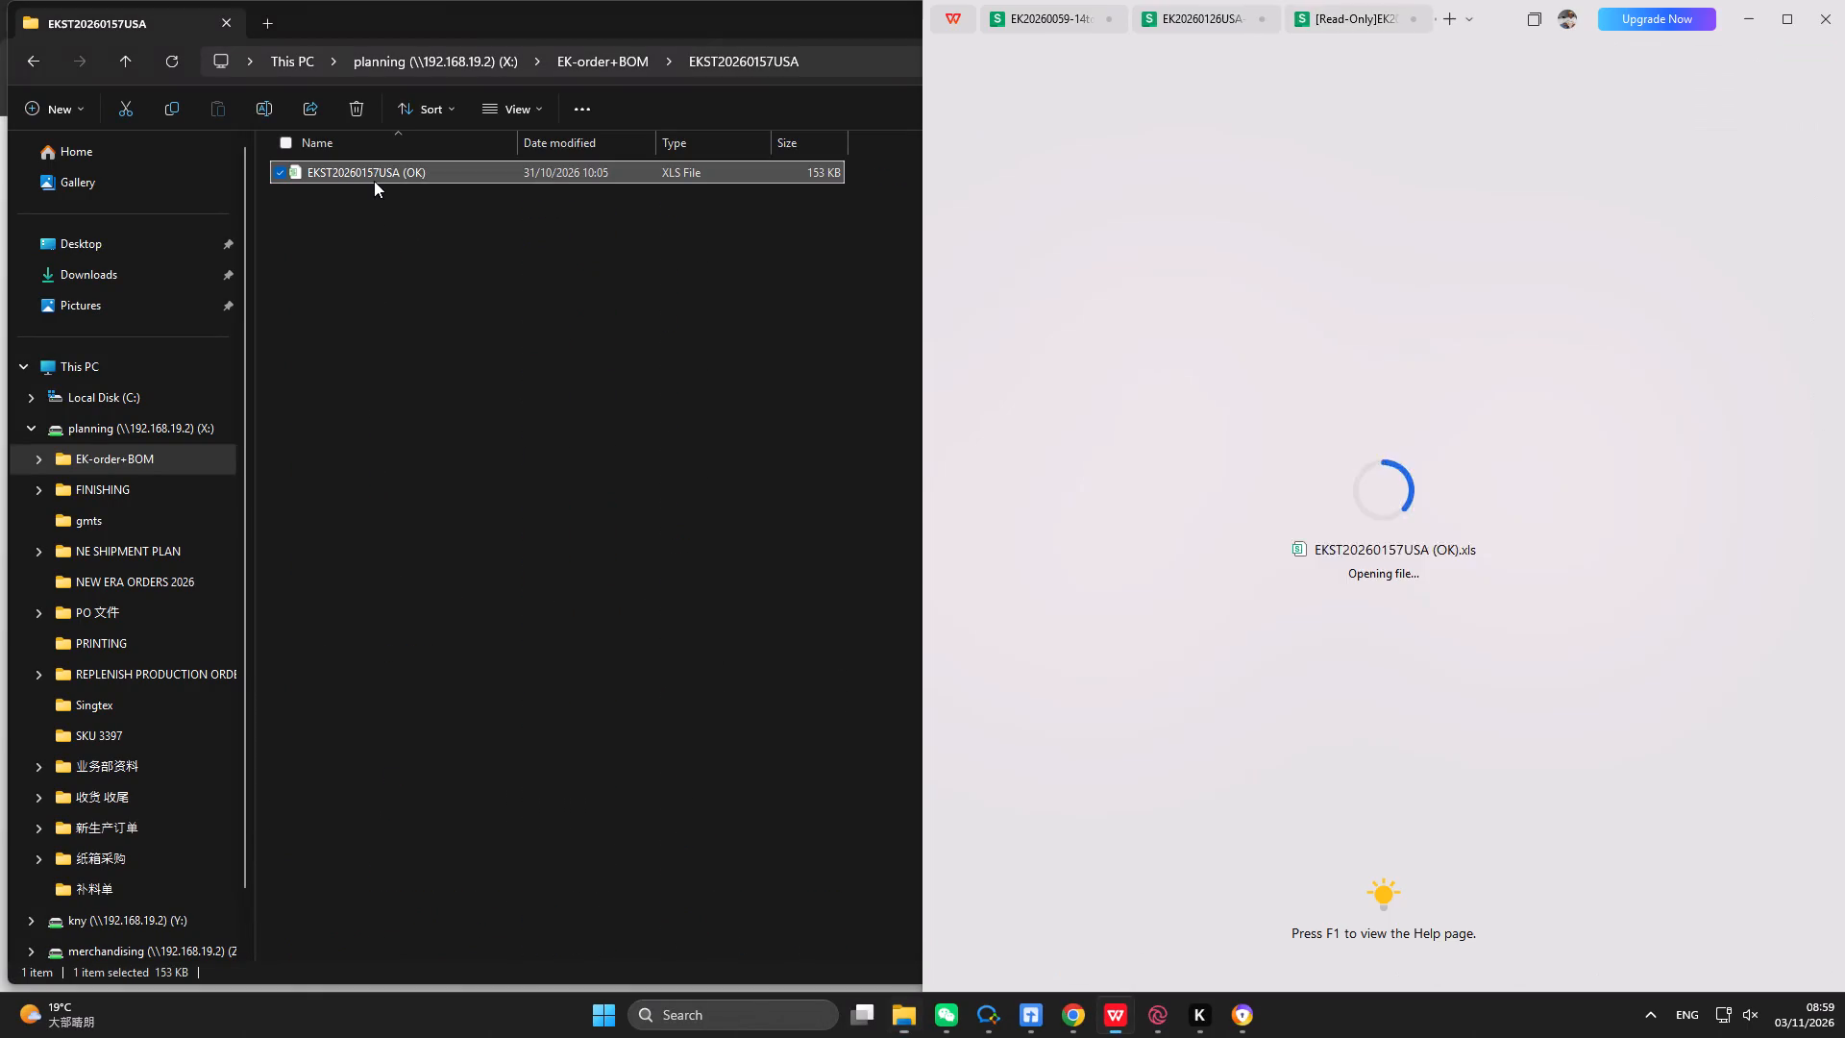
{"action": "left_click", "coordinate": [1584, 470]}
{"action": "left_click", "coordinate": [1799, 5]}
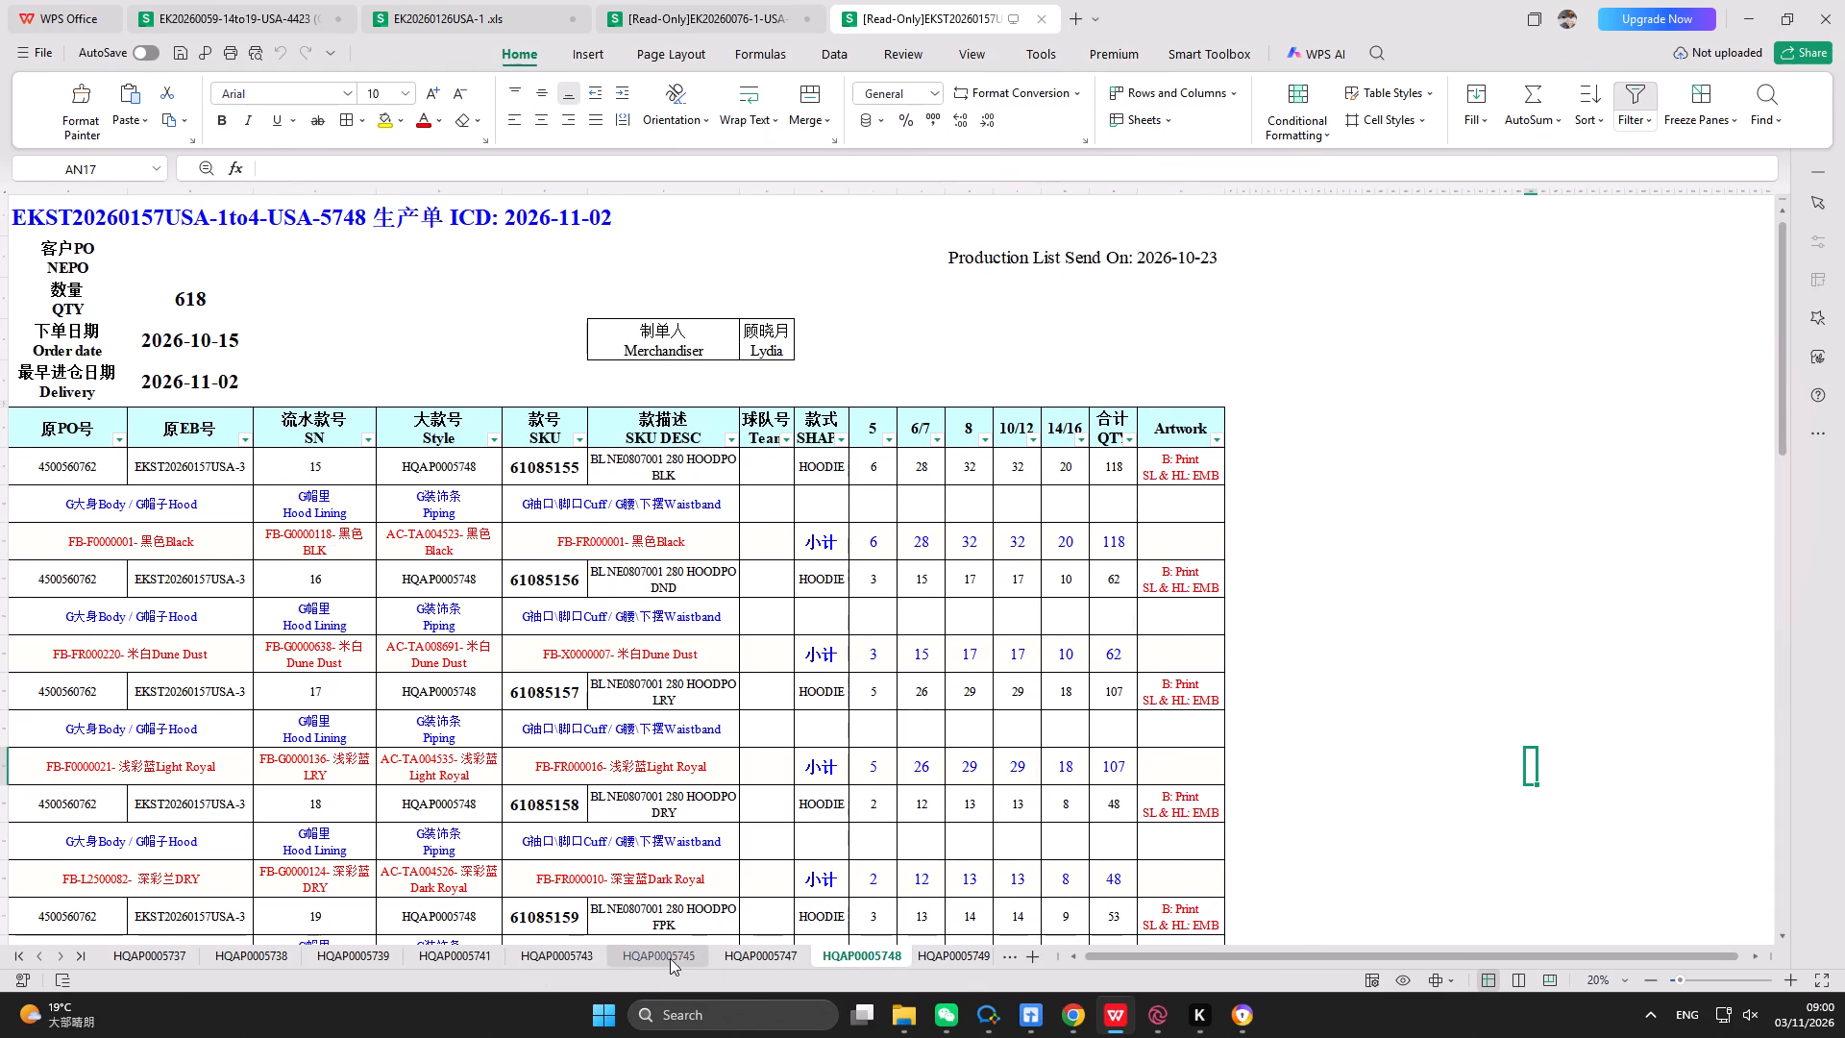
Print 2 copies of the HQAP0005745 worksheet on the Kyocera printer and leave the print preview.
{"action": "left_click", "coordinate": [670, 958]}
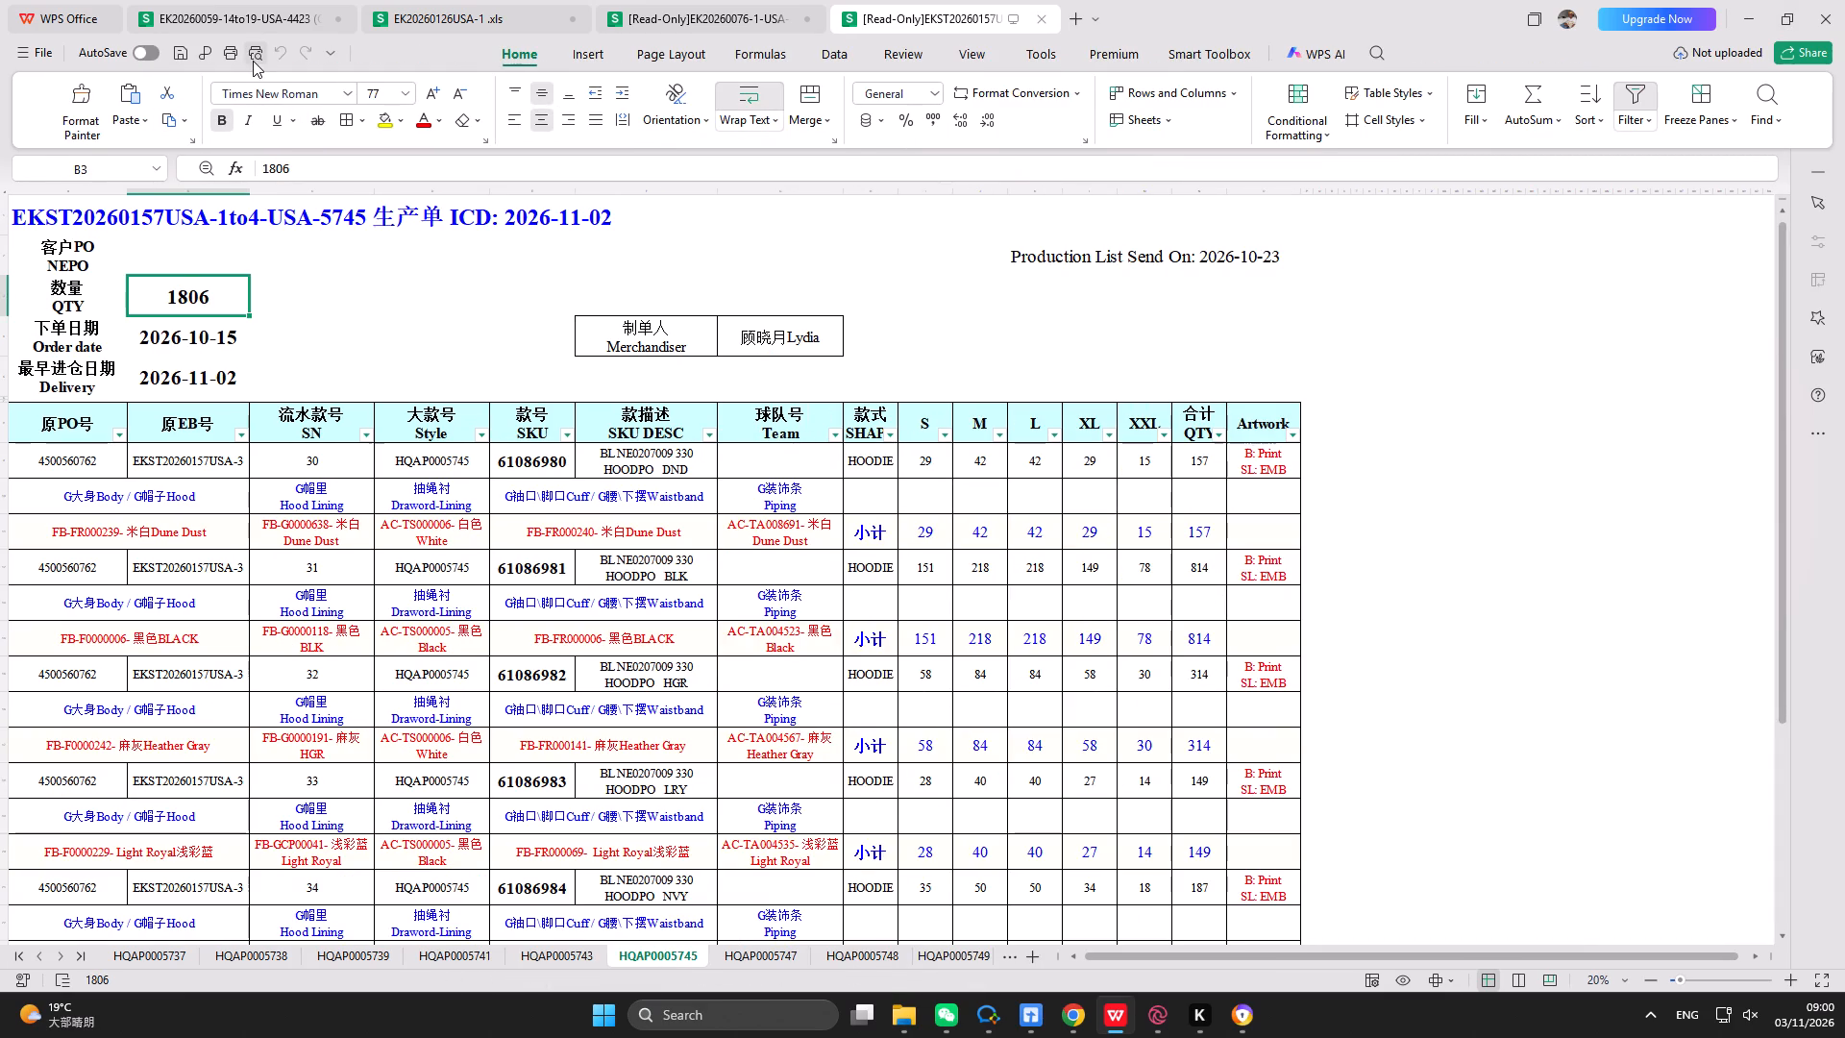
{"action": "left_click", "coordinate": [255, 59]}
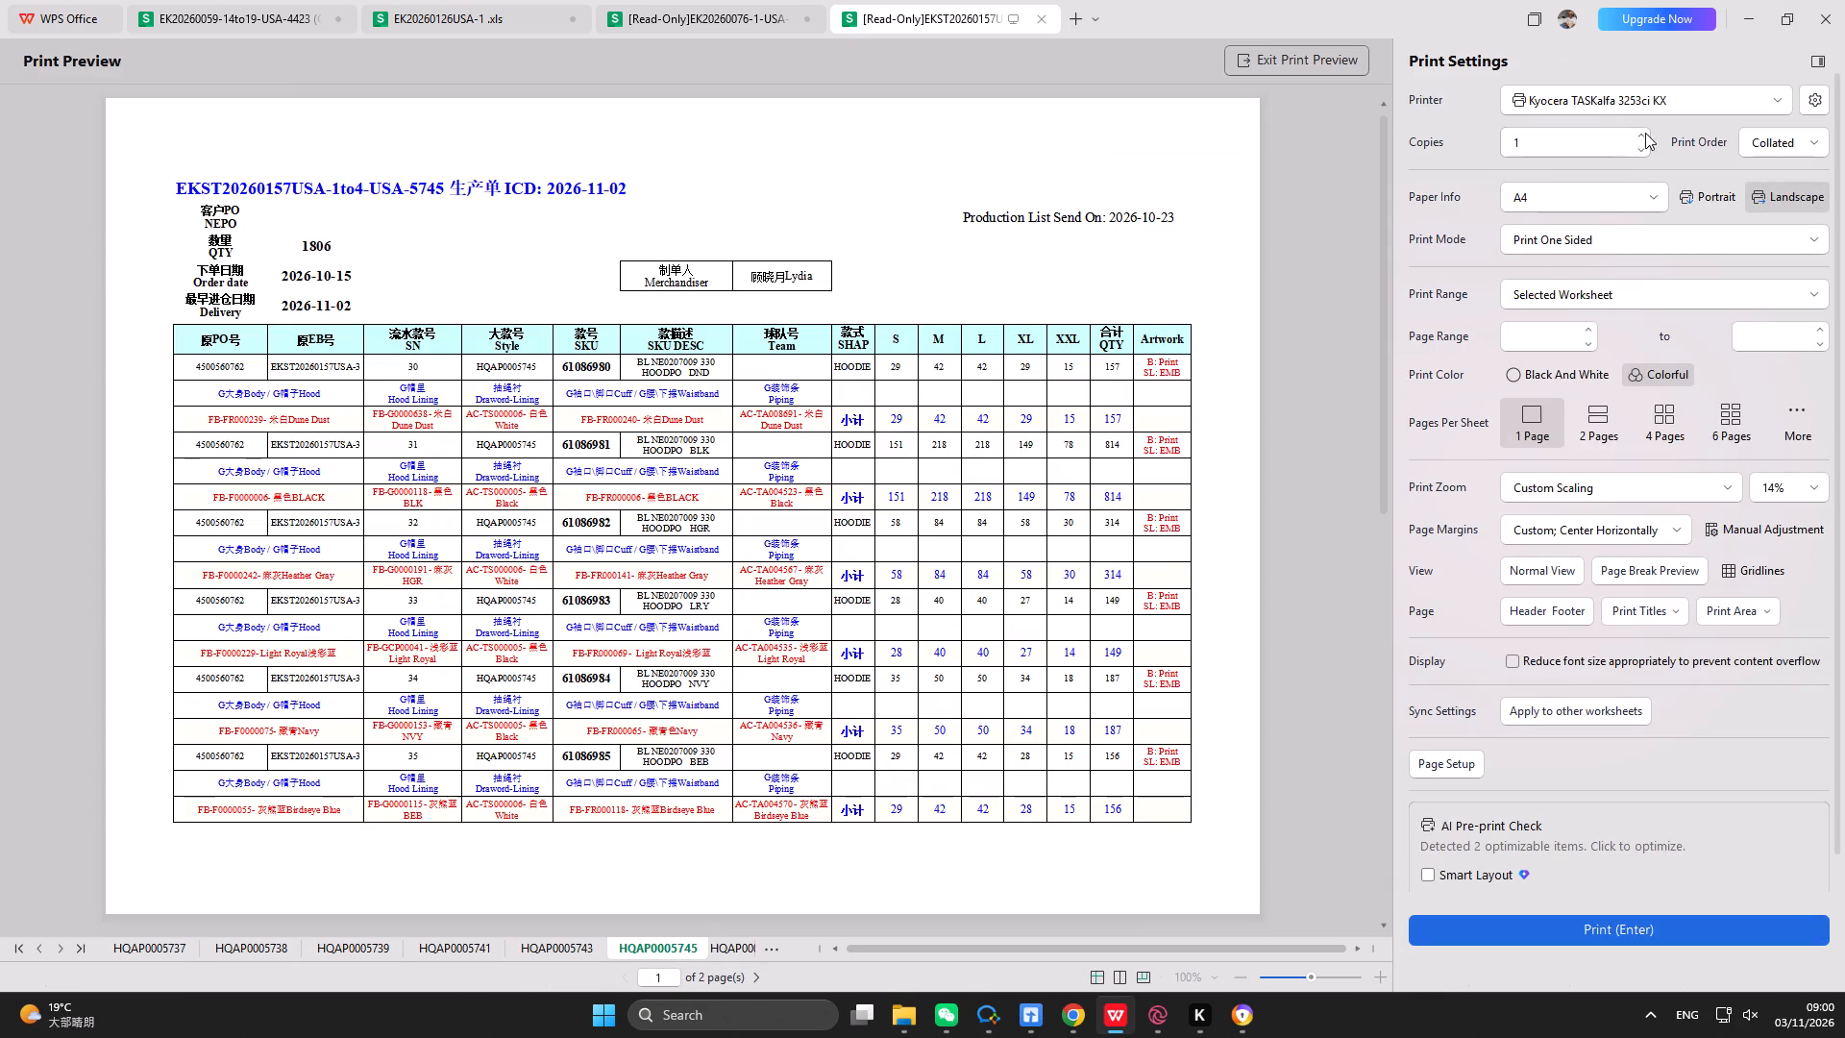
{"action": "left_click", "coordinate": [1641, 133]}
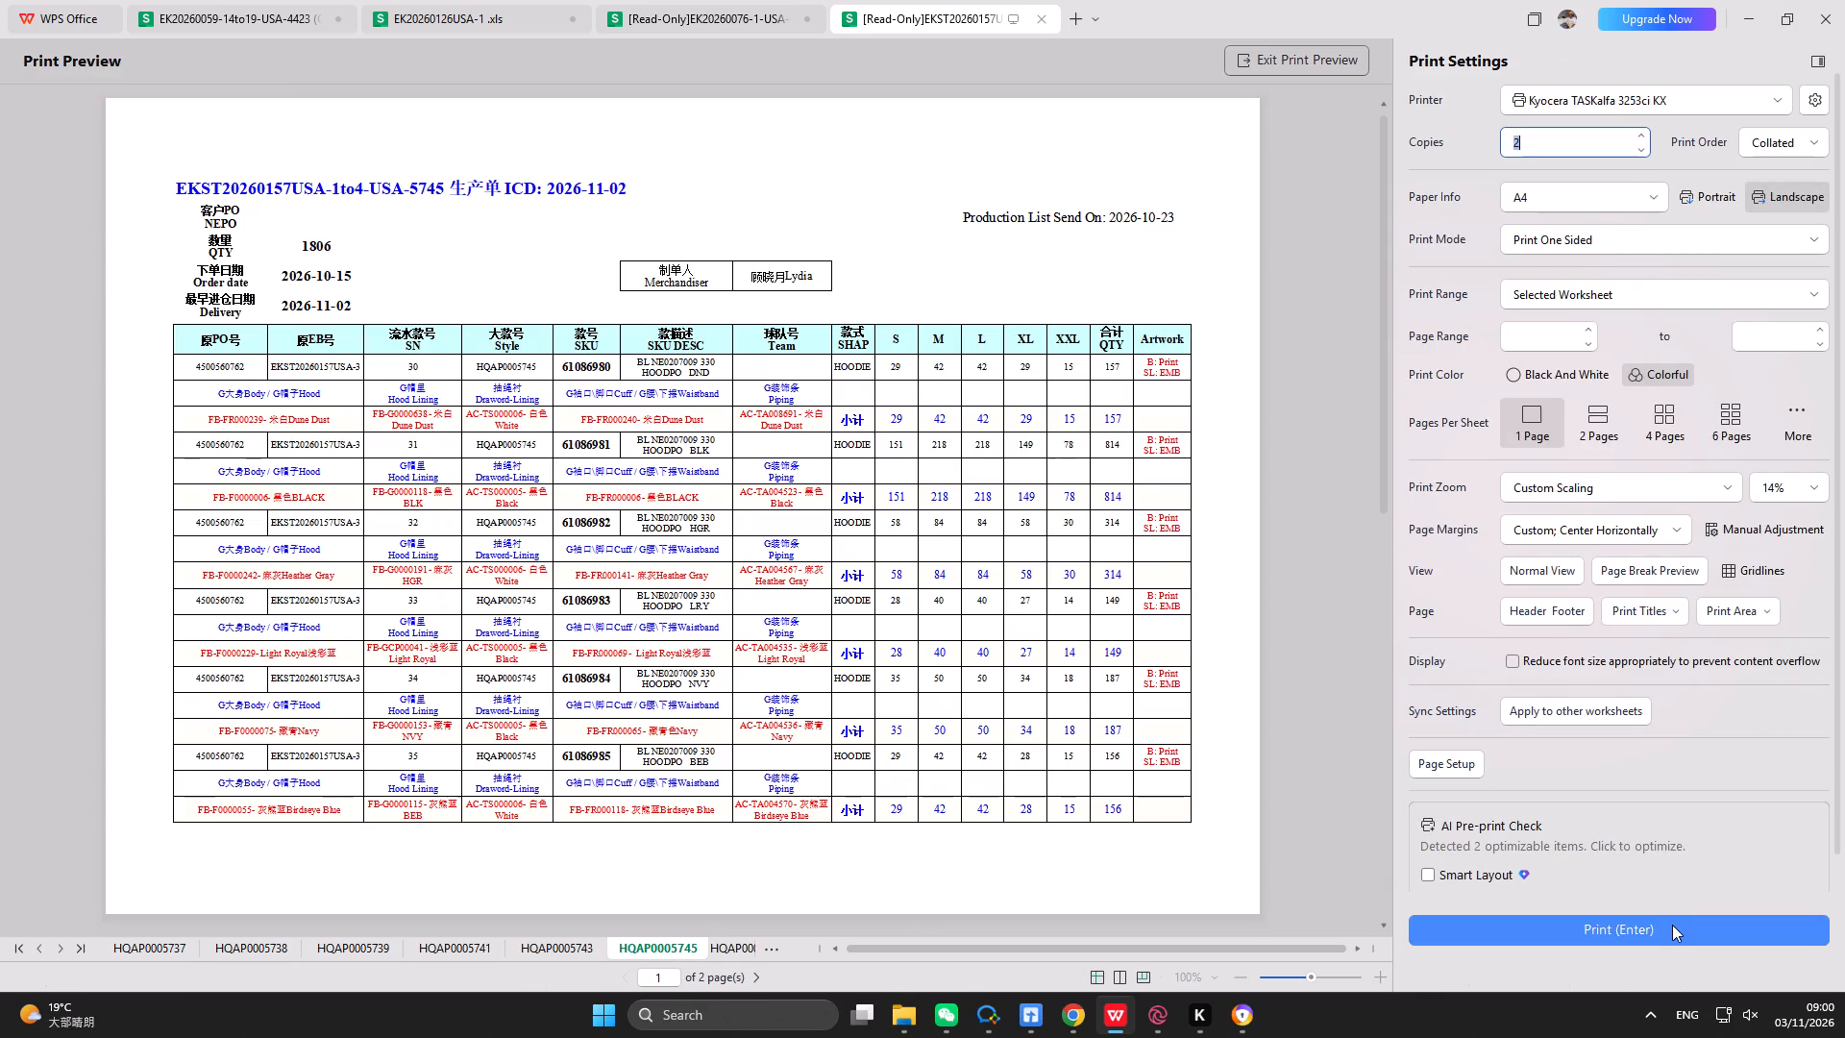
{"action": "left_click", "coordinate": [1672, 925]}
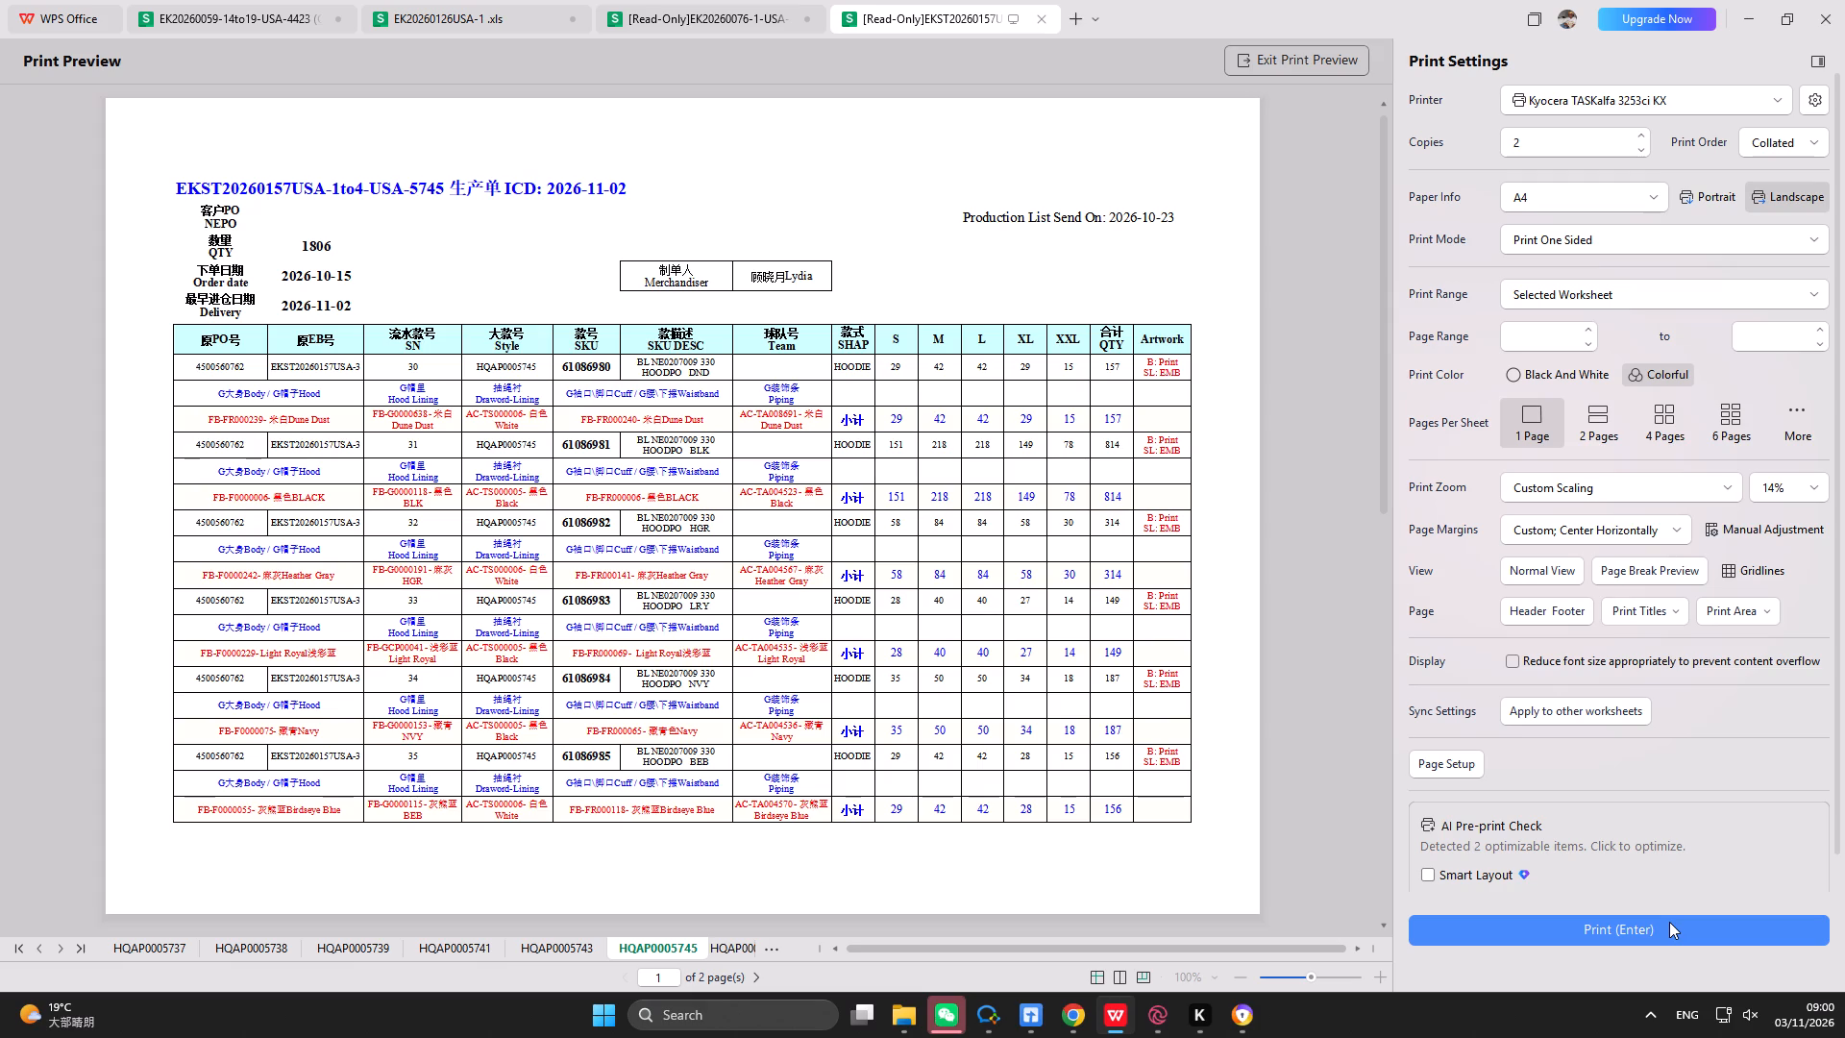
{"action": "scroll", "coordinate": [1669, 922], "scroll_direction": "up", "scroll_amount": 1}
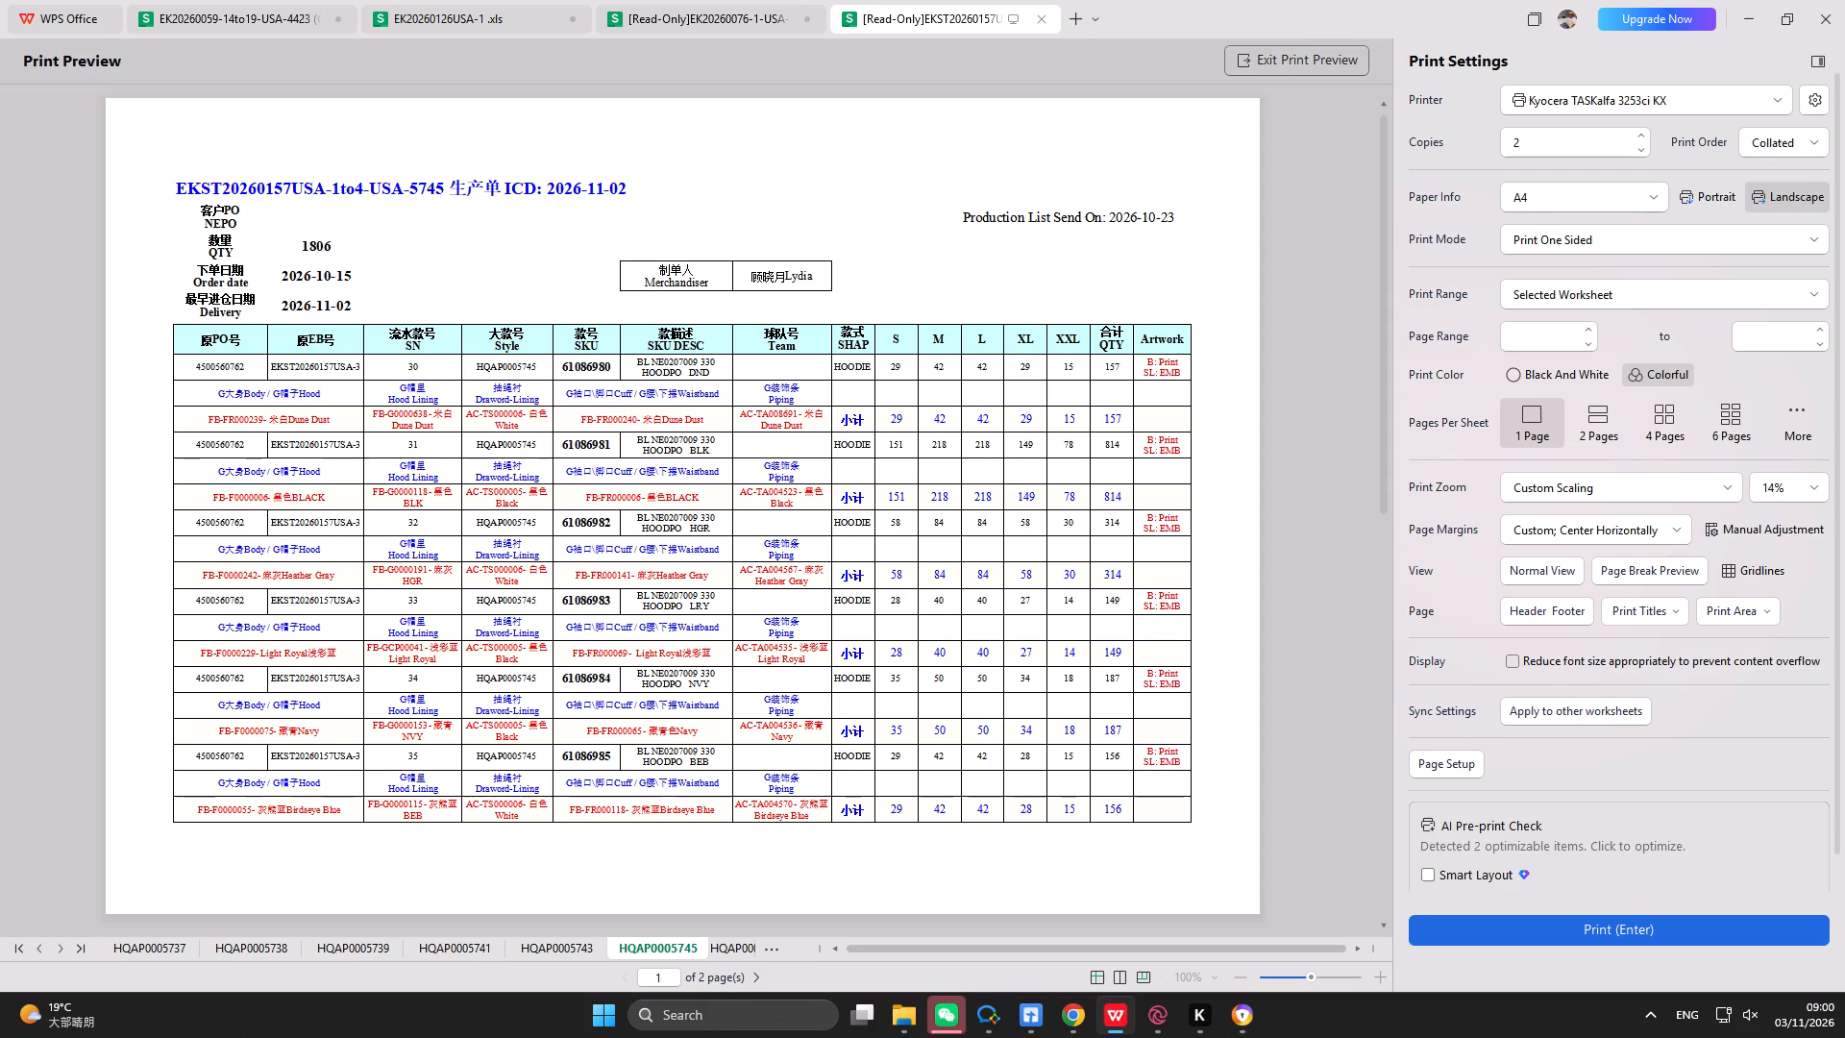
{"action": "left_click", "coordinate": [1301, 63]}
Switch to Weixin, read the latest message in the EBK planning group chat, and minimize the chat window.
{"action": "left_click", "coordinate": [938, 1016]}
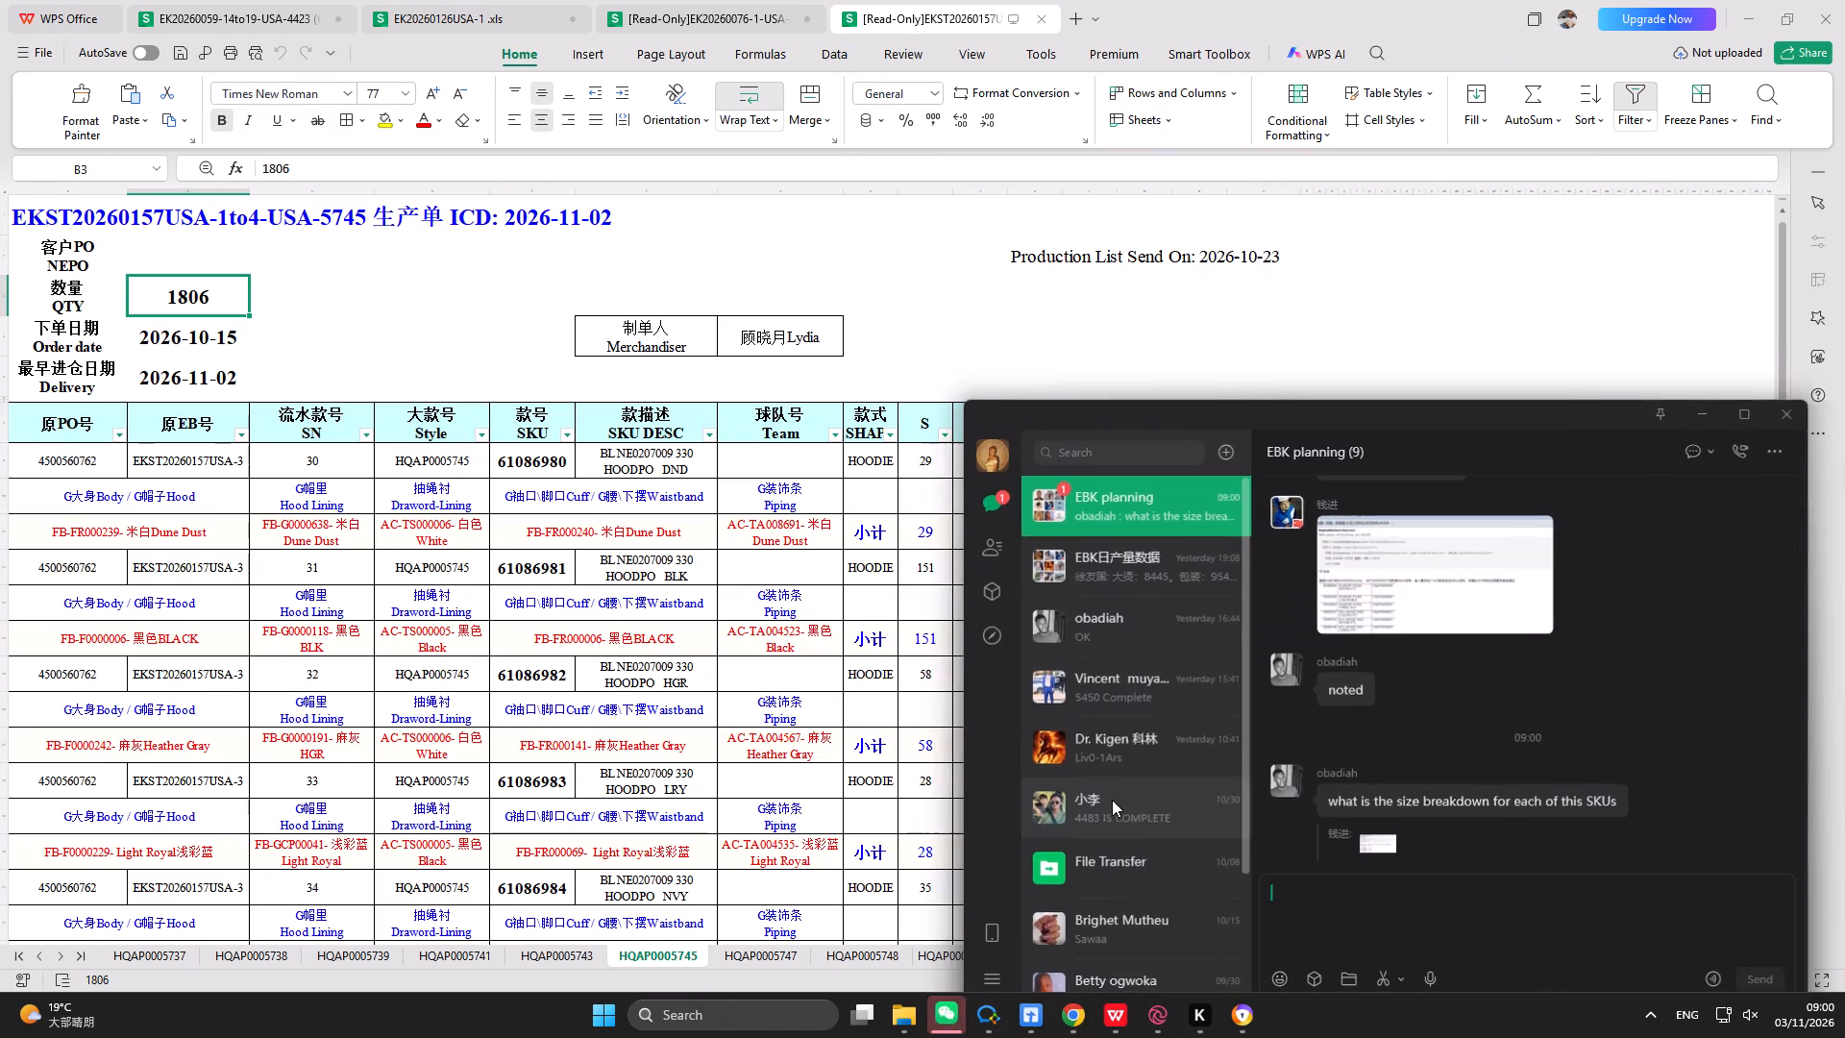
{"action": "left_click", "coordinate": [1159, 503]}
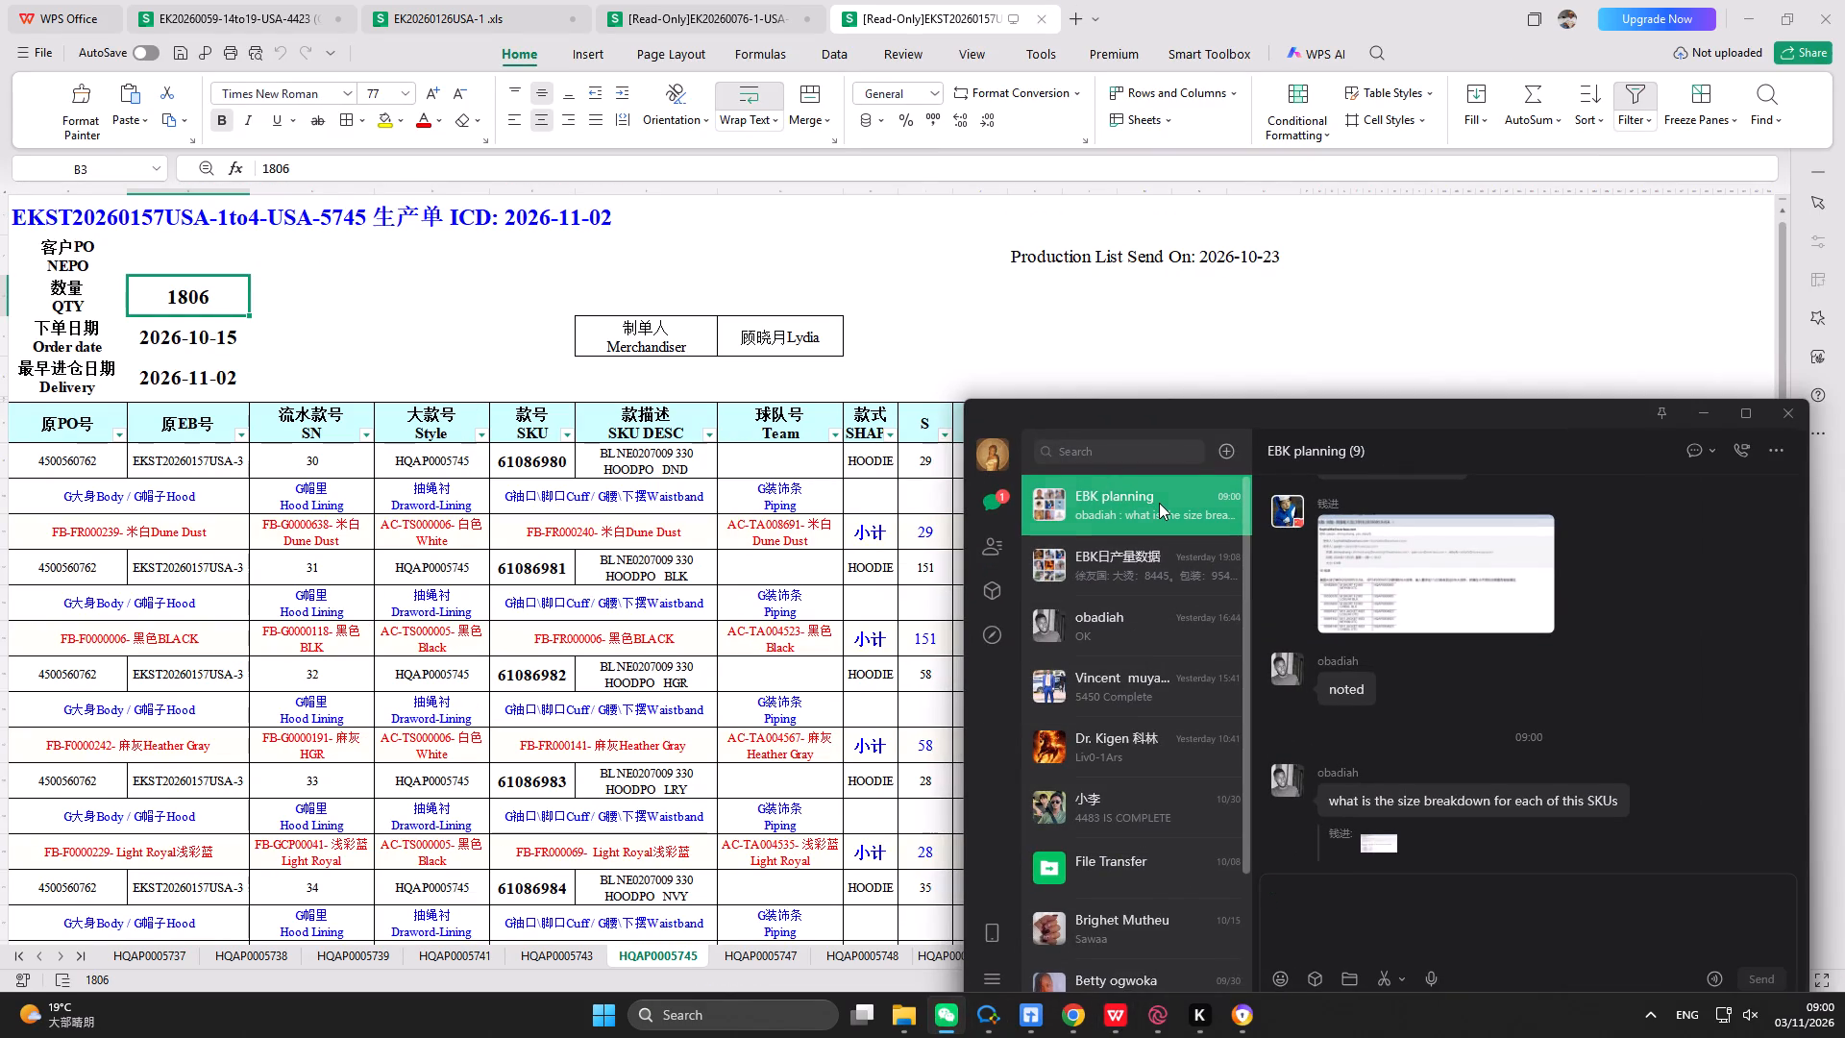
{"action": "left_click", "coordinate": [1717, 414]}
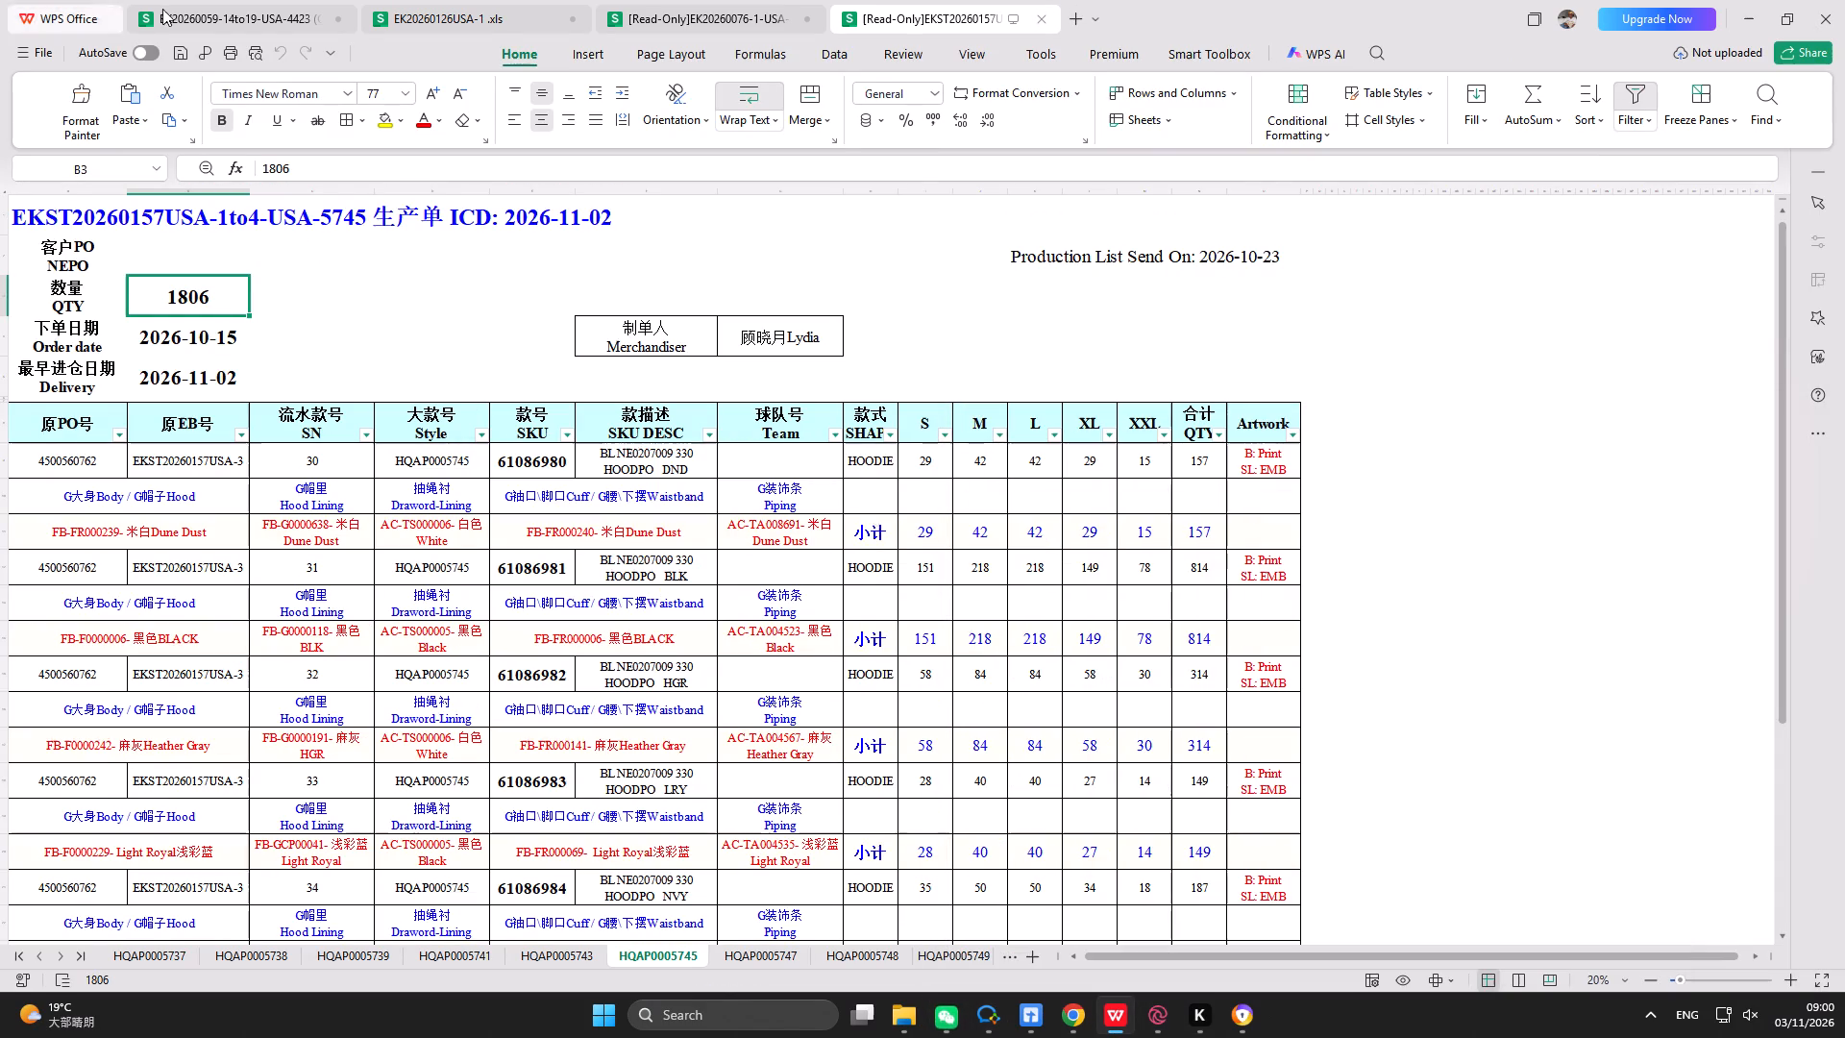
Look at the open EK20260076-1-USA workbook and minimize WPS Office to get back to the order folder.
{"action": "left_click", "coordinate": [658, 14]}
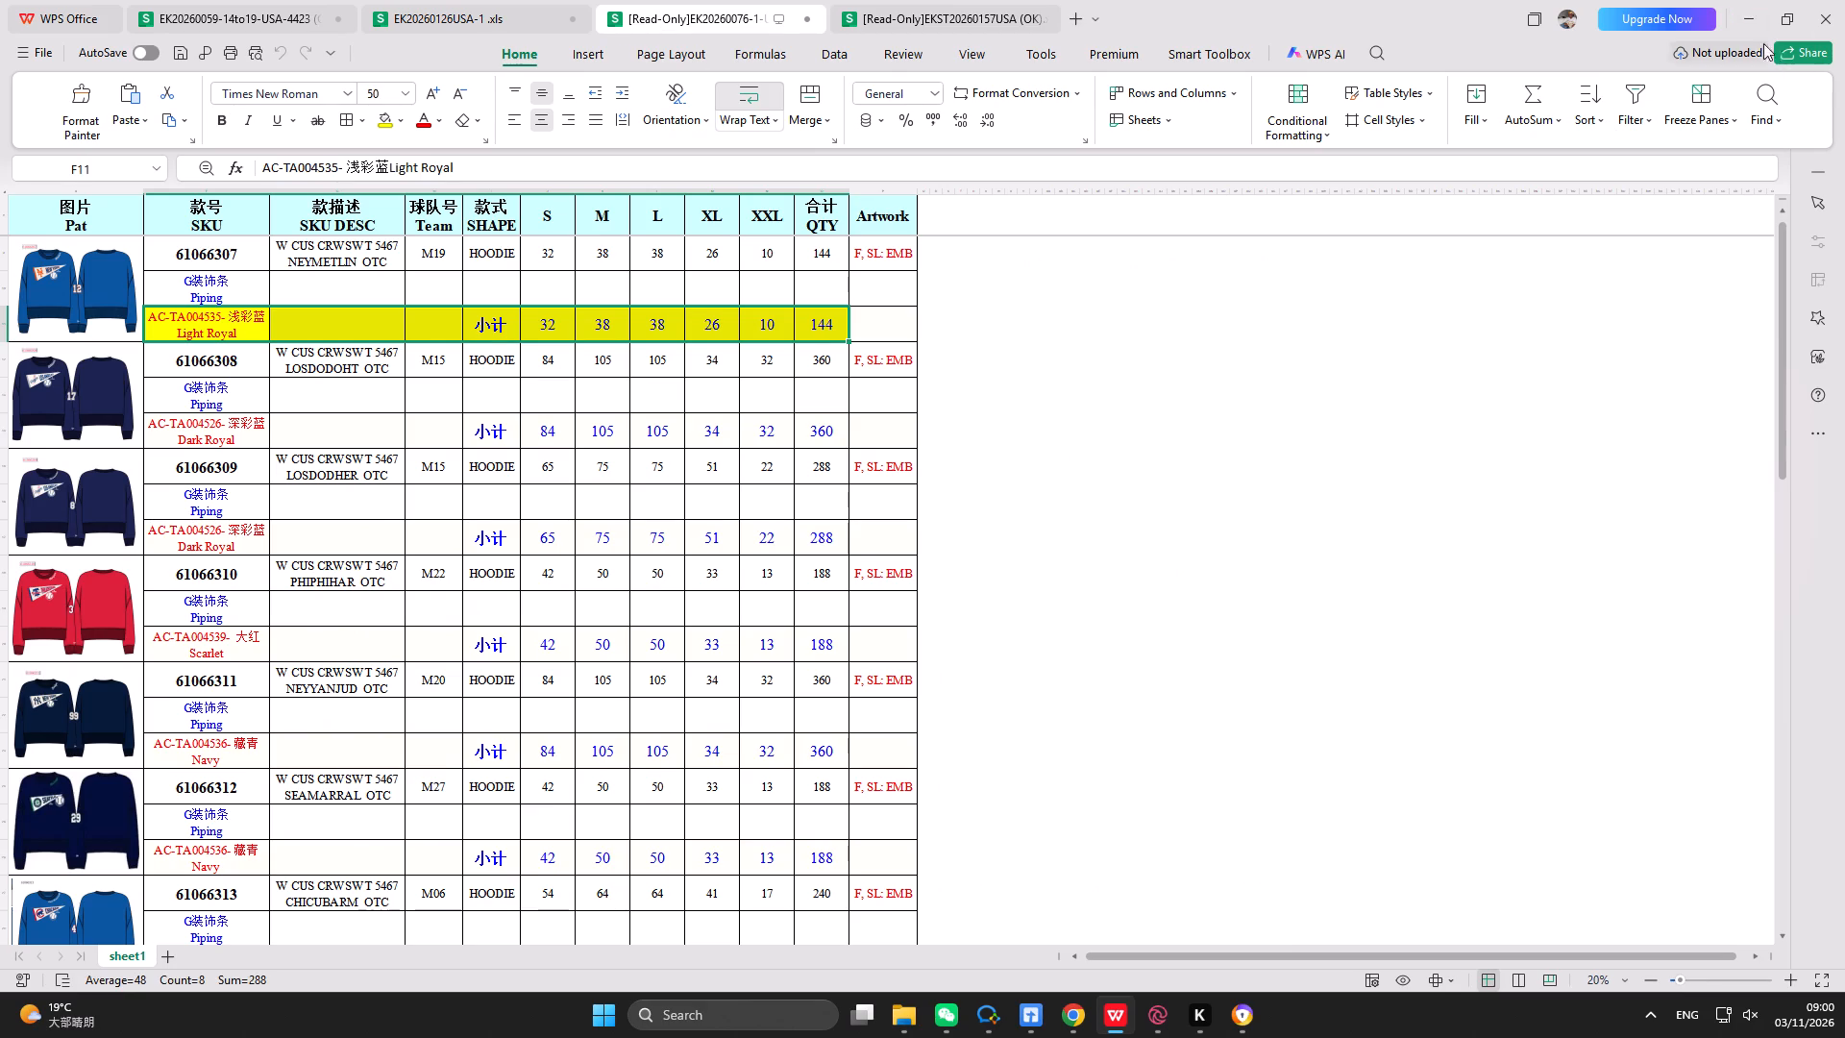
{"action": "left_click", "coordinate": [1745, 15]}
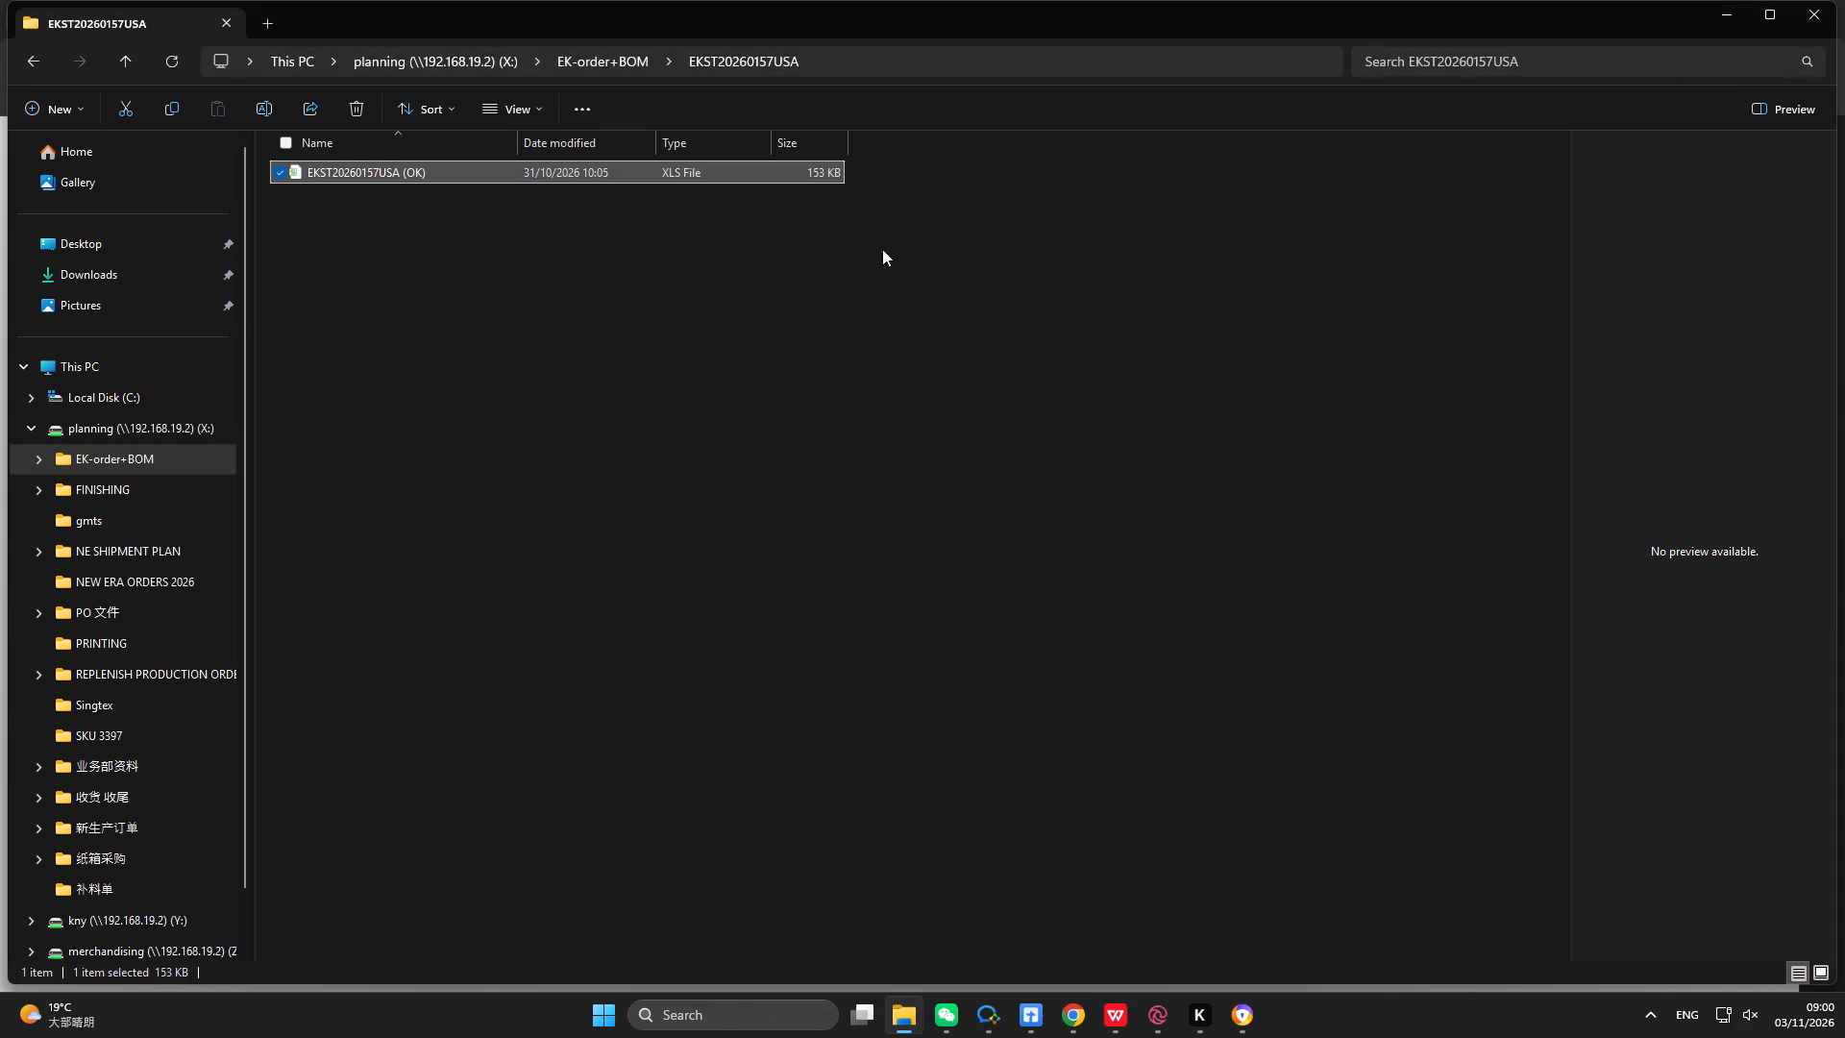
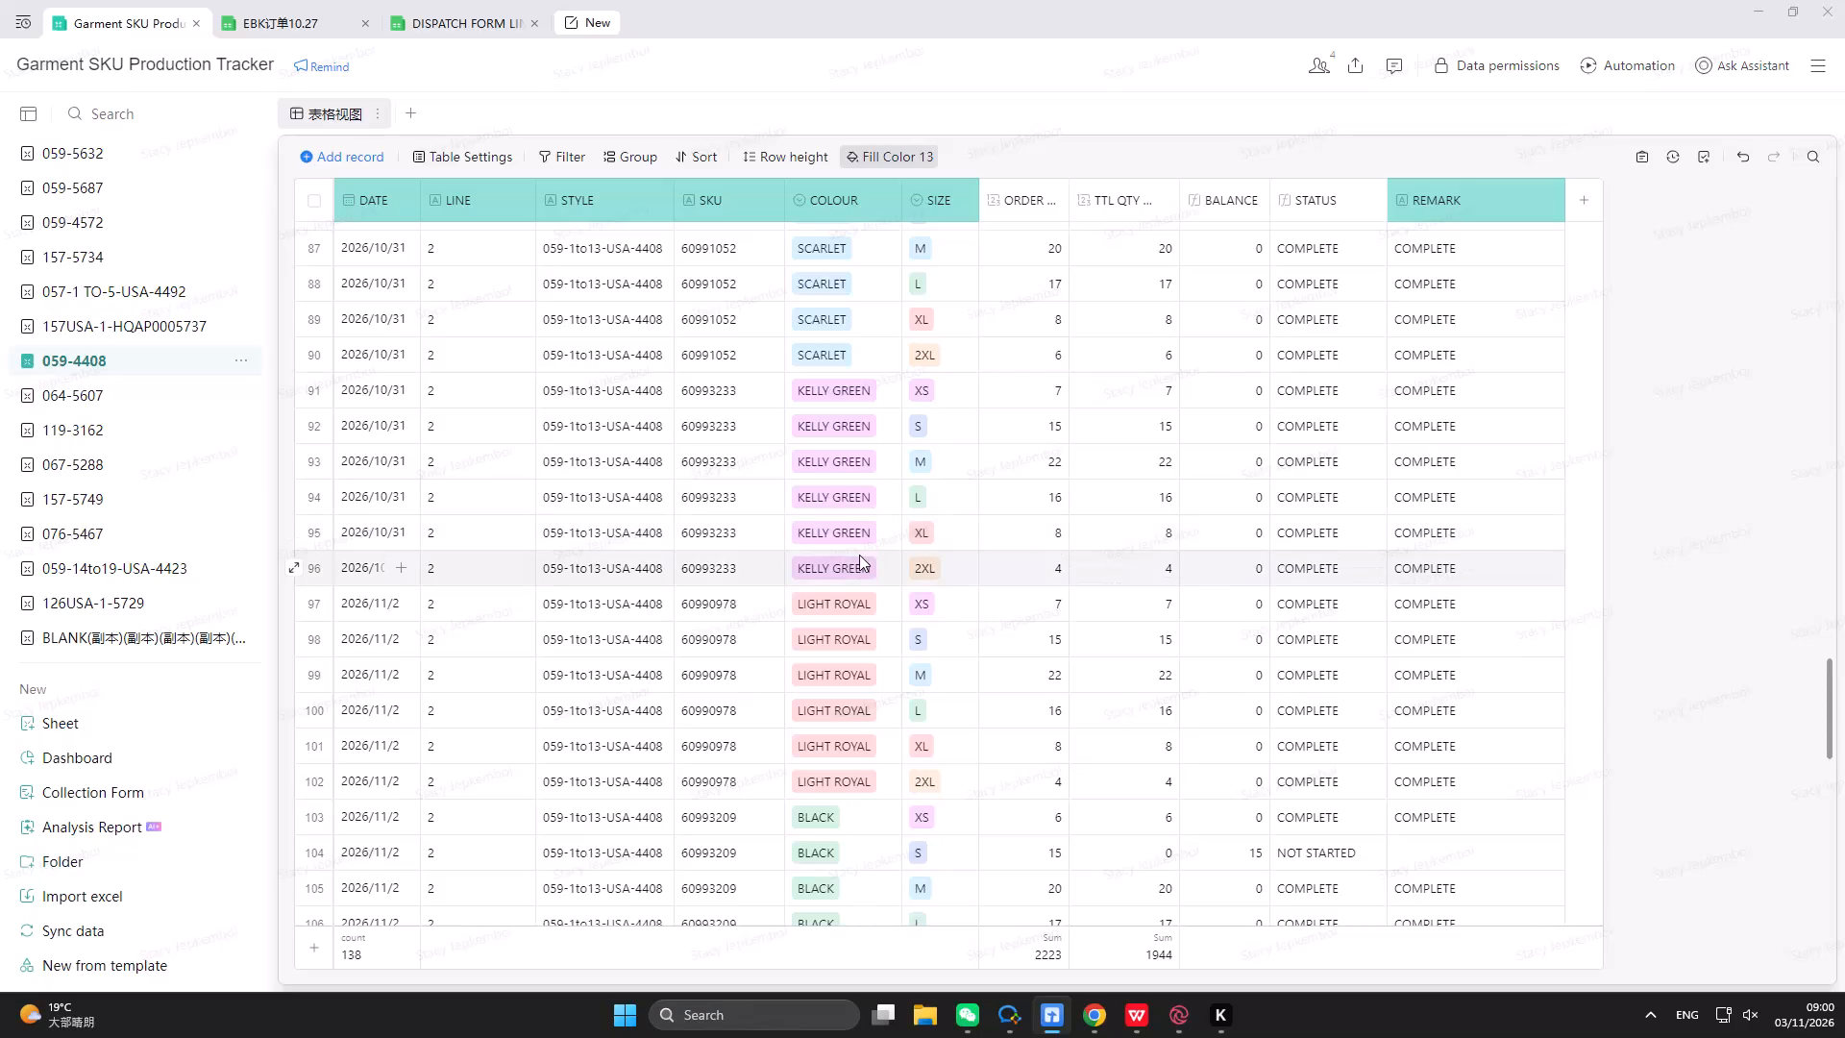
Look through the SKU rows of the 059-4408 sheet, checking balances, status and remarks by colour and size.
{"action": "scroll", "coordinate": [859, 555], "scroll_direction": "up", "scroll_amount": 9}
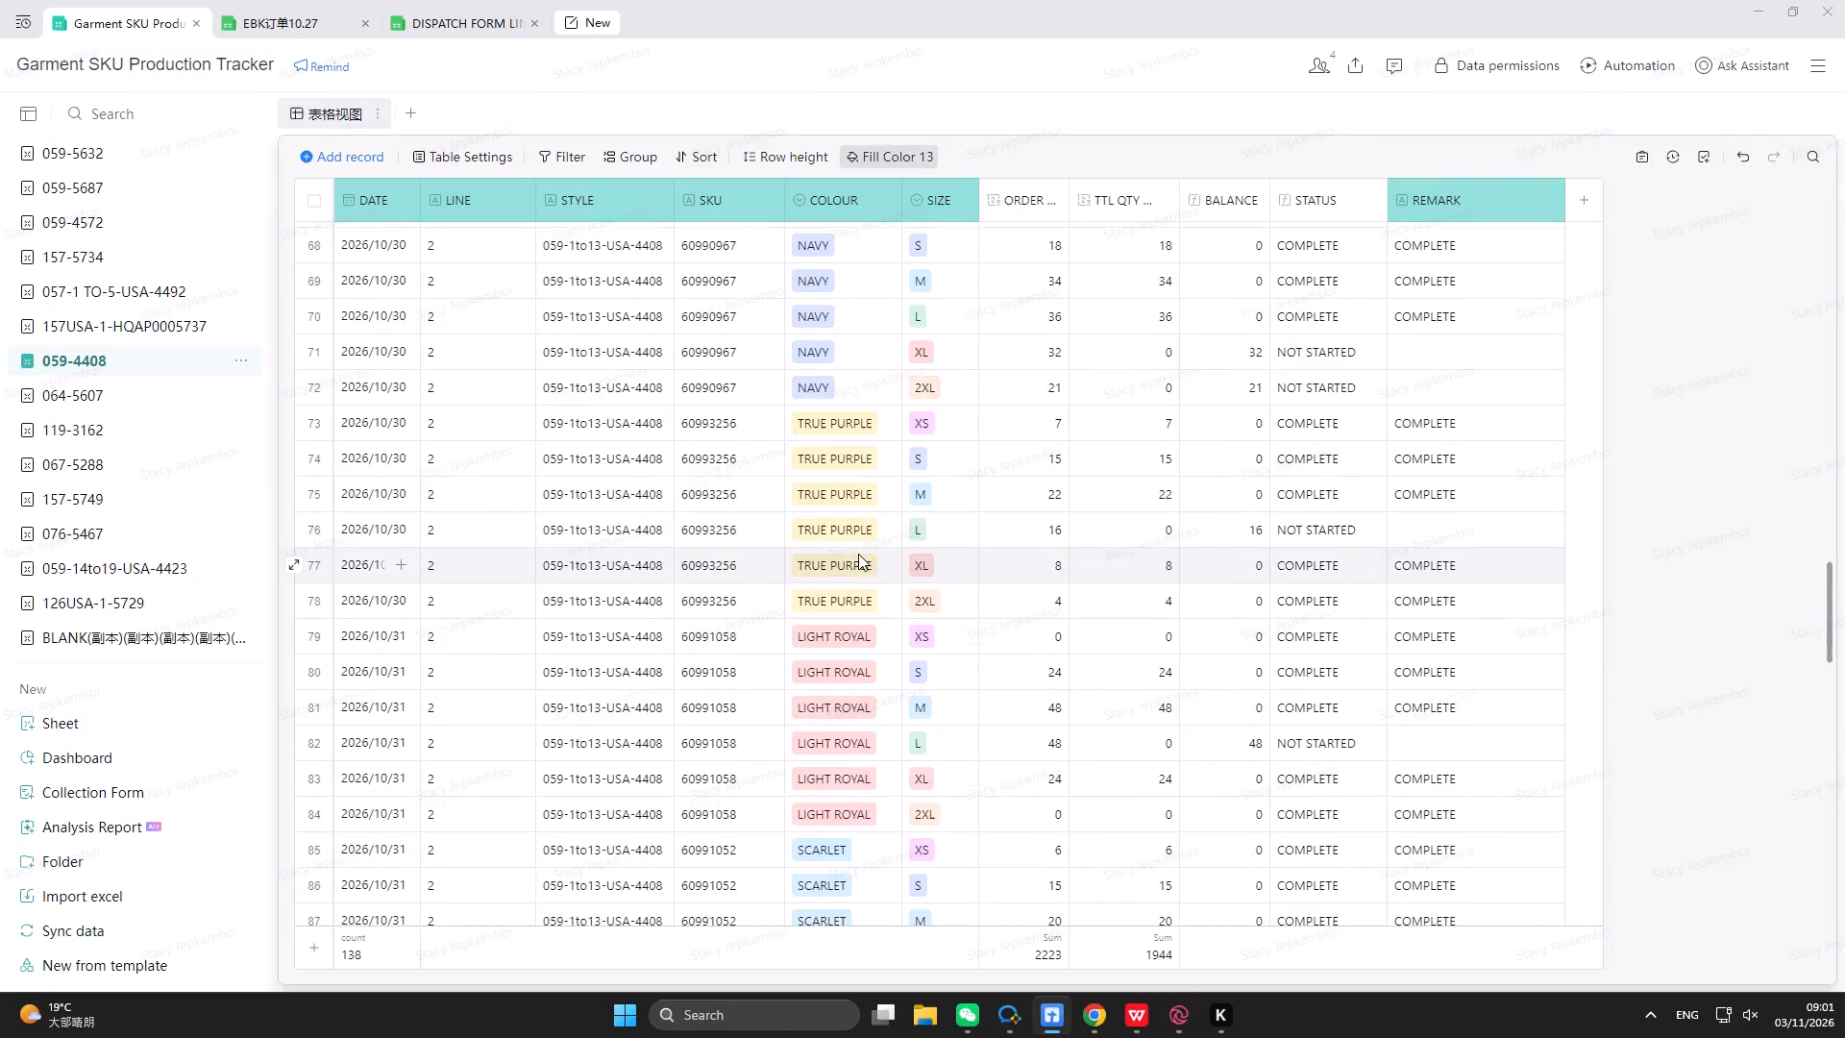
{"action": "scroll", "coordinate": [858, 554], "scroll_direction": "up", "scroll_amount": 17}
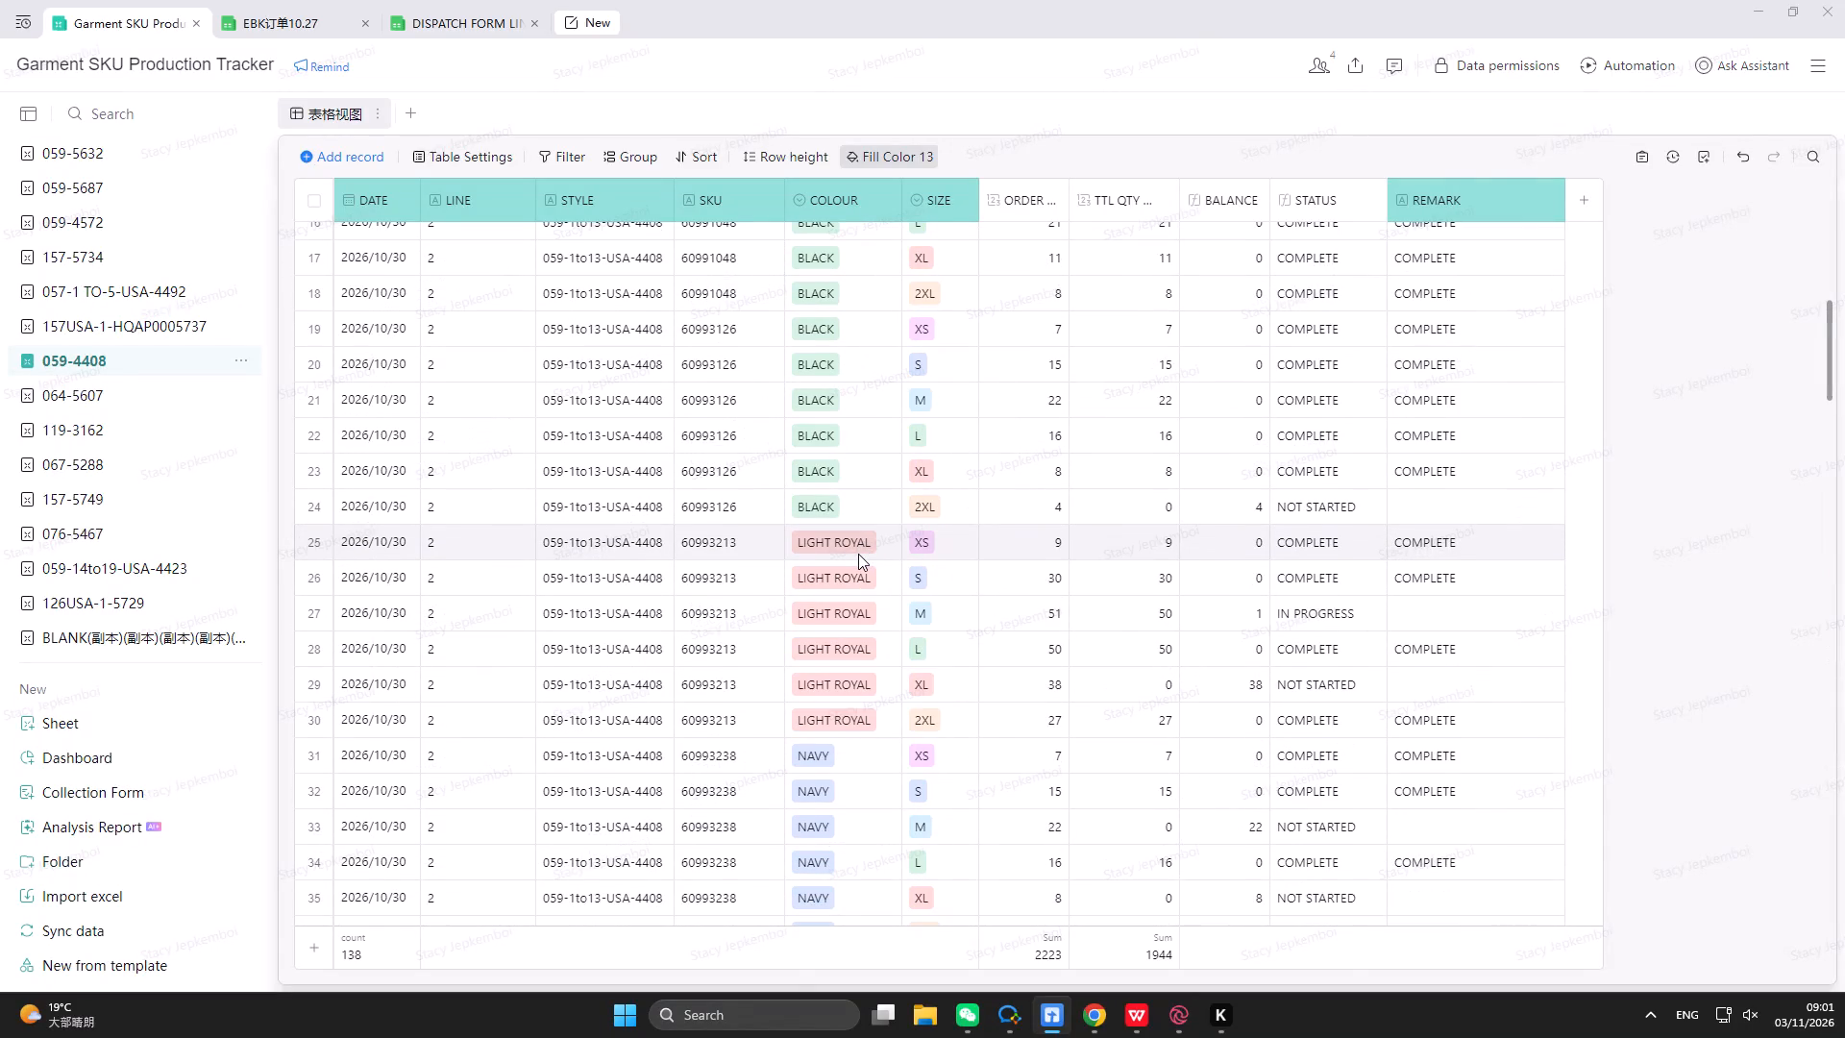
{"action": "scroll", "coordinate": [898, 444], "scroll_direction": "up", "scroll_amount": 7}
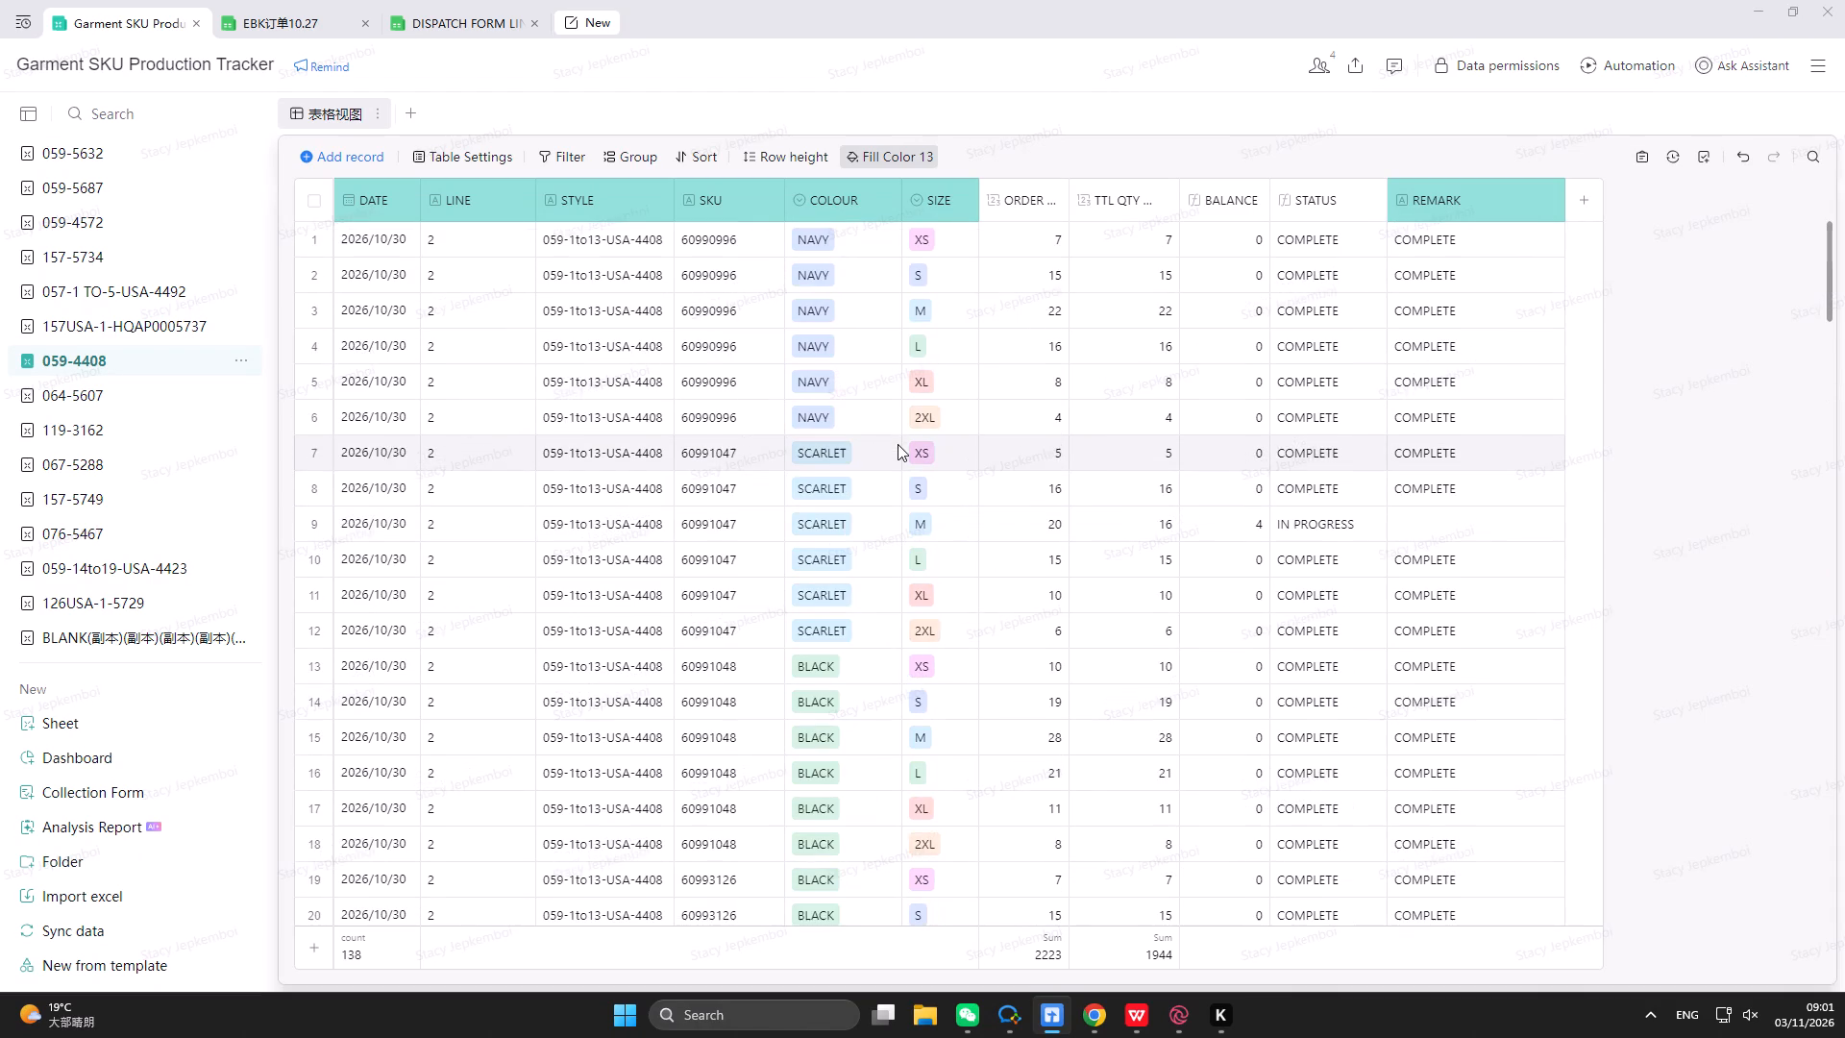
{"action": "scroll", "coordinate": [898, 444], "scroll_direction": "up", "scroll_amount": 14}
{"action": "scroll", "coordinate": [882, 508], "scroll_direction": "down", "scroll_amount": 8}
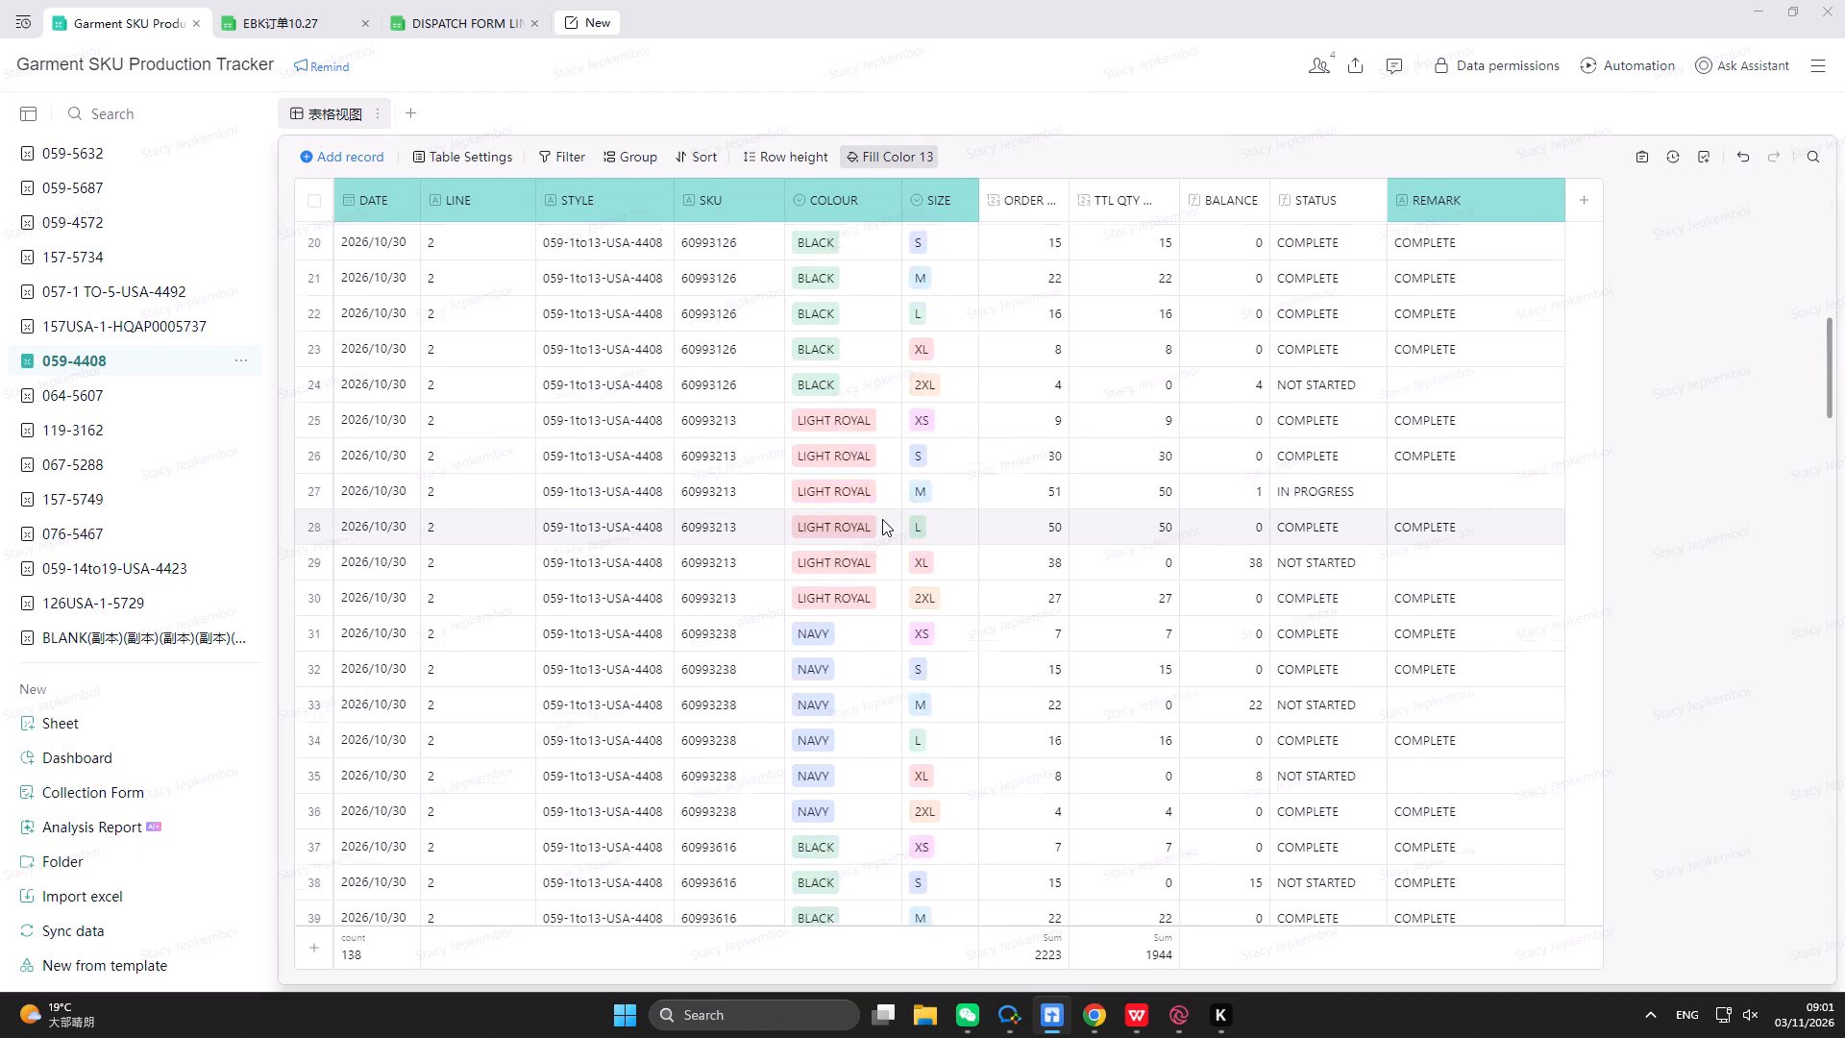
{"action": "scroll", "coordinate": [882, 519], "scroll_direction": "down", "scroll_amount": 2}
{"action": "scroll", "coordinate": [882, 519], "scroll_direction": "up", "scroll_amount": 6}
{"action": "scroll", "coordinate": [882, 519], "scroll_direction": "down", "scroll_amount": 8}
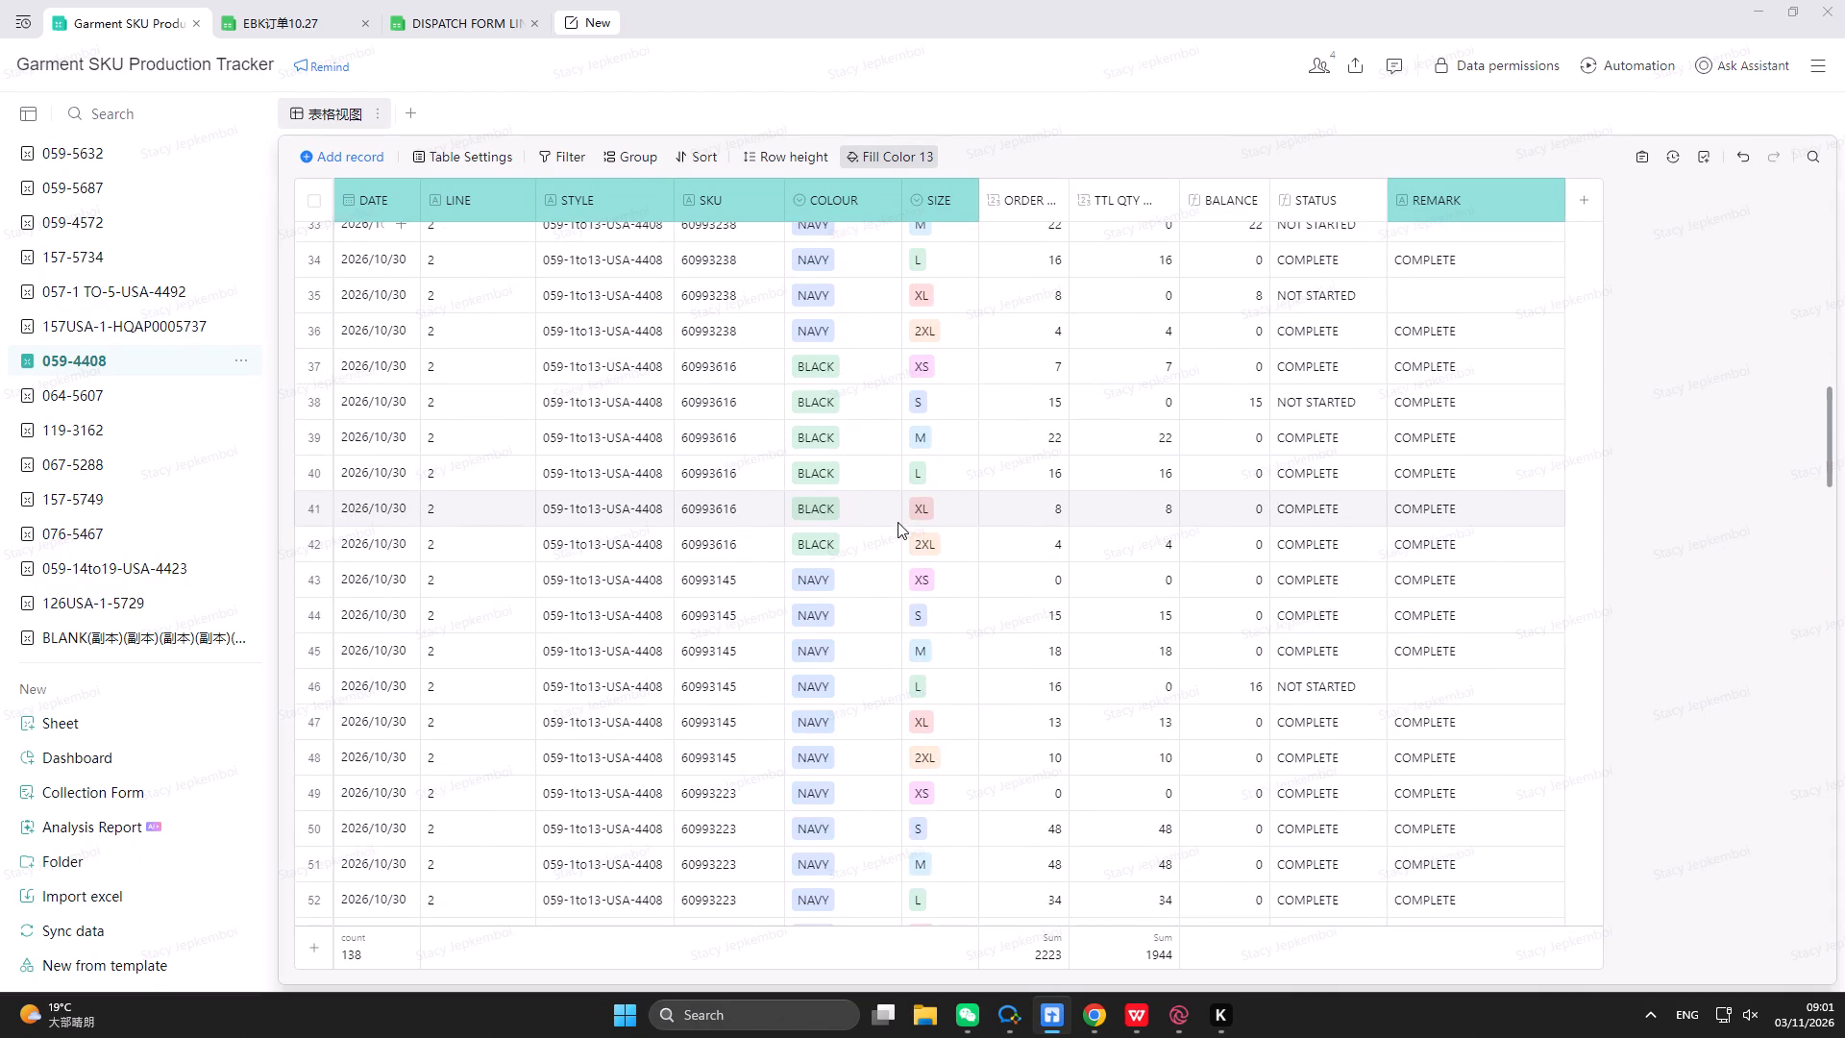
{"action": "scroll", "coordinate": [898, 522], "scroll_direction": "down", "scroll_amount": 14}
{"action": "scroll", "coordinate": [886, 537], "scroll_direction": "down", "scroll_amount": 16}
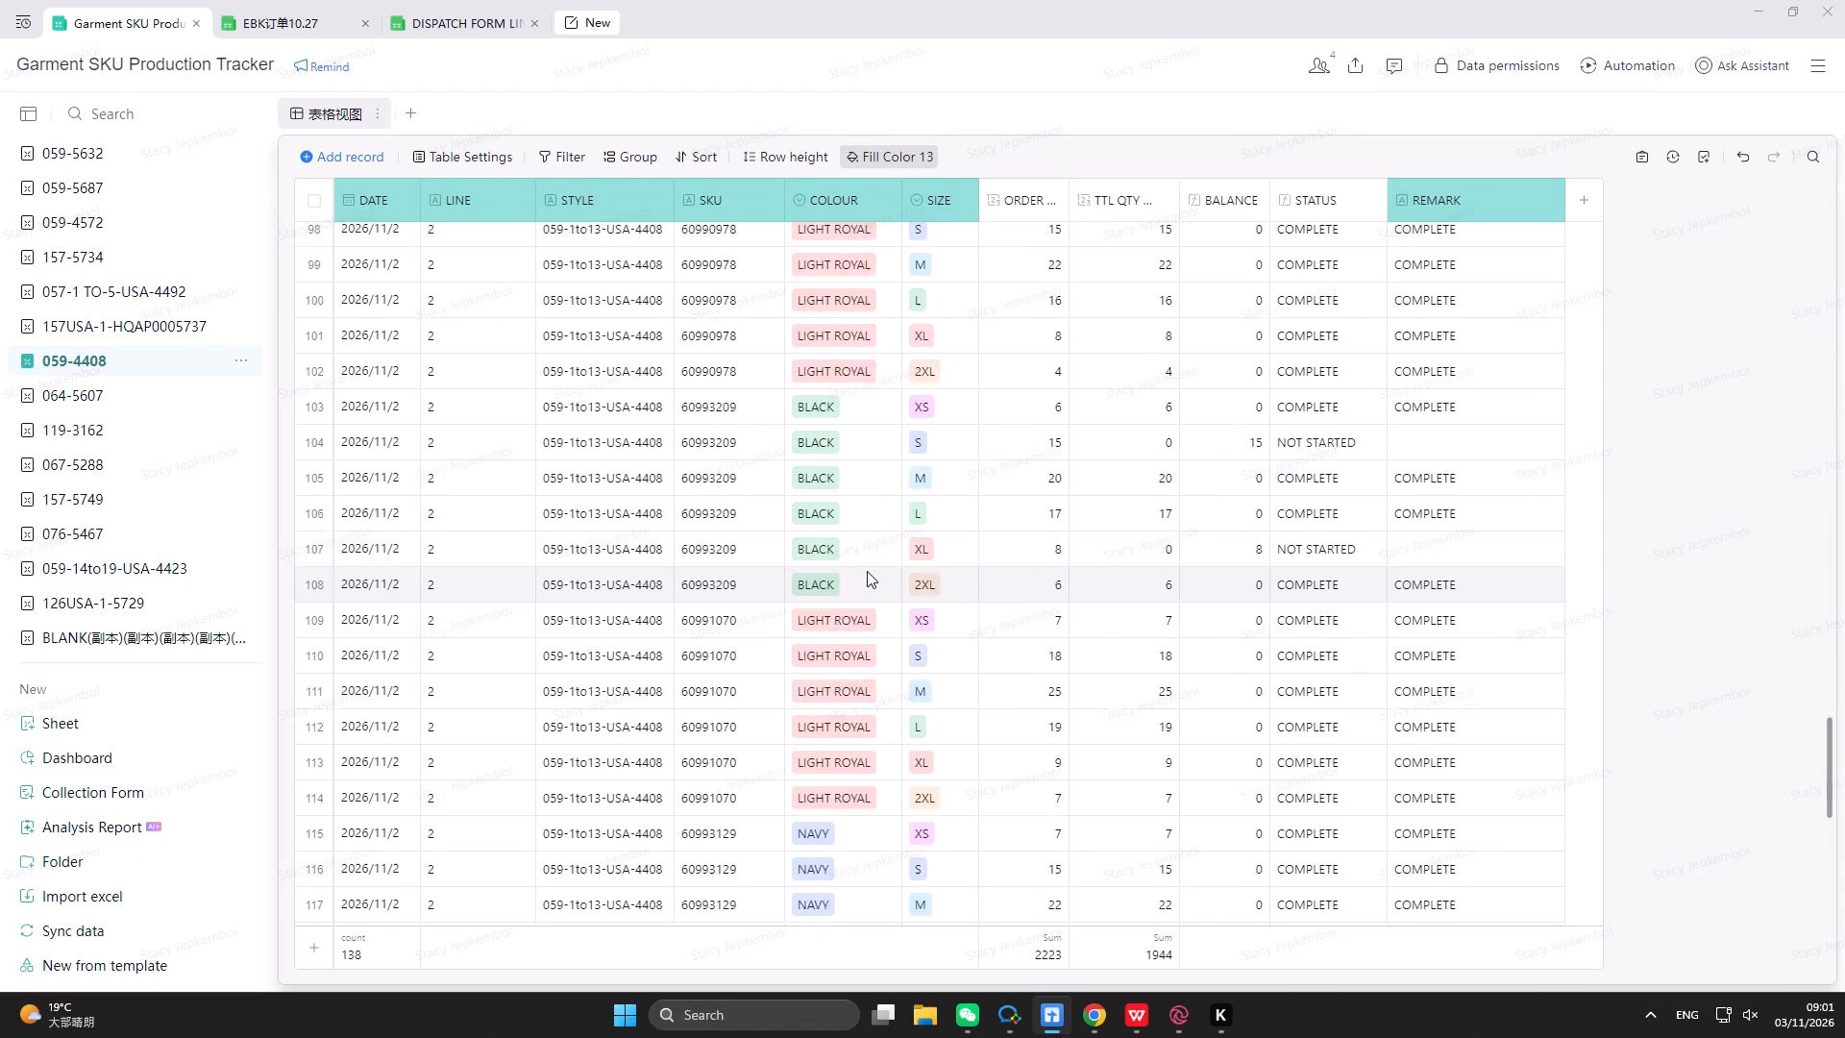
{"action": "scroll", "coordinate": [867, 571], "scroll_direction": "down", "scroll_amount": 16}
{"action": "scroll", "coordinate": [867, 573], "scroll_direction": "down", "scroll_amount": 13}
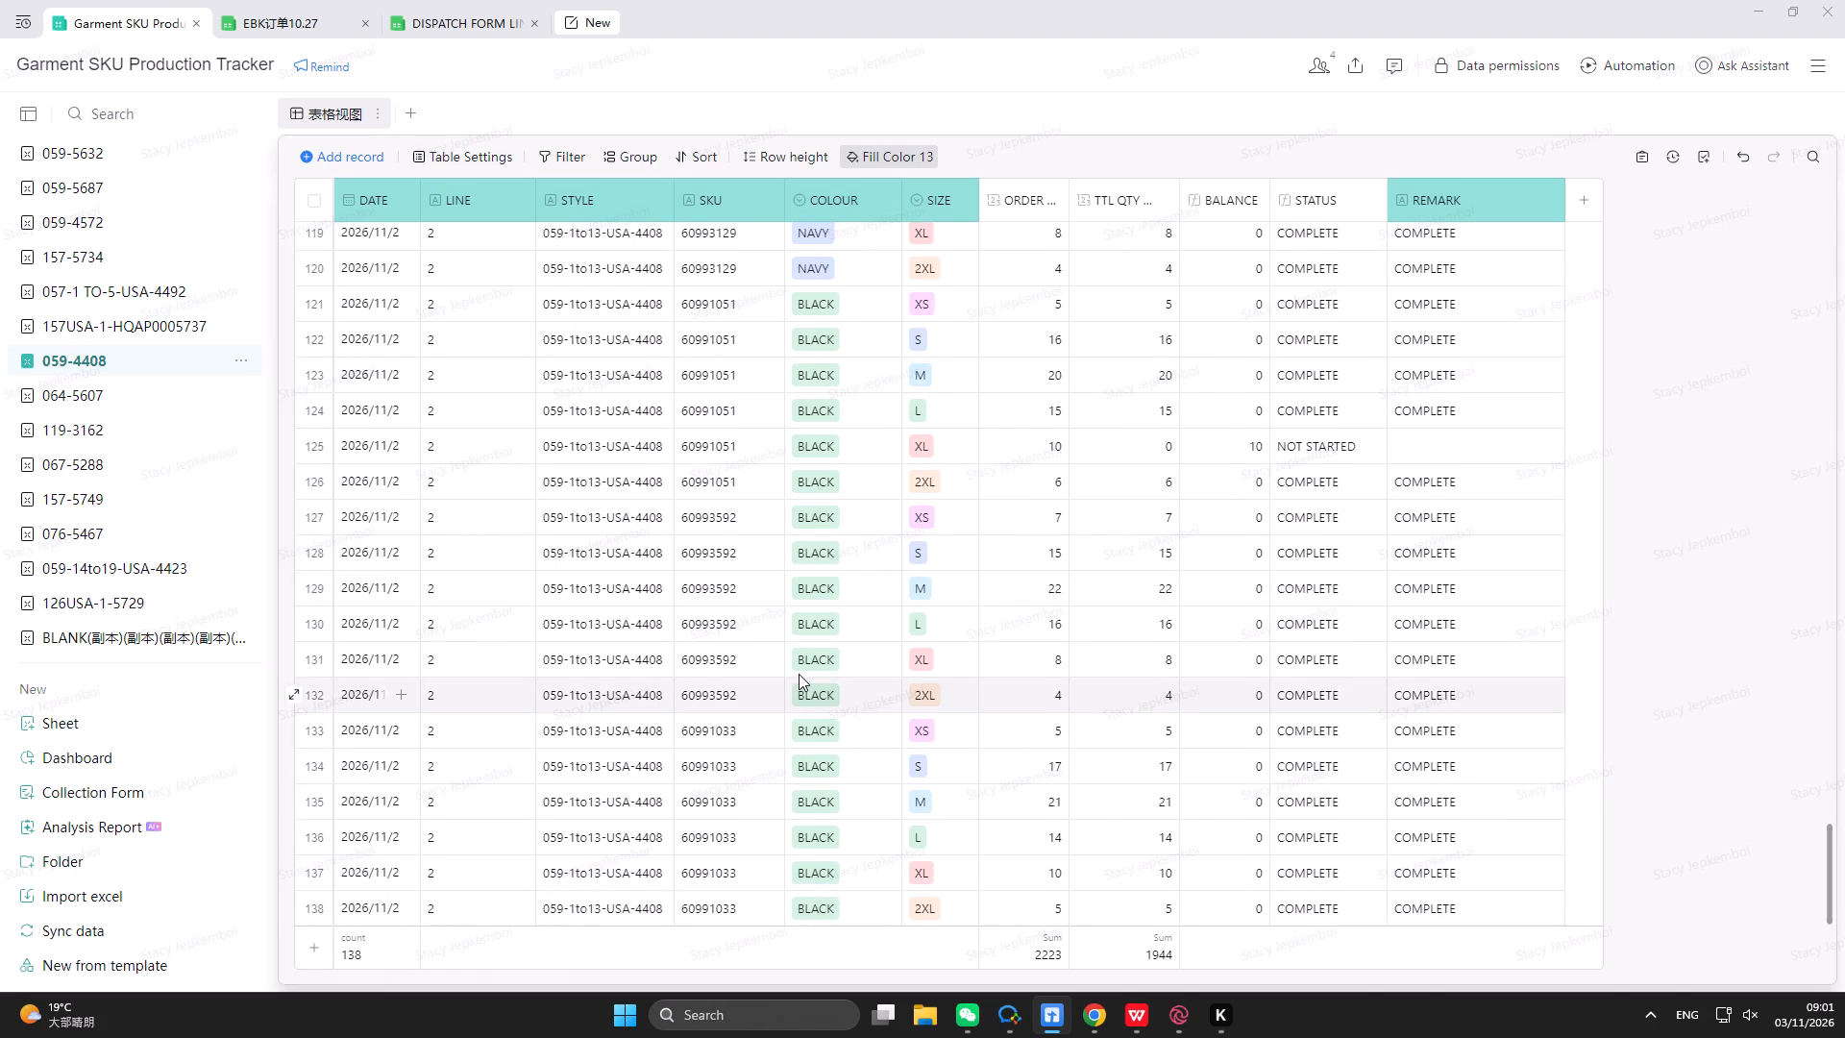
{"action": "scroll", "coordinate": [799, 674], "scroll_direction": "up", "scroll_amount": 16}
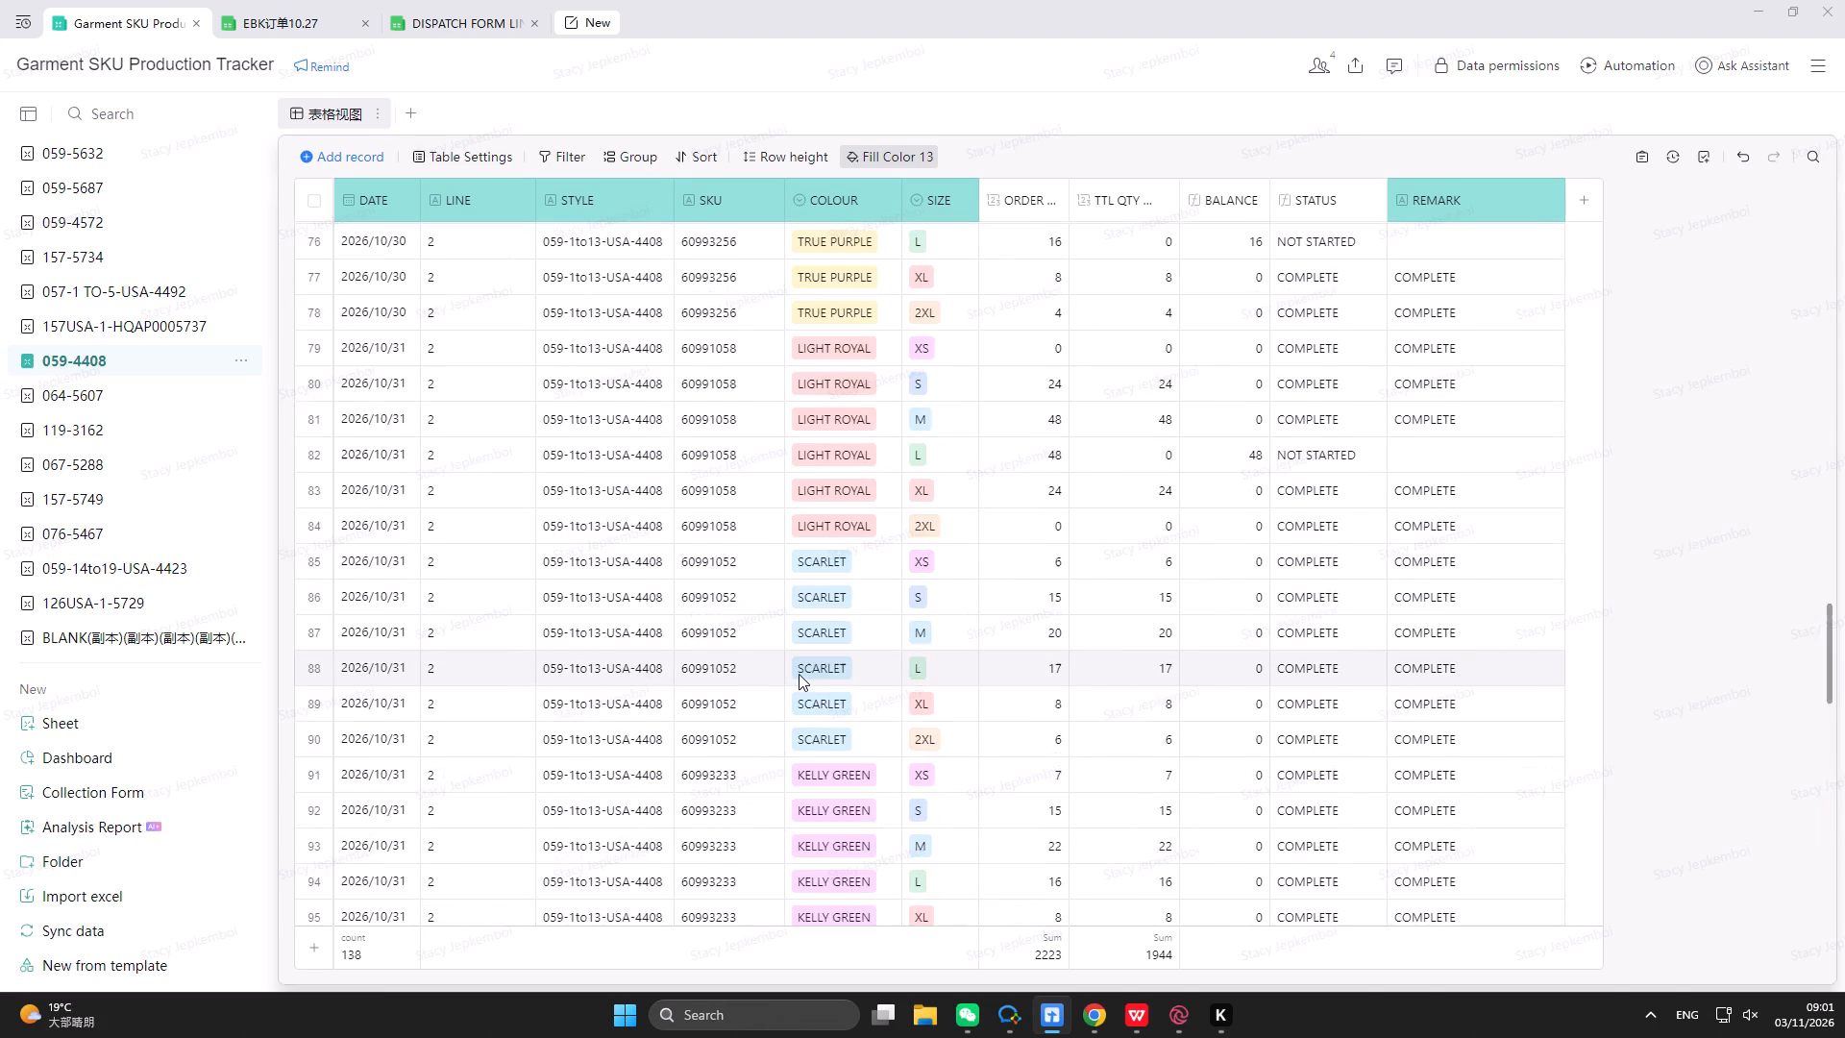
{"action": "scroll", "coordinate": [799, 674], "scroll_direction": "up", "scroll_amount": 16}
{"action": "scroll", "coordinate": [799, 674], "scroll_direction": "up", "scroll_amount": 6}
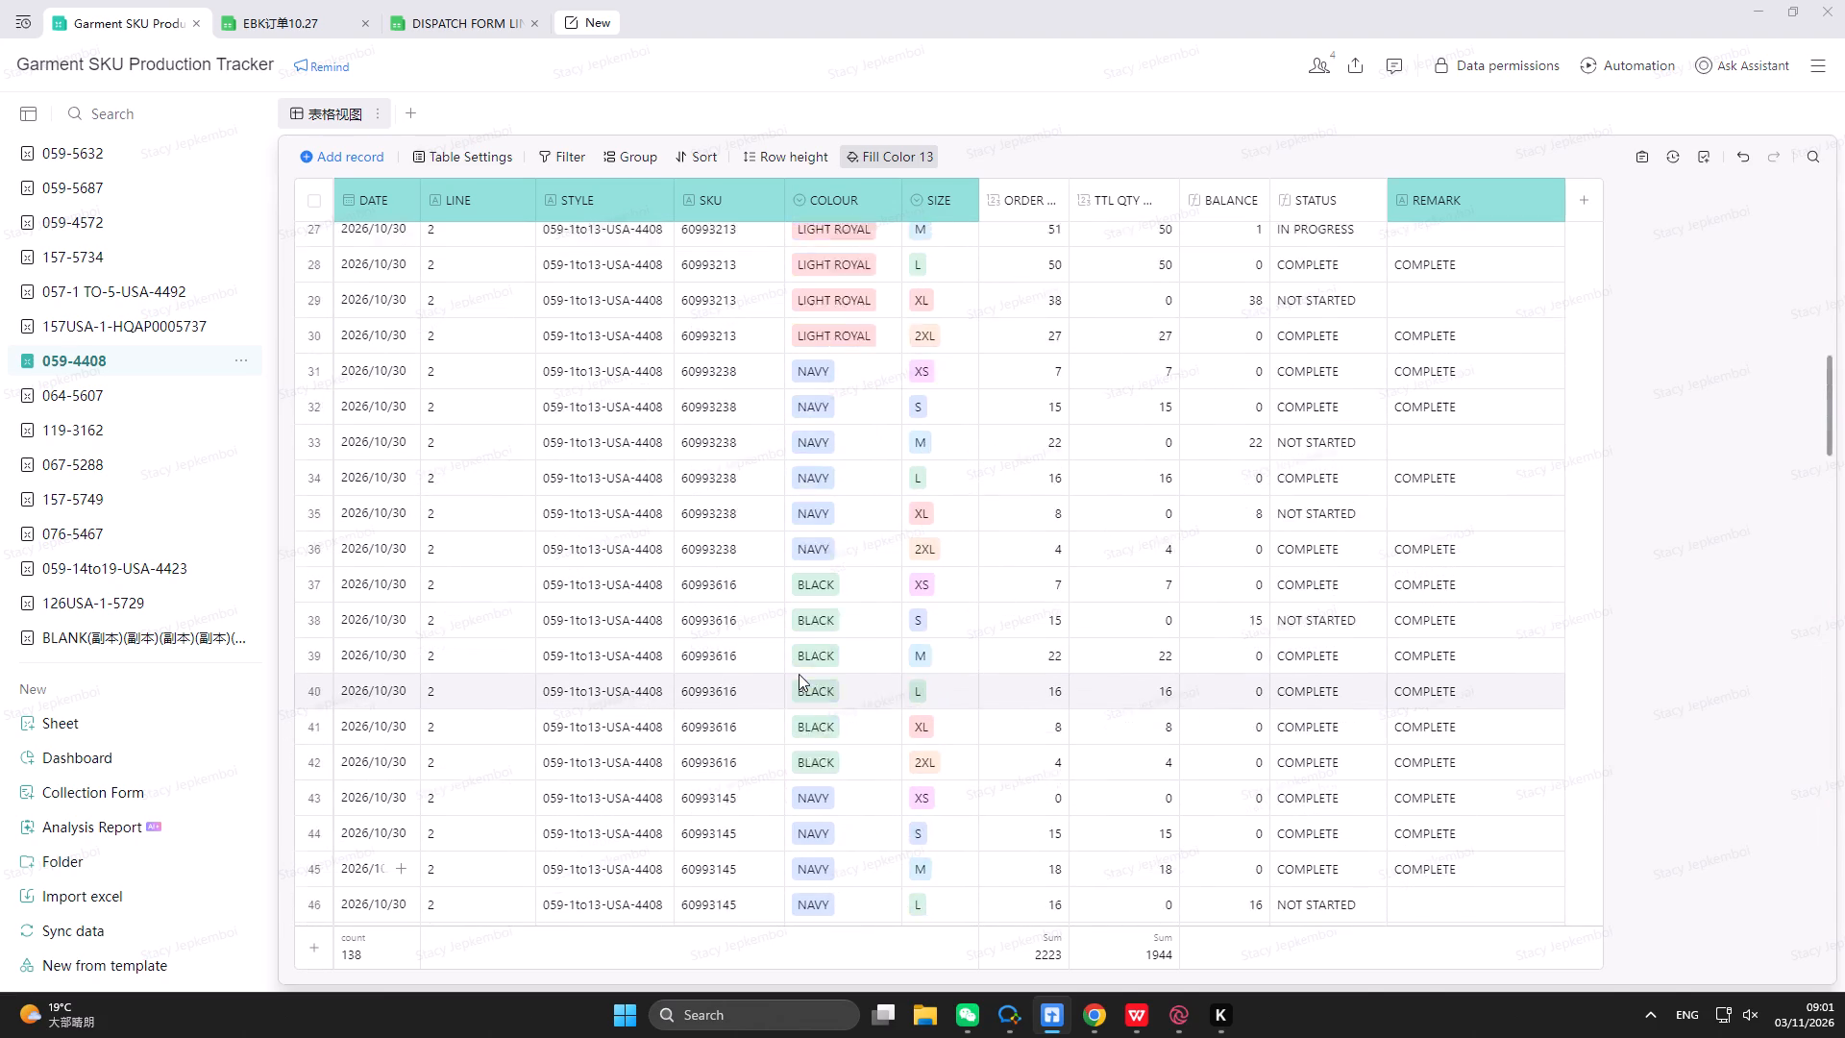
{"action": "scroll", "coordinate": [799, 674], "scroll_direction": "up", "scroll_amount": 13}
{"action": "scroll", "coordinate": [799, 674], "scroll_direction": "up", "scroll_amount": 8}
Insert one blank record below row 138, the last record of the 059-4408 sheet.
{"action": "scroll", "coordinate": [644, 714], "scroll_direction": "down", "scroll_amount": 8}
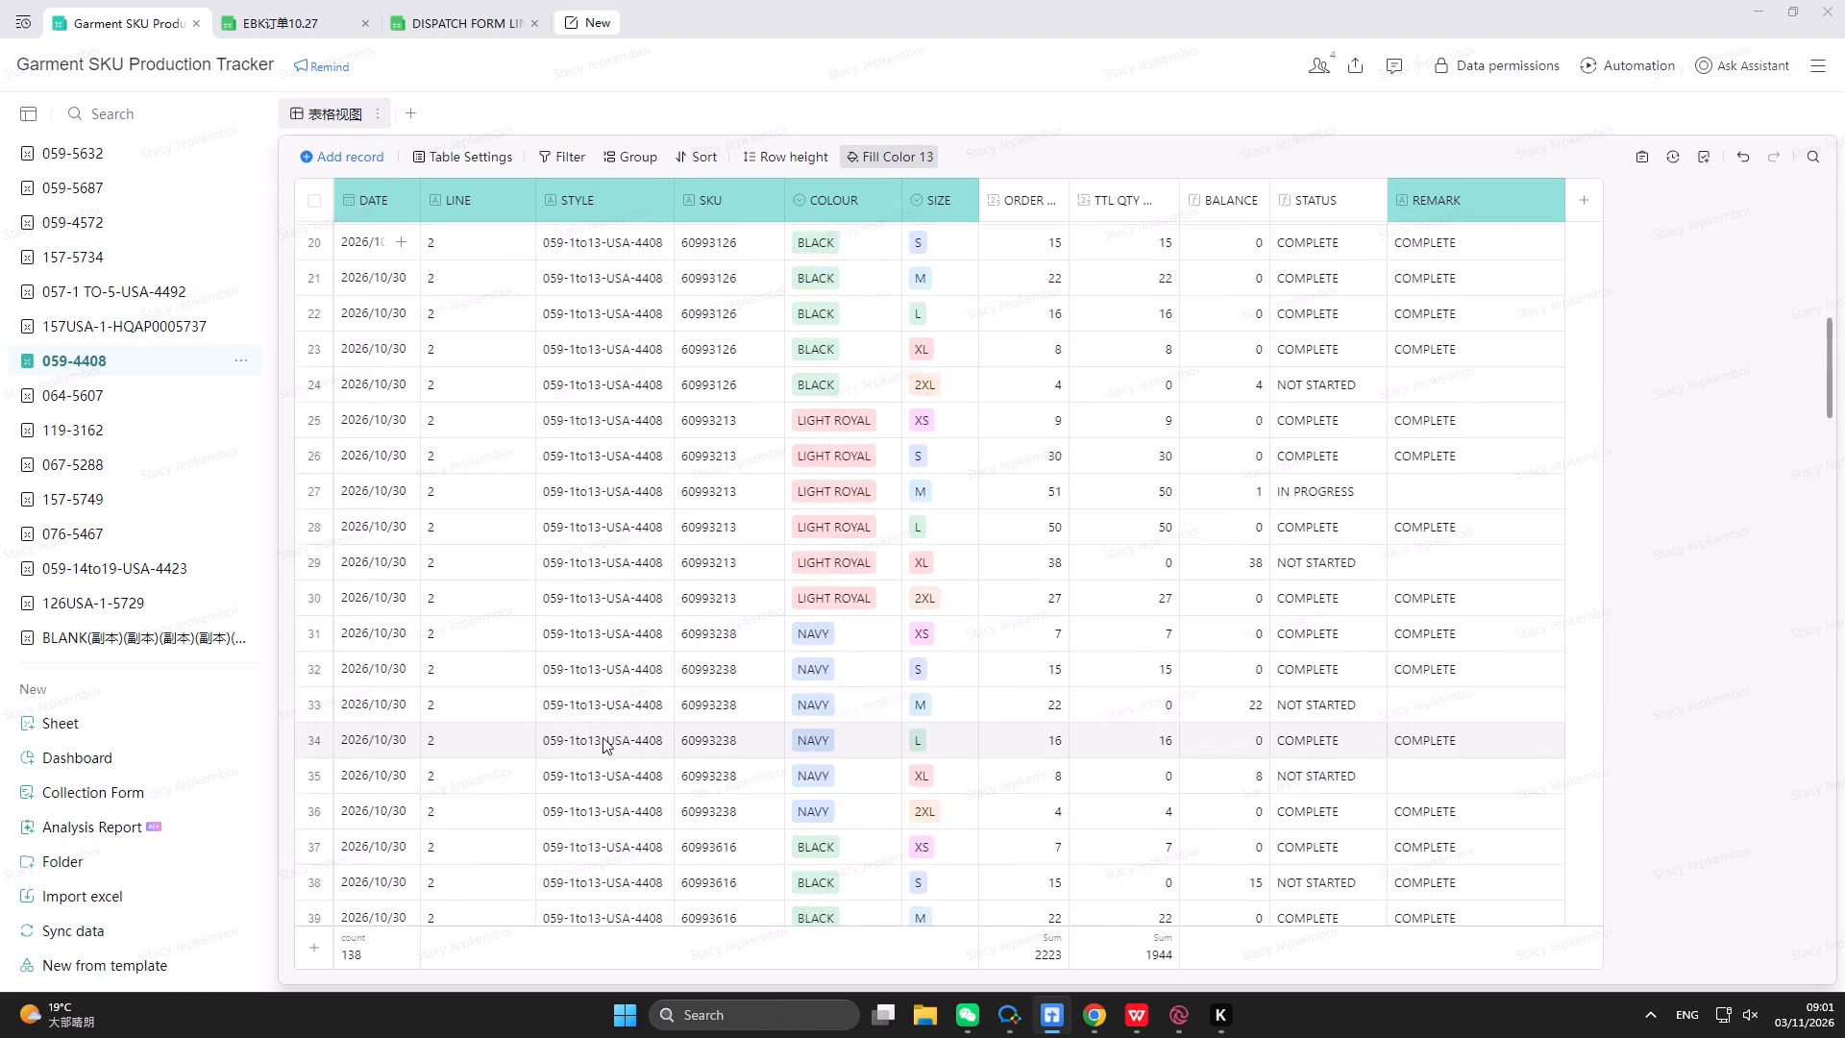
{"action": "scroll", "coordinate": [603, 737], "scroll_direction": "down", "scroll_amount": 20}
{"action": "scroll", "coordinate": [603, 737], "scroll_direction": "down", "scroll_amount": 20}
{"action": "scroll", "coordinate": [603, 737], "scroll_direction": "down", "scroll_amount": 3}
{"action": "scroll", "coordinate": [400, 976], "scroll_direction": "down", "scroll_amount": 7}
{"action": "left_click", "coordinate": [347, 907]}
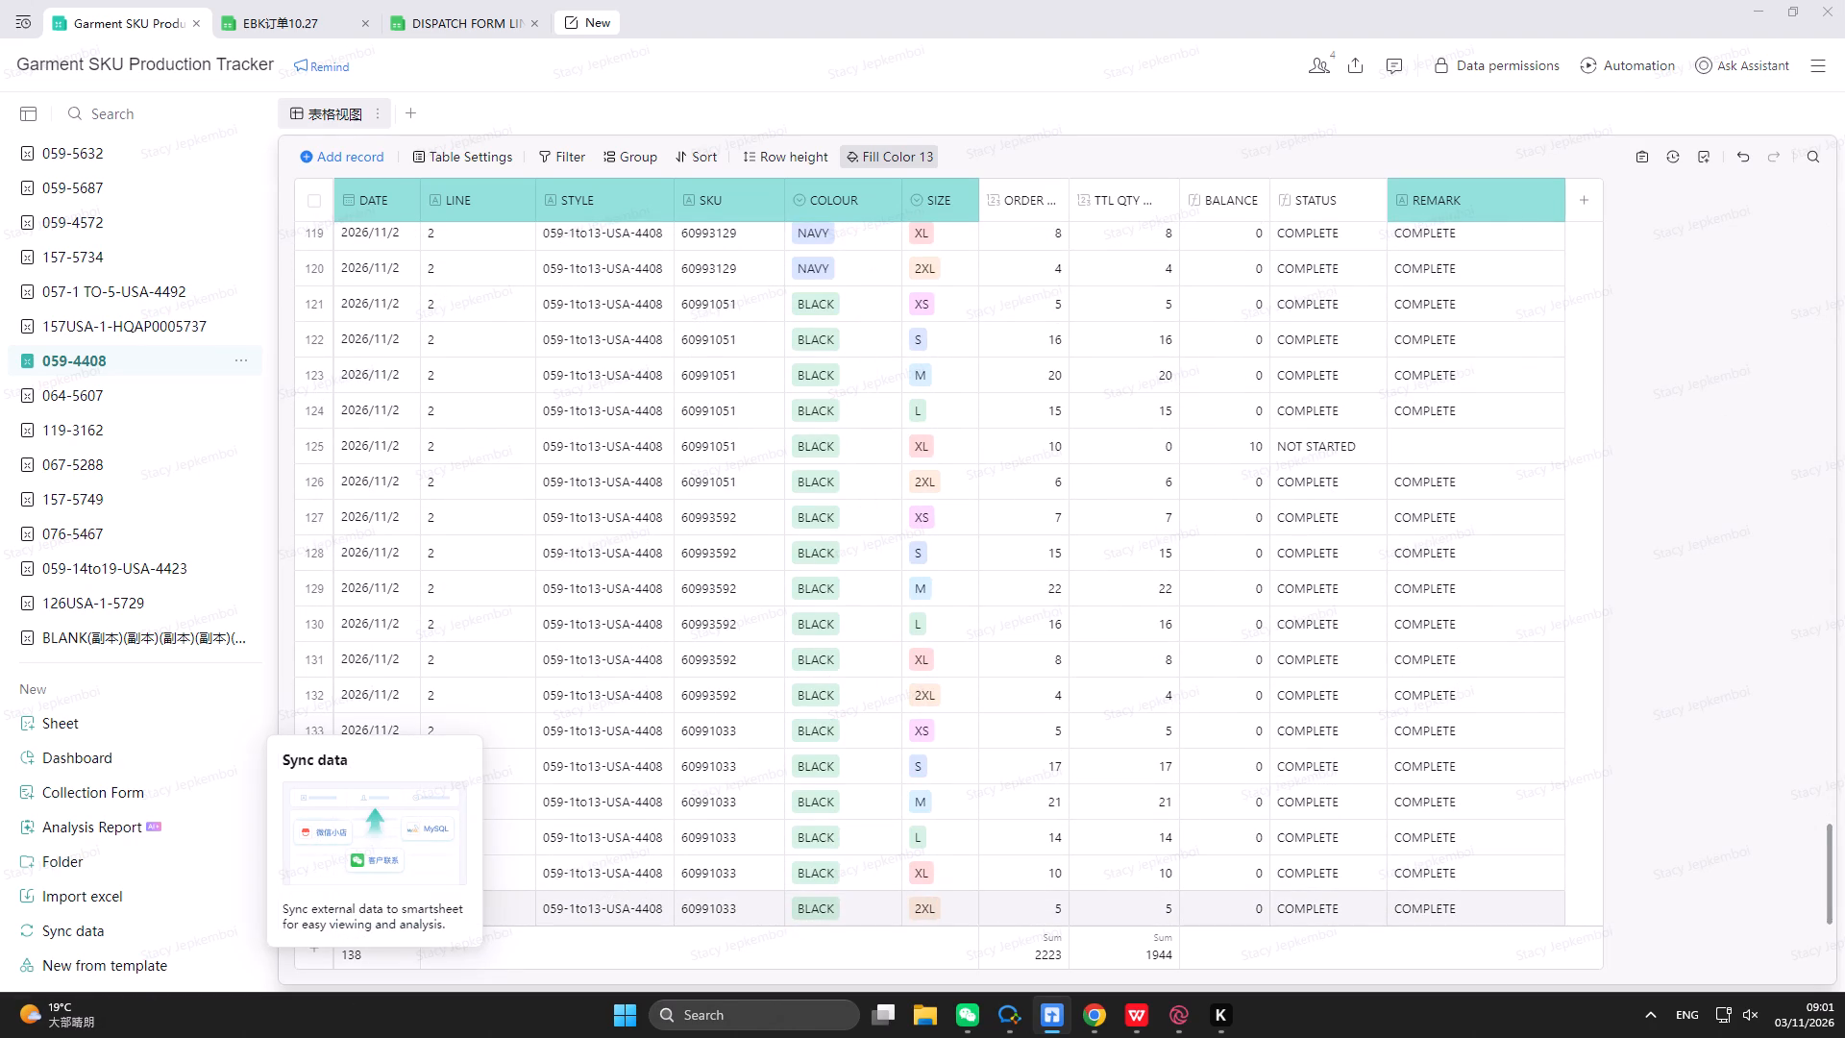
{"action": "left_click", "coordinate": [496, 909]}
{"action": "left_click", "coordinate": [368, 909]}
{"action": "right_click", "coordinate": [368, 909]}
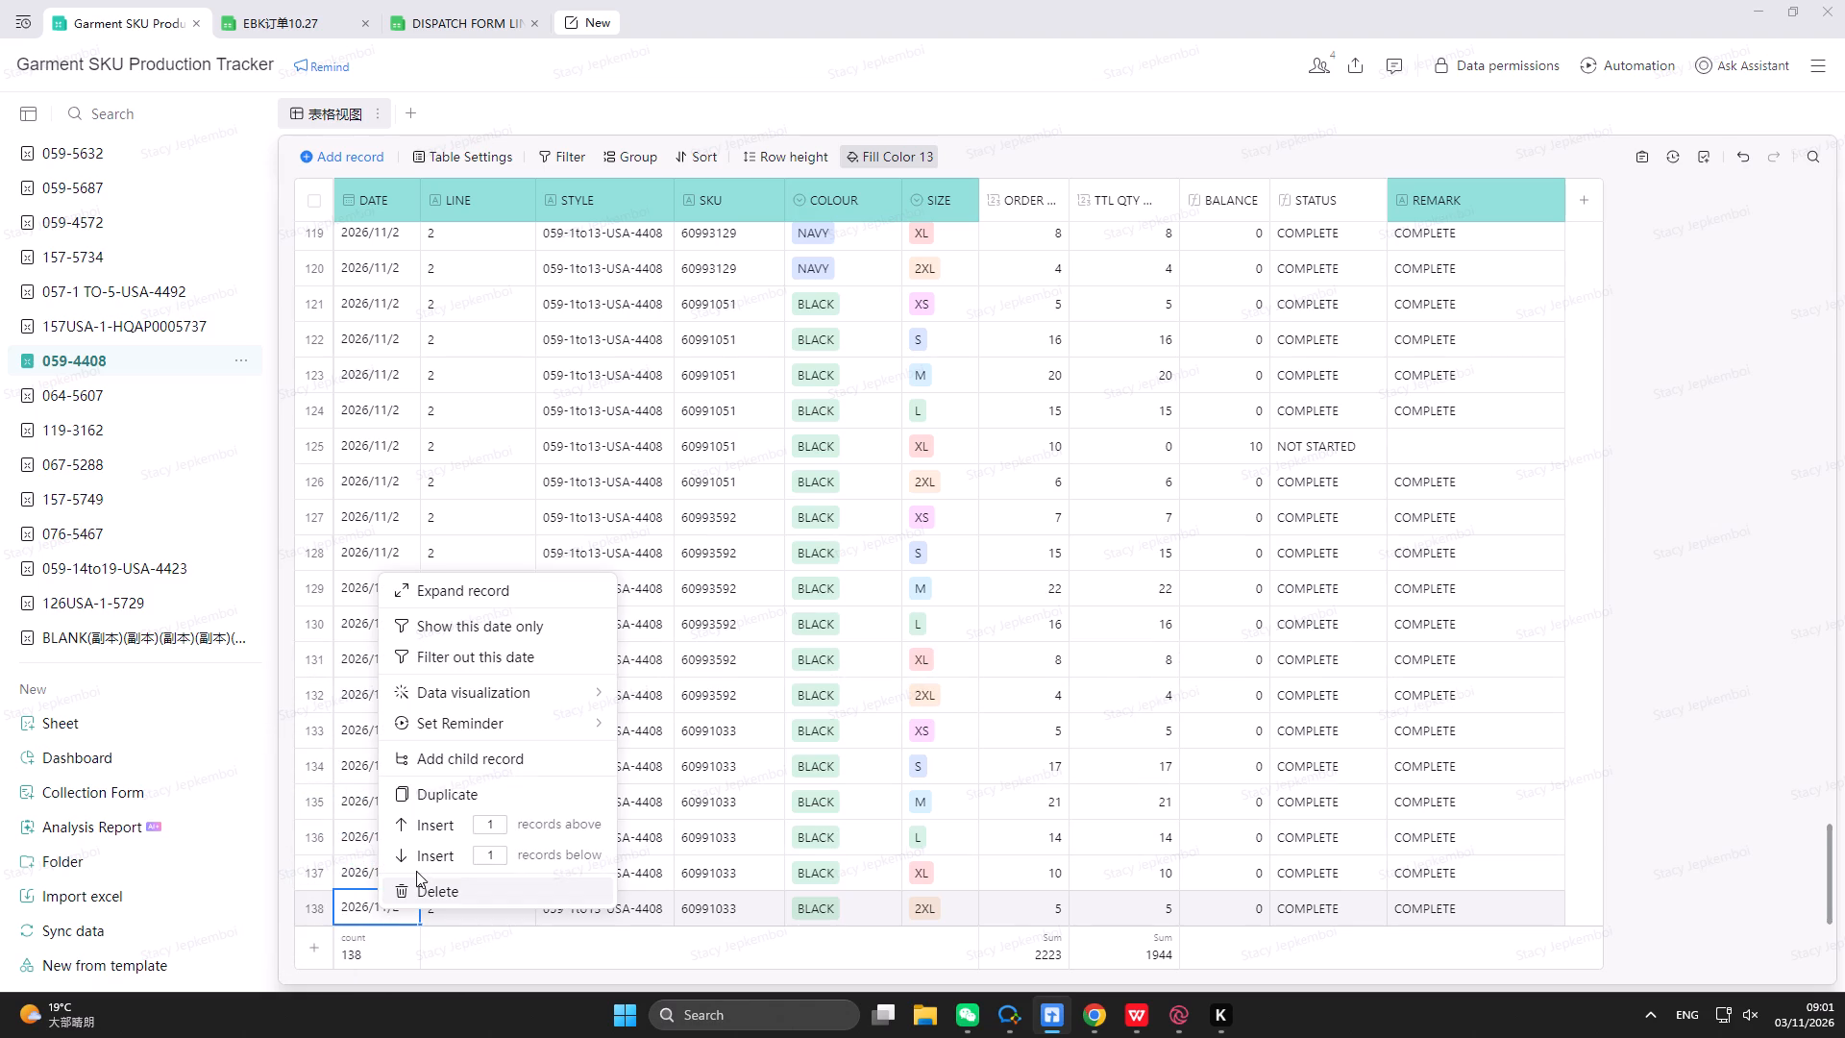
{"action": "left_click", "coordinate": [430, 859]}
{"action": "scroll", "coordinate": [428, 887], "scroll_direction": "down", "scroll_amount": 4}
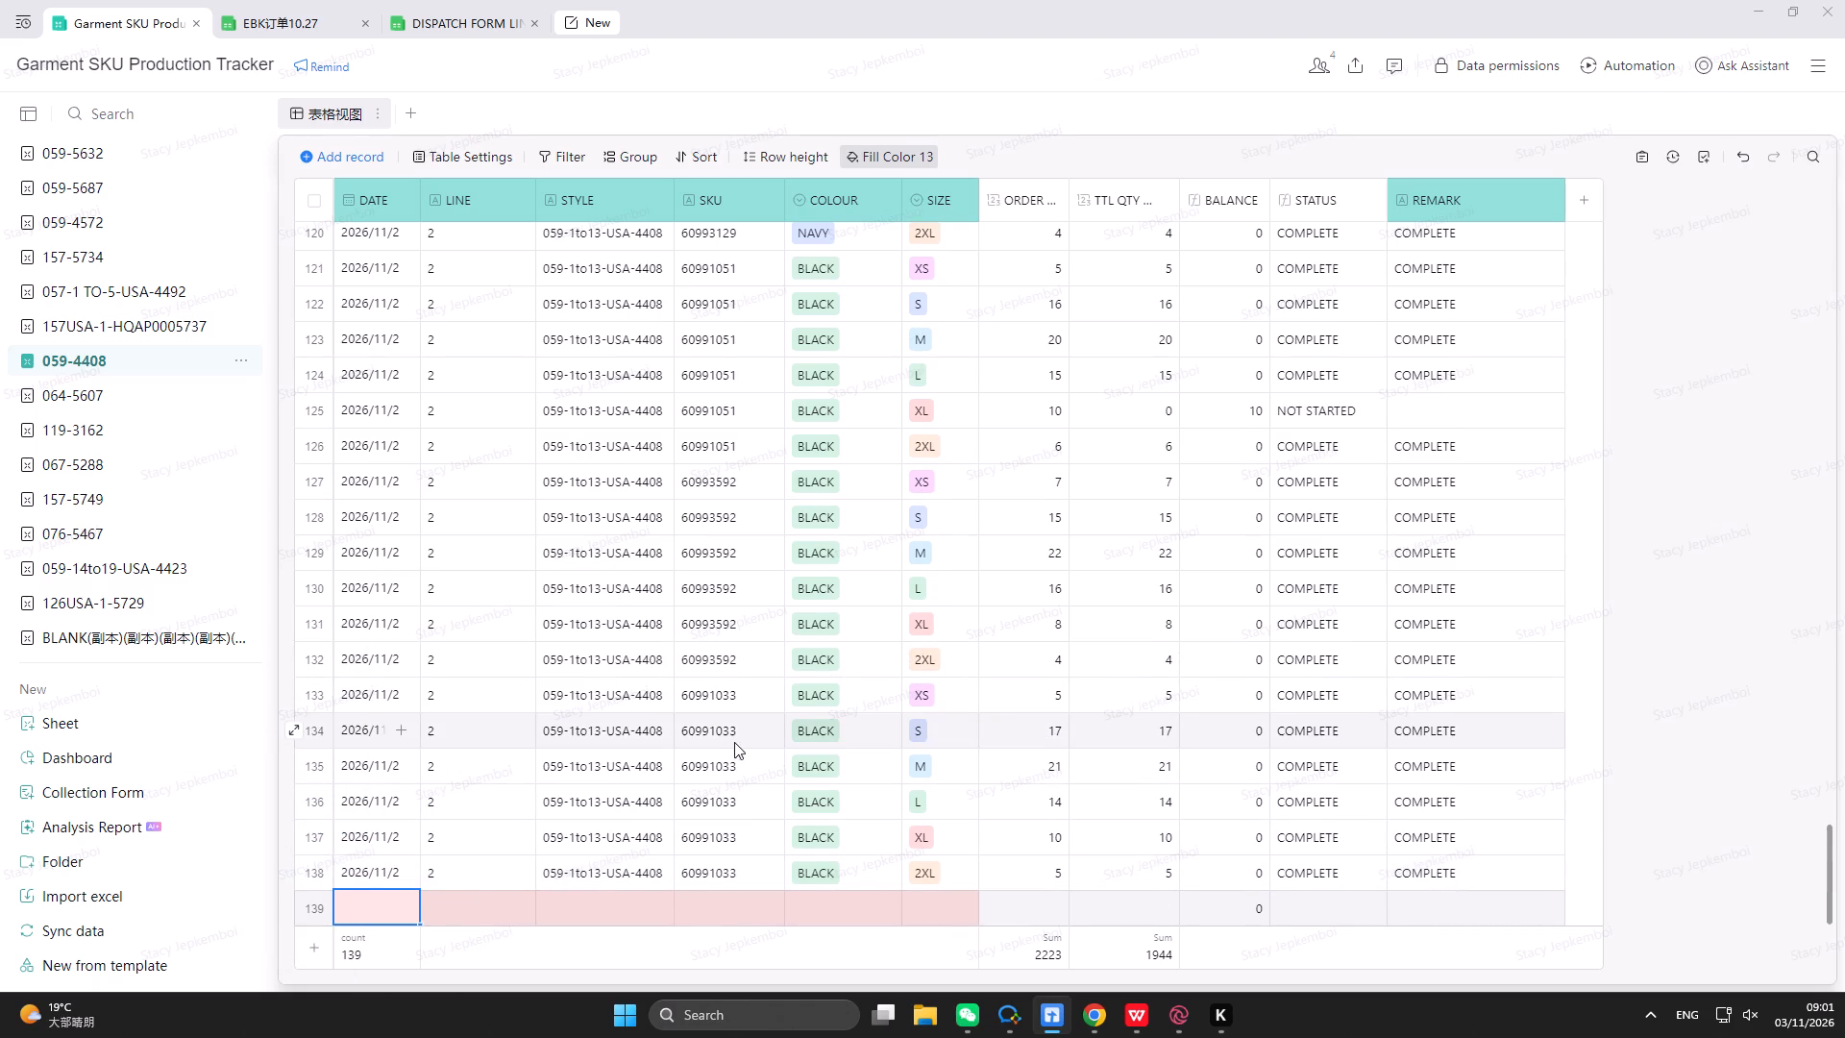
For SKU 60991047 Scarlet size M, set the TTL QTY to 20 and fill its remark with COMPLETE.
{"action": "scroll", "coordinate": [846, 734], "scroll_direction": "up", "scroll_amount": 1}
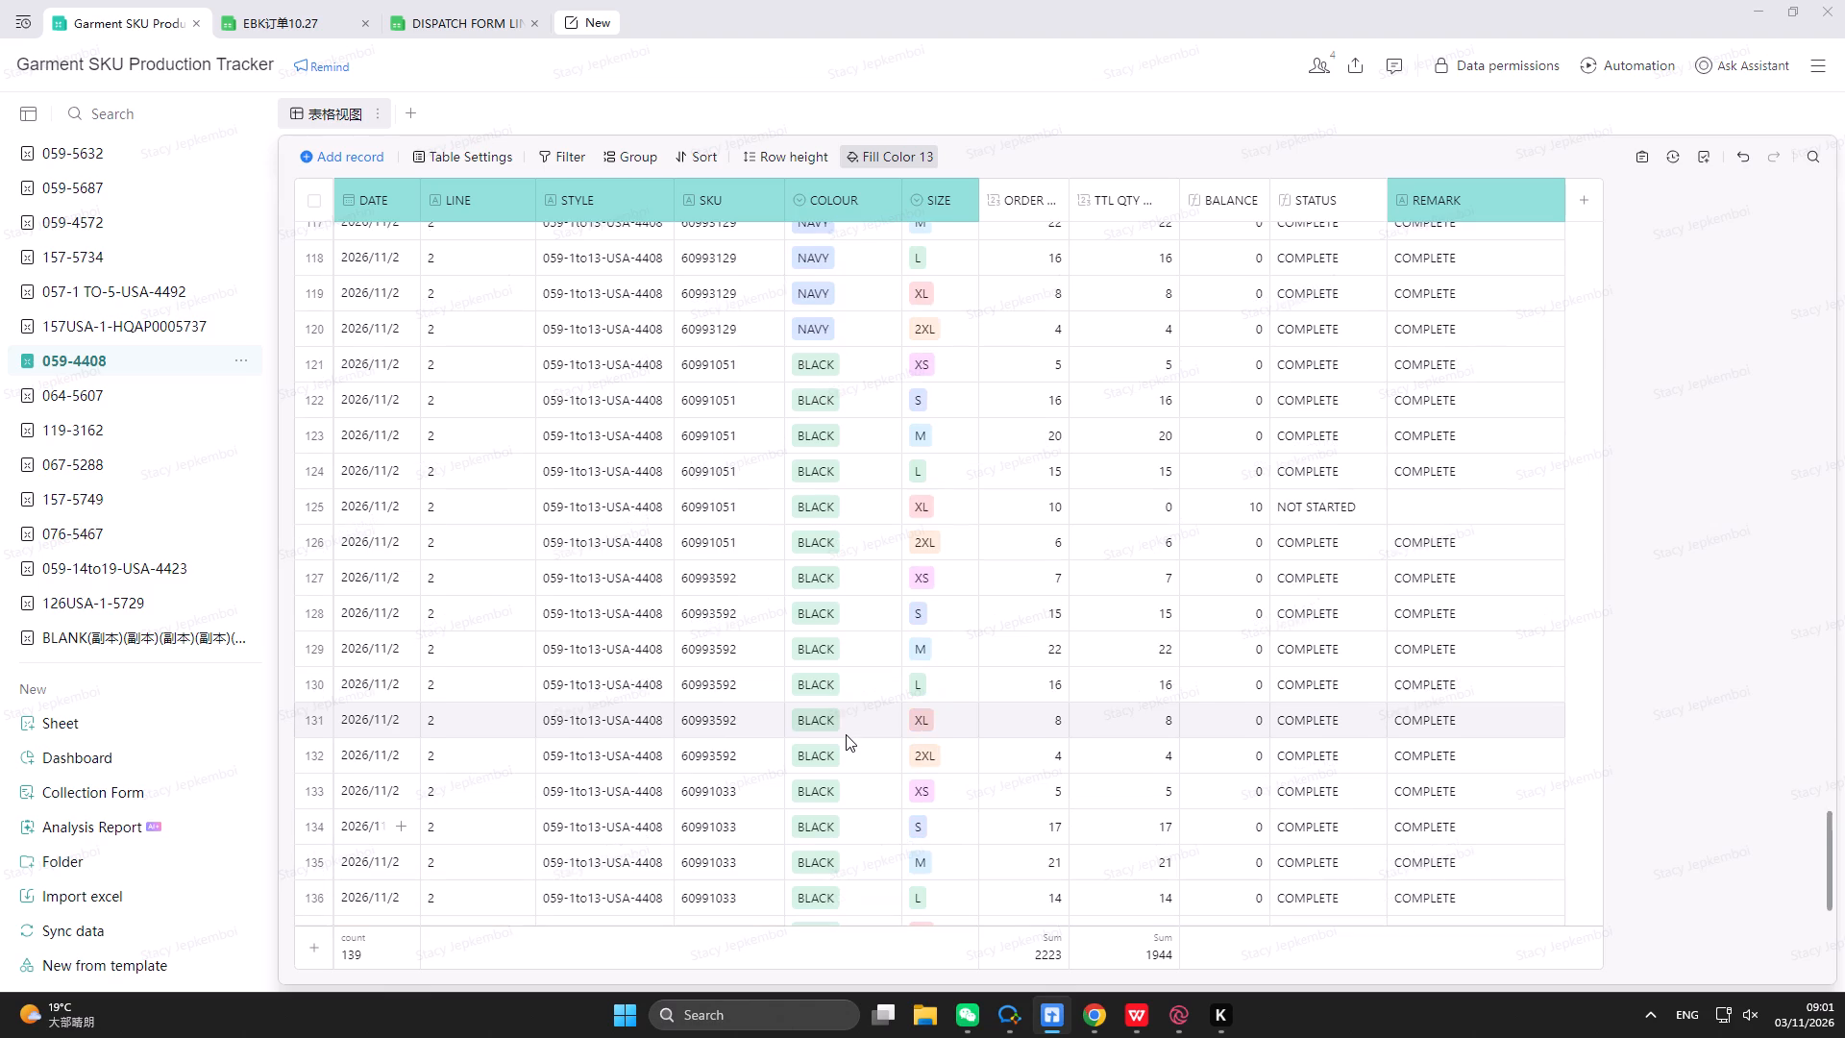
{"action": "scroll", "coordinate": [846, 734], "scroll_direction": "up", "scroll_amount": 10}
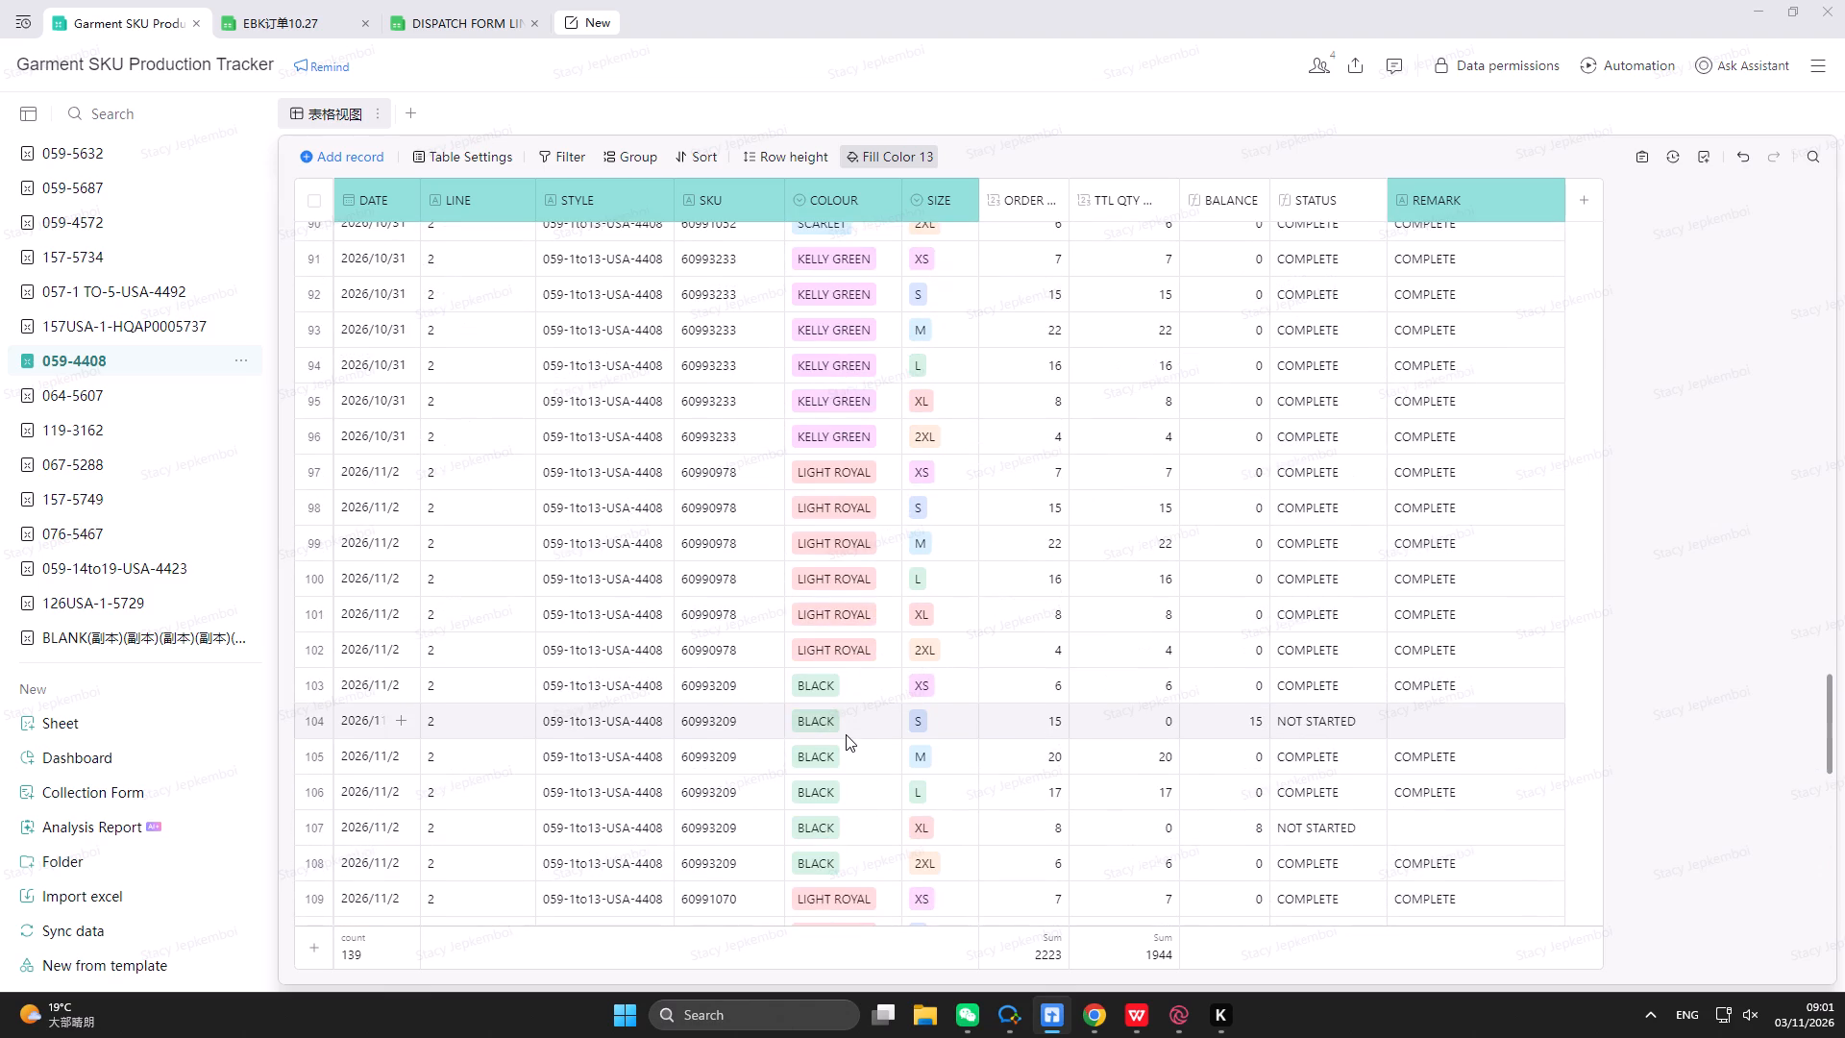
{"action": "scroll", "coordinate": [846, 734], "scroll_direction": "up", "scroll_amount": 17}
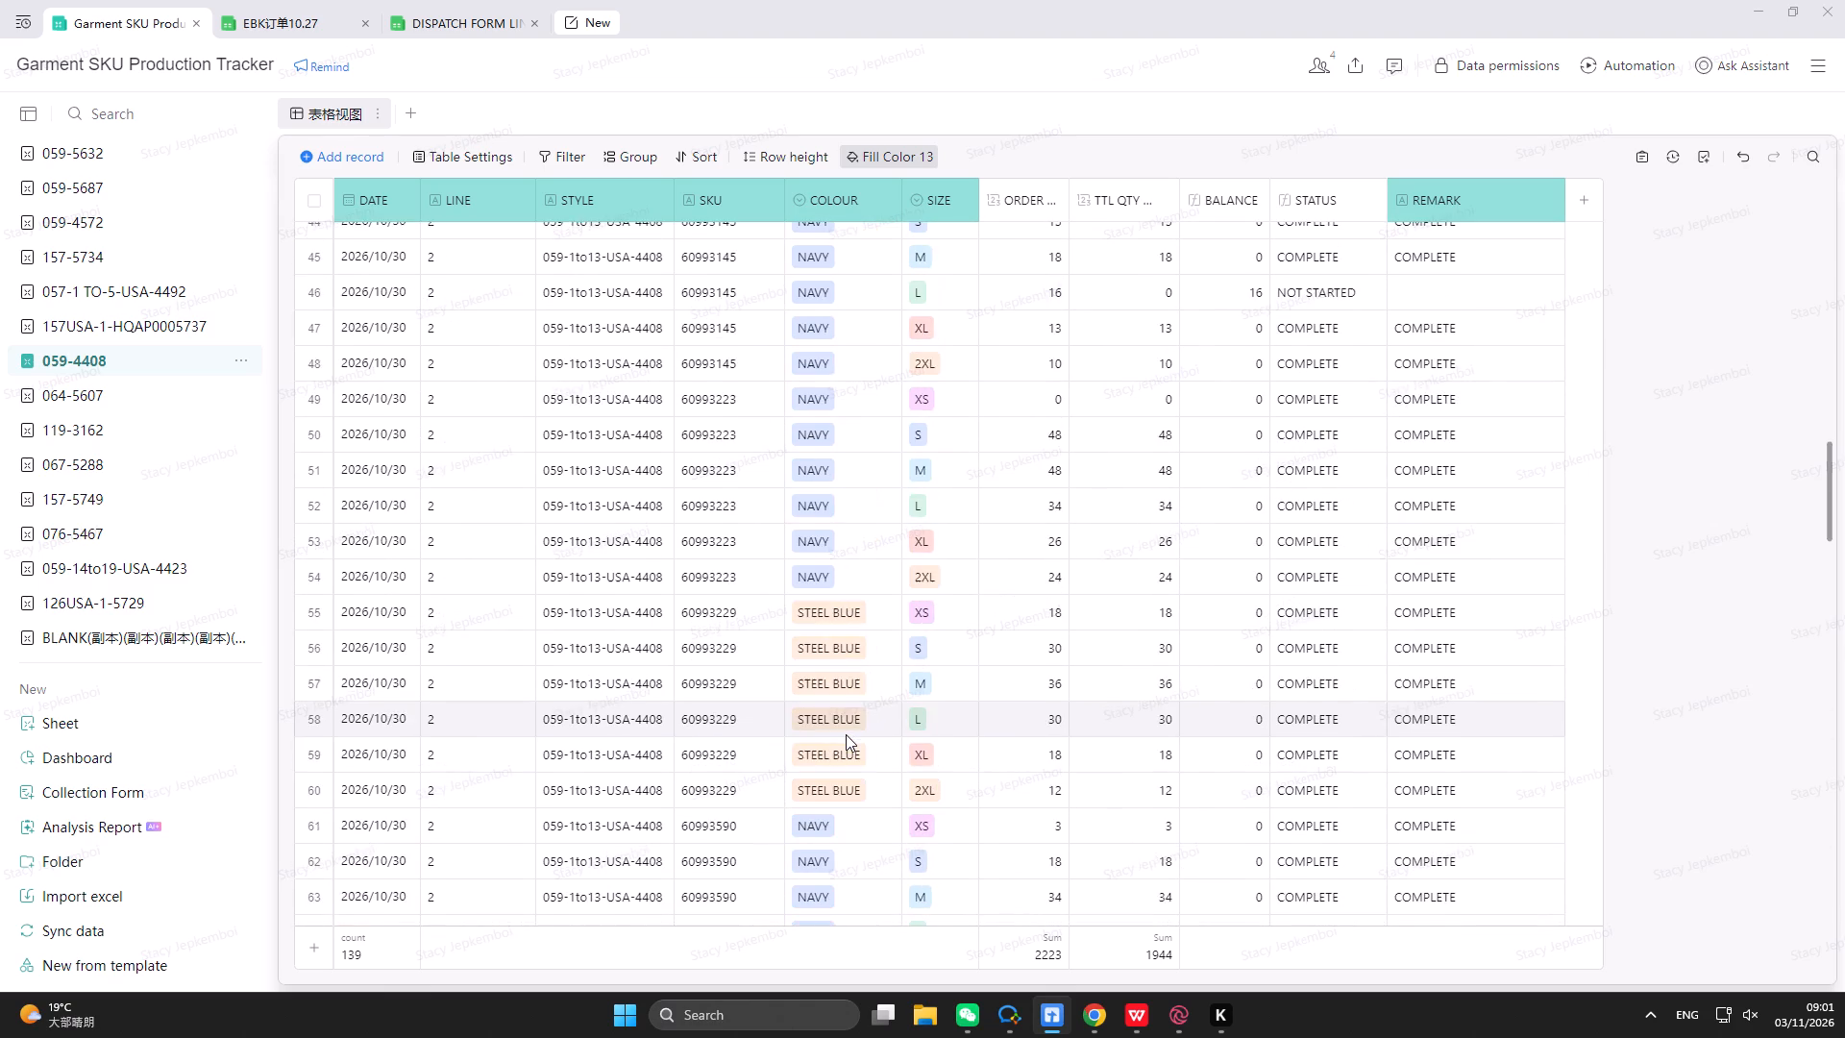
{"action": "scroll", "coordinate": [846, 734], "scroll_direction": "up", "scroll_amount": 12}
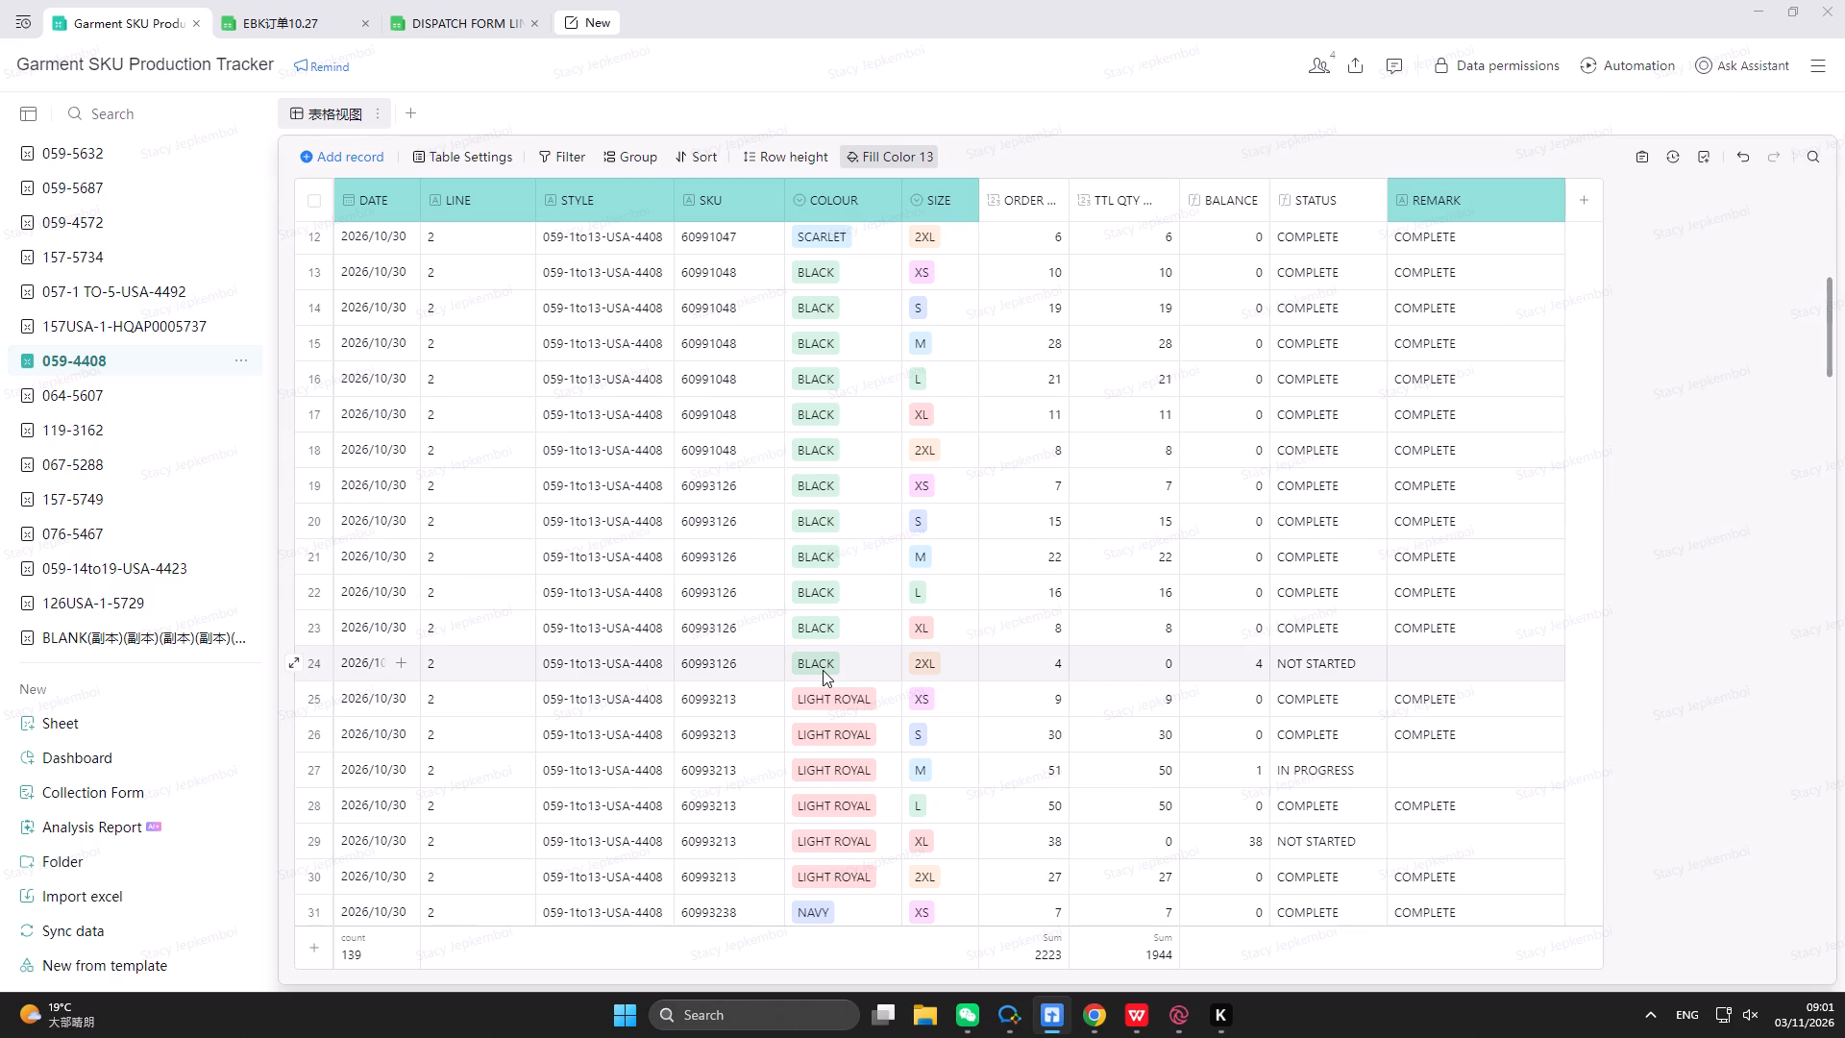
{"action": "scroll", "coordinate": [823, 670], "scroll_direction": "up", "scroll_amount": 5}
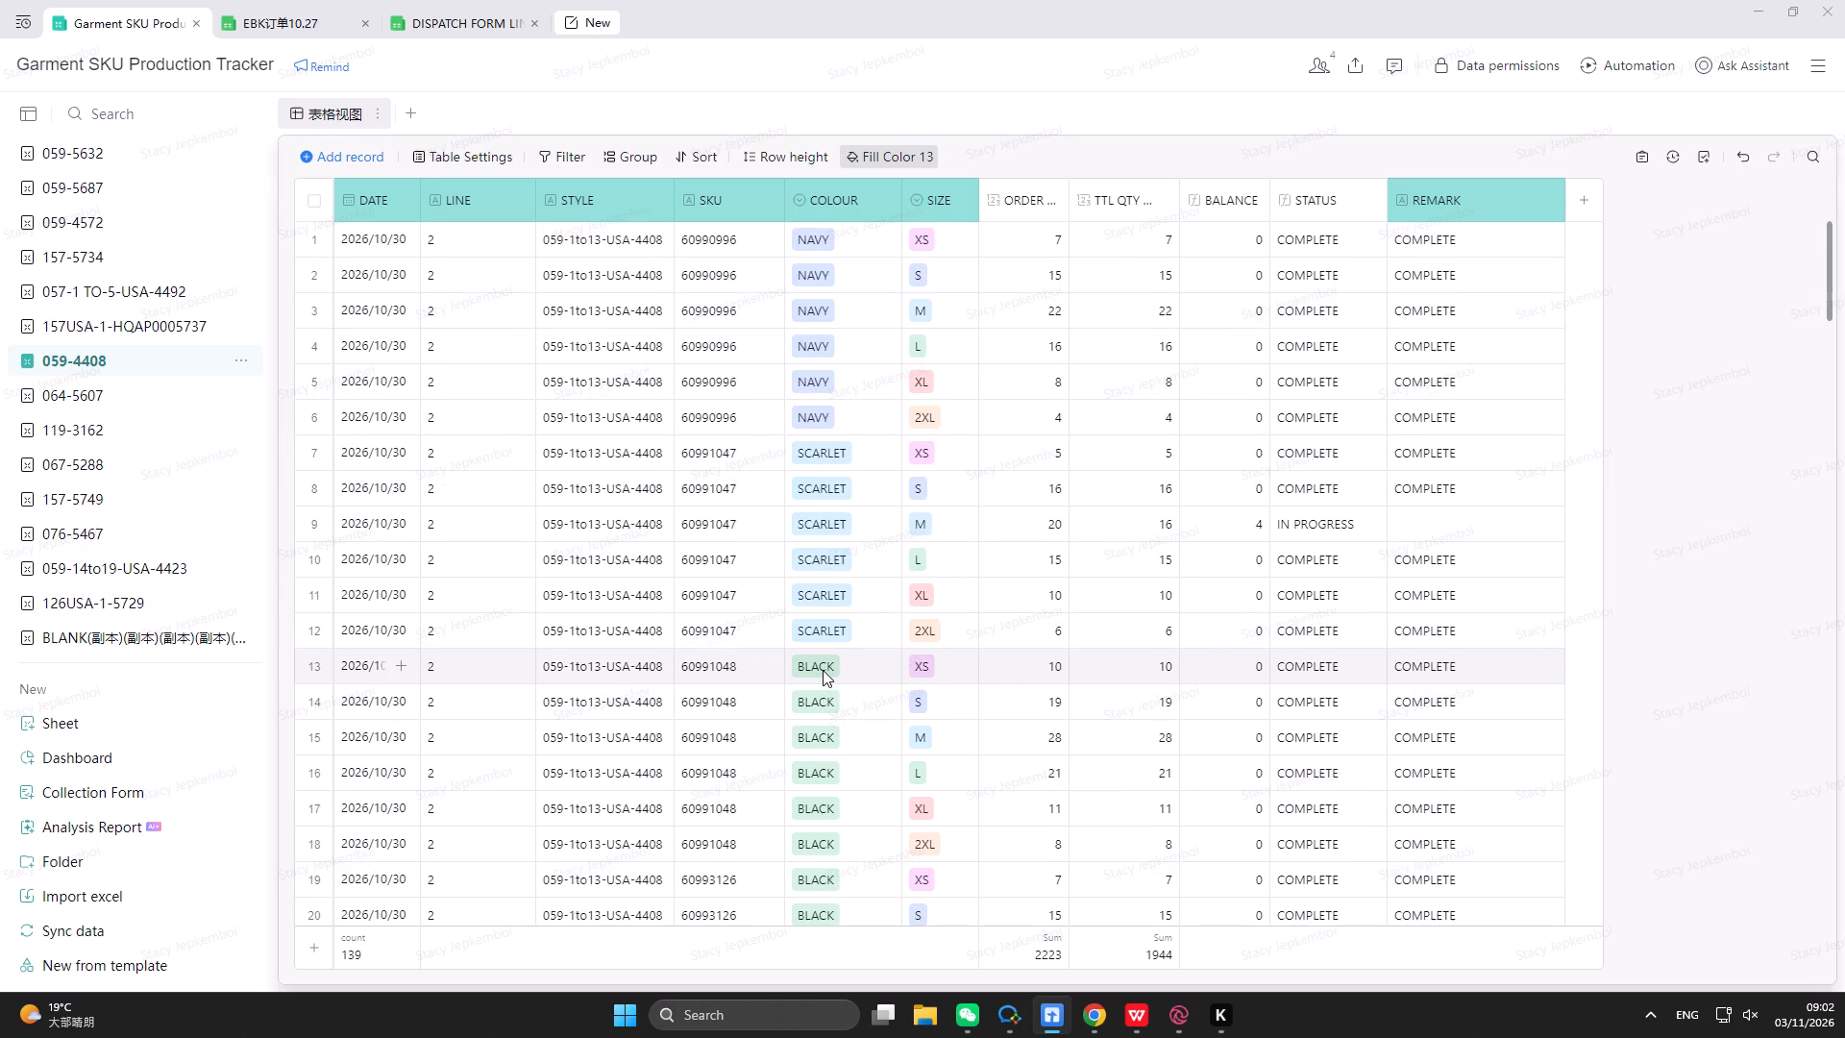
{"action": "left_click", "coordinate": [1143, 535]}
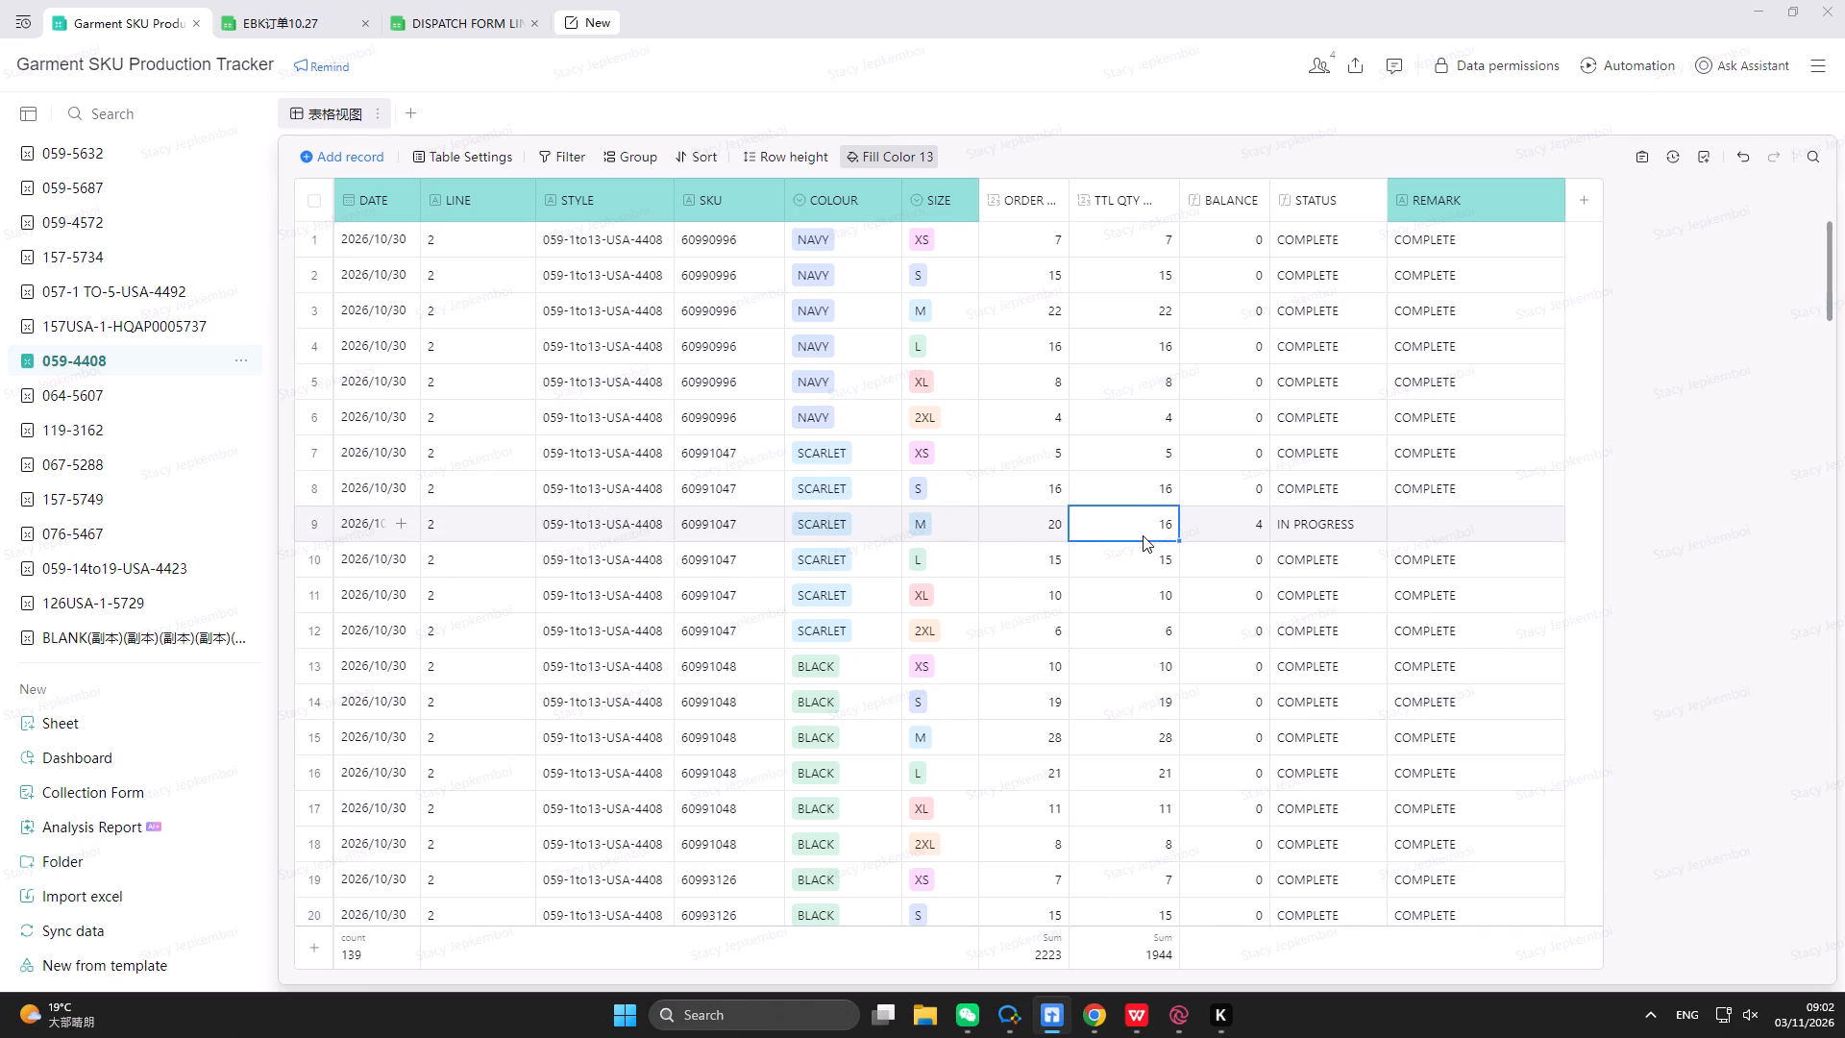
{"action": "type", "text": "20"}
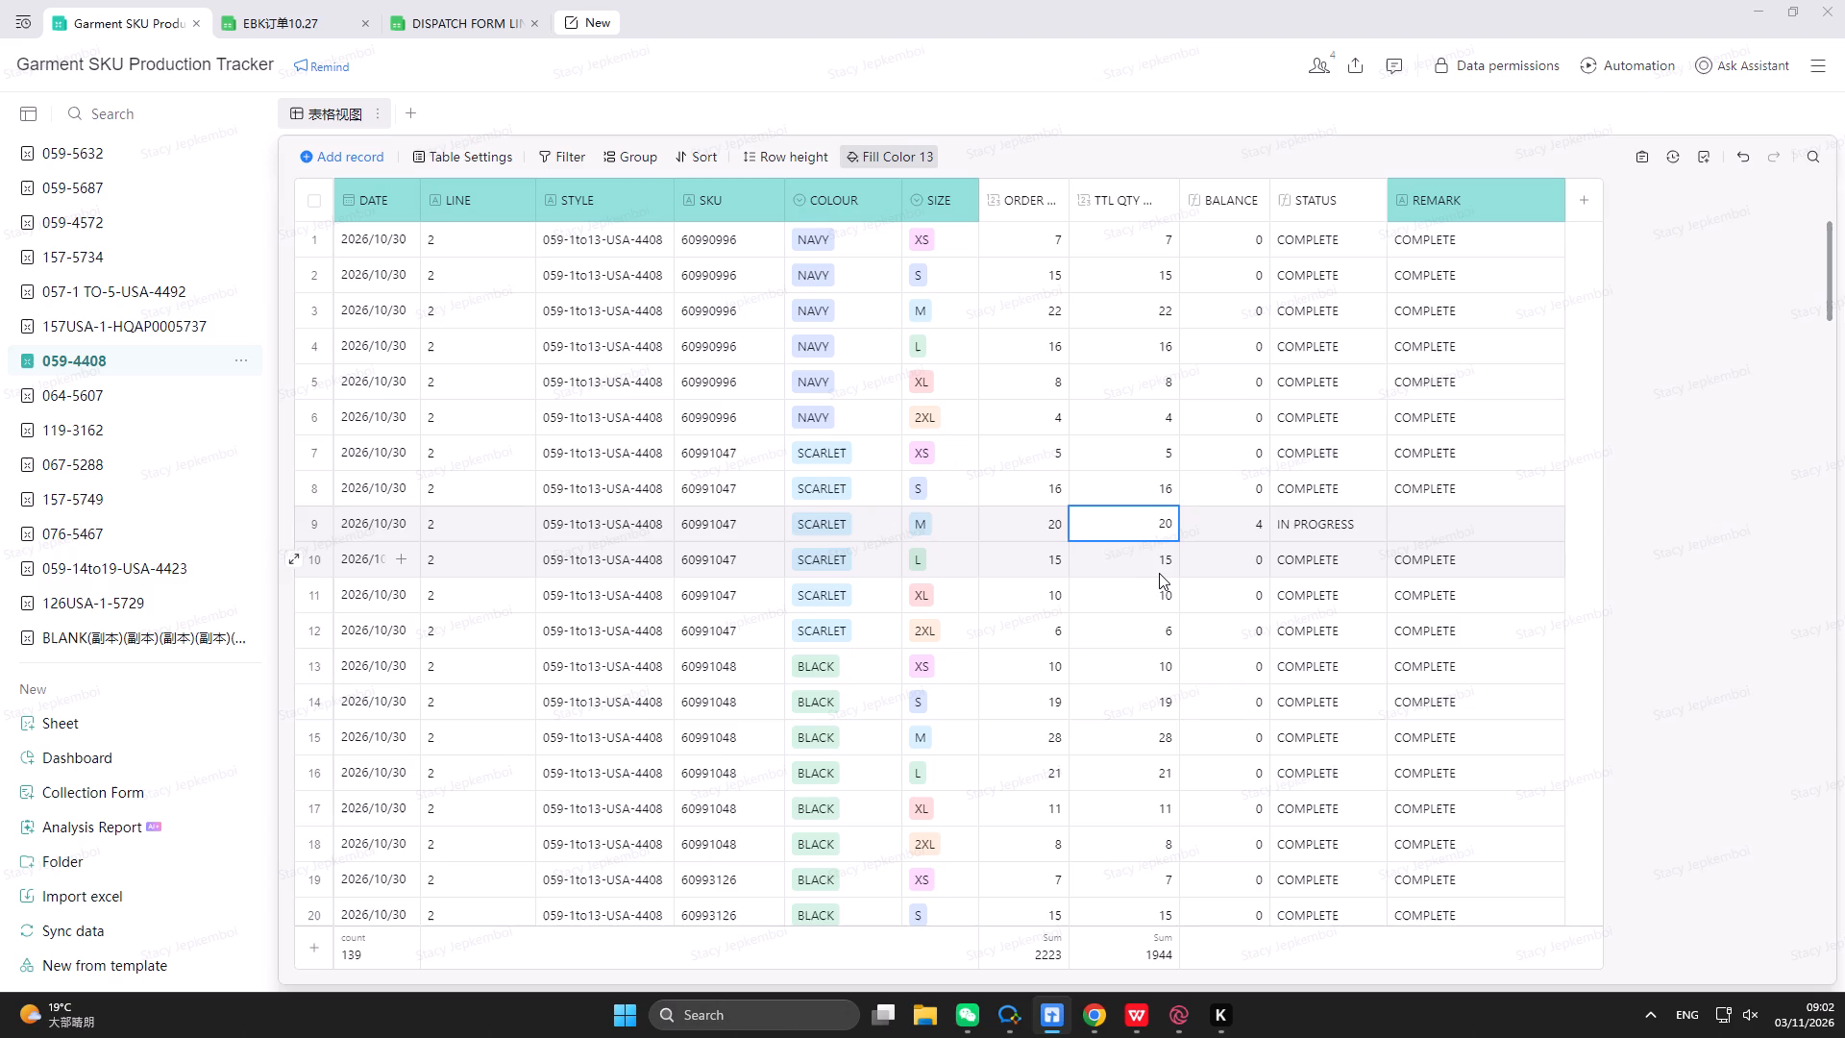
{"action": "key", "text": "Return"}
{"action": "left_click", "coordinate": [1472, 497]}
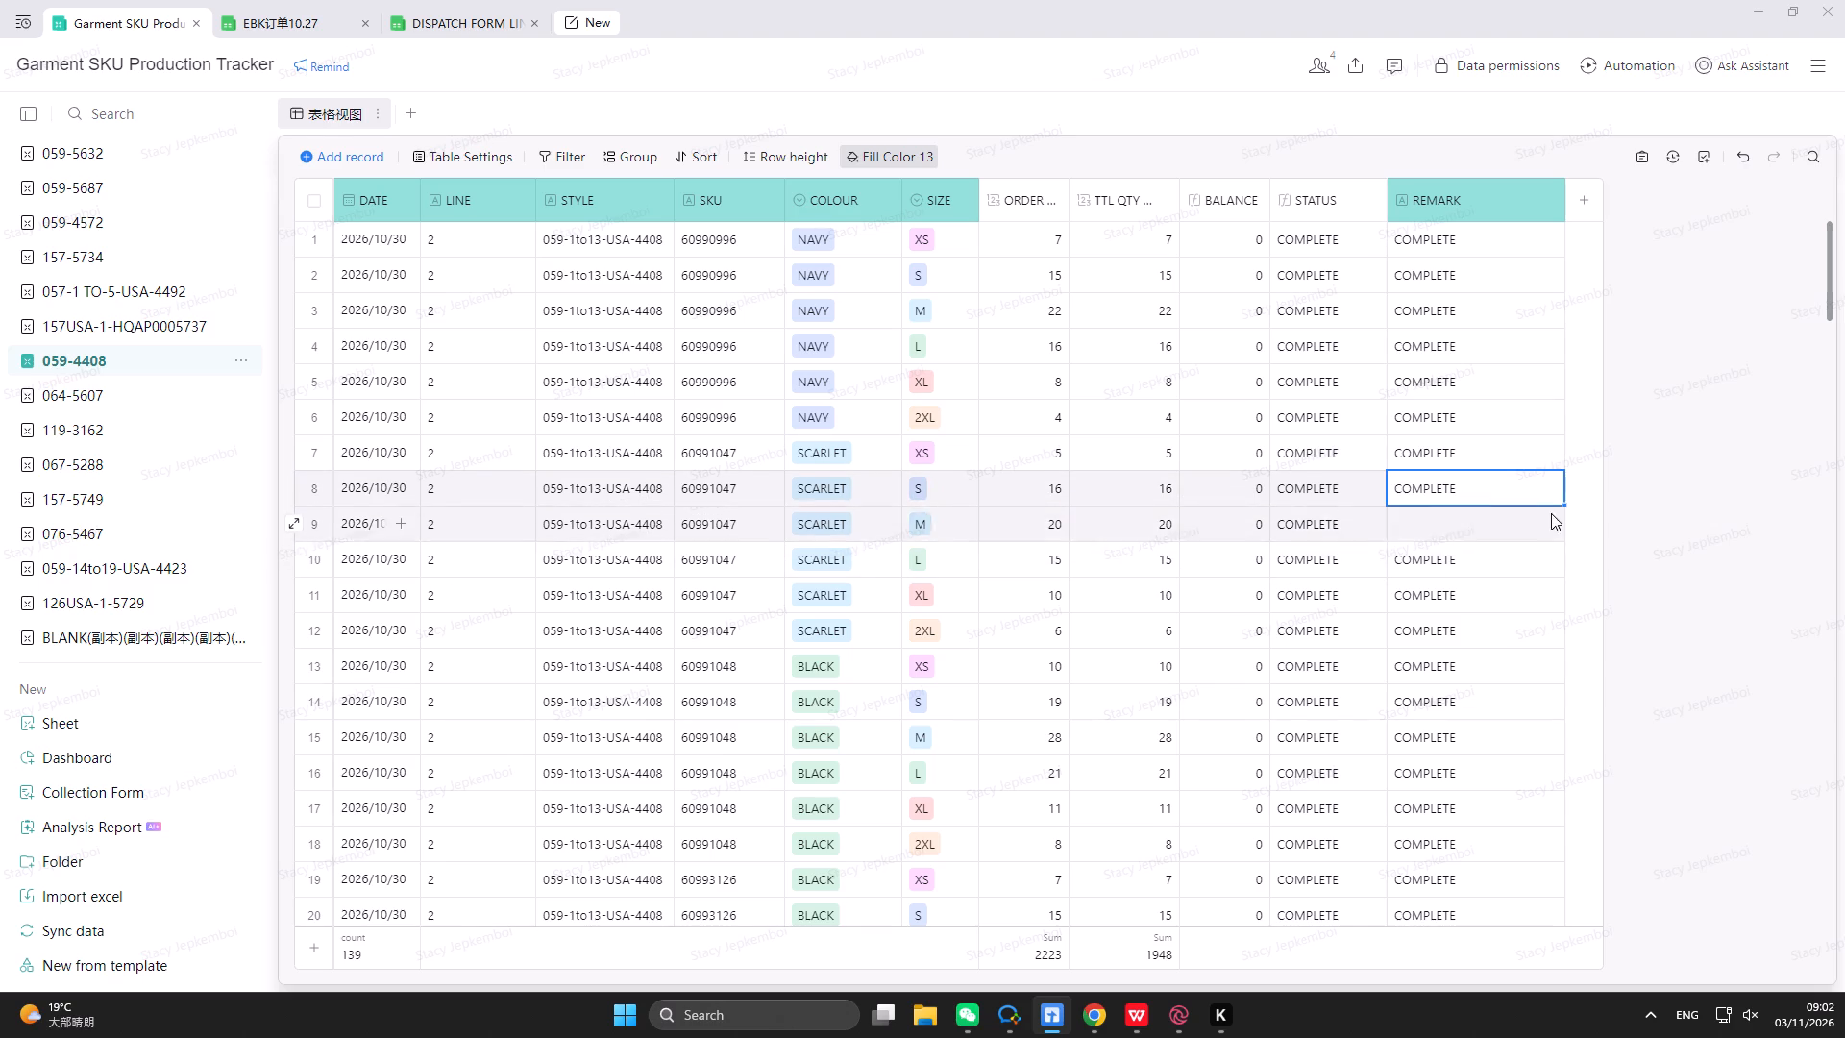
{"action": "left_click_drag", "start_coordinate": [1564, 505], "coordinate": [1564, 532]}
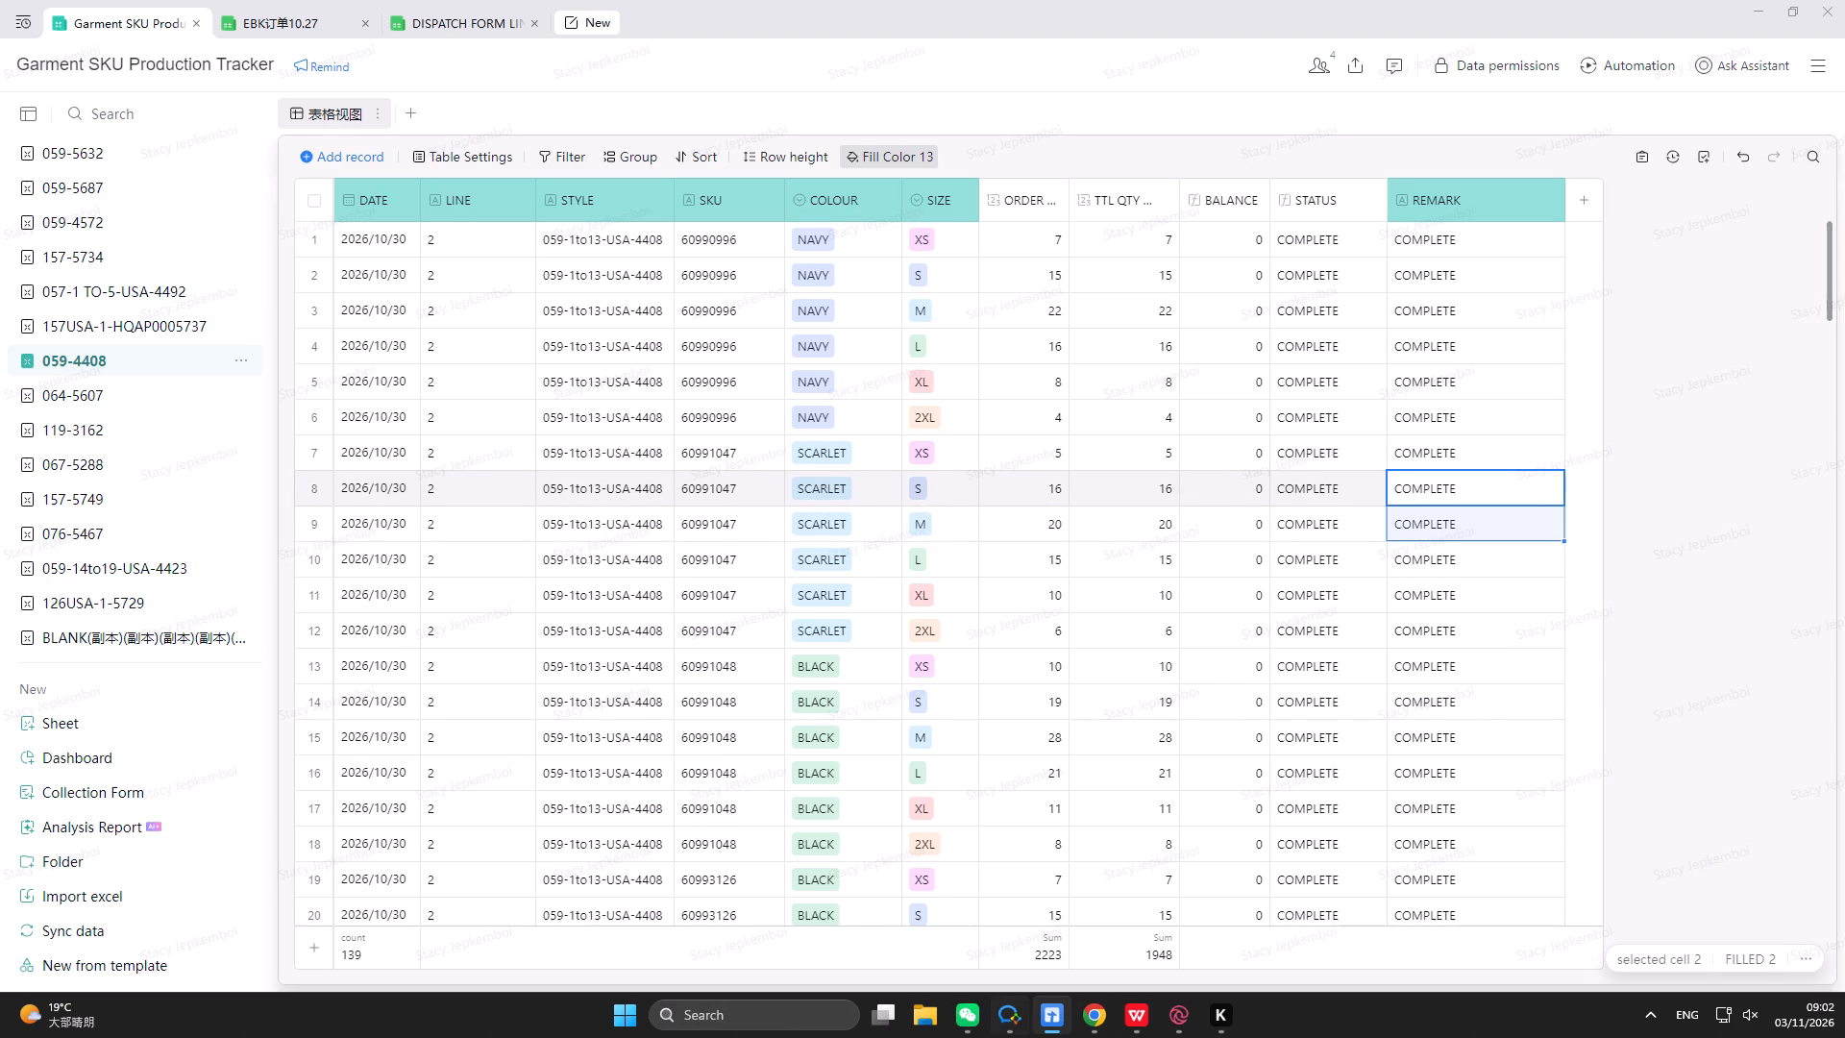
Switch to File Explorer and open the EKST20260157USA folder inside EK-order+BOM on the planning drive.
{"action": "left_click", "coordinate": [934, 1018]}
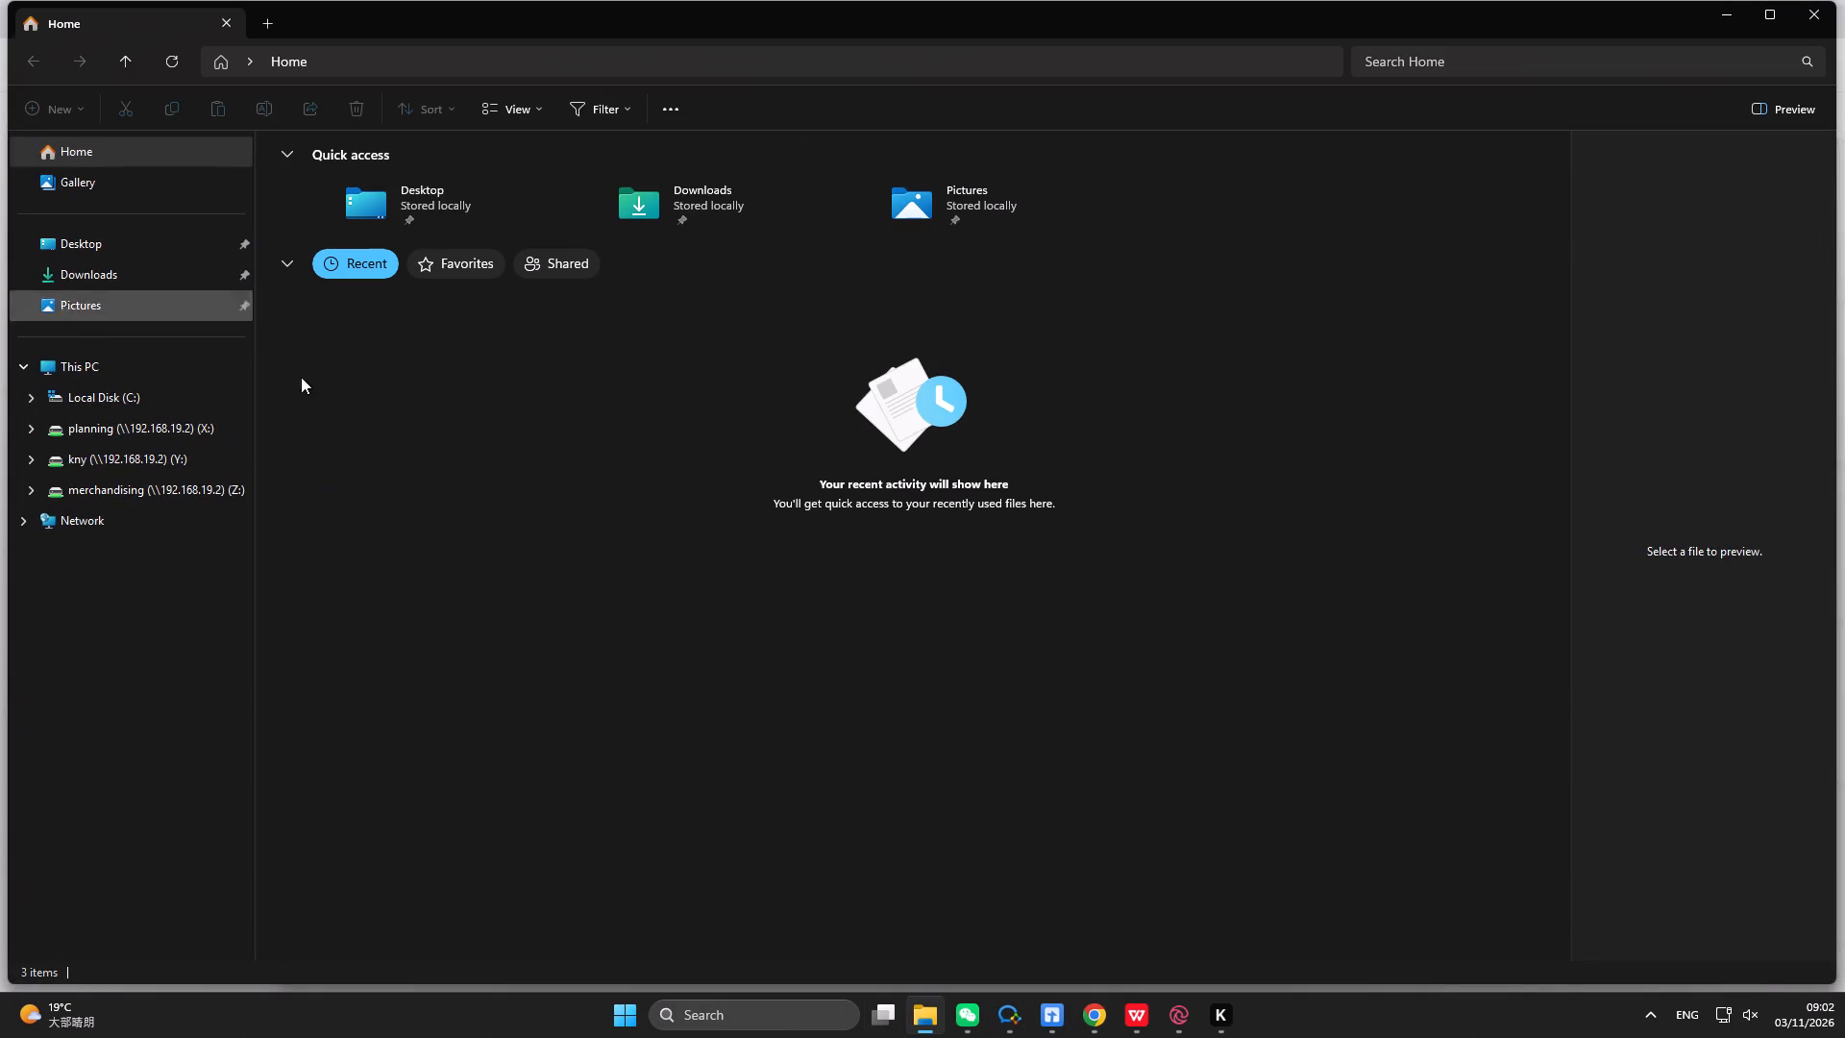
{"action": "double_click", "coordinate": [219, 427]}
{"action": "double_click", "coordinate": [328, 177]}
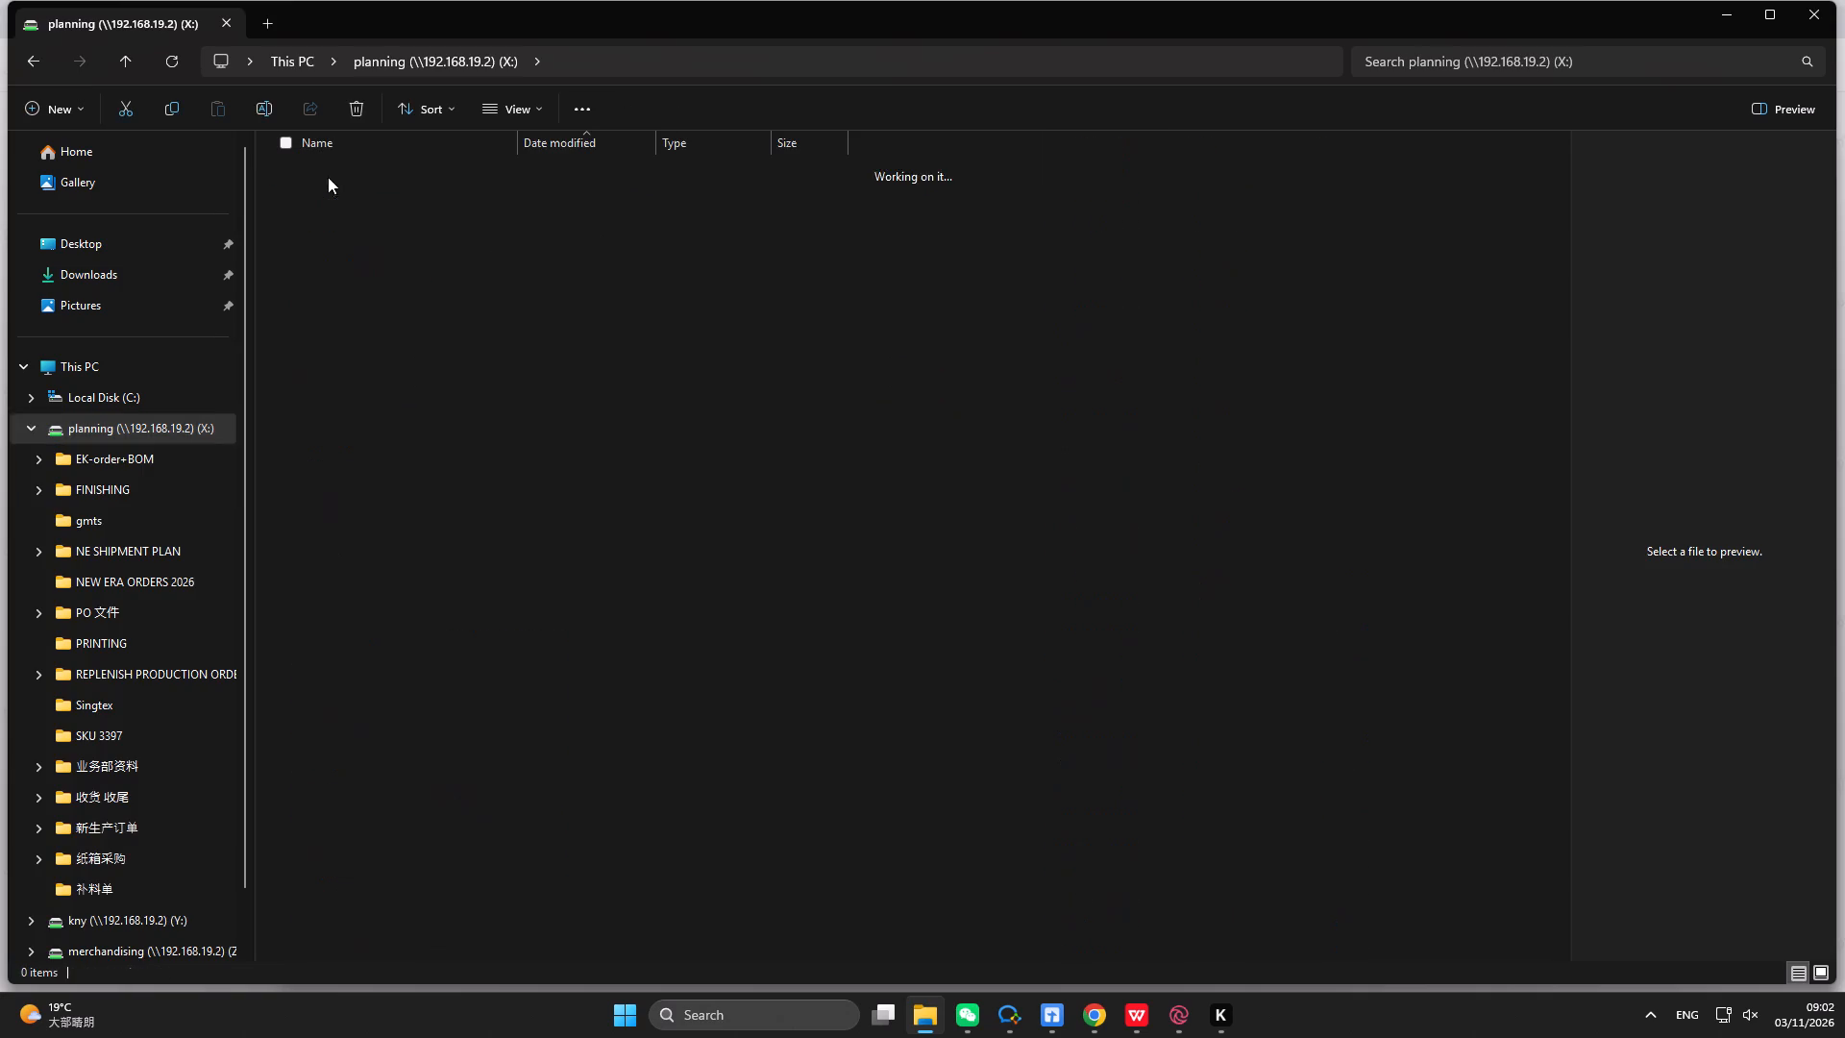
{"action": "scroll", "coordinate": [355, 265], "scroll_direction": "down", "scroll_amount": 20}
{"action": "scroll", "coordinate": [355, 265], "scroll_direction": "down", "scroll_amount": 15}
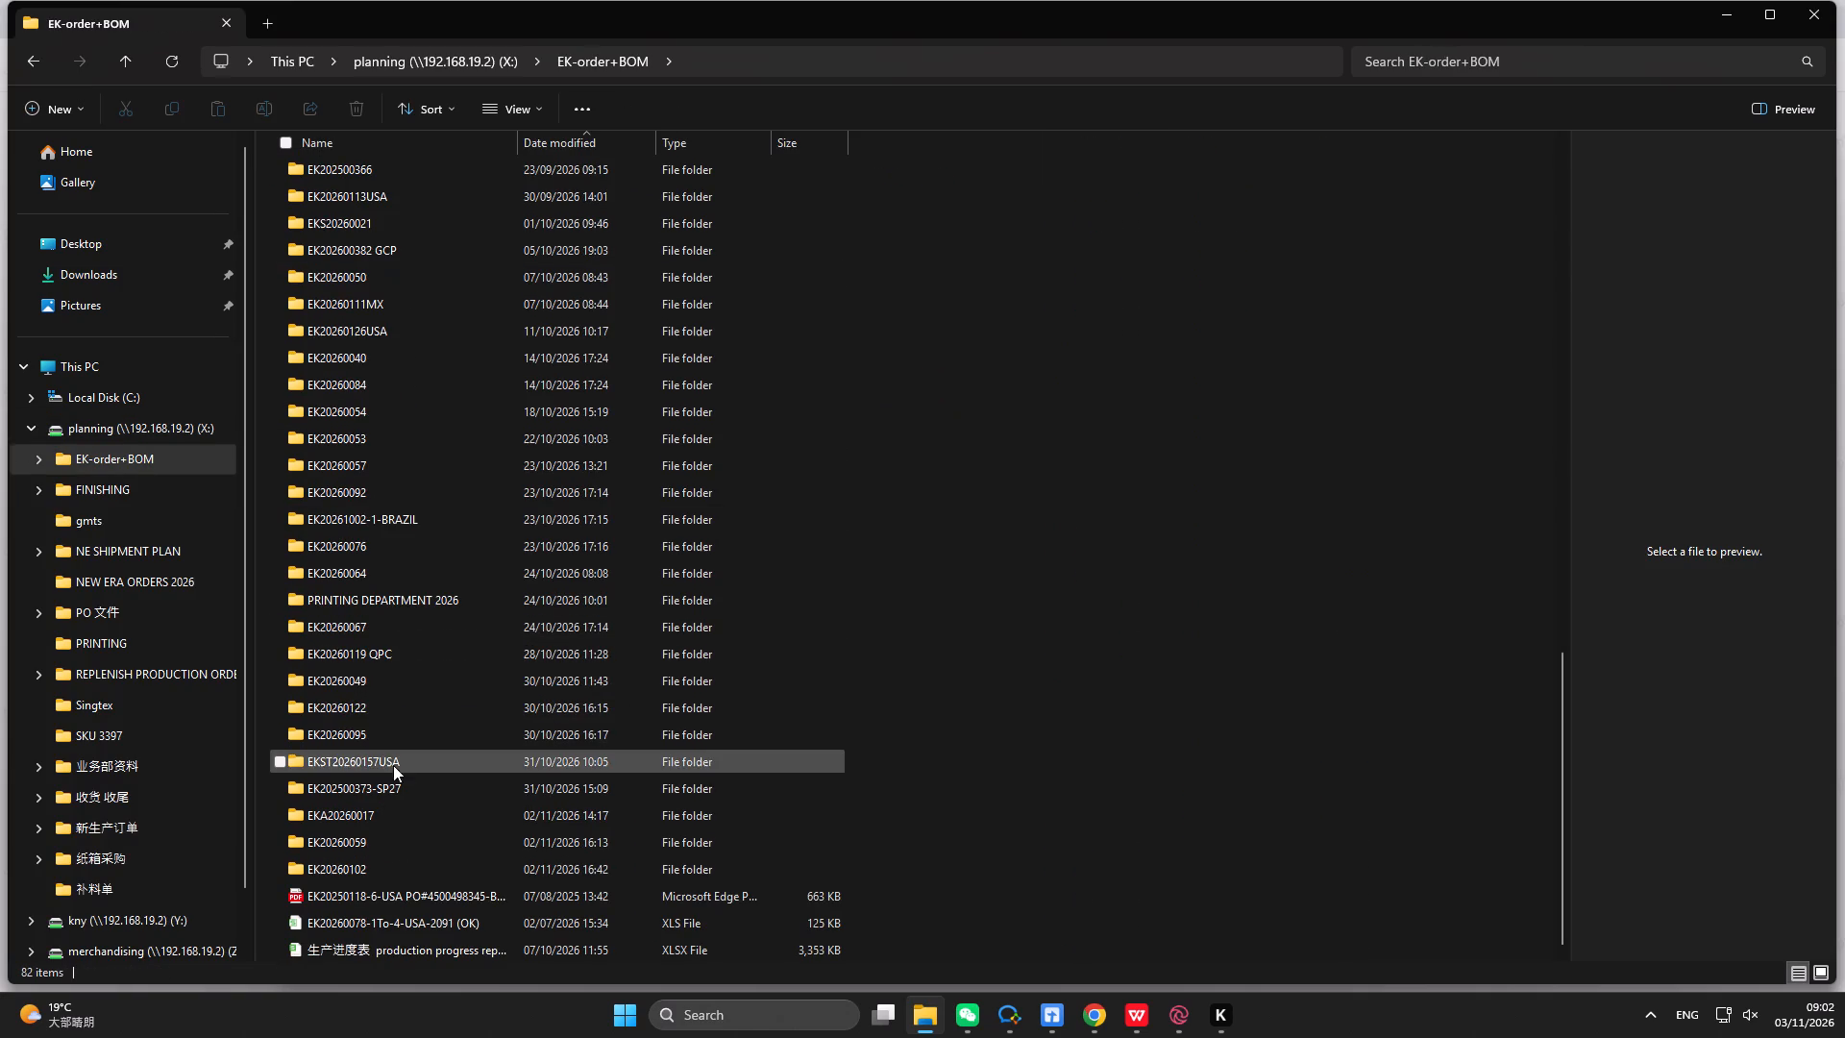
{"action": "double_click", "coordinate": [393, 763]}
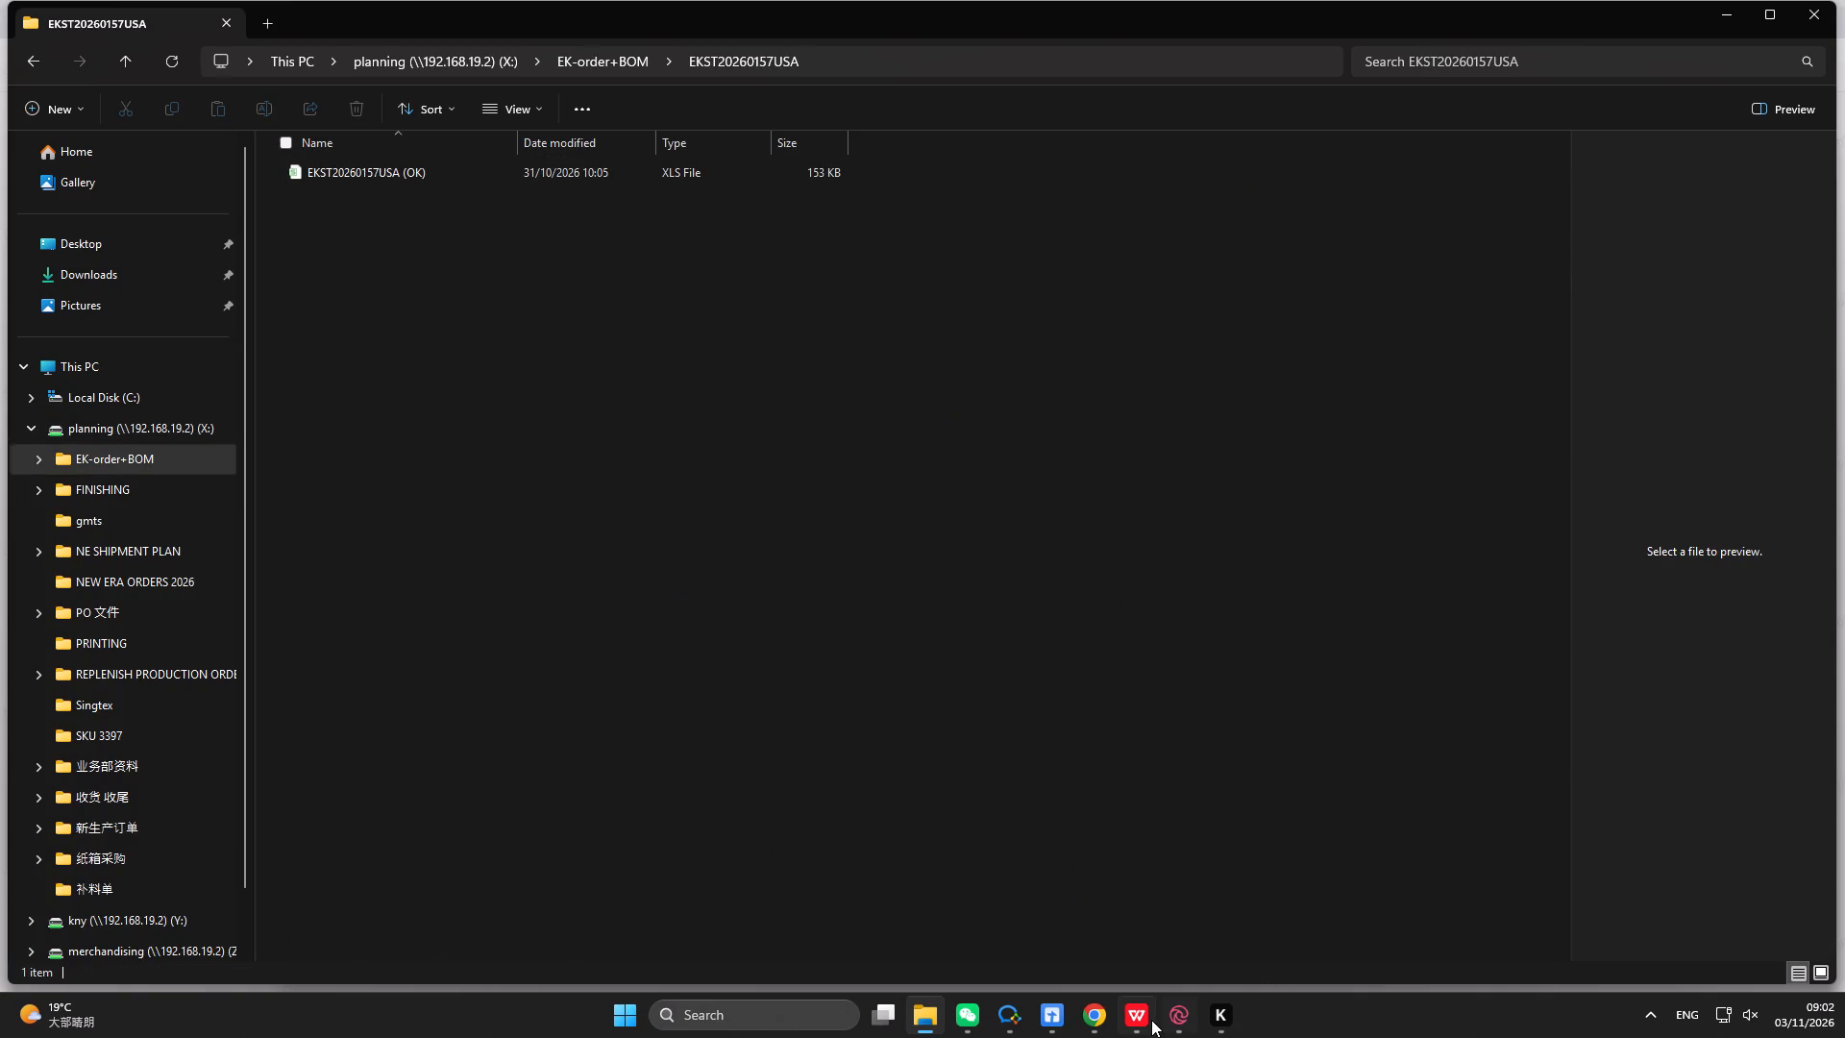
Switch to the EKST20260157USA (OK) workbook in WPS Office and print 2 copies of the HQAP0005745 worksheet on the Kyocera printer.
{"action": "left_click", "coordinate": [1144, 1019]}
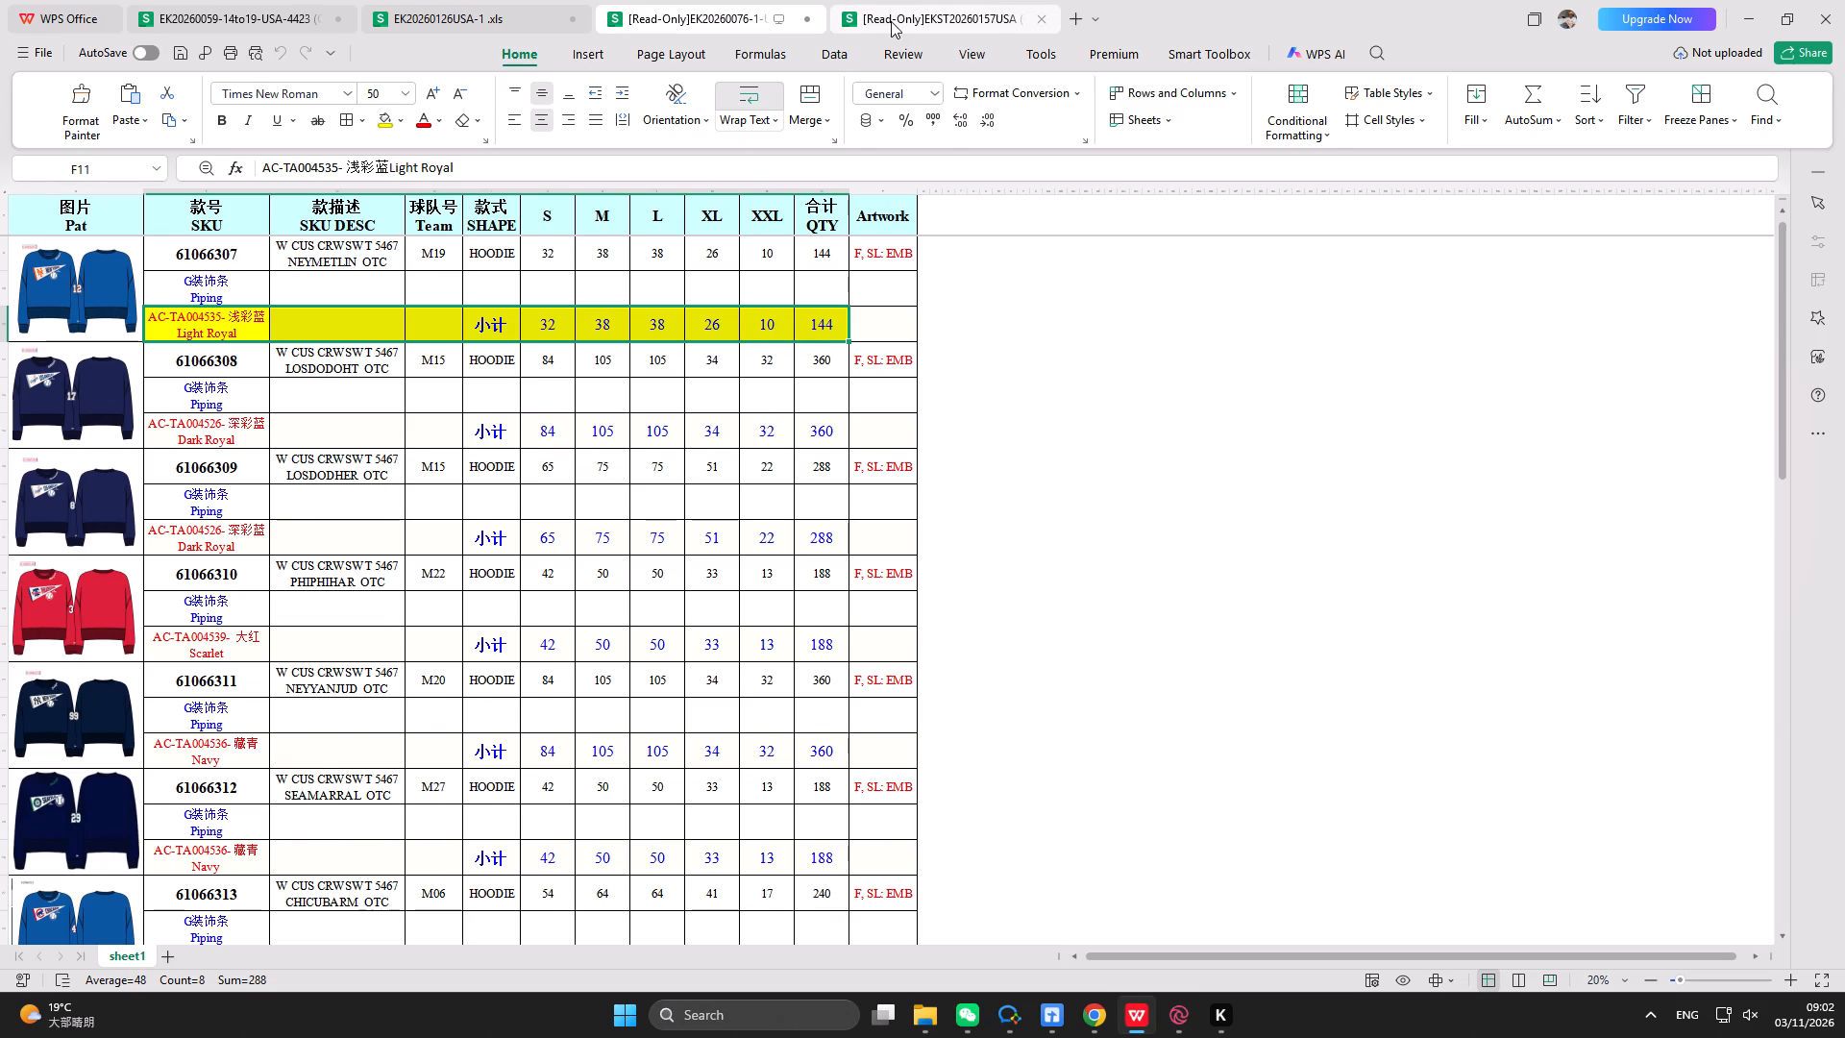
{"action": "left_click", "coordinate": [891, 21]}
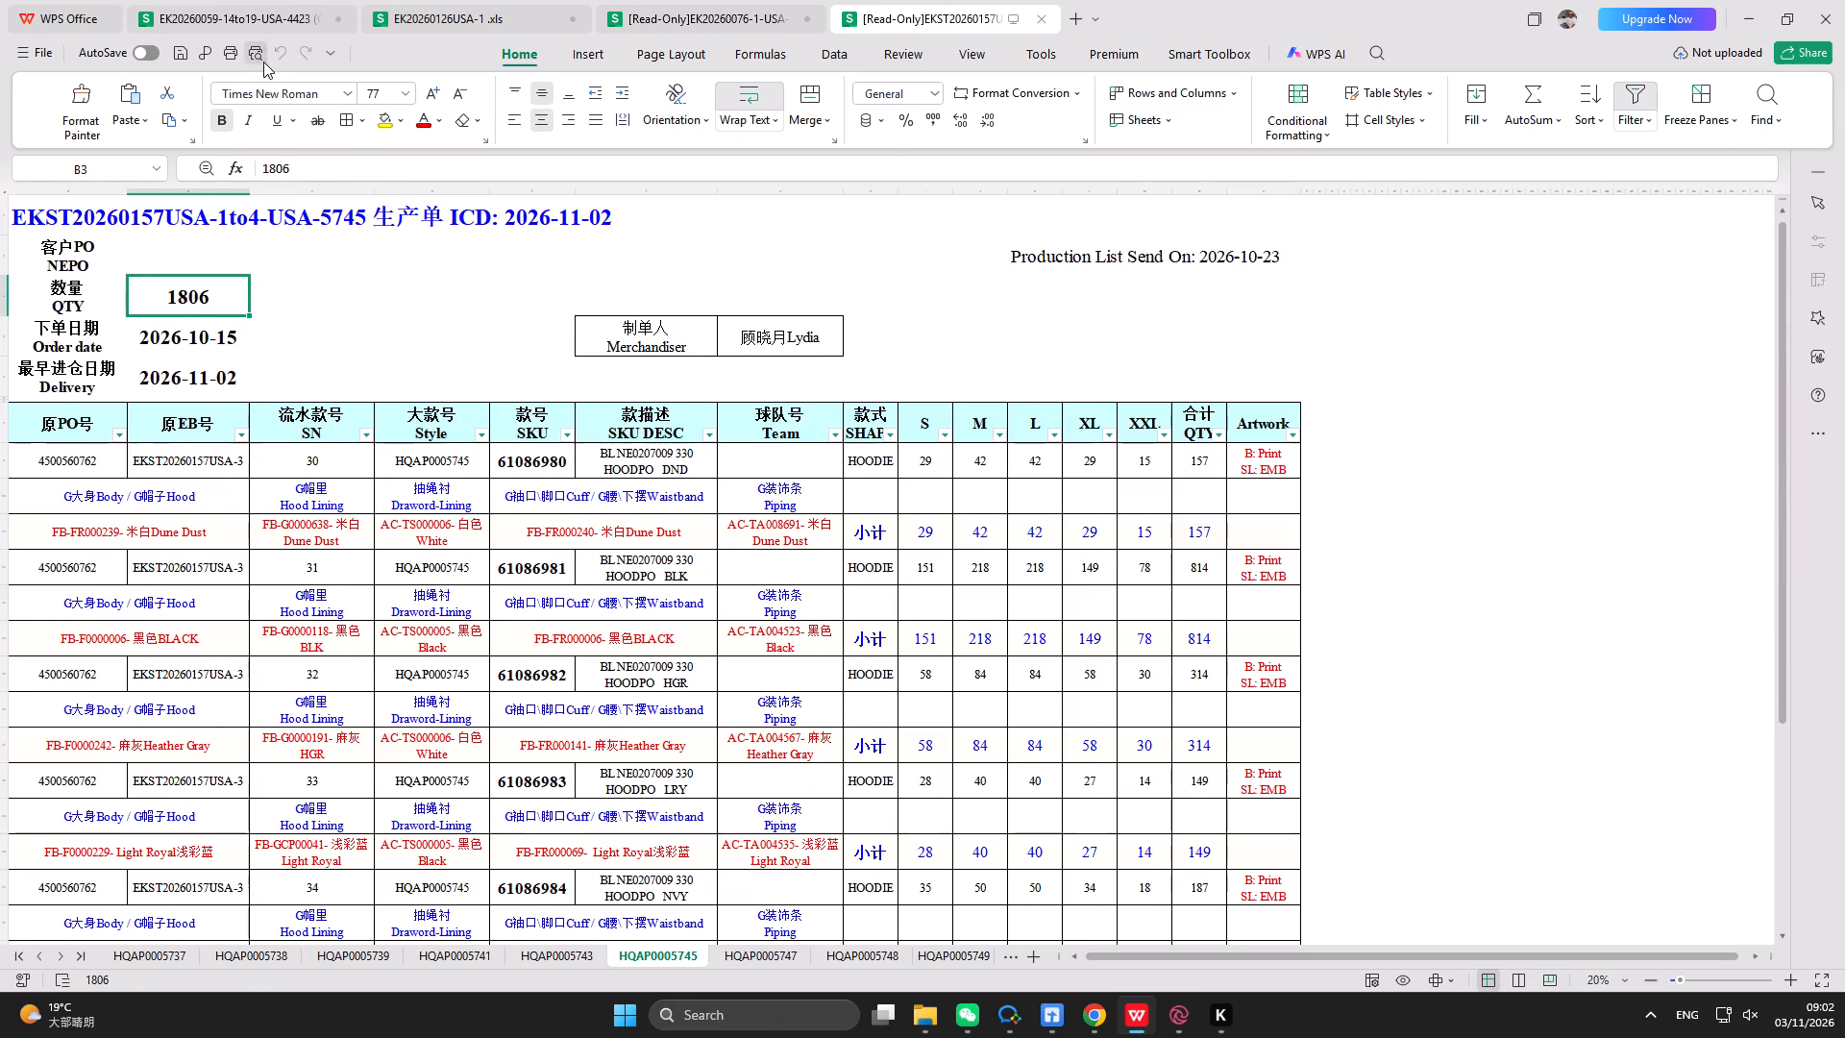
{"action": "left_click", "coordinate": [263, 62]}
{"action": "left_click", "coordinate": [1733, 920]}
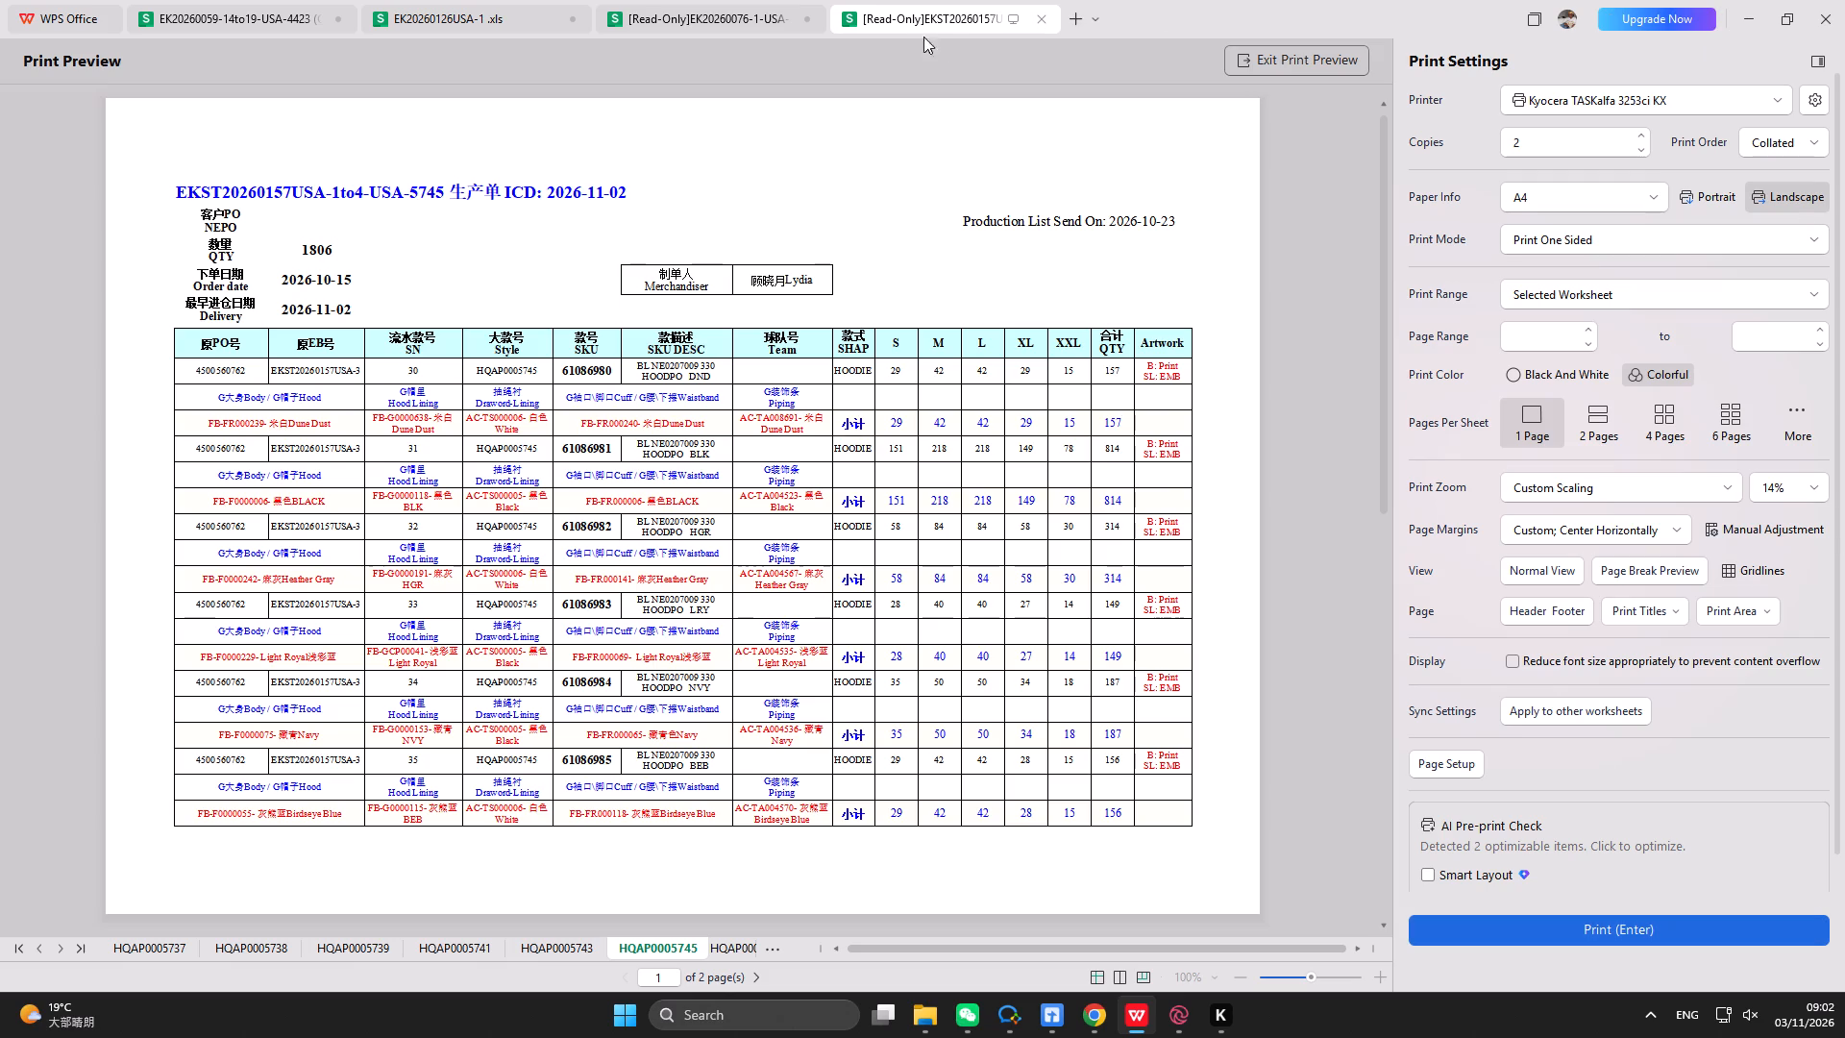
Close the EKST20260157USA (OK) workbook and return to the Garment SKU Production Tracker.
{"action": "left_click", "coordinate": [1044, 18]}
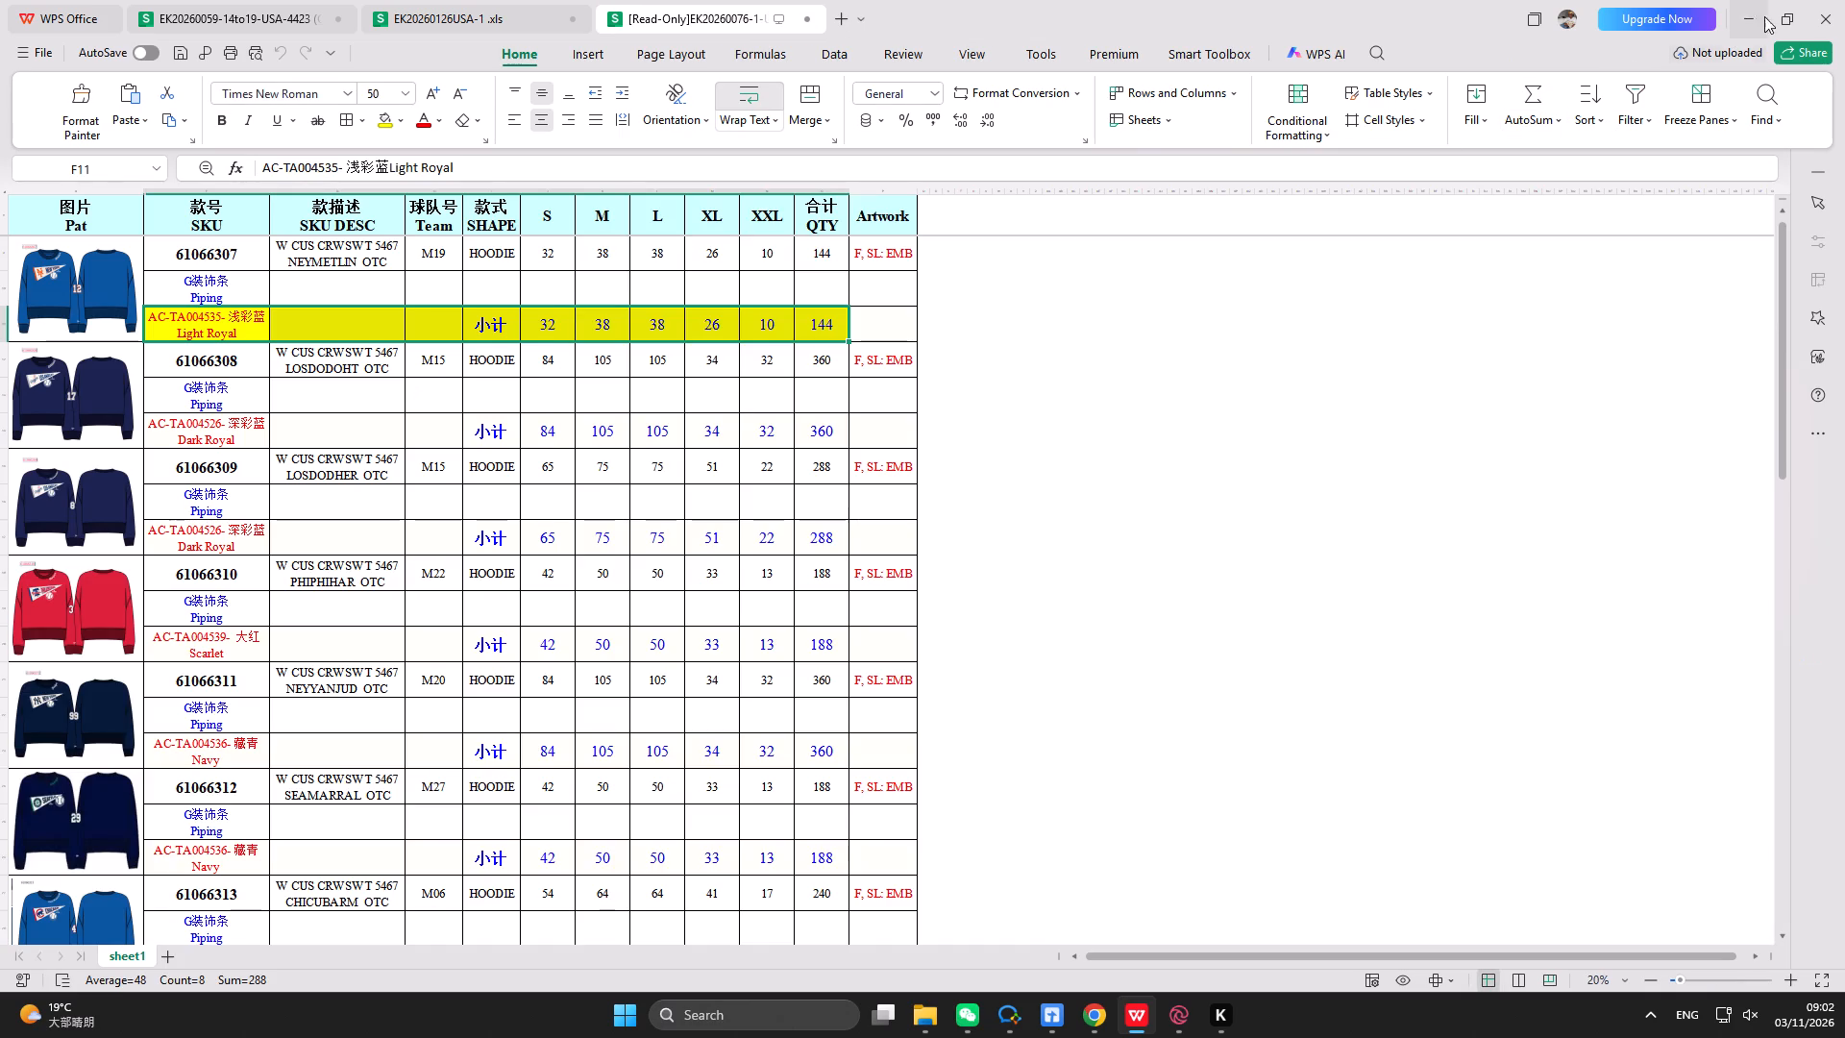
{"action": "left_click", "coordinate": [1749, 19]}
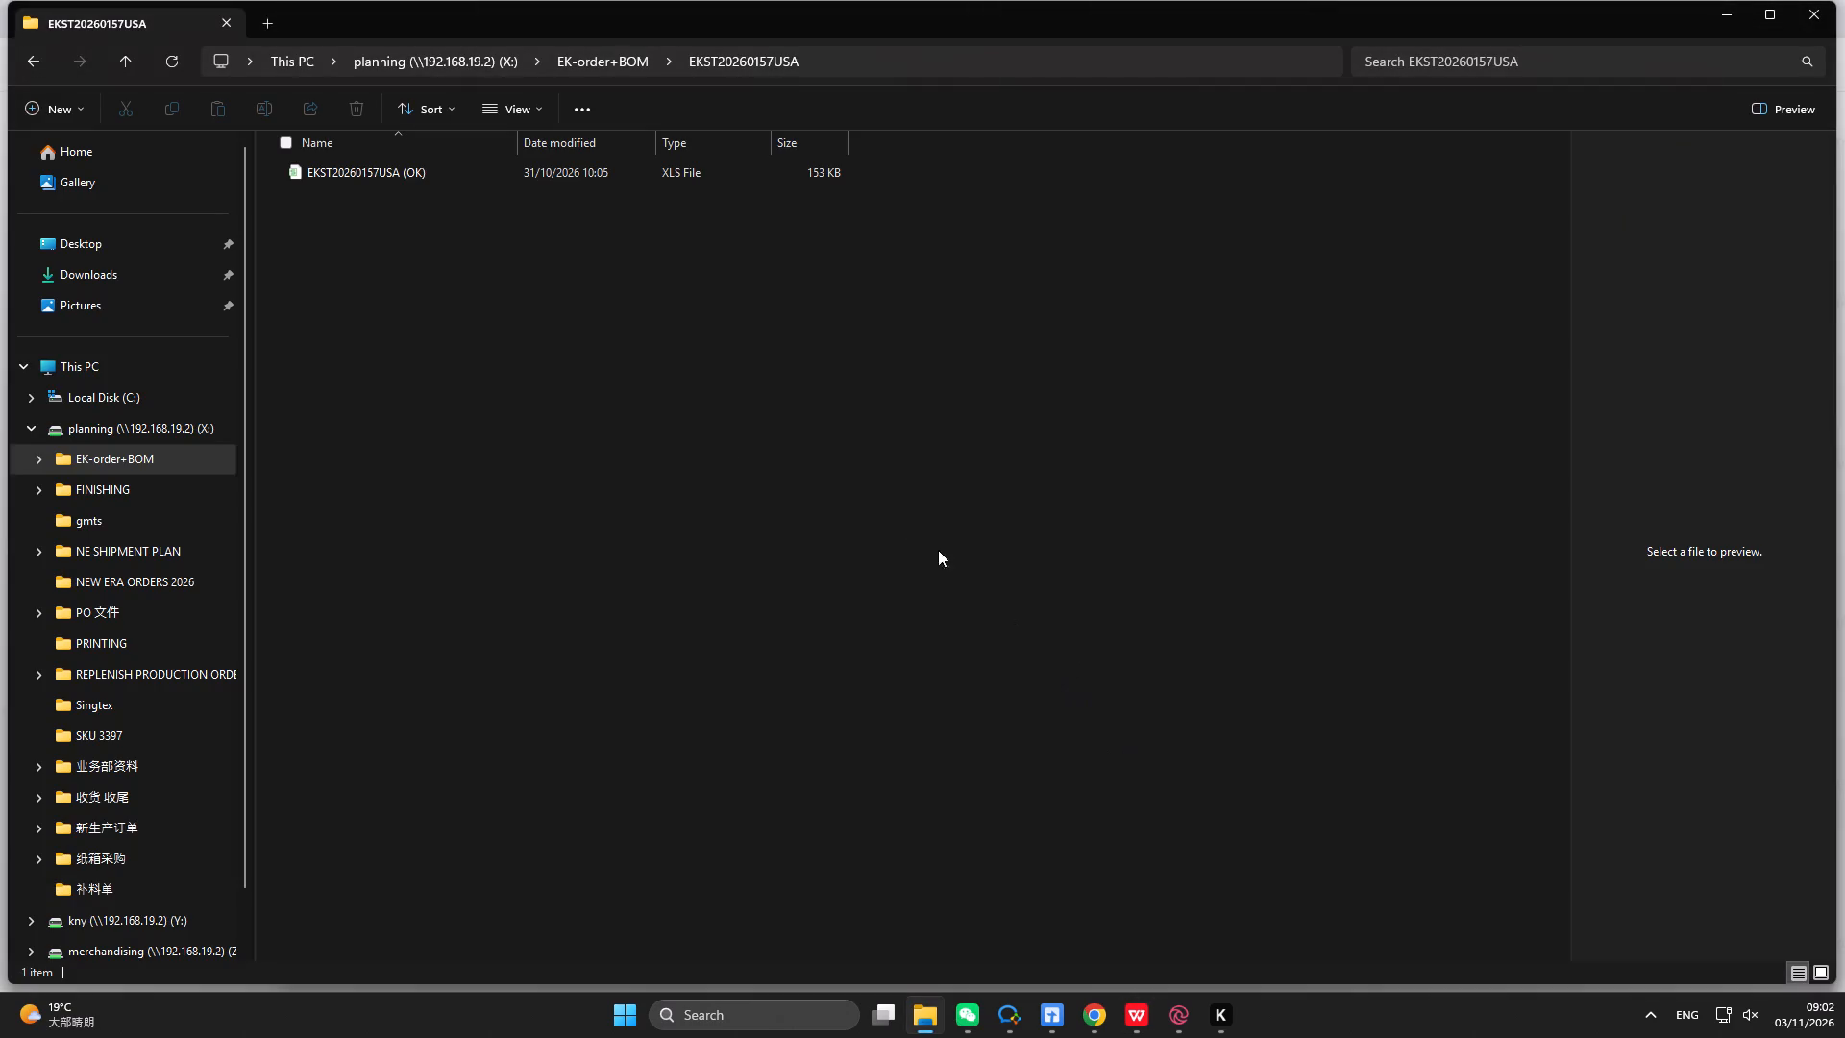
{"action": "left_click", "coordinate": [1807, 17]}
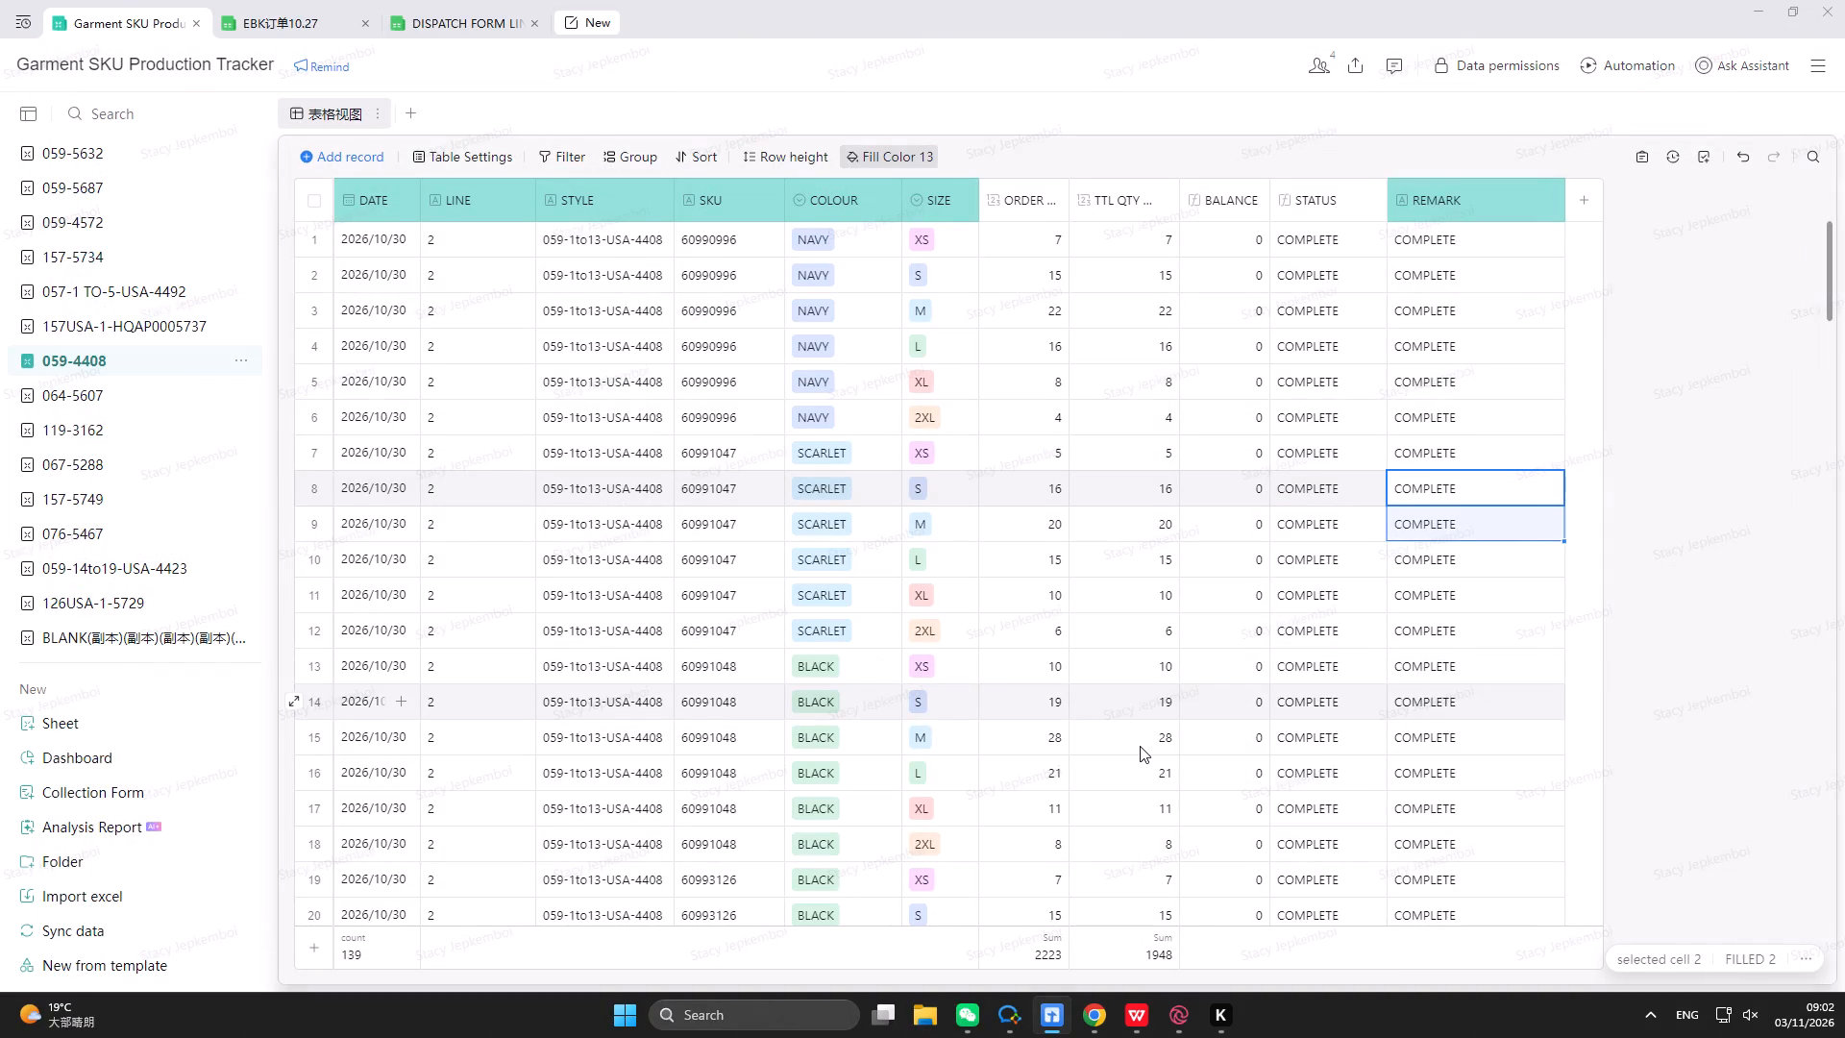
For SKU 60993126 Black size 2XL, set the TTL QTY to 4 and fill its remark with COMPLETE.
{"action": "scroll", "coordinate": [948, 683], "scroll_direction": "up", "scroll_amount": 3}
{"action": "scroll", "coordinate": [939, 681], "scroll_direction": "down", "scroll_amount": 1}
{"action": "scroll", "coordinate": [938, 681], "scroll_direction": "up", "scroll_amount": 14}
{"action": "scroll", "coordinate": [938, 681], "scroll_direction": "down", "scroll_amount": 9}
{"action": "scroll", "coordinate": [932, 683], "scroll_direction": "up", "scroll_amount": 3}
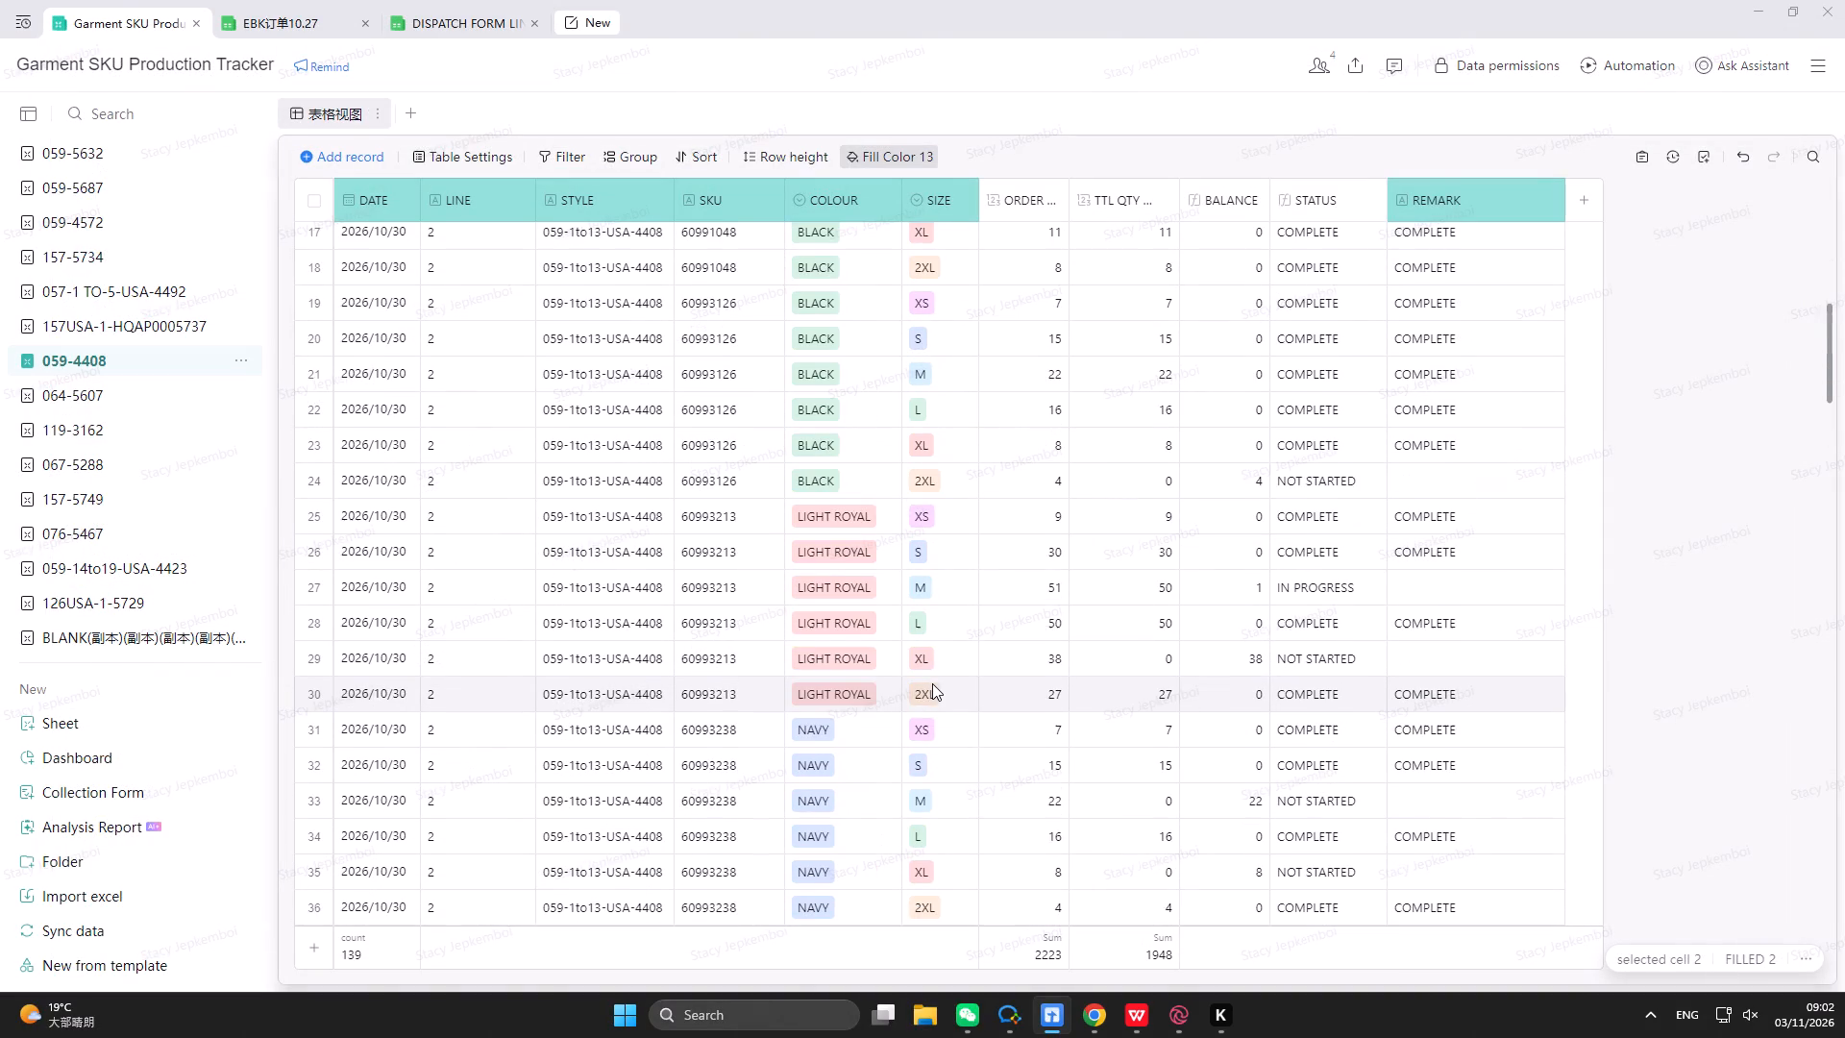
{"action": "scroll", "coordinate": [932, 683], "scroll_direction": "up", "scroll_amount": 1}
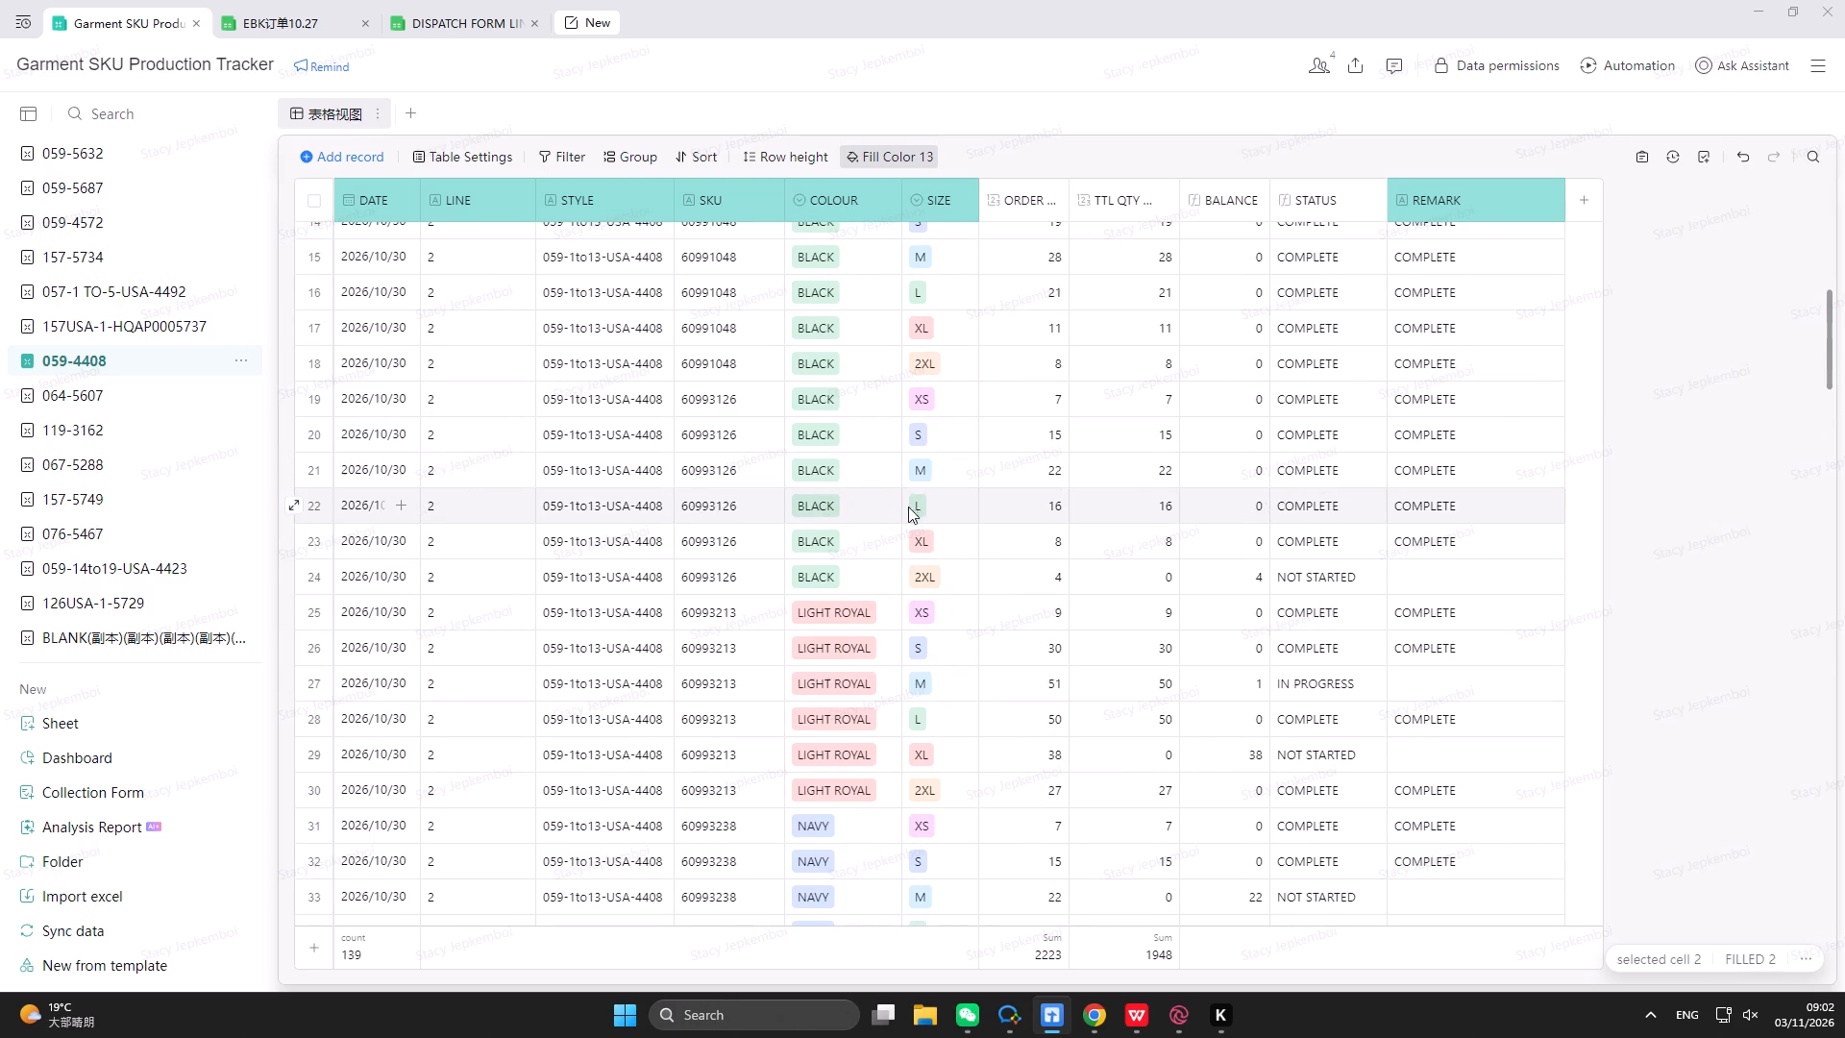
{"action": "left_click", "coordinate": [1160, 588]}
{"action": "key", "text": "4"}
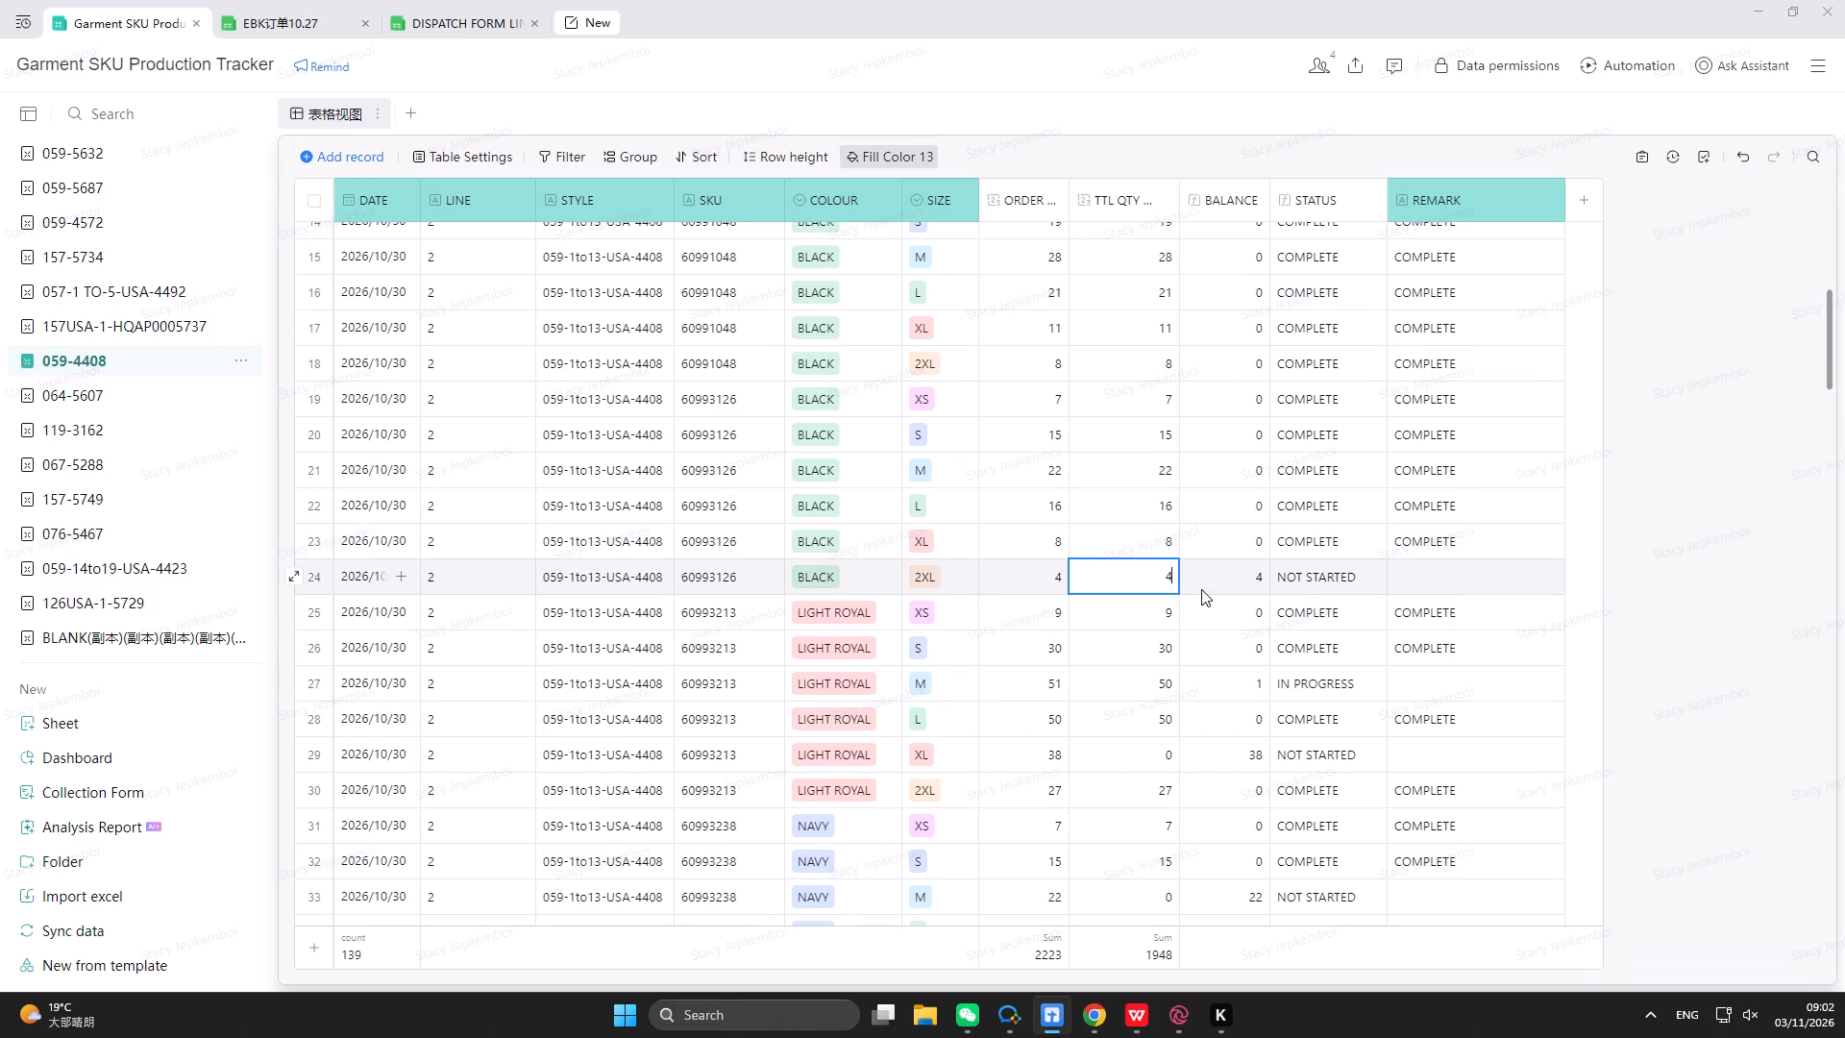
{"action": "left_click", "coordinate": [1269, 572]}
{"action": "left_click", "coordinate": [1424, 573]}
{"action": "left_click", "coordinate": [1442, 546]}
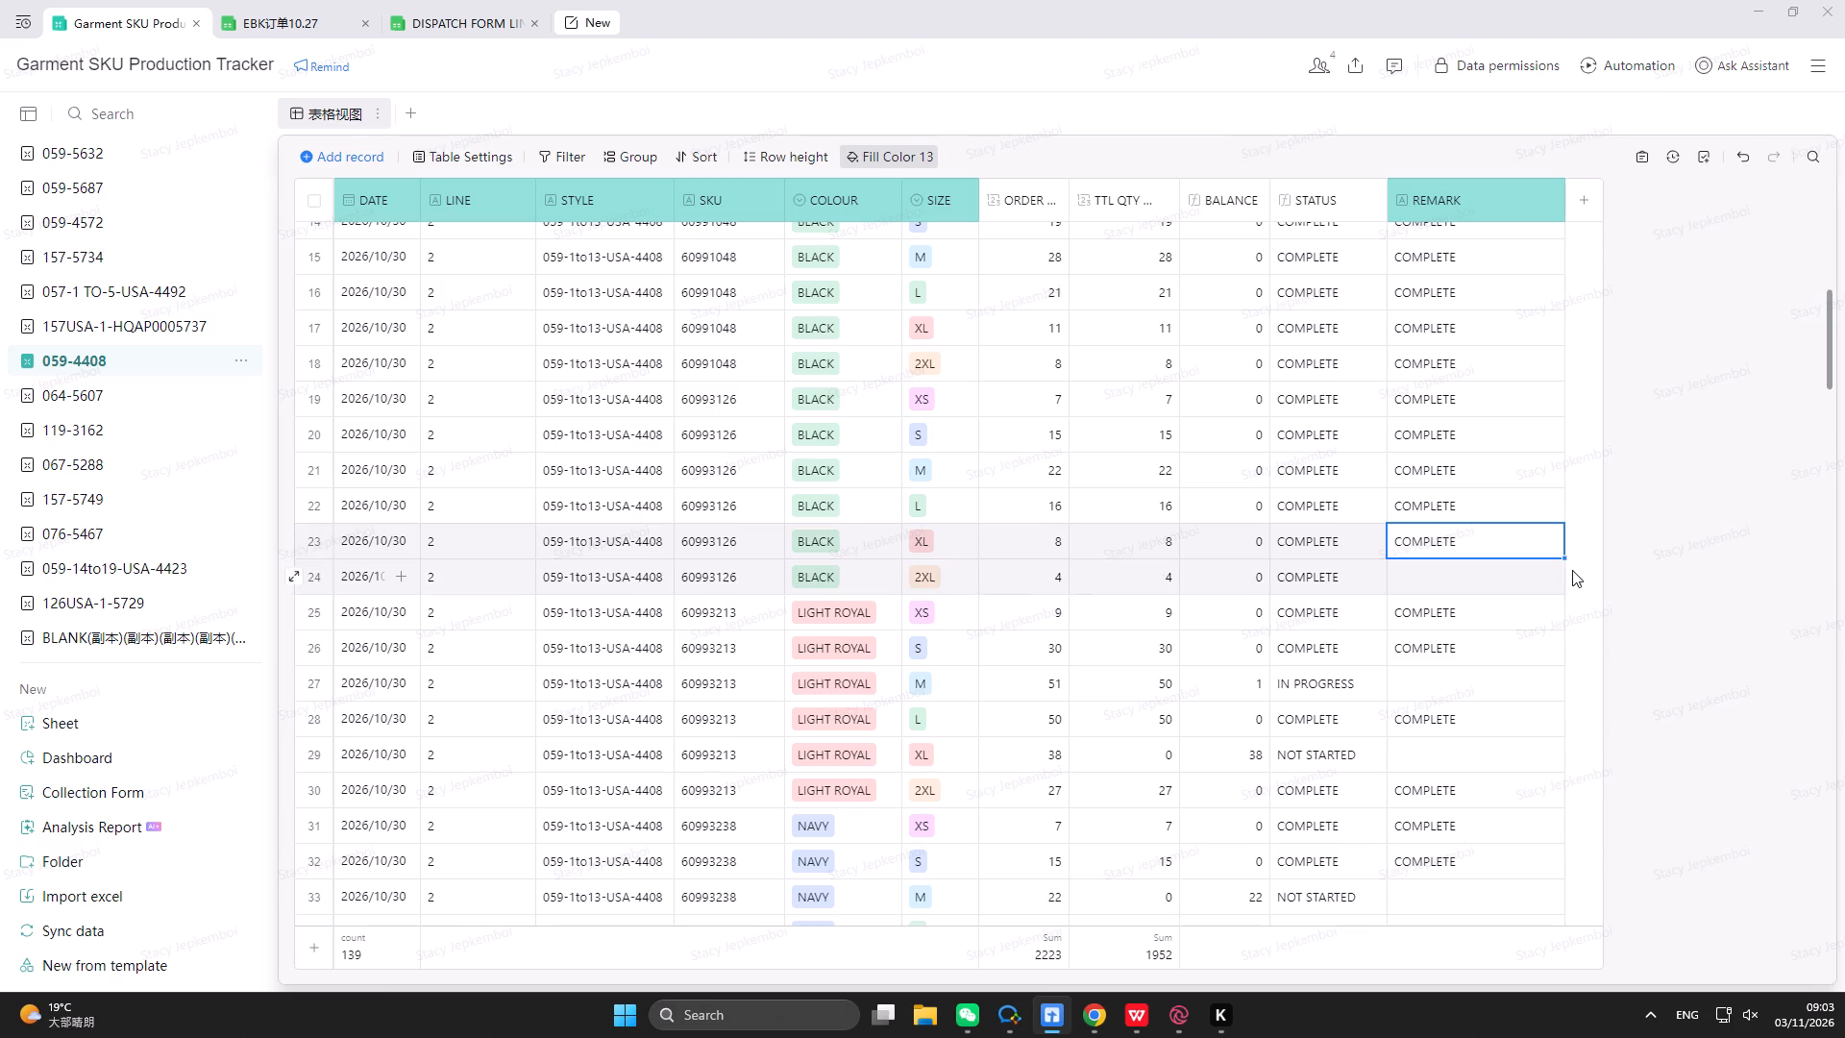
{"action": "left_click_drag", "start_coordinate": [1567, 557], "coordinate": [1563, 581]}
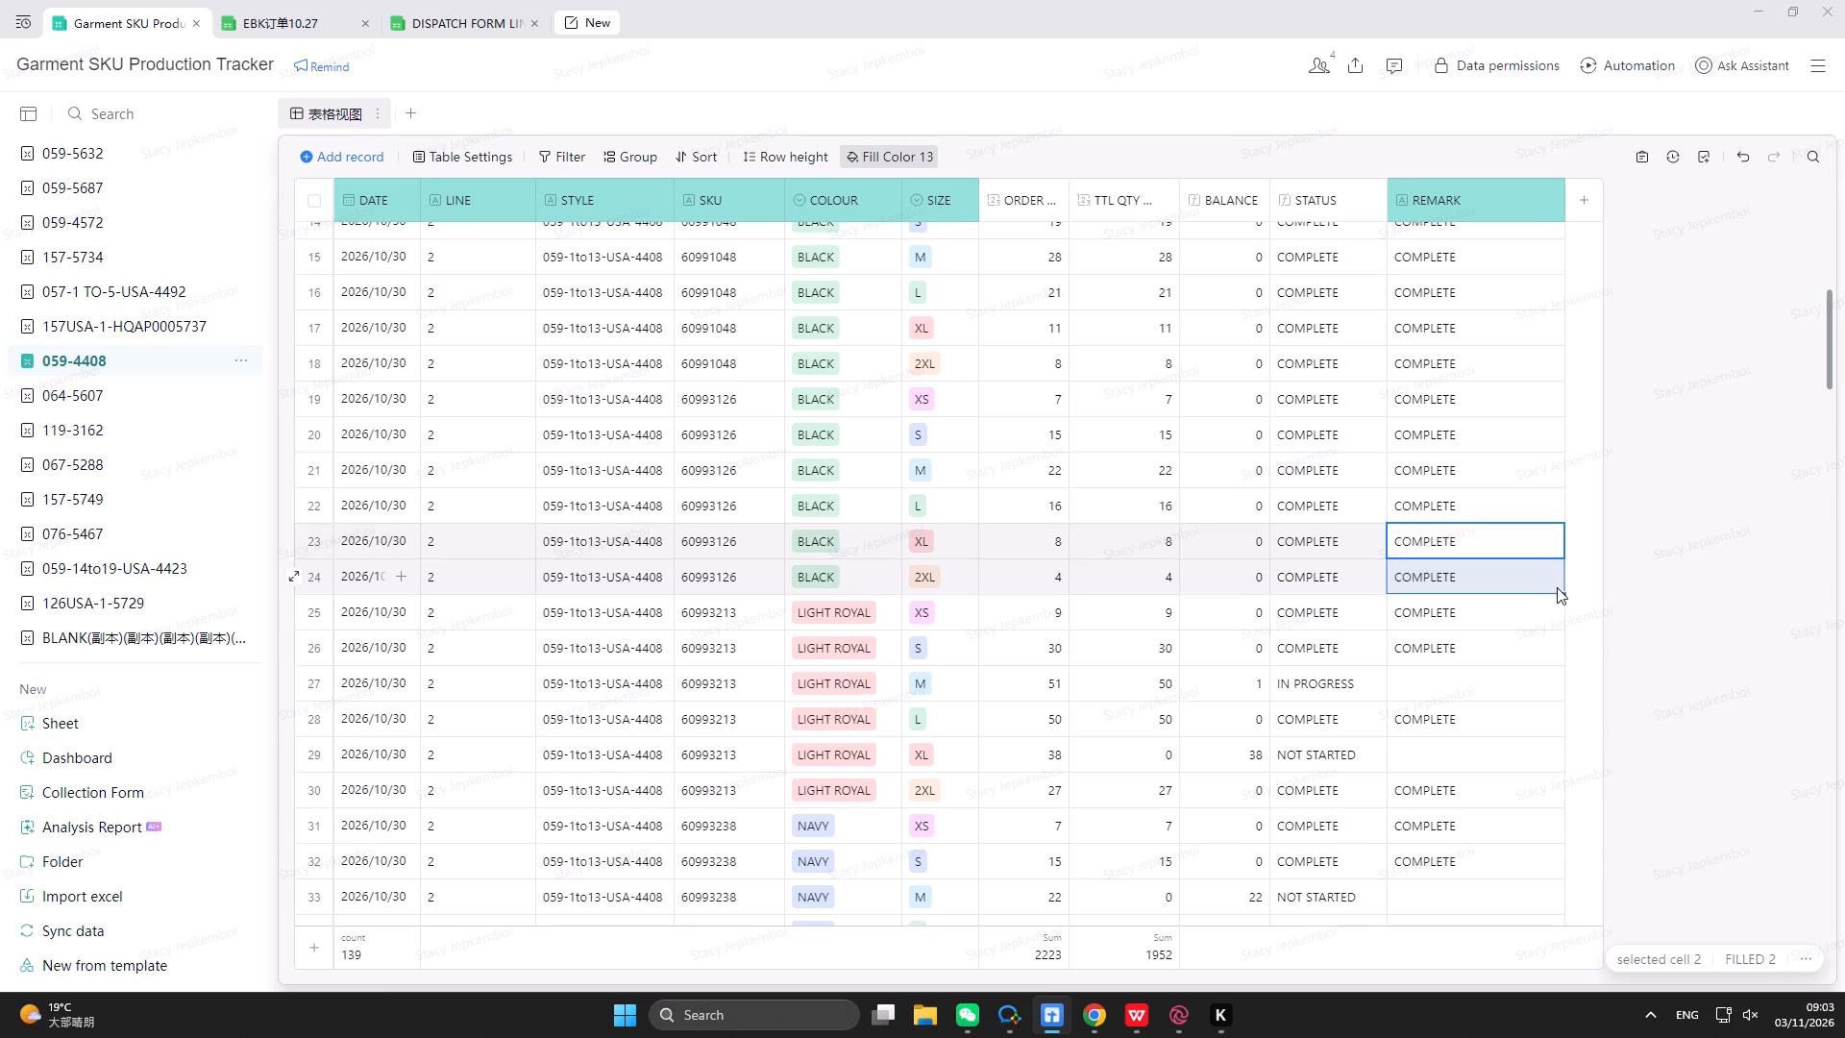
For SKU 60993238 Navy, set the TTL QTY to 22 for size M and 8 for size XL.
{"action": "scroll", "coordinate": [708, 677], "scroll_direction": "up", "scroll_amount": 7}
{"action": "scroll", "coordinate": [708, 677], "scroll_direction": "up", "scroll_amount": 15}
{"action": "scroll", "coordinate": [708, 677], "scroll_direction": "down", "scroll_amount": 9}
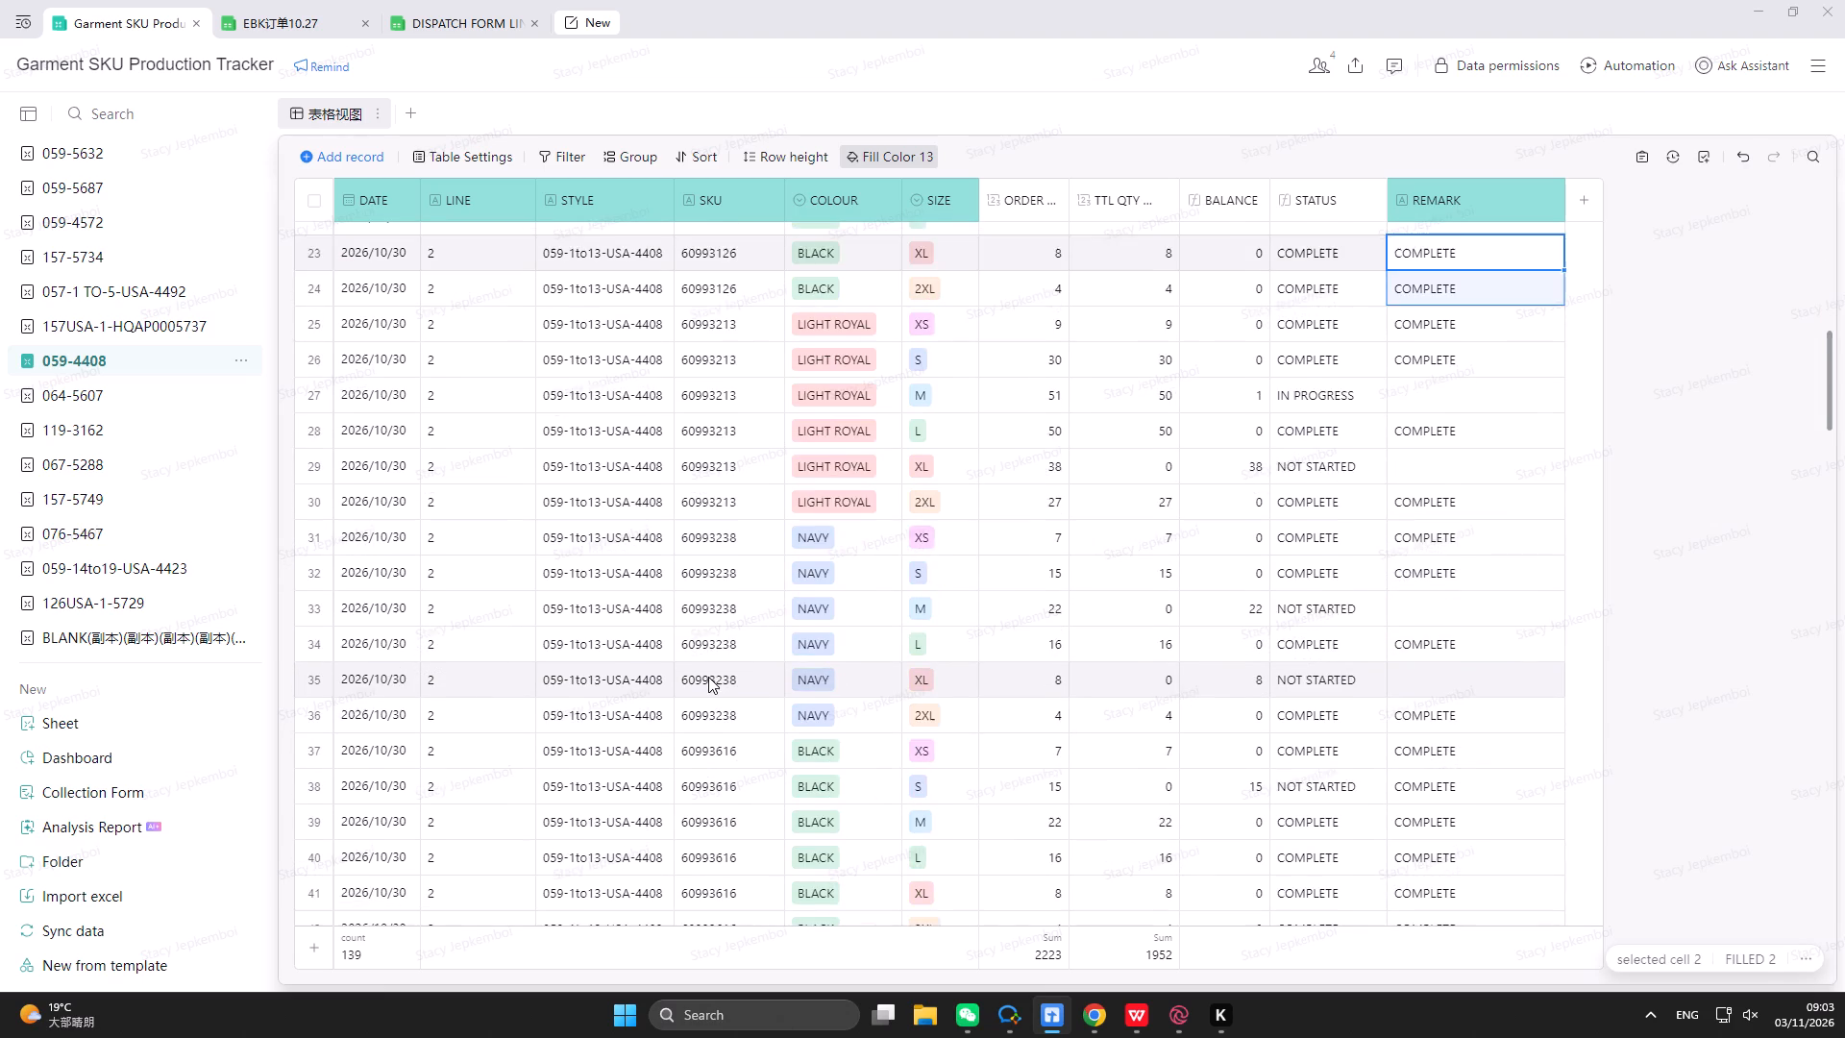
{"action": "left_click", "coordinate": [719, 522]}
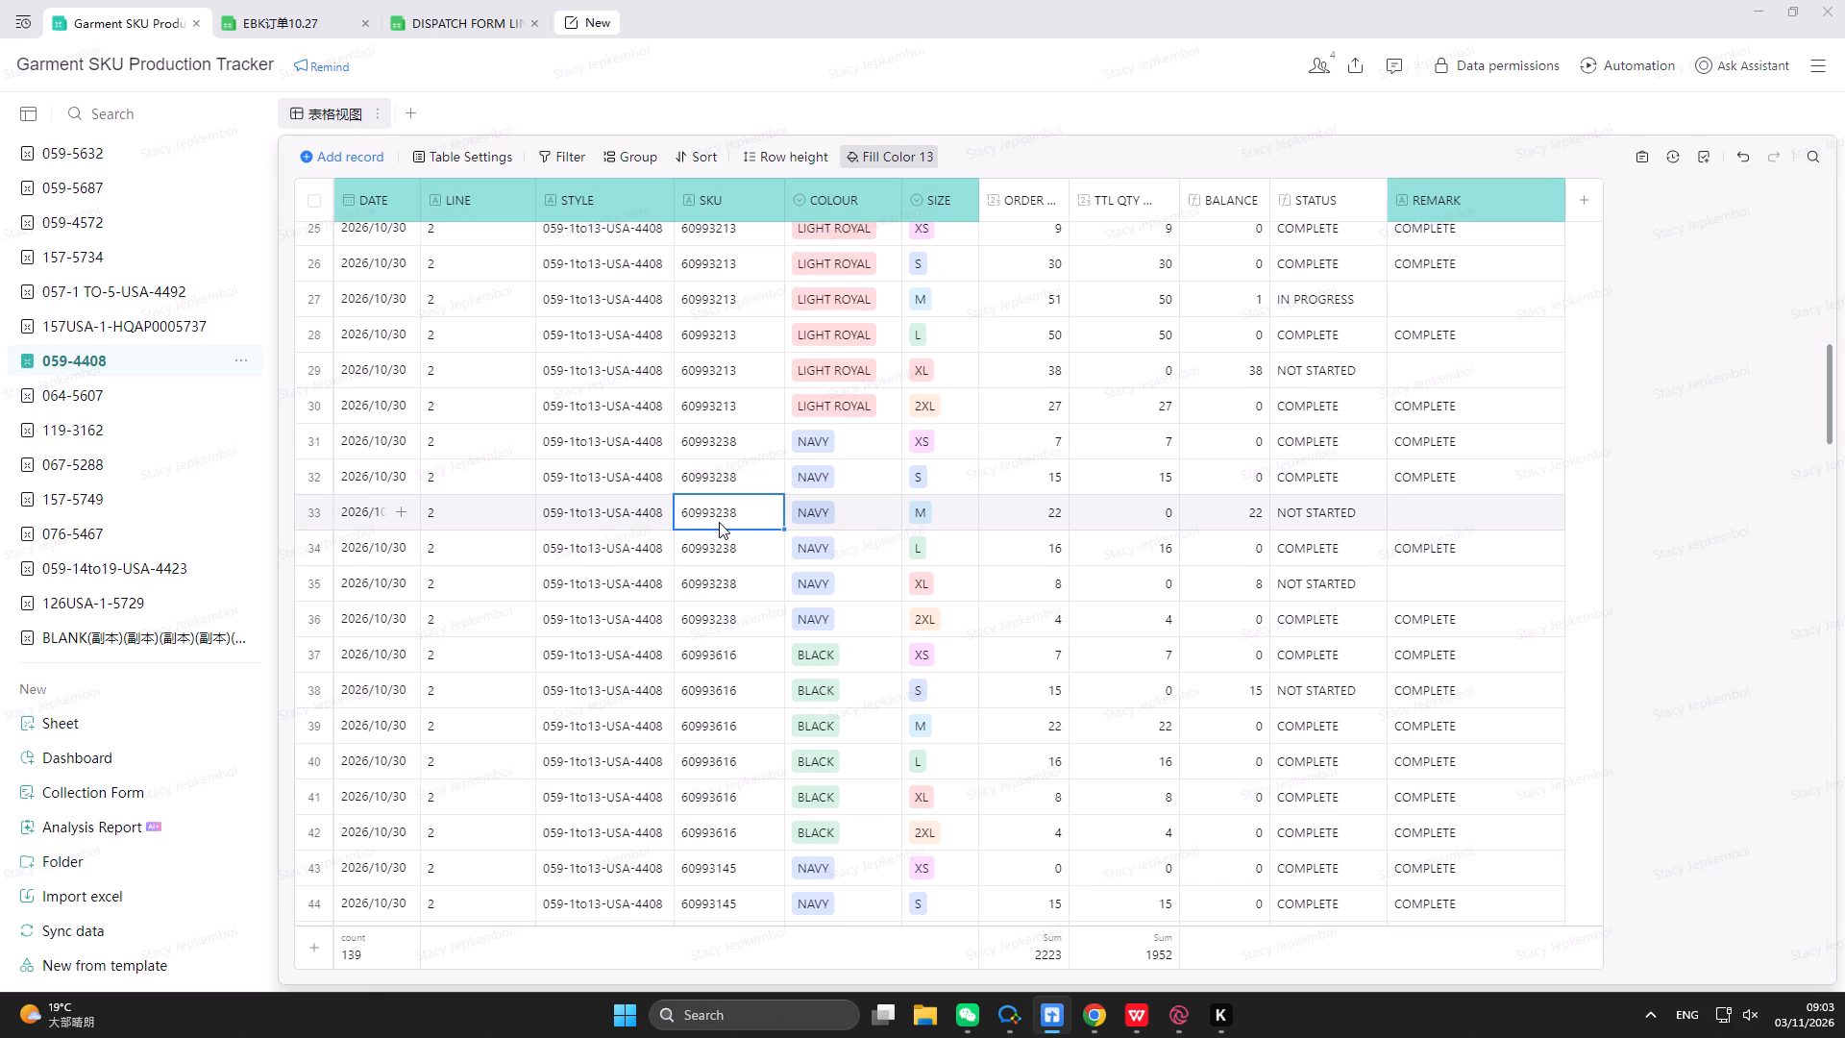
{"action": "left_click", "coordinate": [1140, 515]}
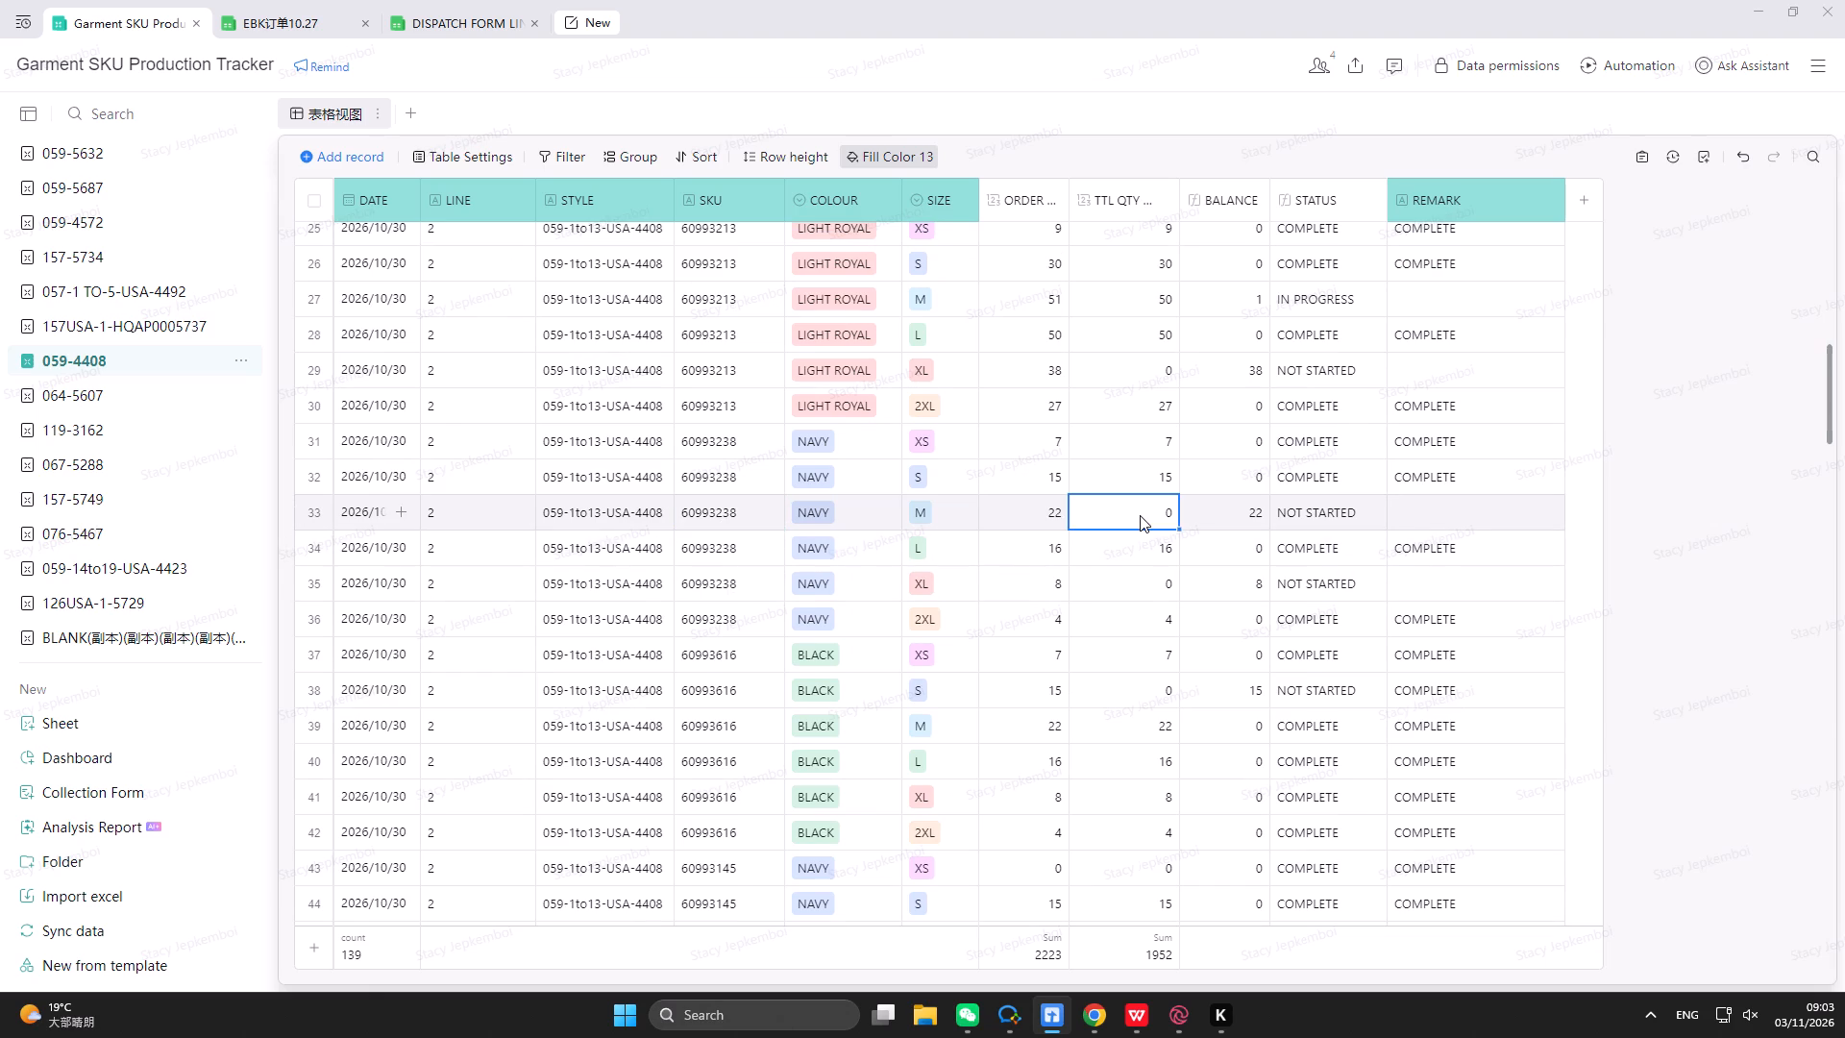
{"action": "key", "text": "2"}
{"action": "key", "text": "2"}
{"action": "key", "text": "Return"}
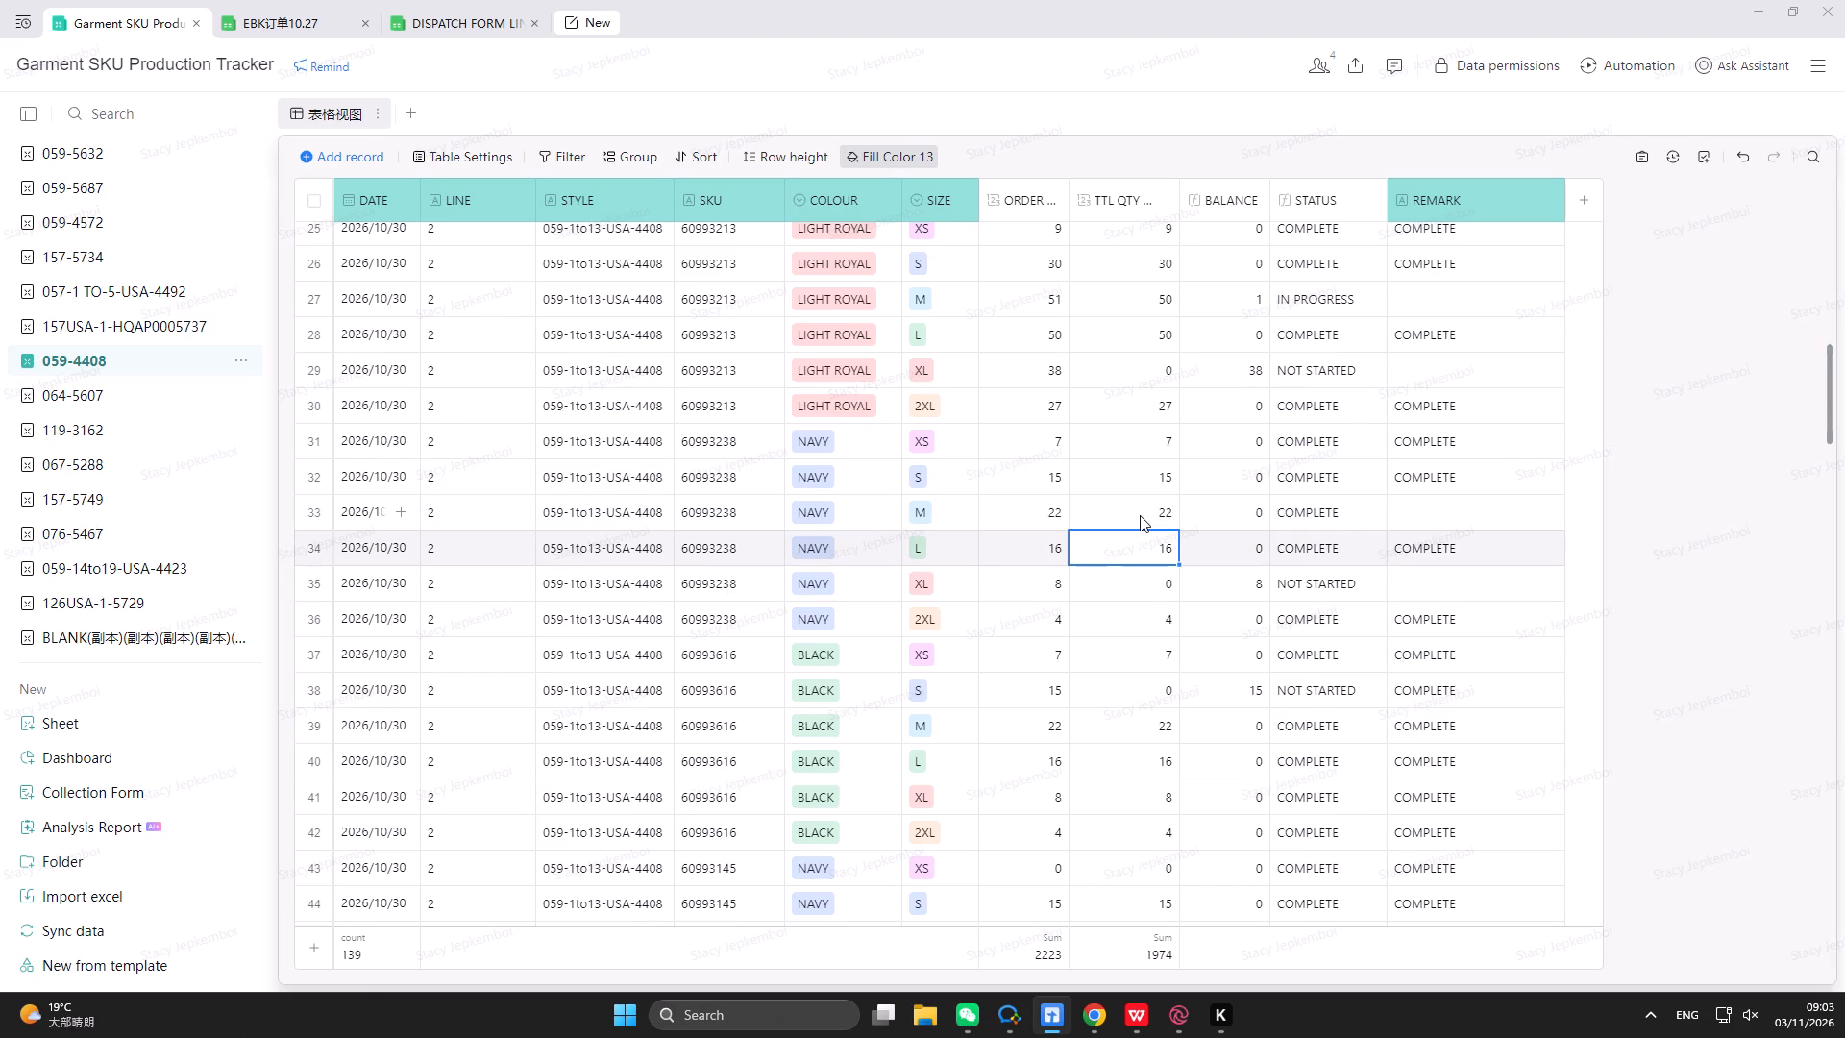
{"action": "left_click", "coordinate": [1165, 585]}
{"action": "key", "text": "8"}
{"action": "key", "text": "Return"}
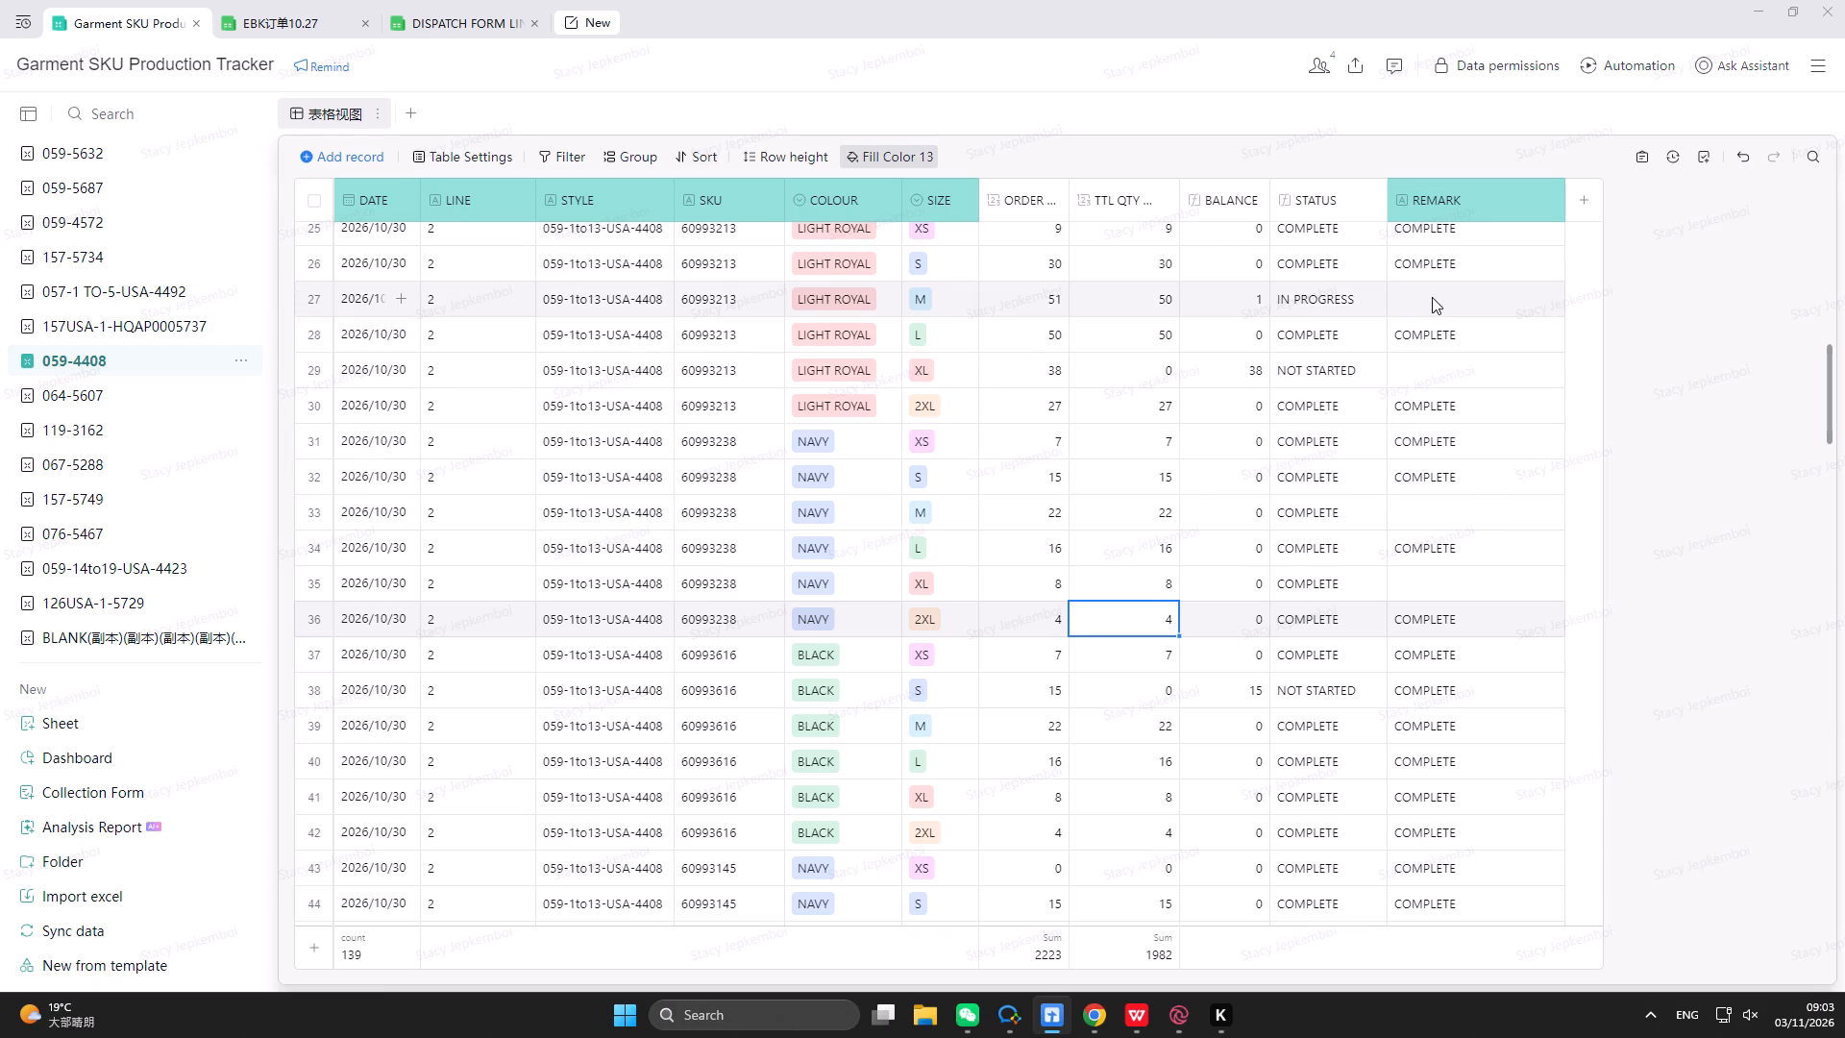
For SKU 60993213 Light Royal size M, set the TTL QTY to 51 and fill its remark with COMPLETE.
{"action": "left_click", "coordinate": [1151, 301]}
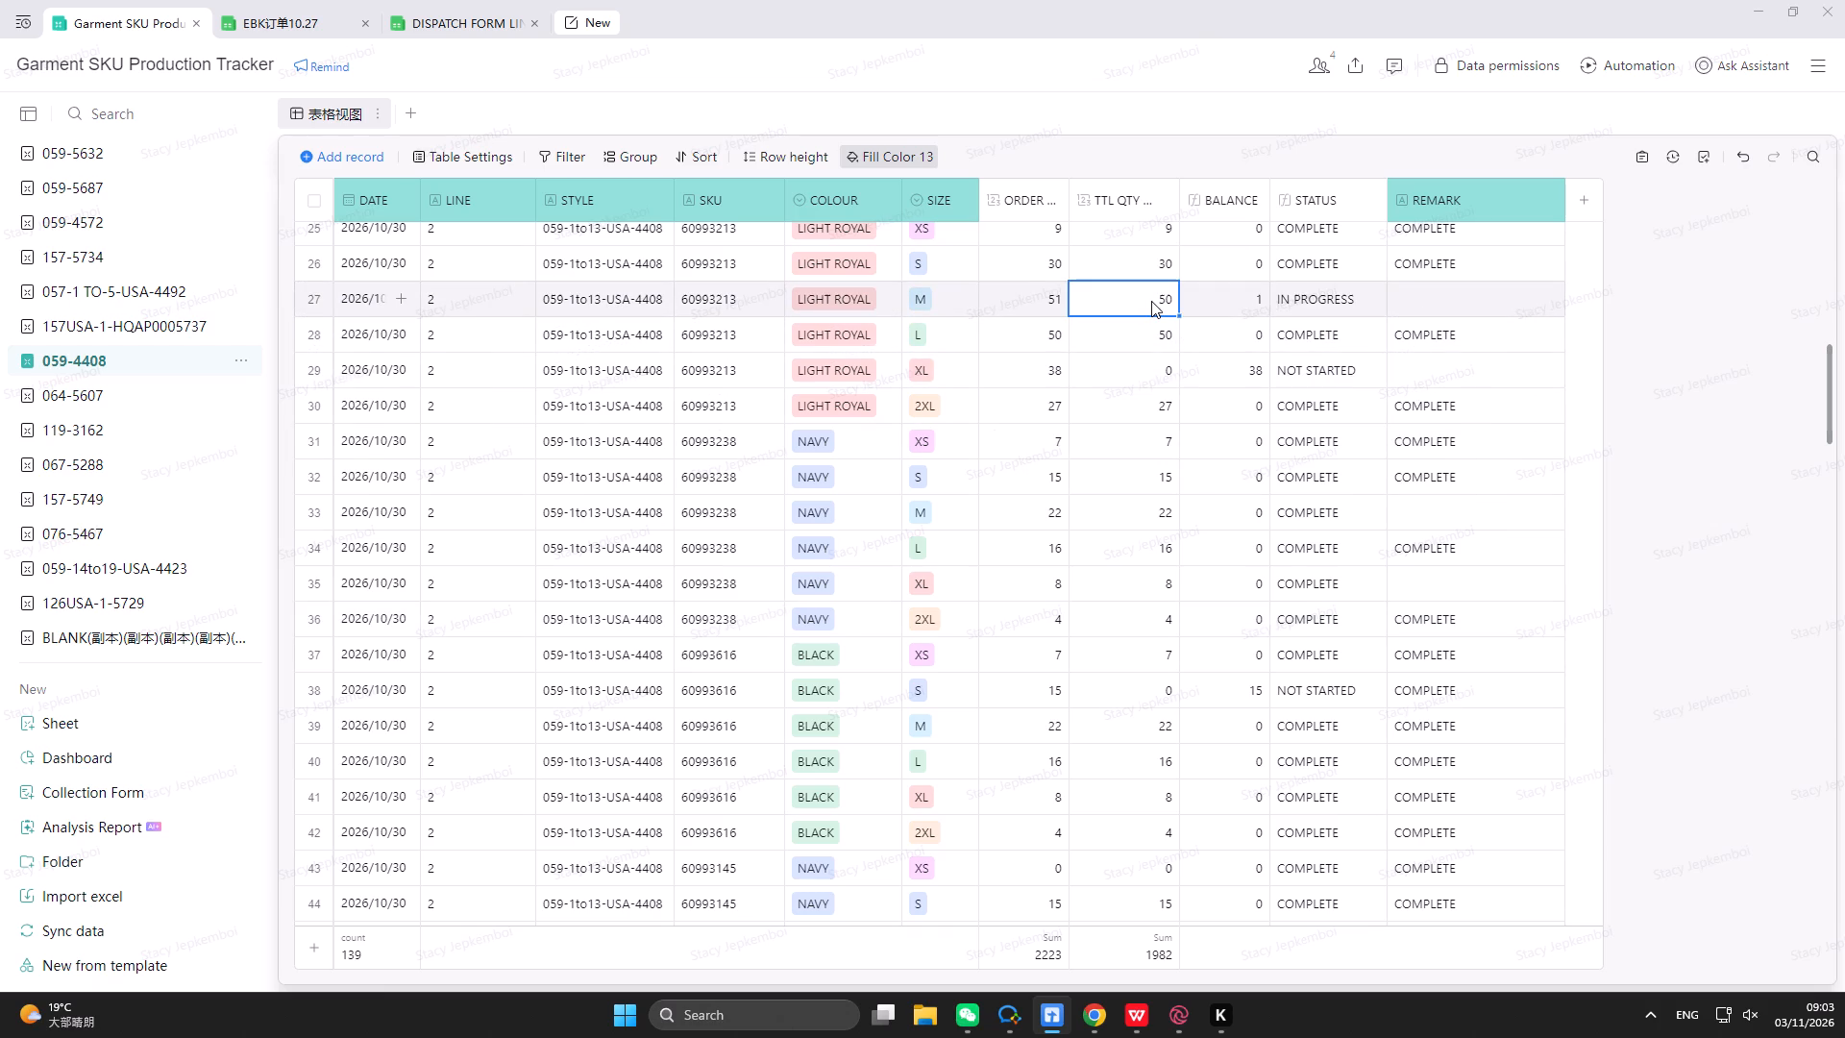
{"action": "key", "text": "5"}
{"action": "key", "text": "1"}
{"action": "key", "text": "Return"}
{"action": "left_click", "coordinate": [1436, 260]}
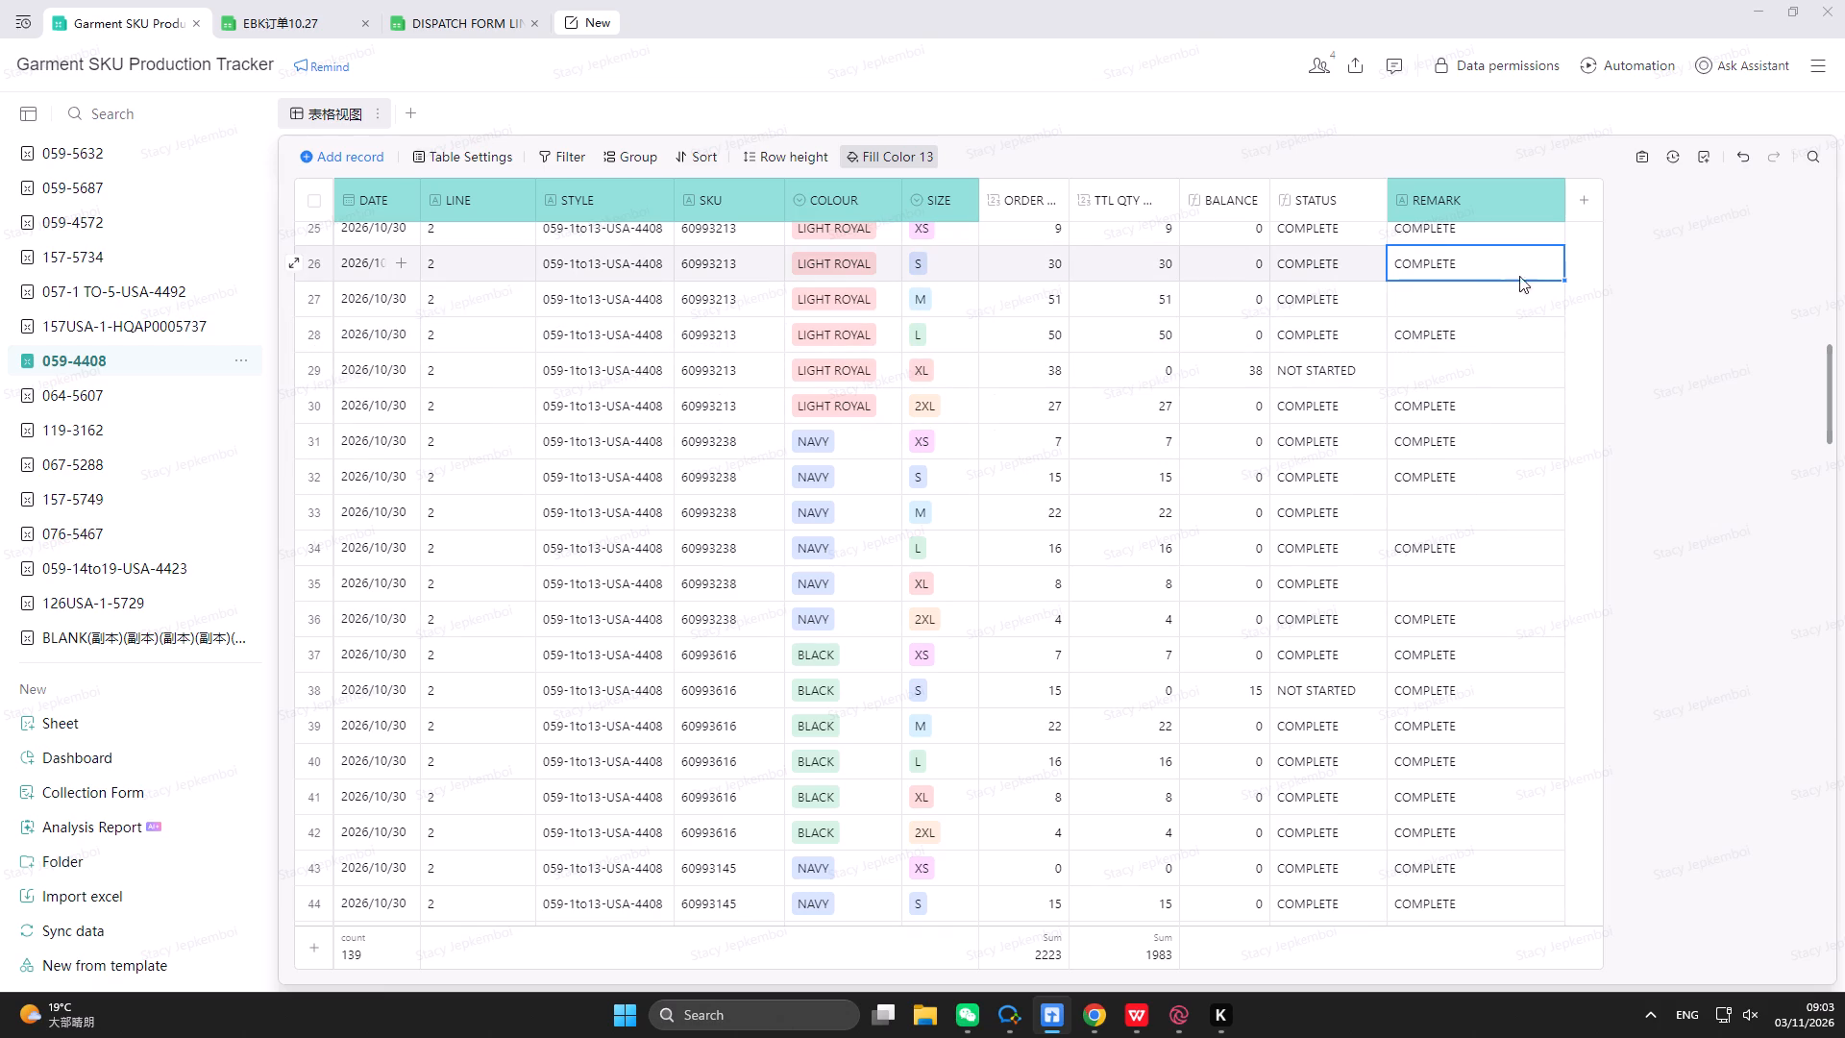
{"action": "left_click_drag", "start_coordinate": [1567, 281], "coordinate": [1559, 319]}
Fill the COMPLETE remark from SKU 60993238 Navy size S down through size XL.
{"action": "left_click", "coordinate": [1521, 483]}
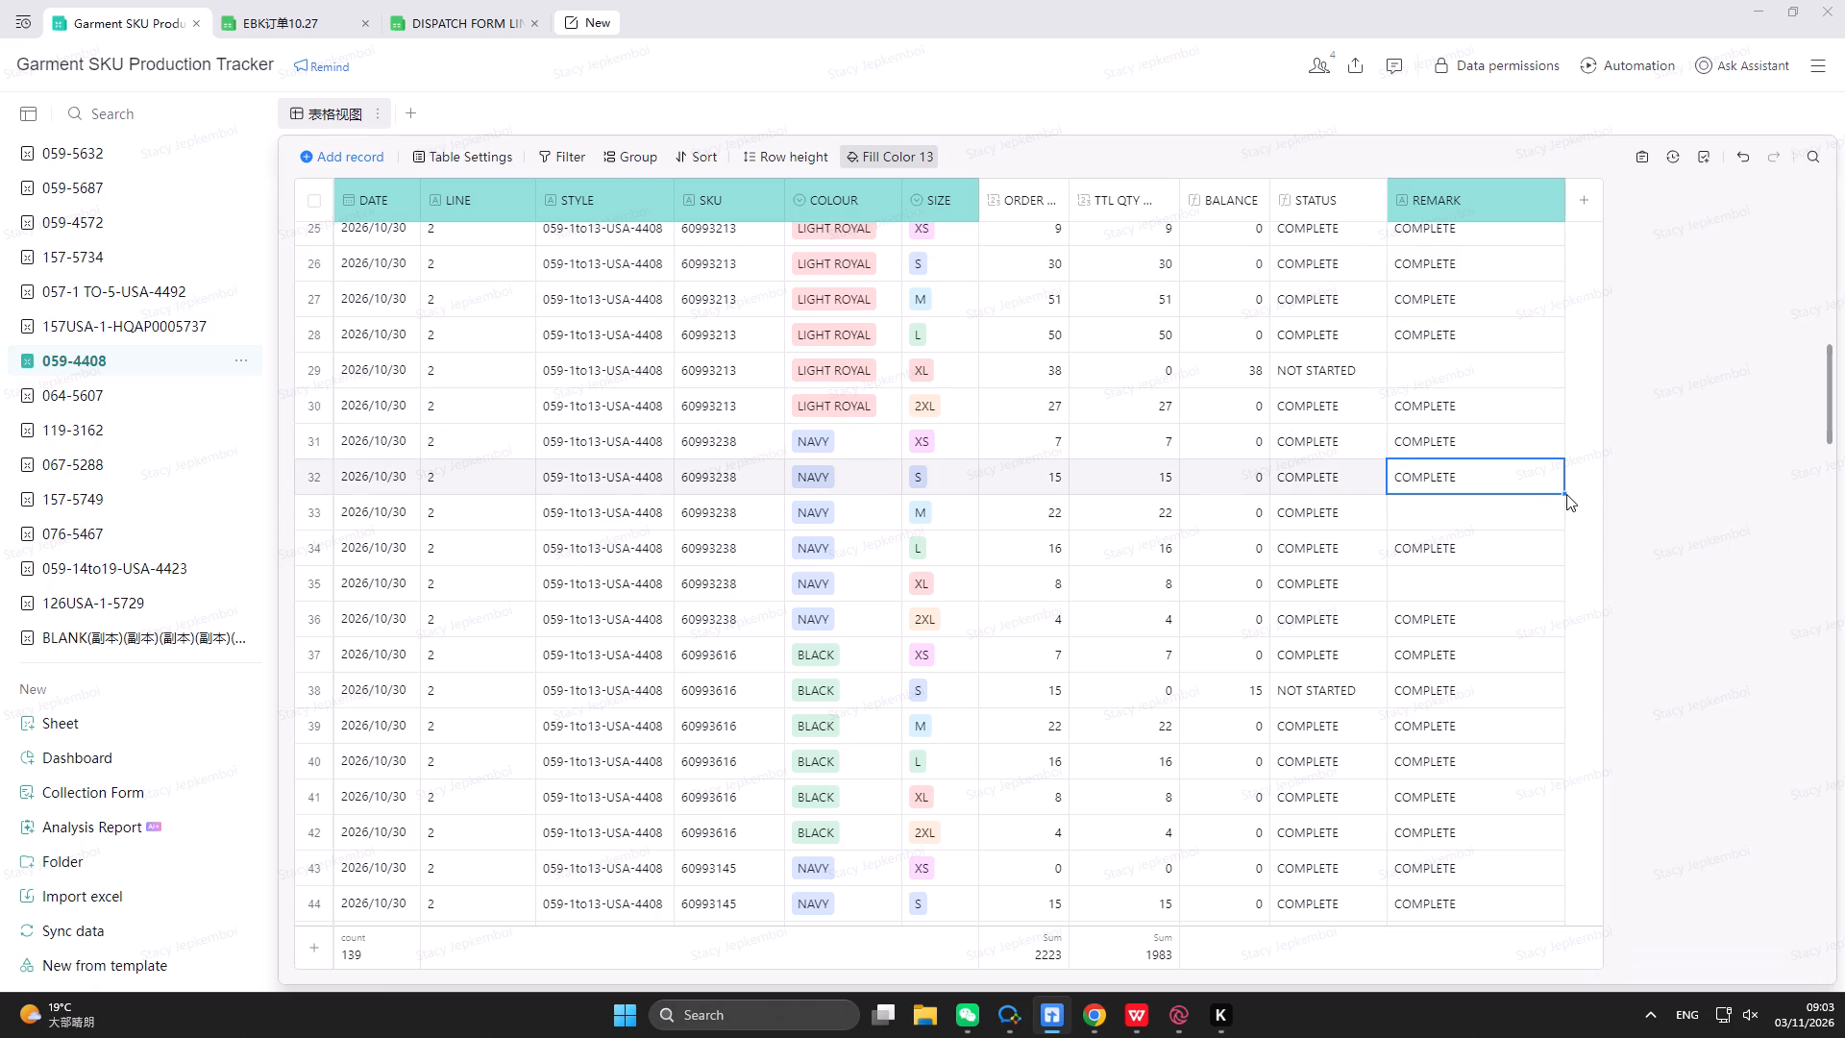
{"action": "left_click_drag", "start_coordinate": [1563, 492], "coordinate": [1547, 581]}
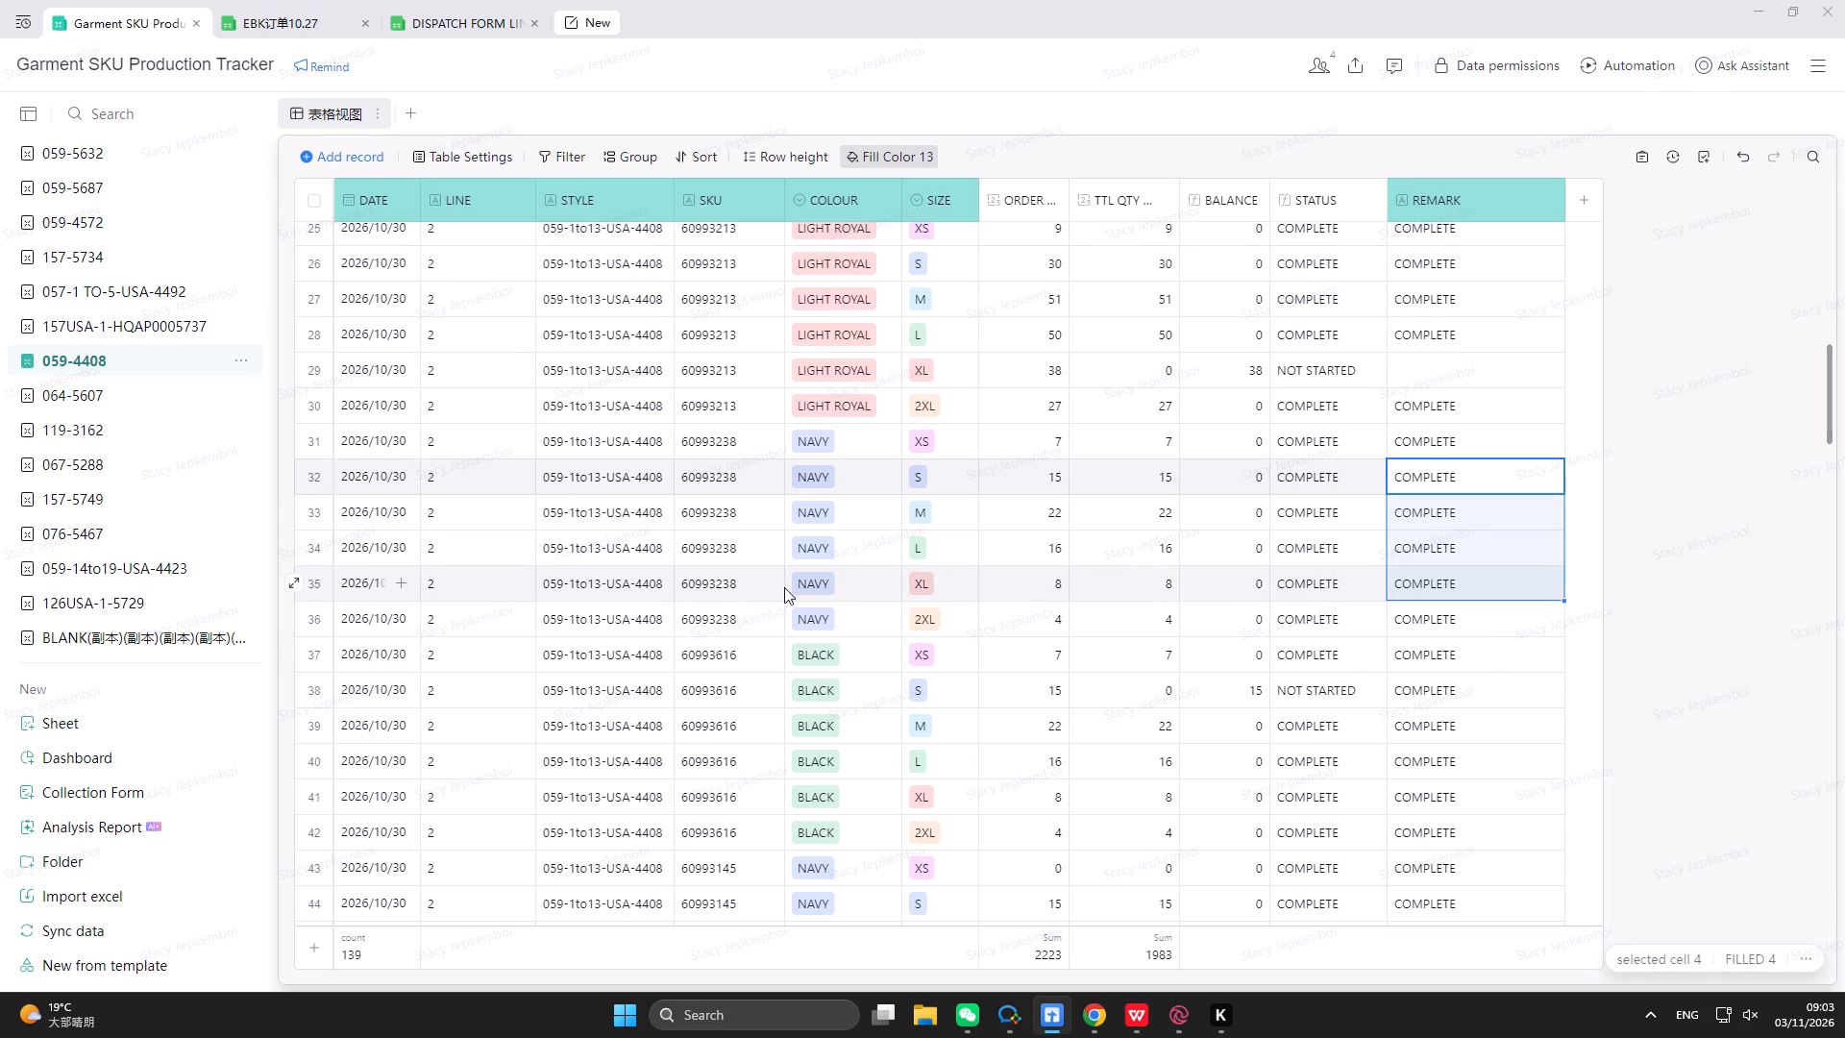
Set the TTL QTY of SKU 60993616 Black size S to 15.
{"action": "left_click", "coordinate": [710, 717]}
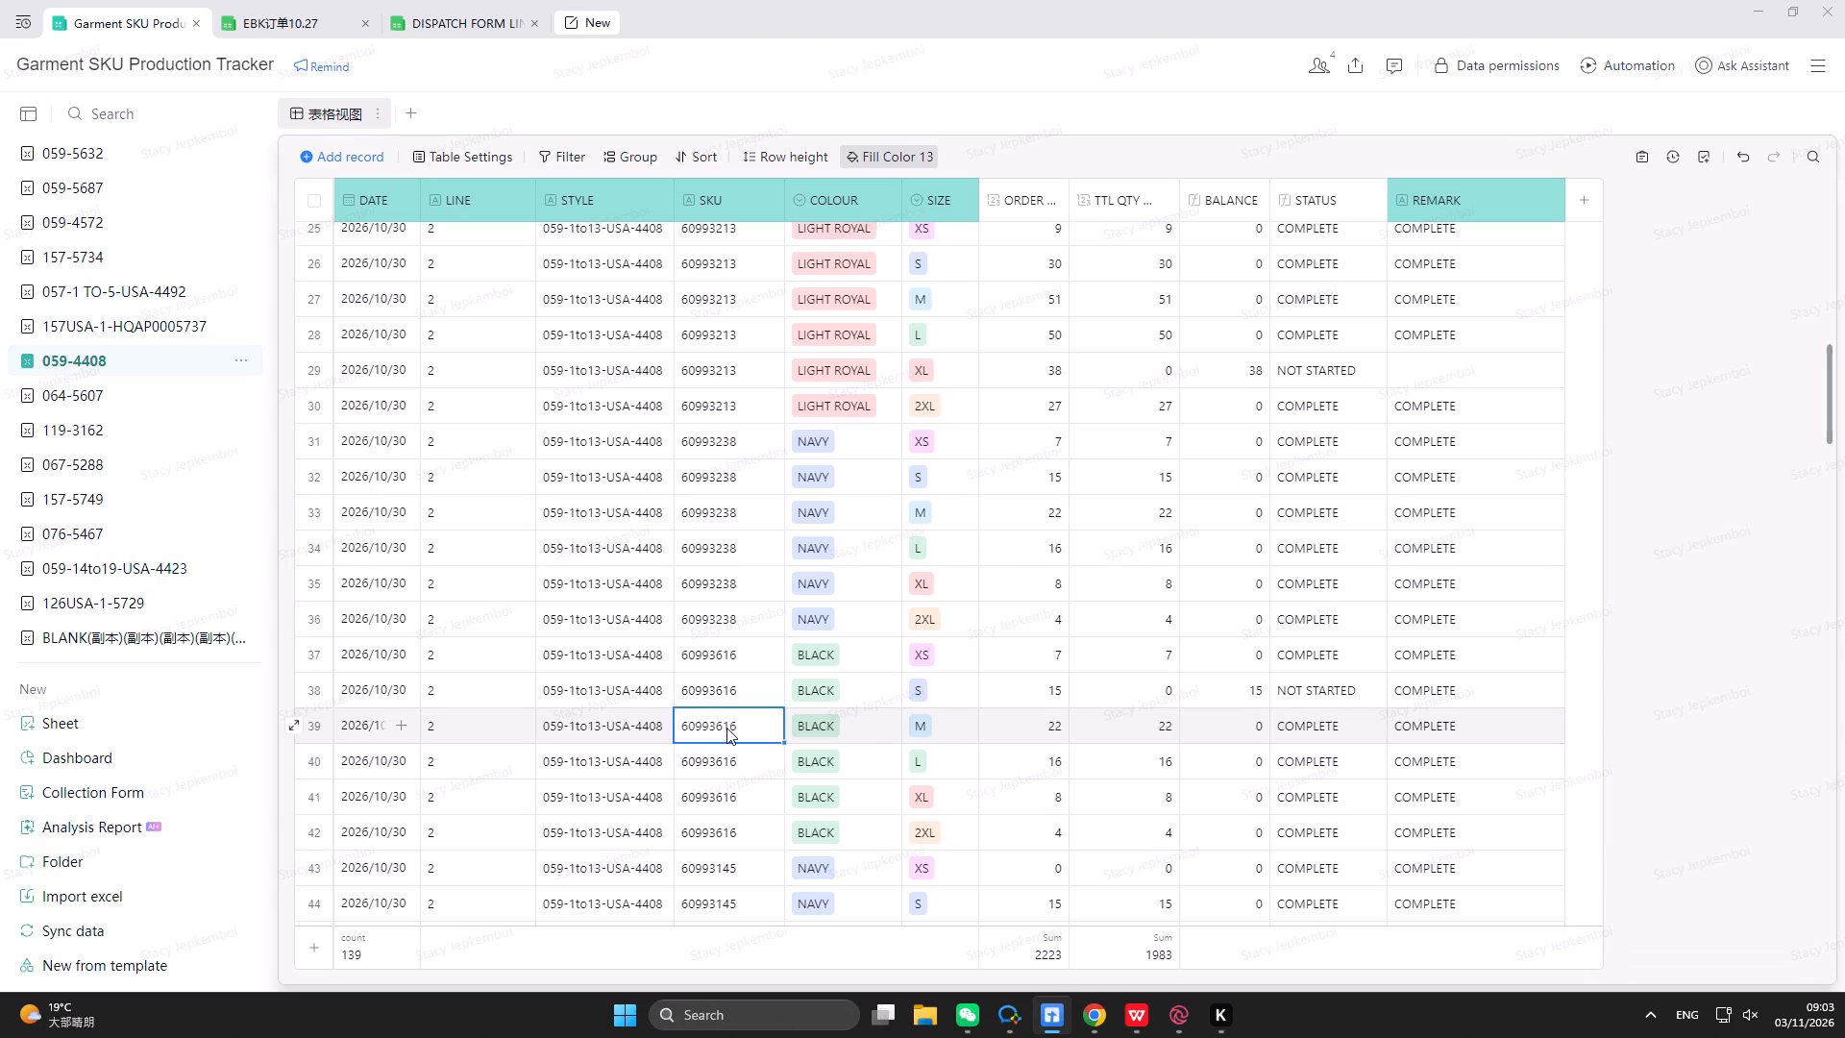
{"action": "scroll", "coordinate": [729, 733], "scroll_direction": "down", "scroll_amount": 1}
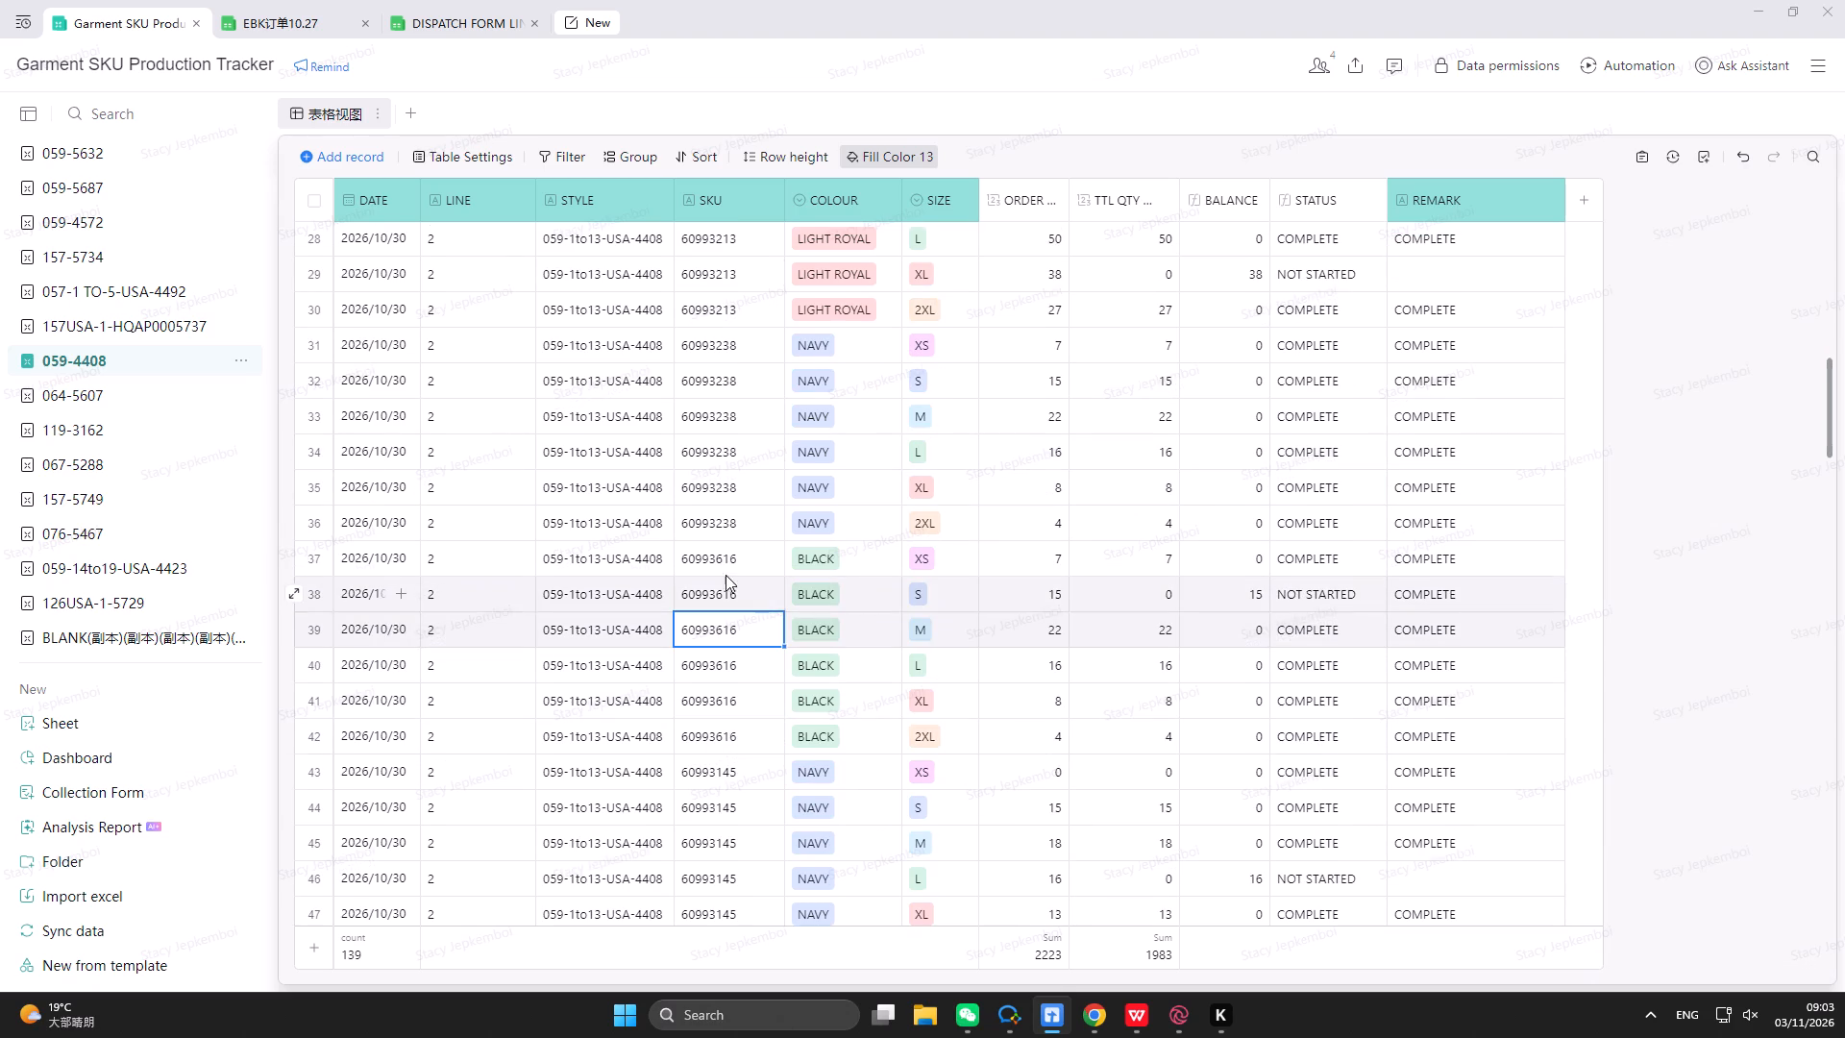
{"action": "left_click", "coordinate": [1109, 597]}
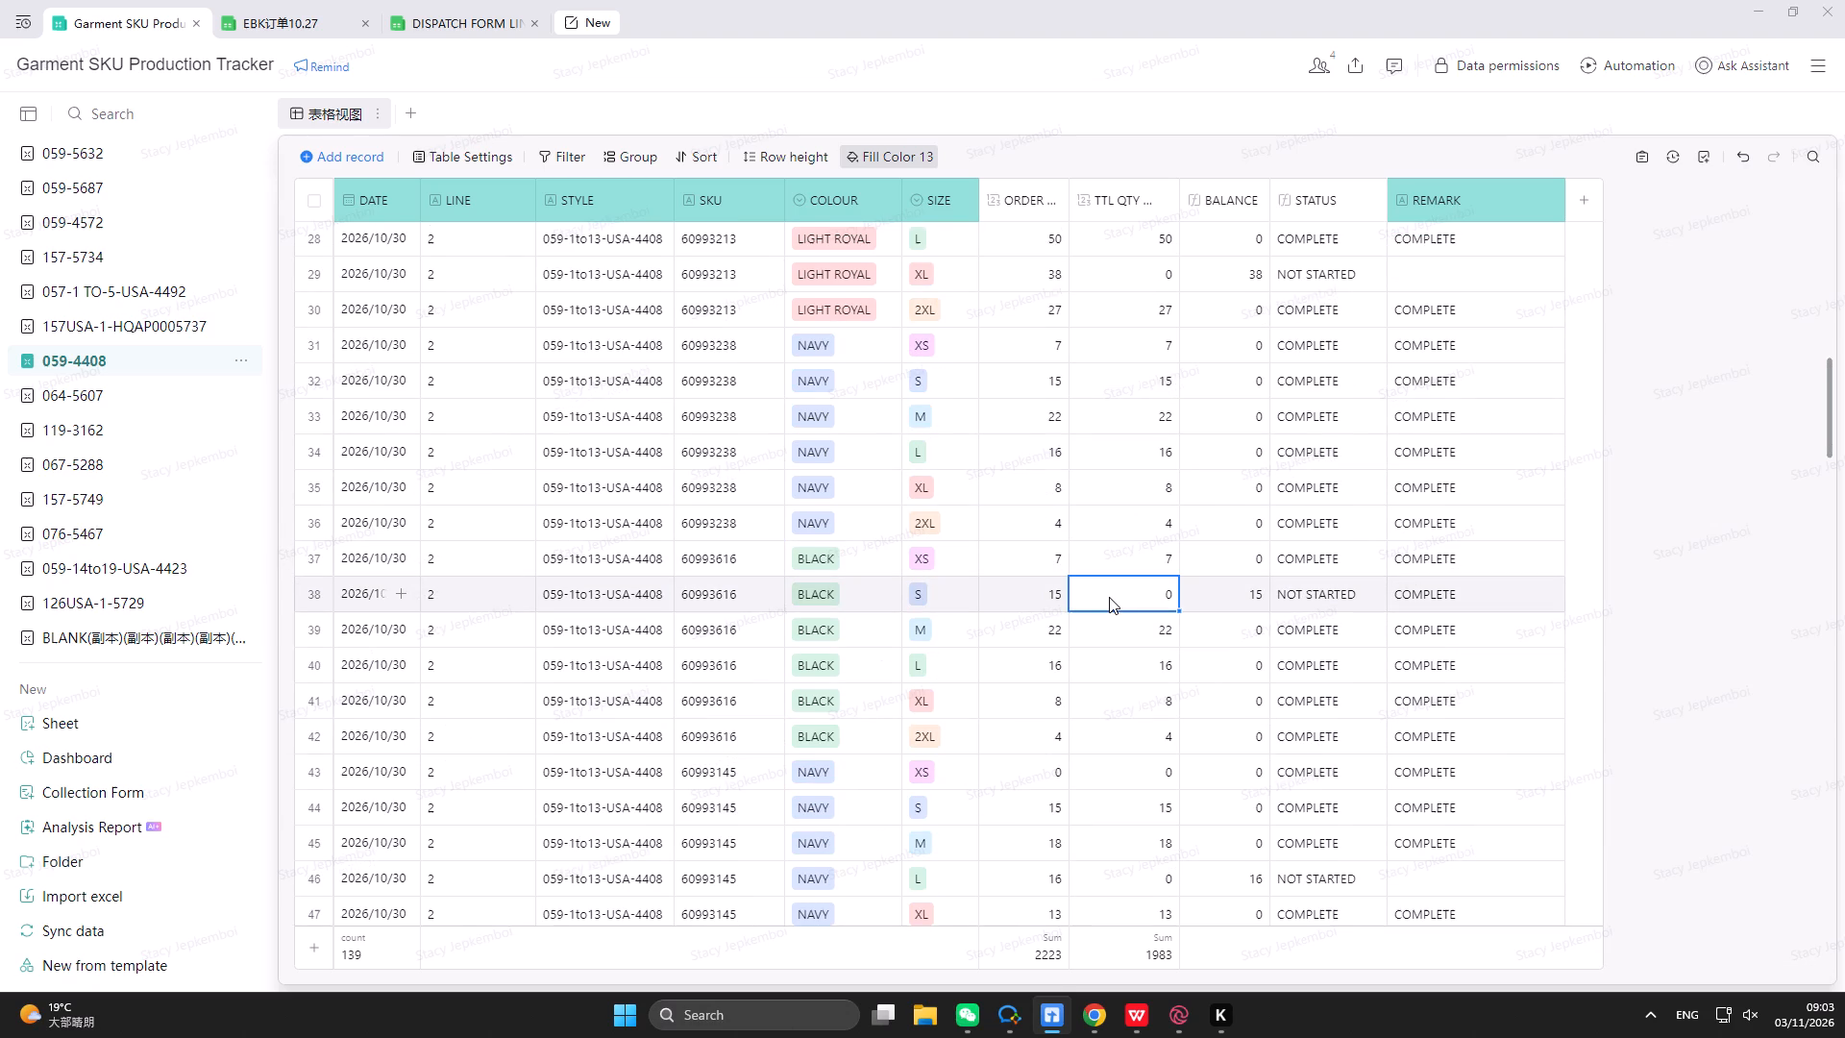
{"action": "type", "text": "15"}
{"action": "key", "text": "Return"}
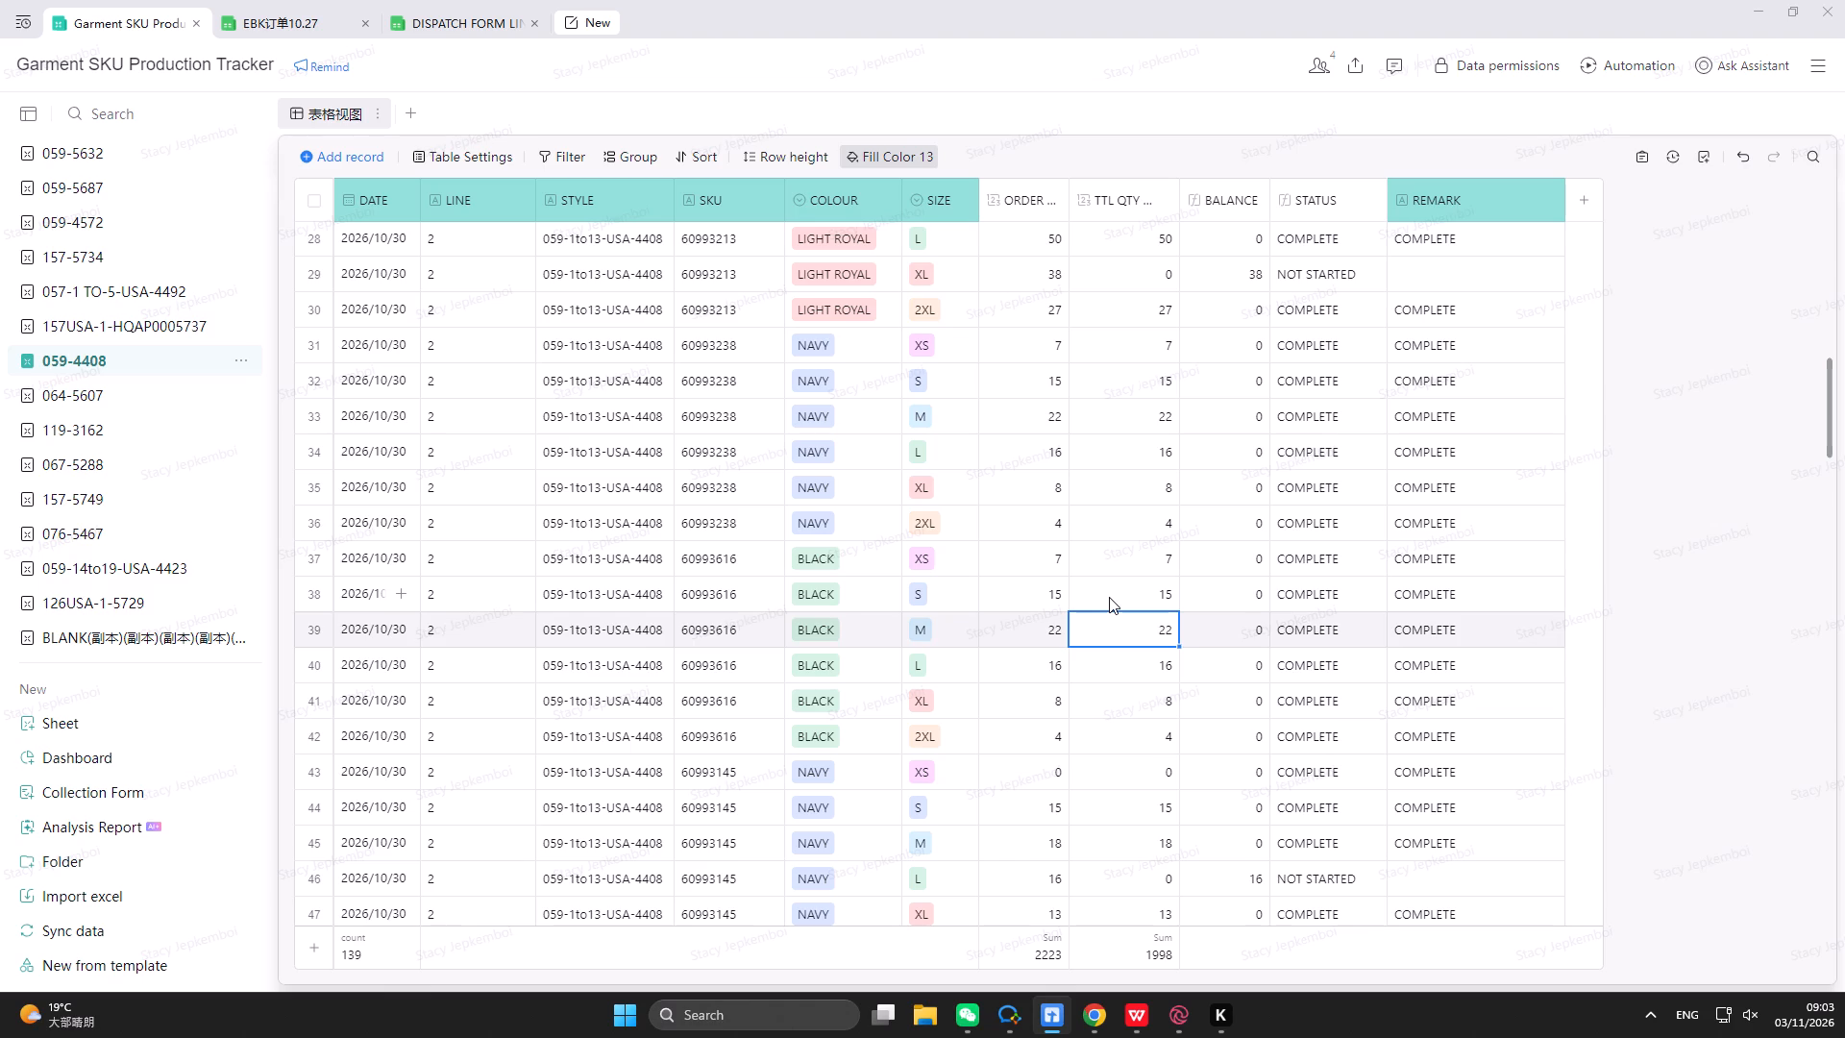
For SKU 60990967 Navy size 2XL, set the TTL QTY to 21 and enter COMPLETE as its remark.
{"action": "scroll", "coordinate": [783, 642], "scroll_direction": "down", "scroll_amount": 7}
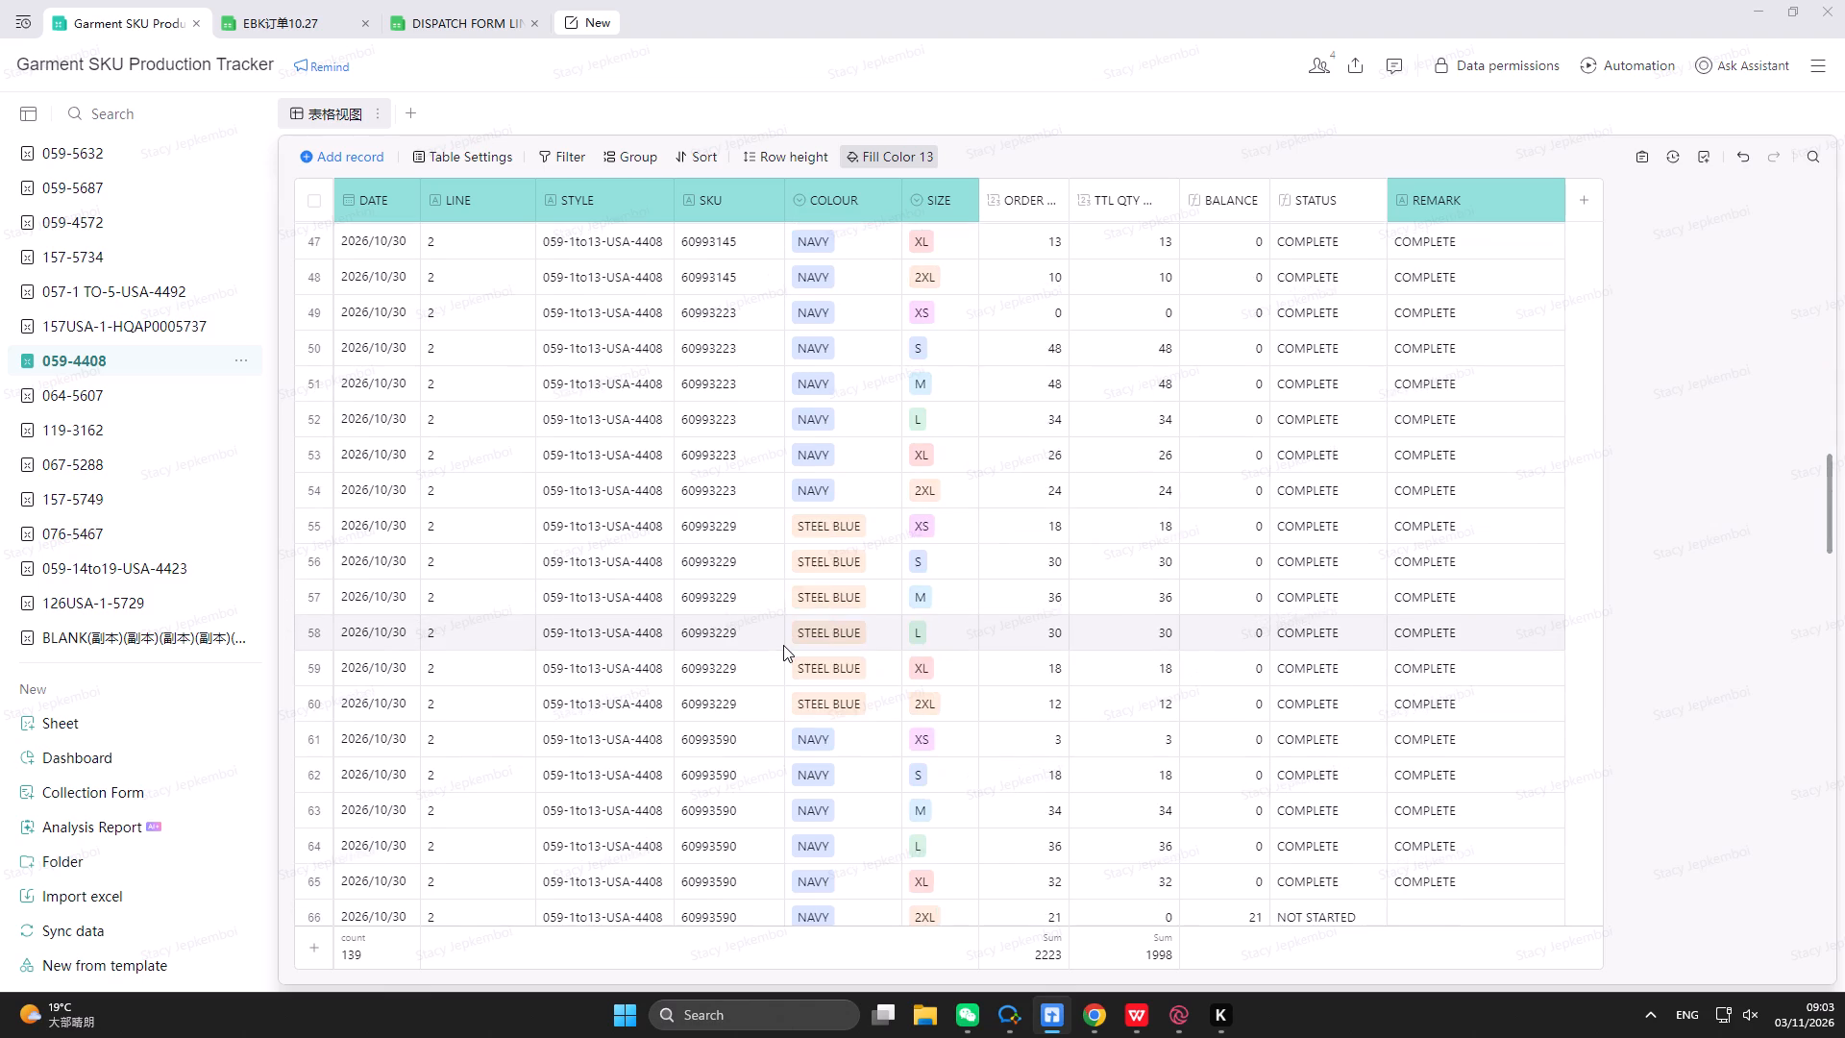
{"action": "scroll", "coordinate": [783, 645], "scroll_direction": "down", "scroll_amount": 8}
{"action": "scroll", "coordinate": [751, 621], "scroll_direction": "up", "scroll_amount": 1}
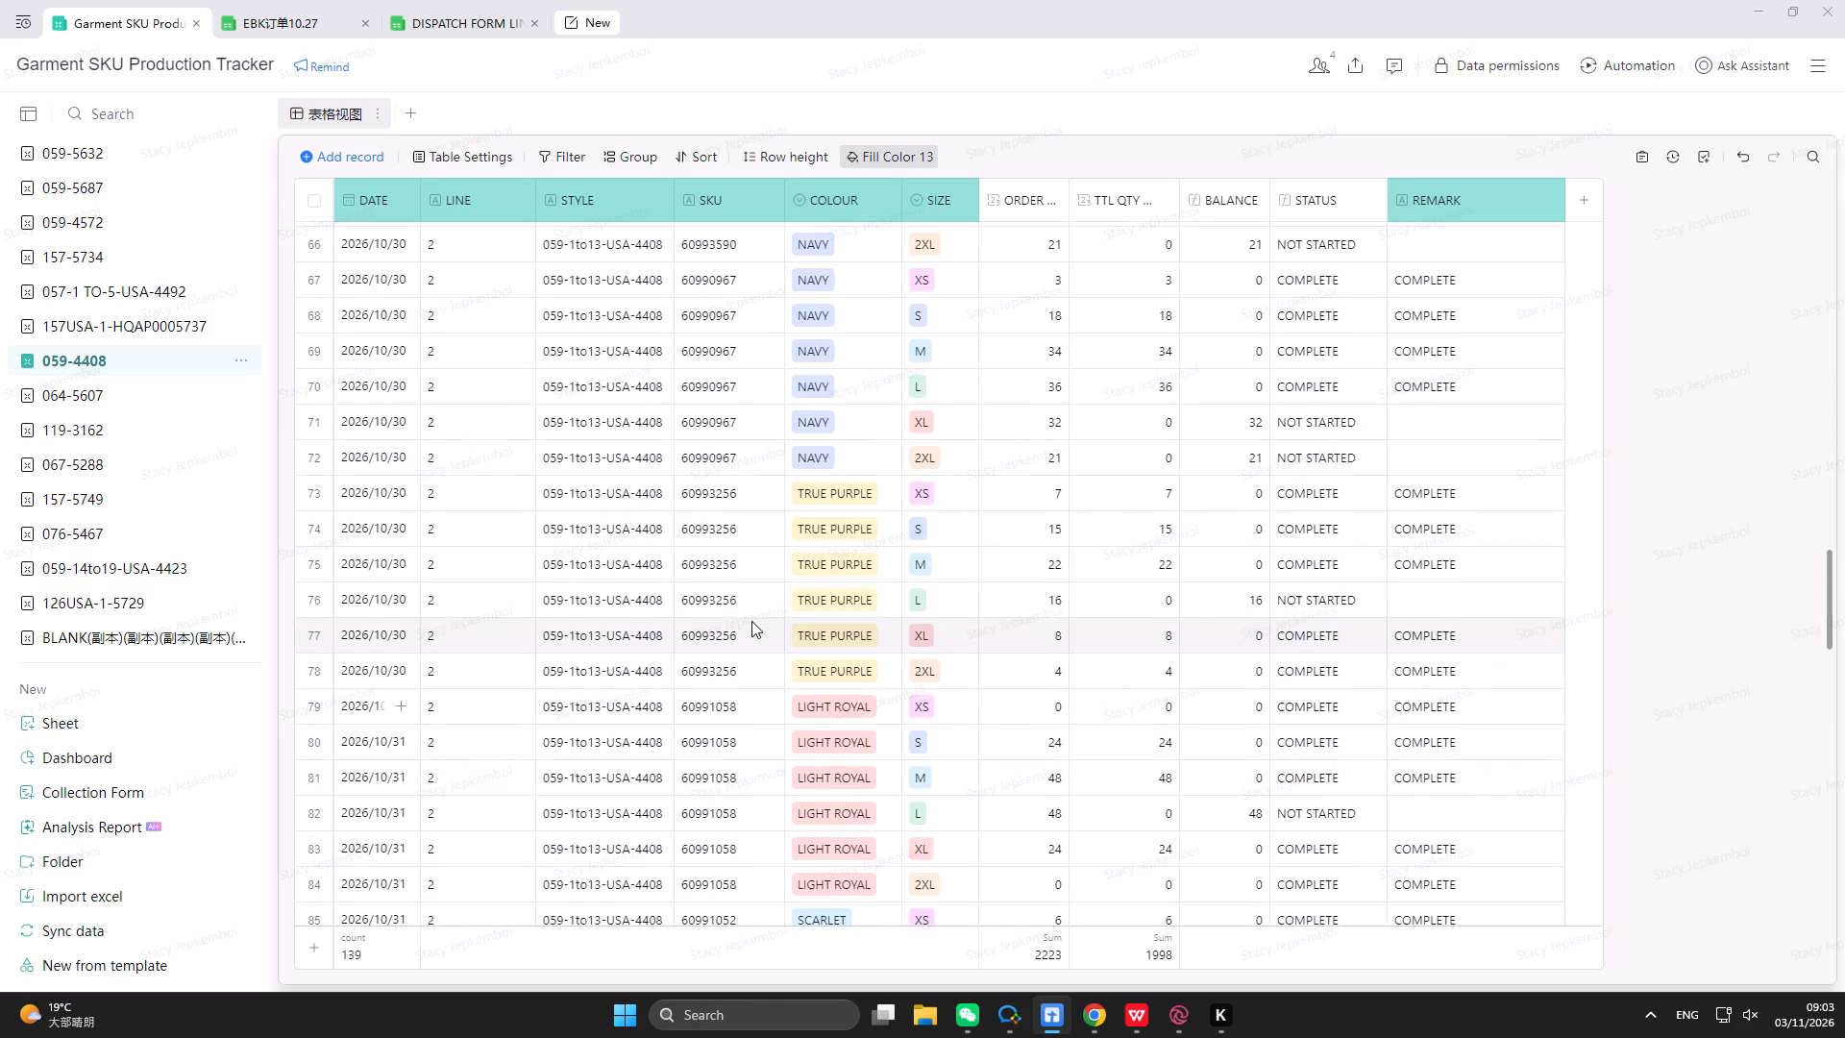
{"action": "left_click", "coordinate": [748, 377]}
{"action": "left_click", "coordinate": [1133, 463]}
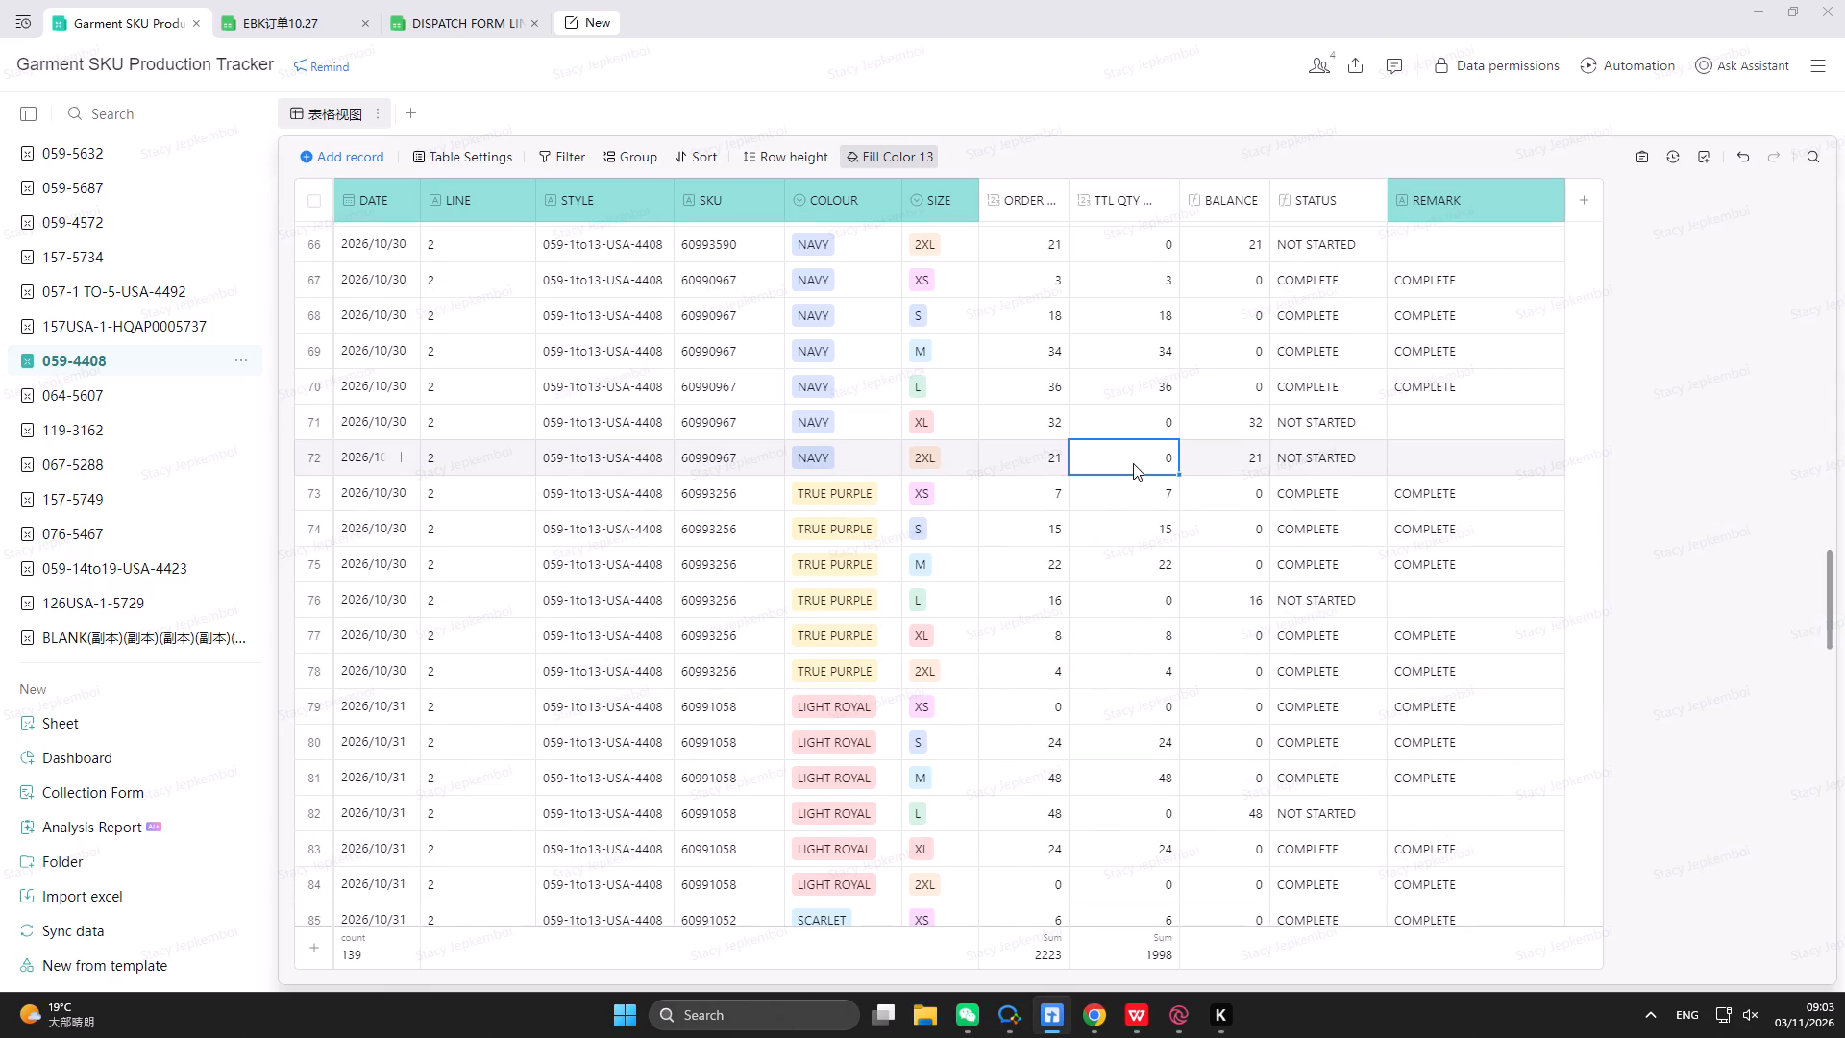
{"action": "type", "text": "21"}
{"action": "key", "text": "Return"}
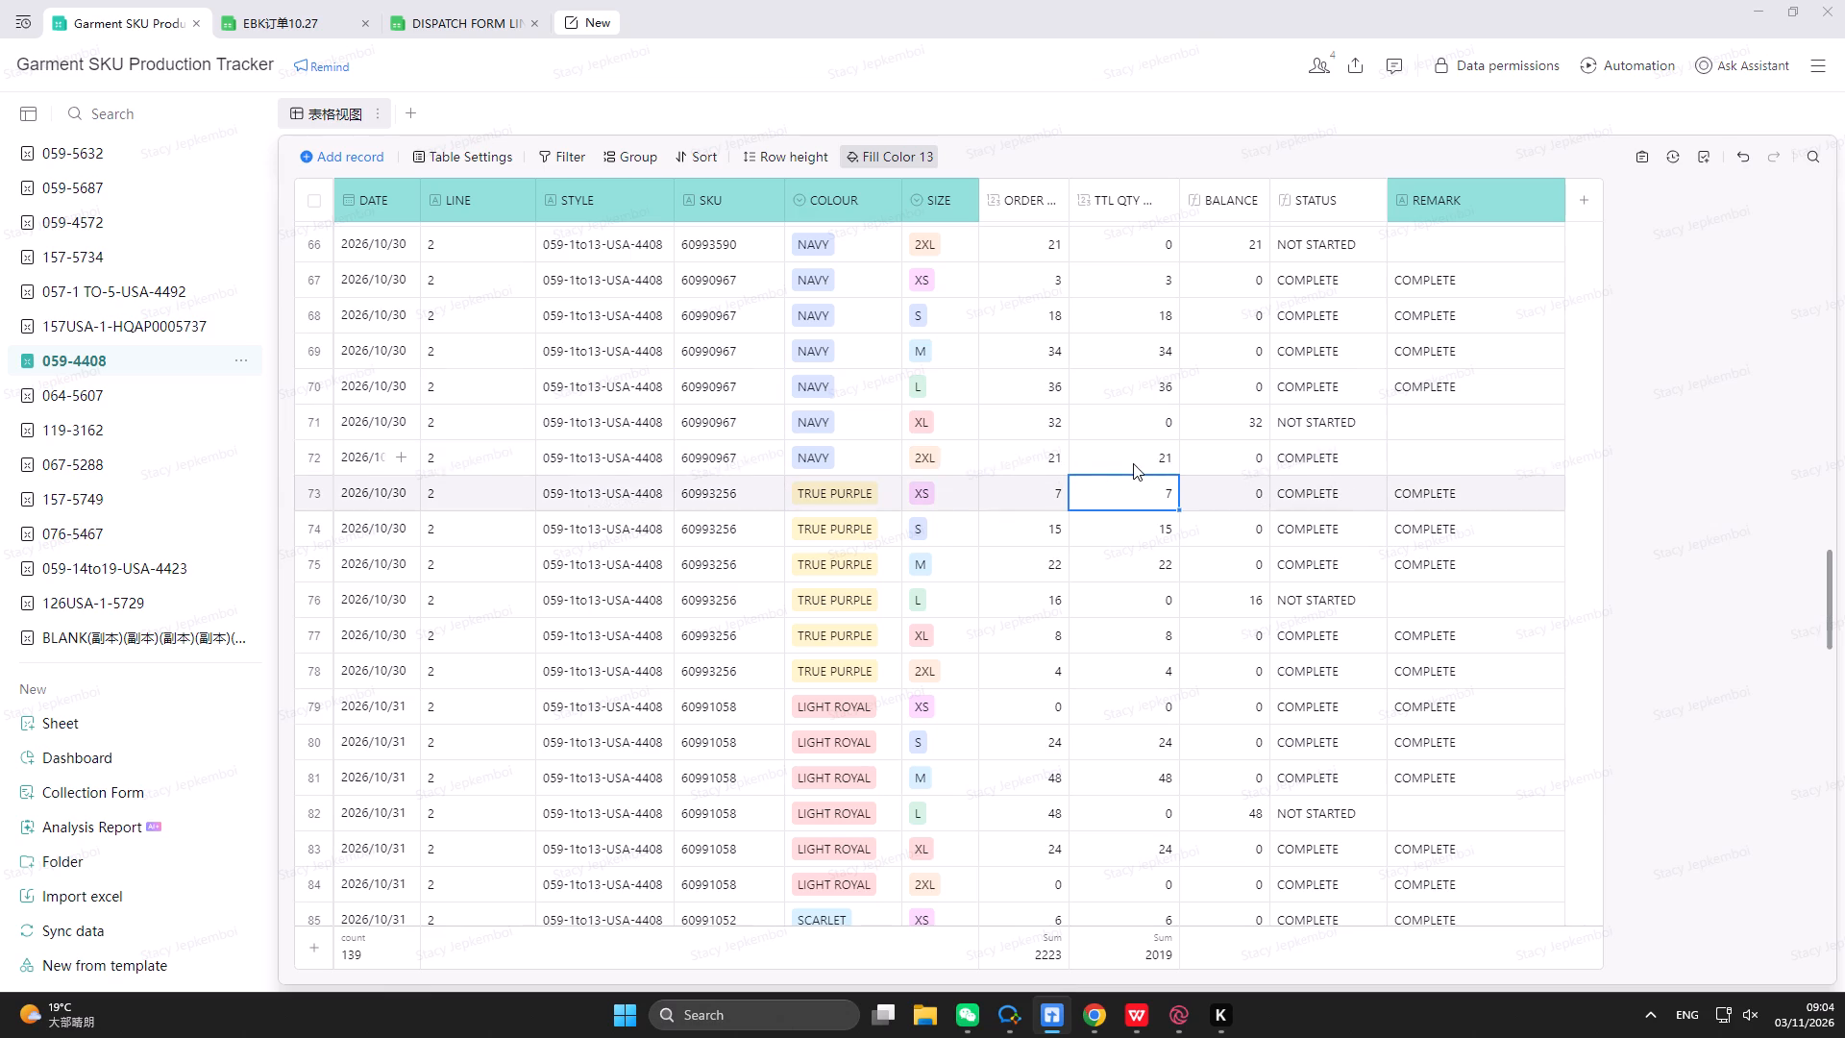
{"action": "left_click", "coordinate": [1454, 454]}
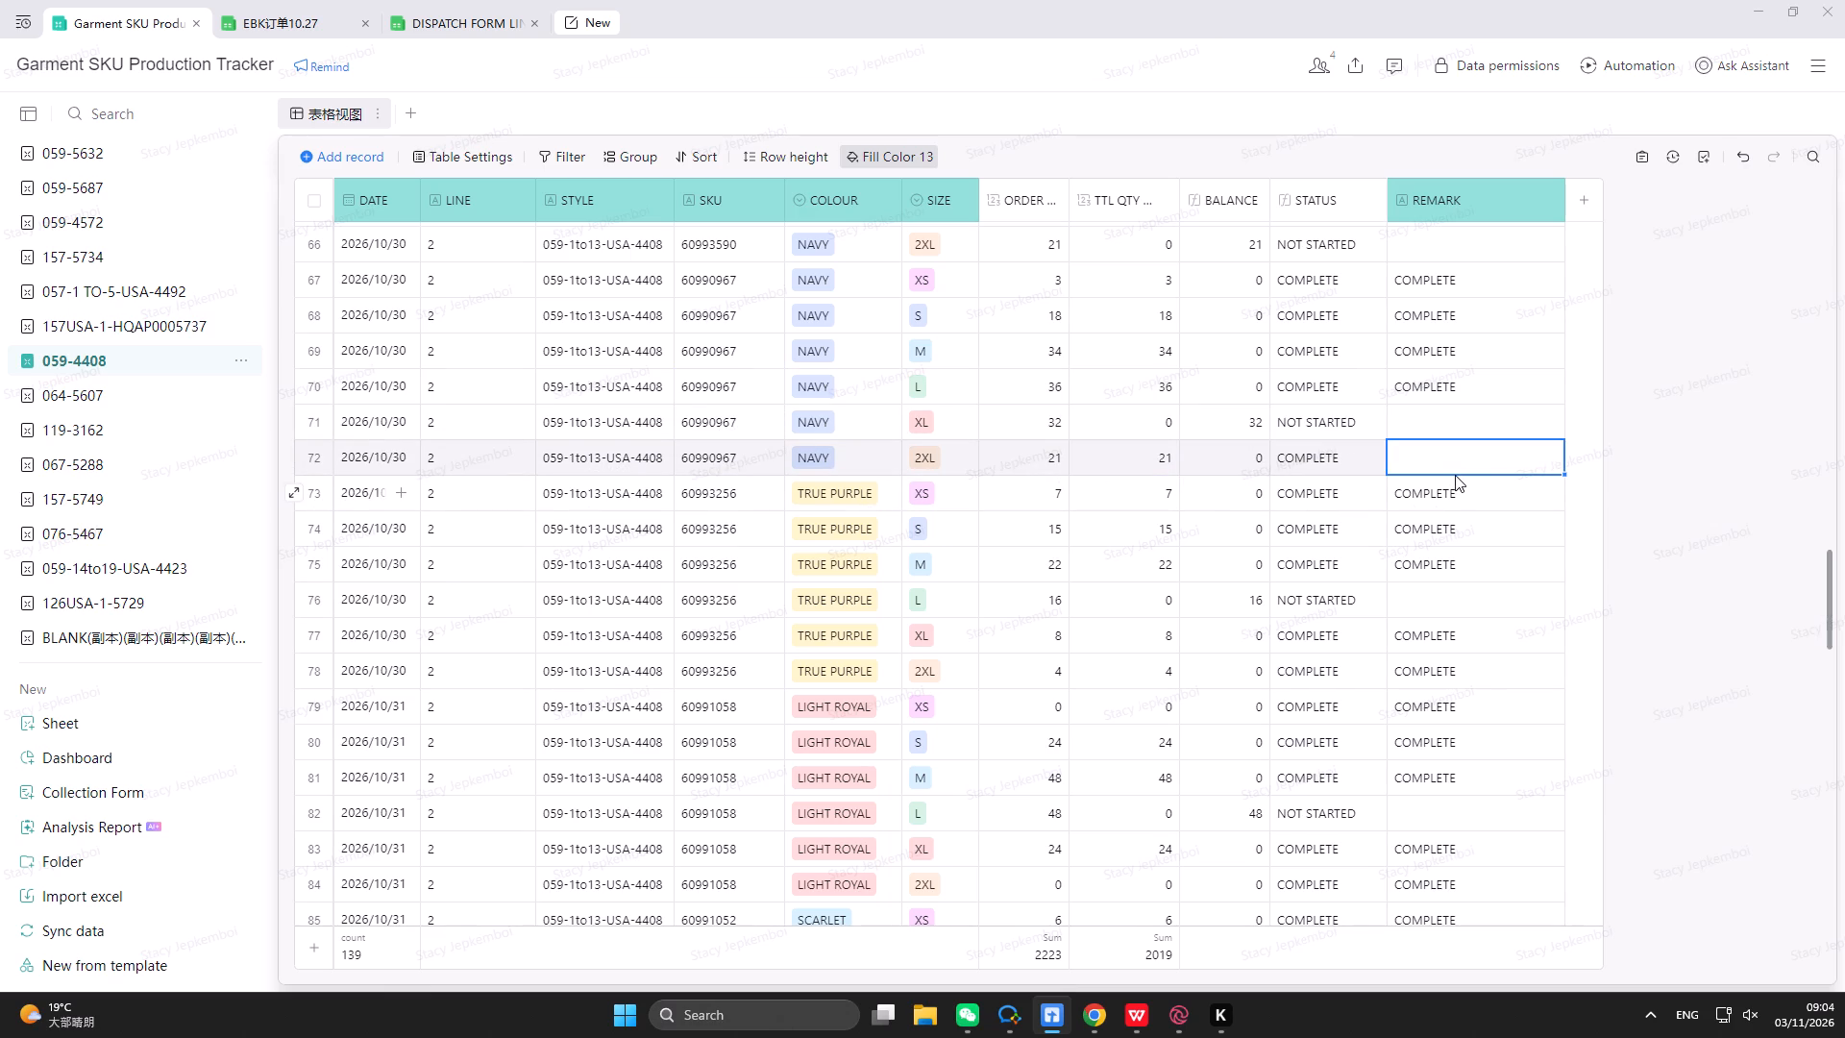
{"action": "left_click", "coordinate": [1461, 490]}
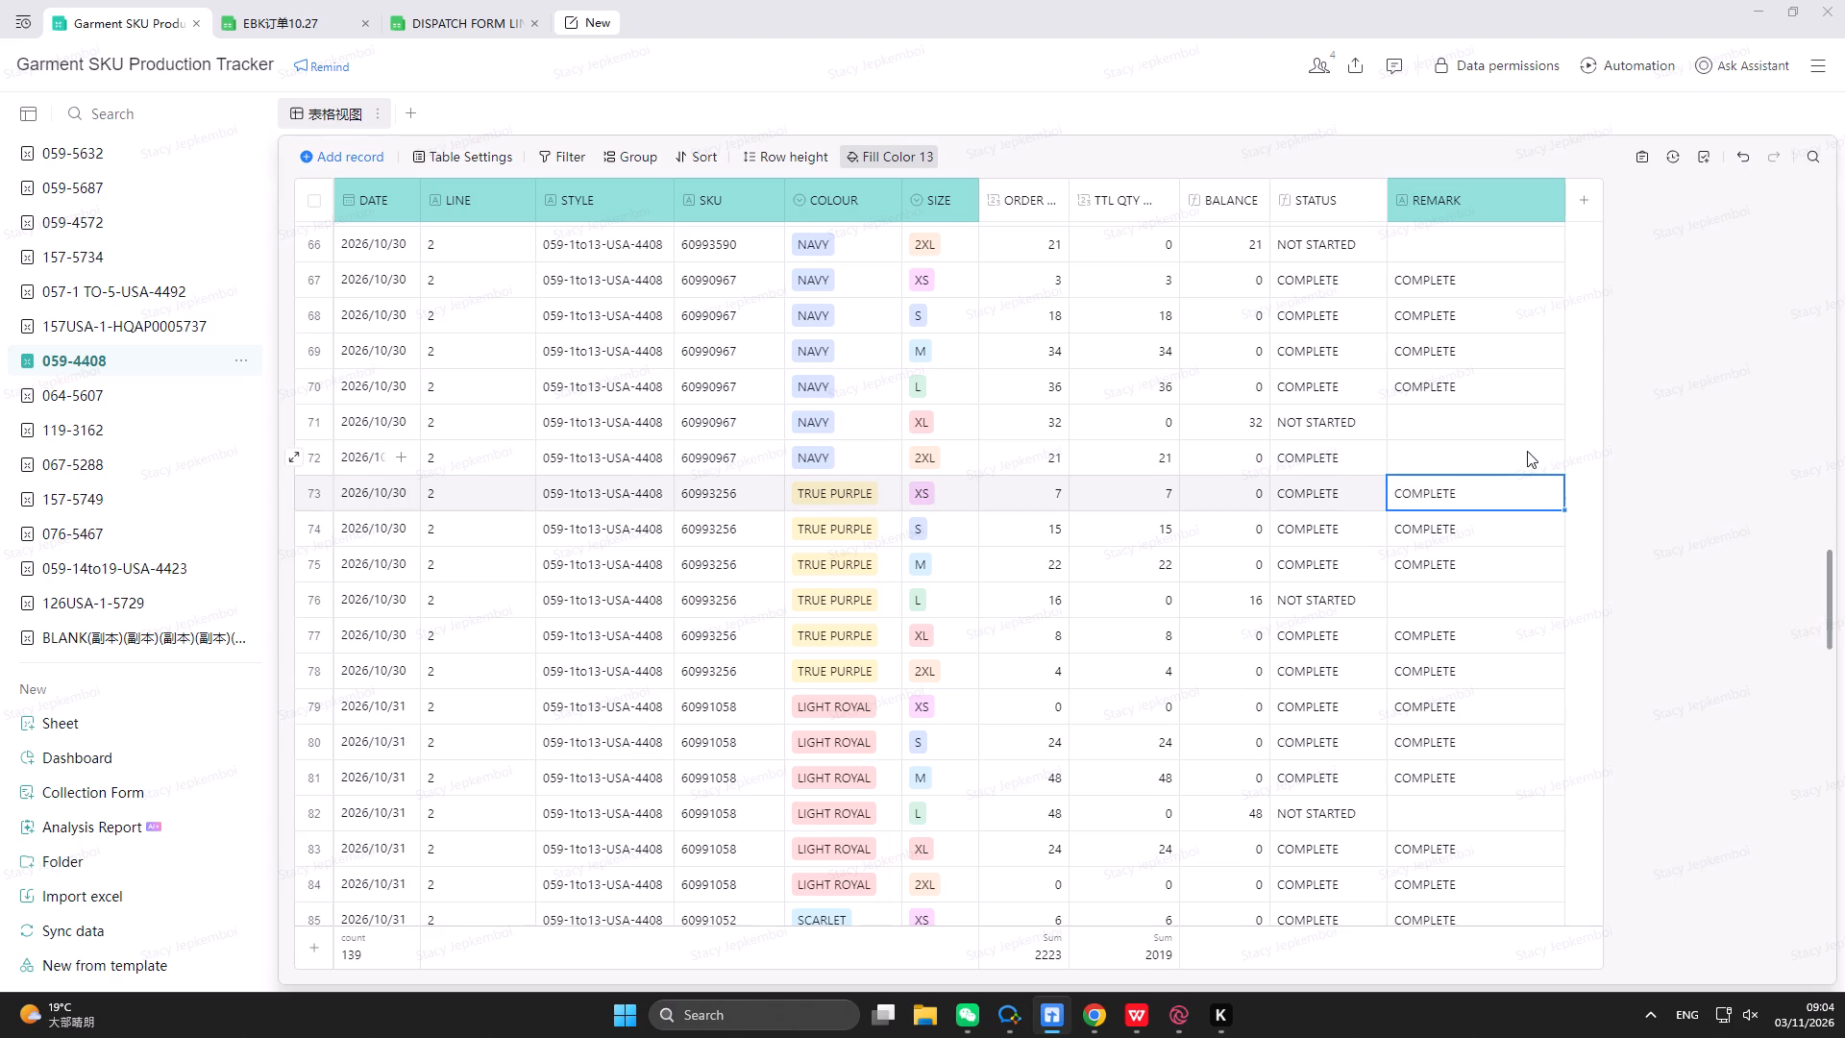
{"action": "left_click", "coordinate": [1483, 468]}
{"action": "type", "text": "COMPLETE"}
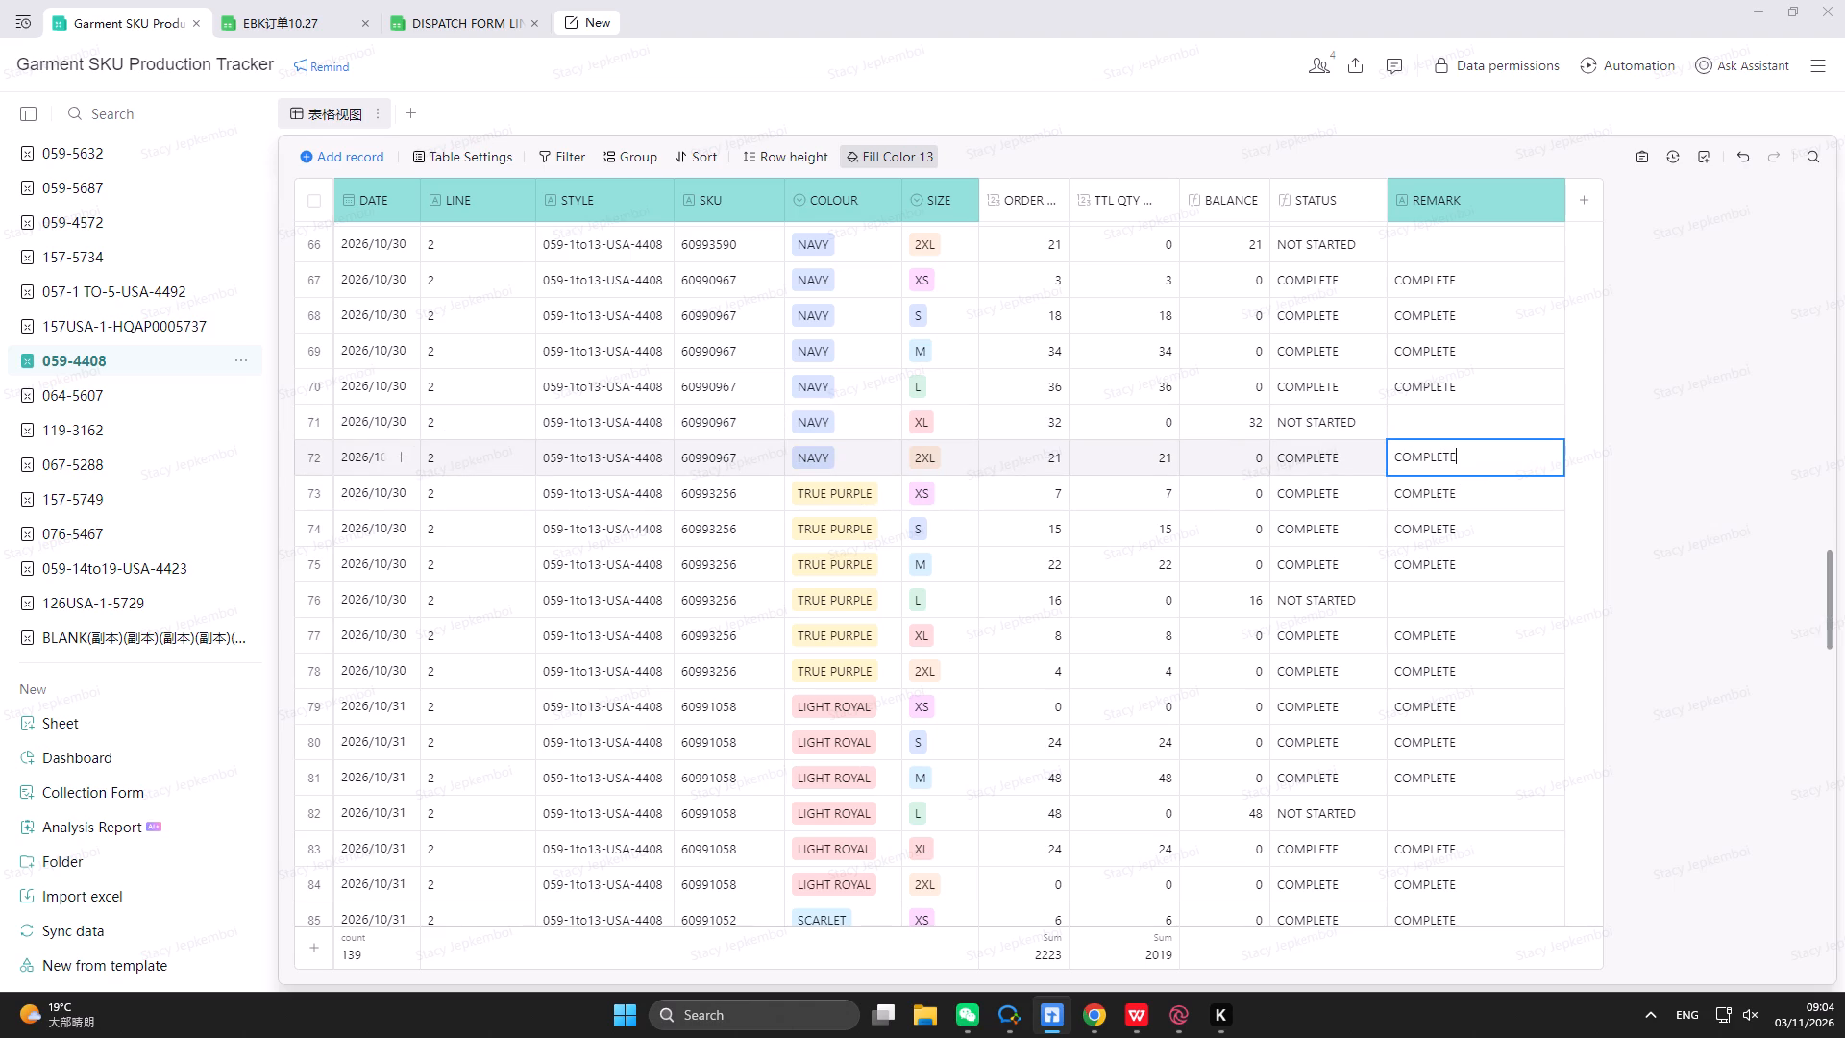
{"action": "key", "text": "Return"}
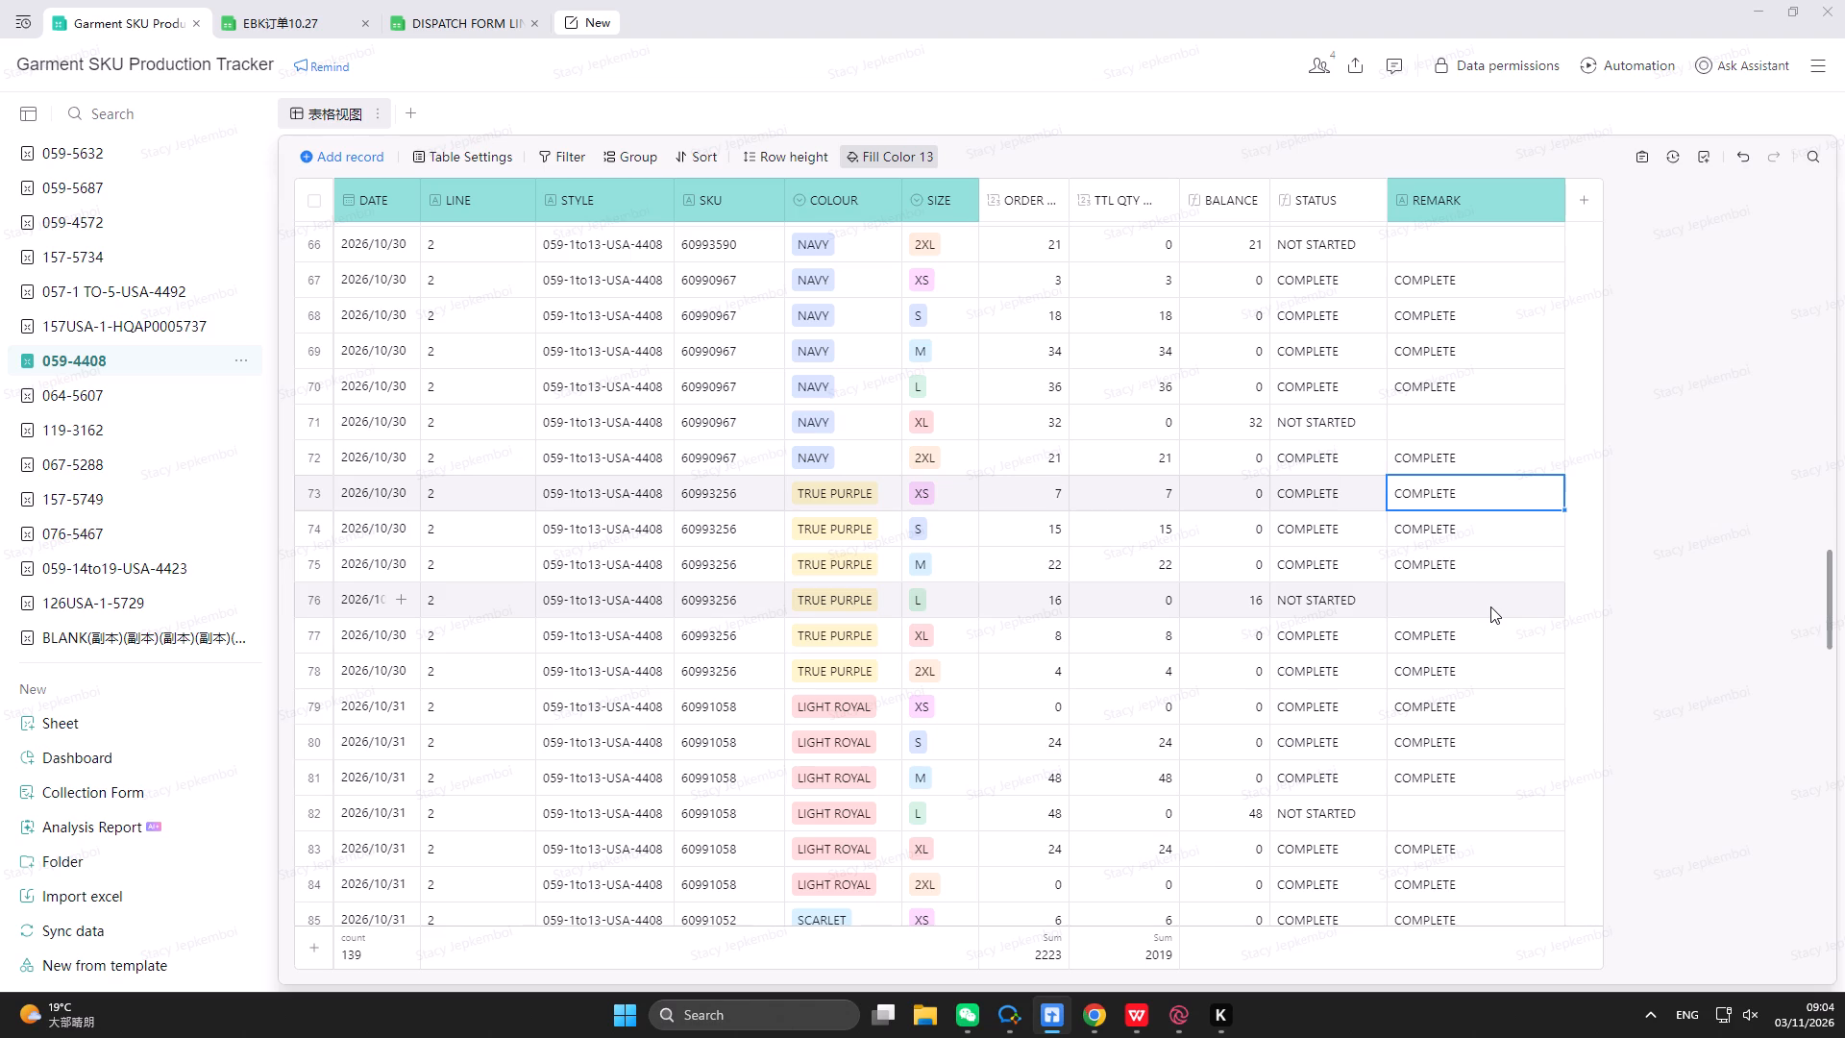
Copy the six SKU 60991033 Black rows, sizes XS to 2XL, and paste them starting at the empty last row of the table.
{"action": "left_click", "coordinate": [1497, 822]}
{"action": "scroll", "coordinate": [814, 734], "scroll_direction": "down", "scroll_amount": 18}
{"action": "scroll", "coordinate": [798, 757], "scroll_direction": "down", "scroll_amount": 8}
{"action": "scroll", "coordinate": [798, 756], "scroll_direction": "up", "scroll_amount": 2}
{"action": "scroll", "coordinate": [699, 789], "scroll_direction": "down", "scroll_amount": 3}
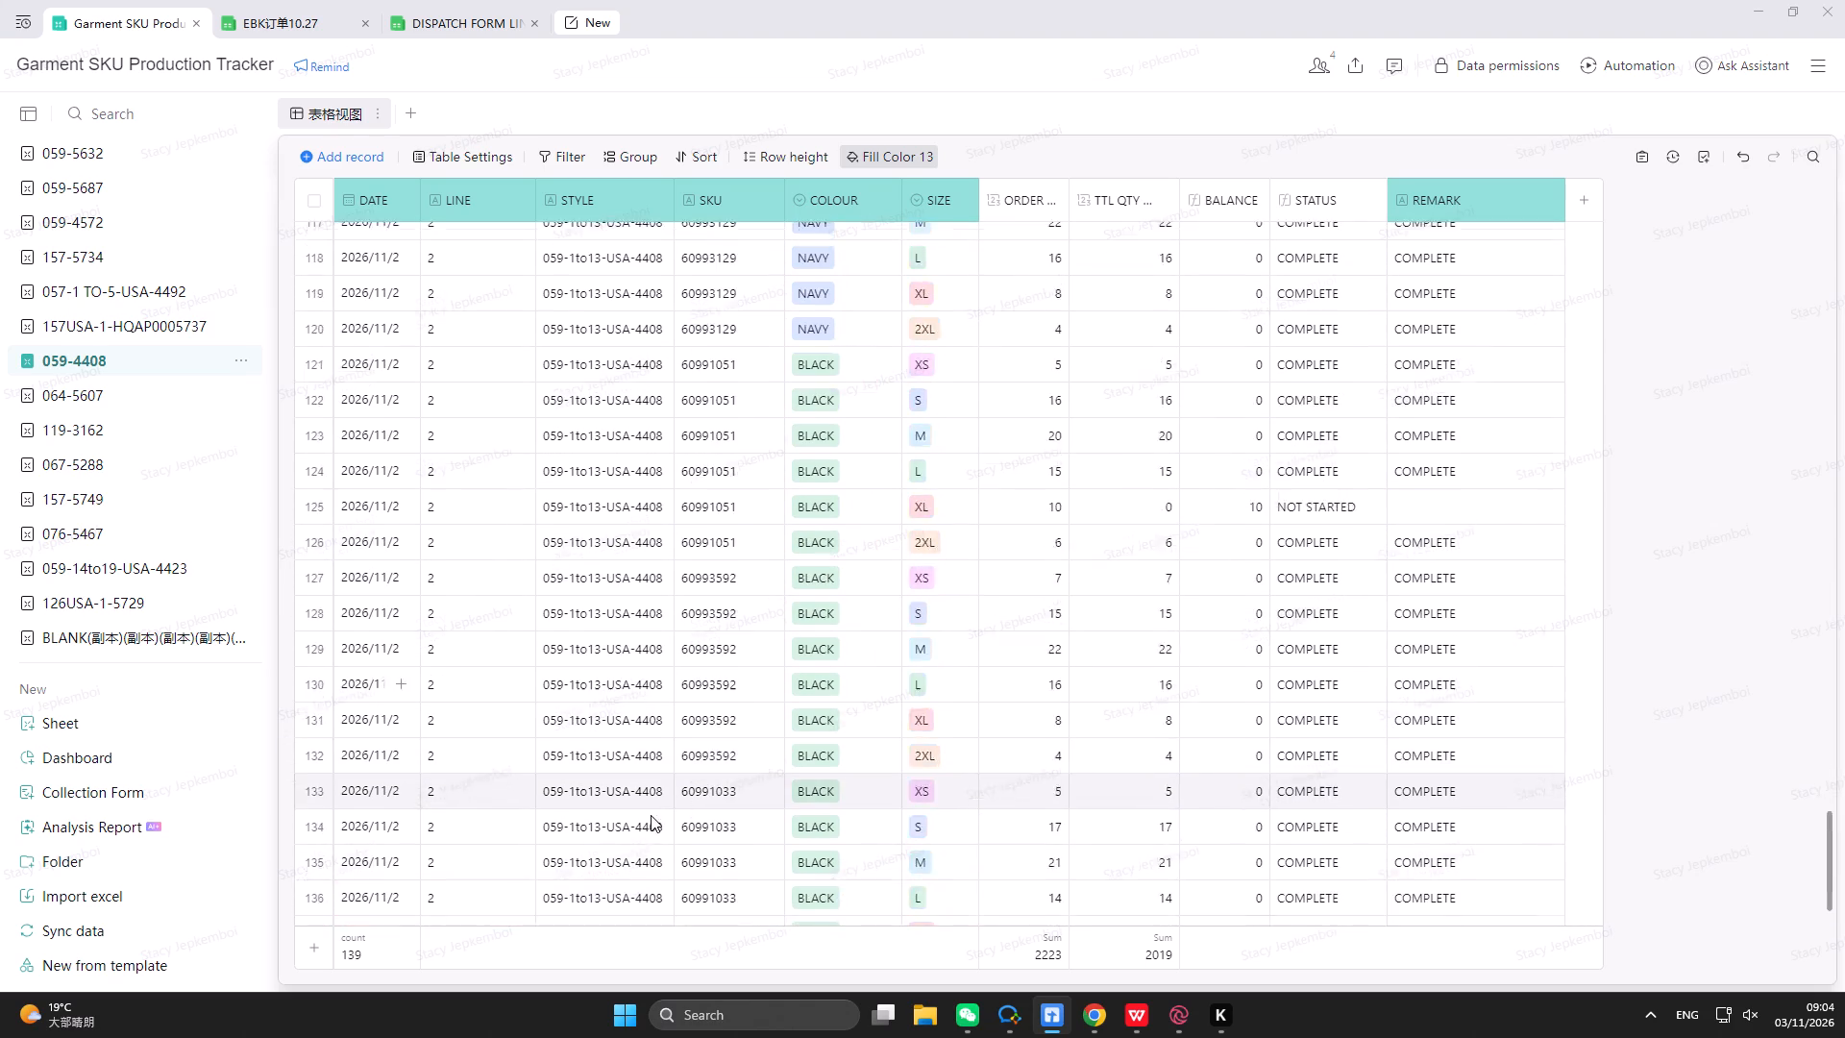
{"action": "scroll", "coordinate": [651, 815], "scroll_direction": "down", "scroll_amount": 20}
{"action": "scroll", "coordinate": [783, 867], "scroll_direction": "down", "scroll_amount": 3}
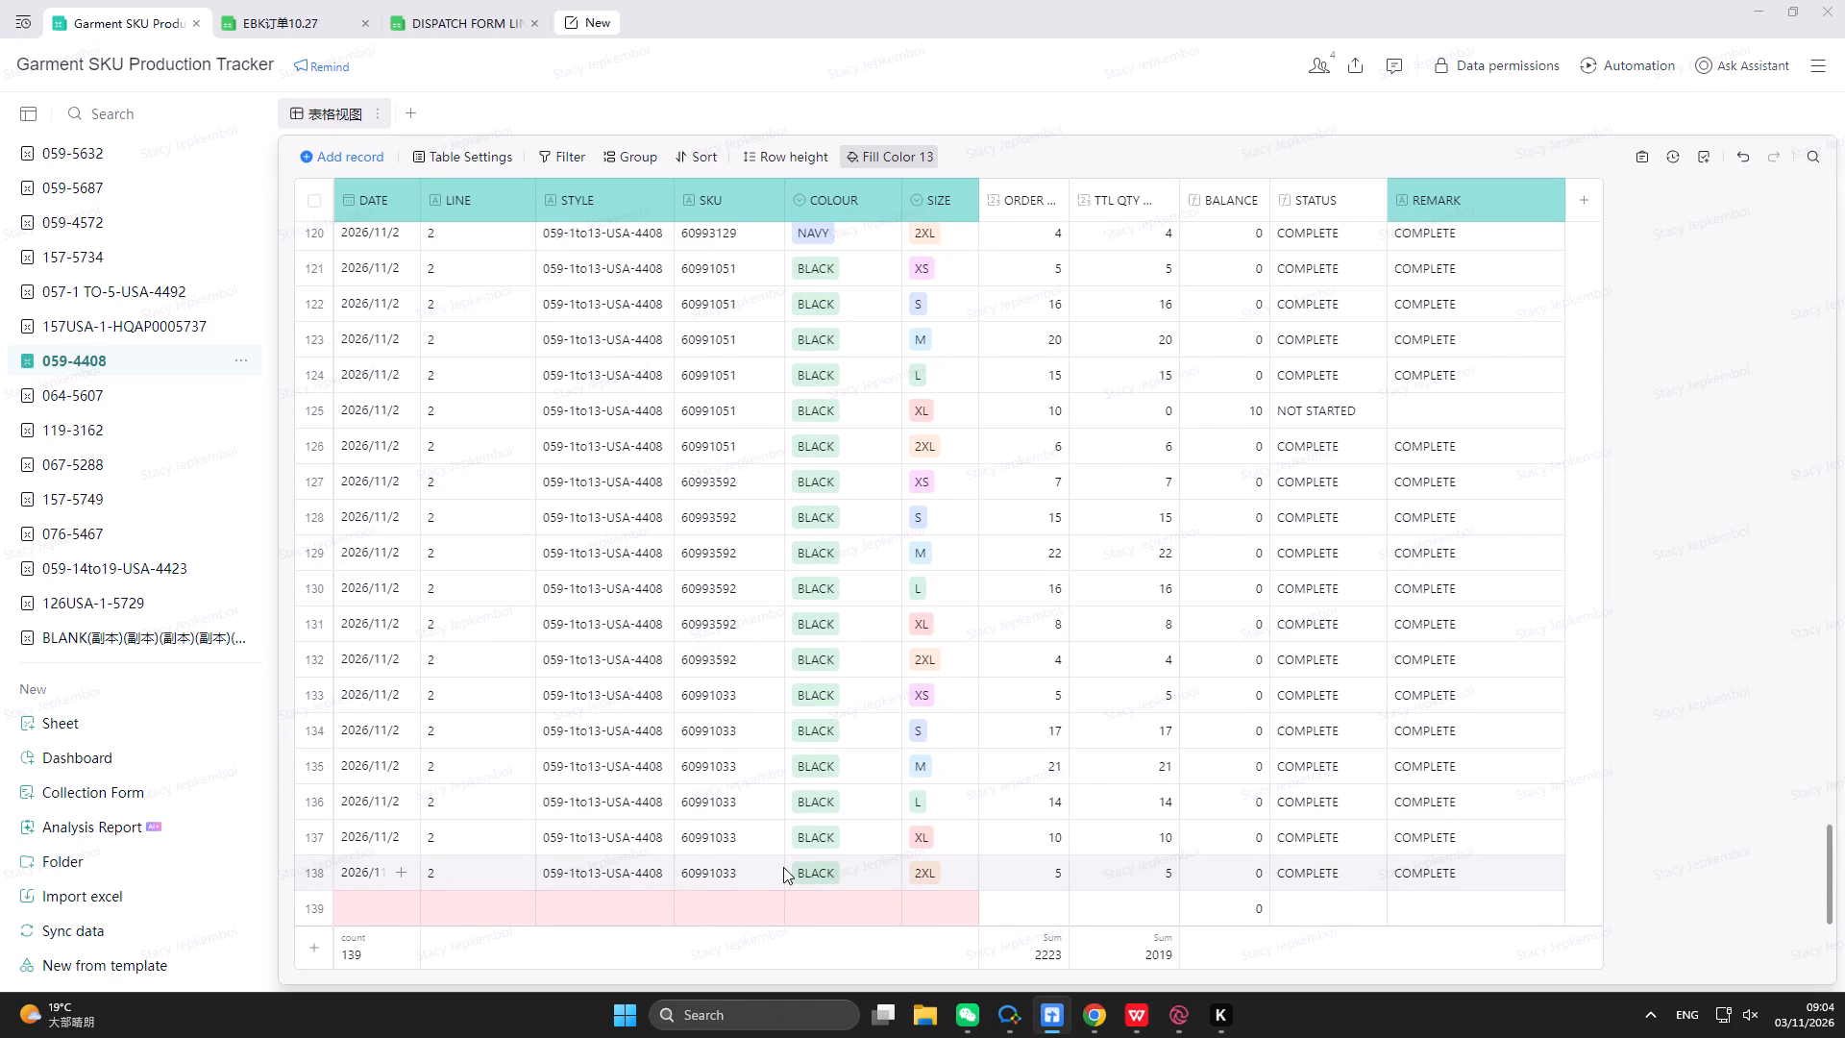
{"action": "left_click", "coordinate": [373, 730]}
{"action": "left_click_drag", "start_coordinate": [369, 695], "coordinate": [1386, 889]}
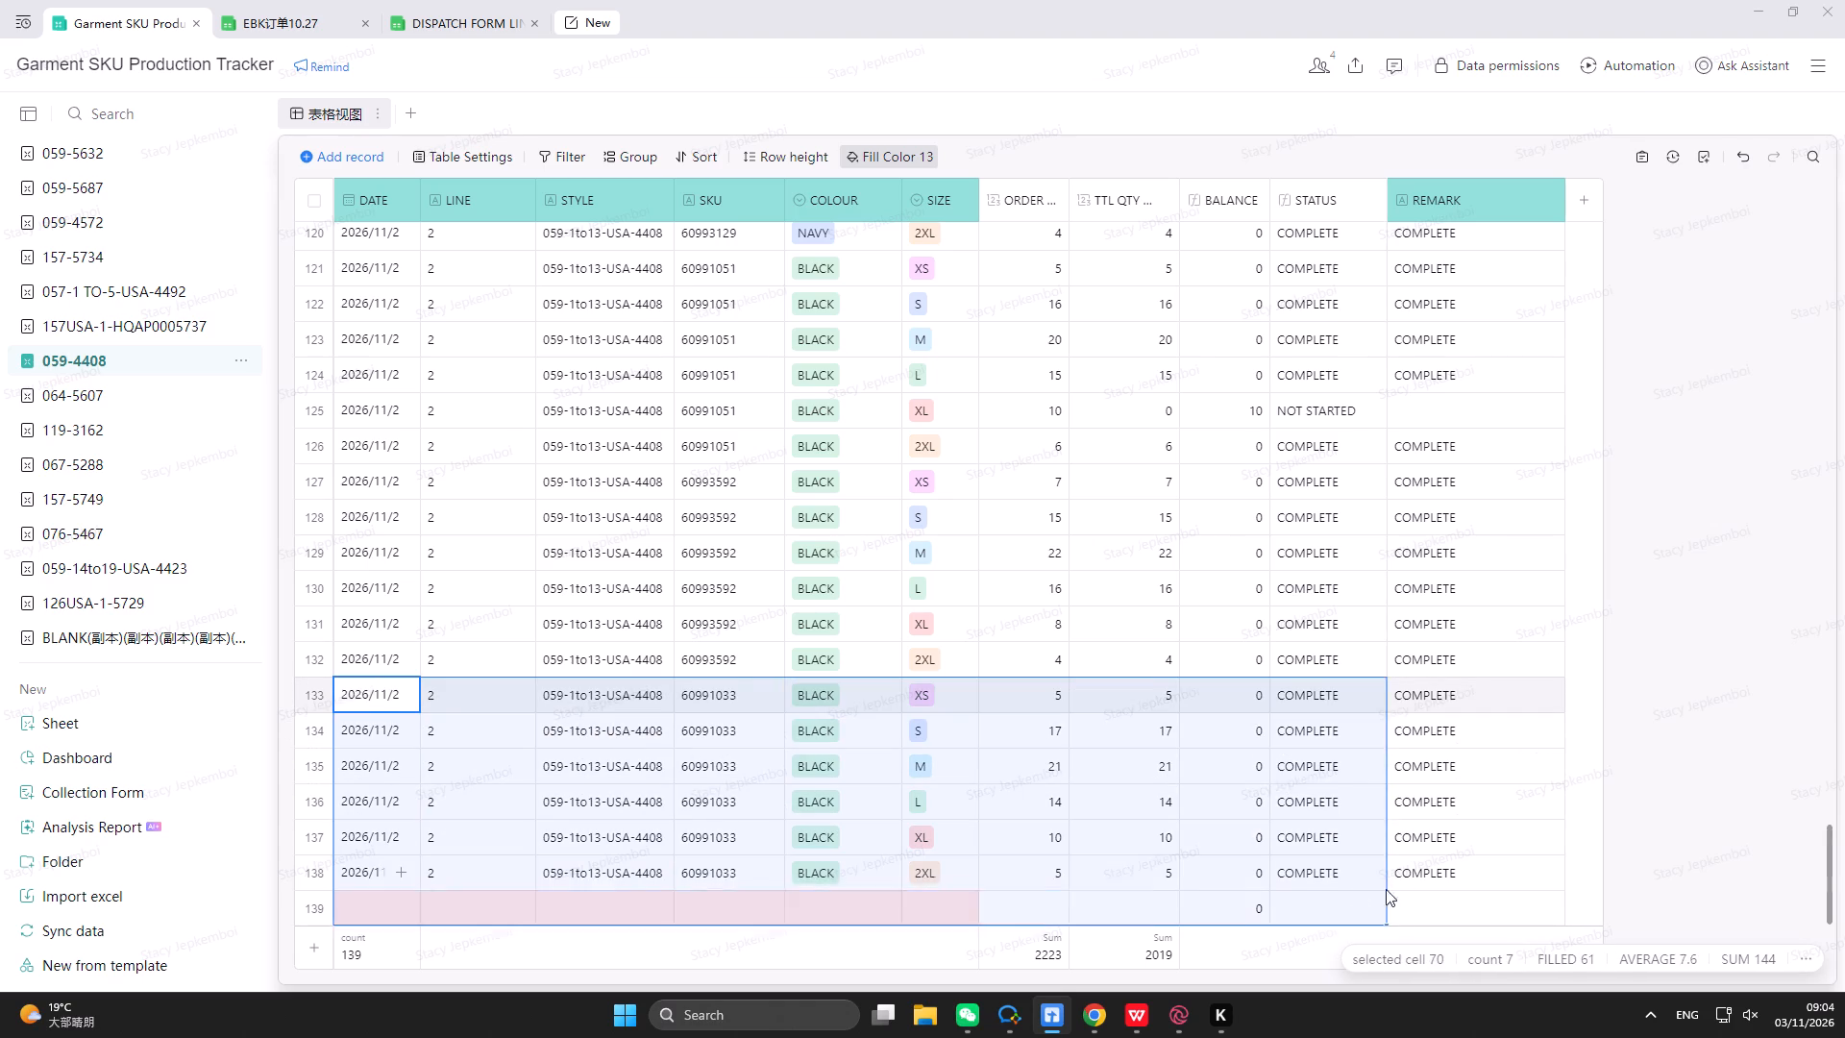
{"action": "left_click_drag", "start_coordinate": [1386, 889], "coordinate": [1445, 885]}
{"action": "key", "text": "ctrl+c"}
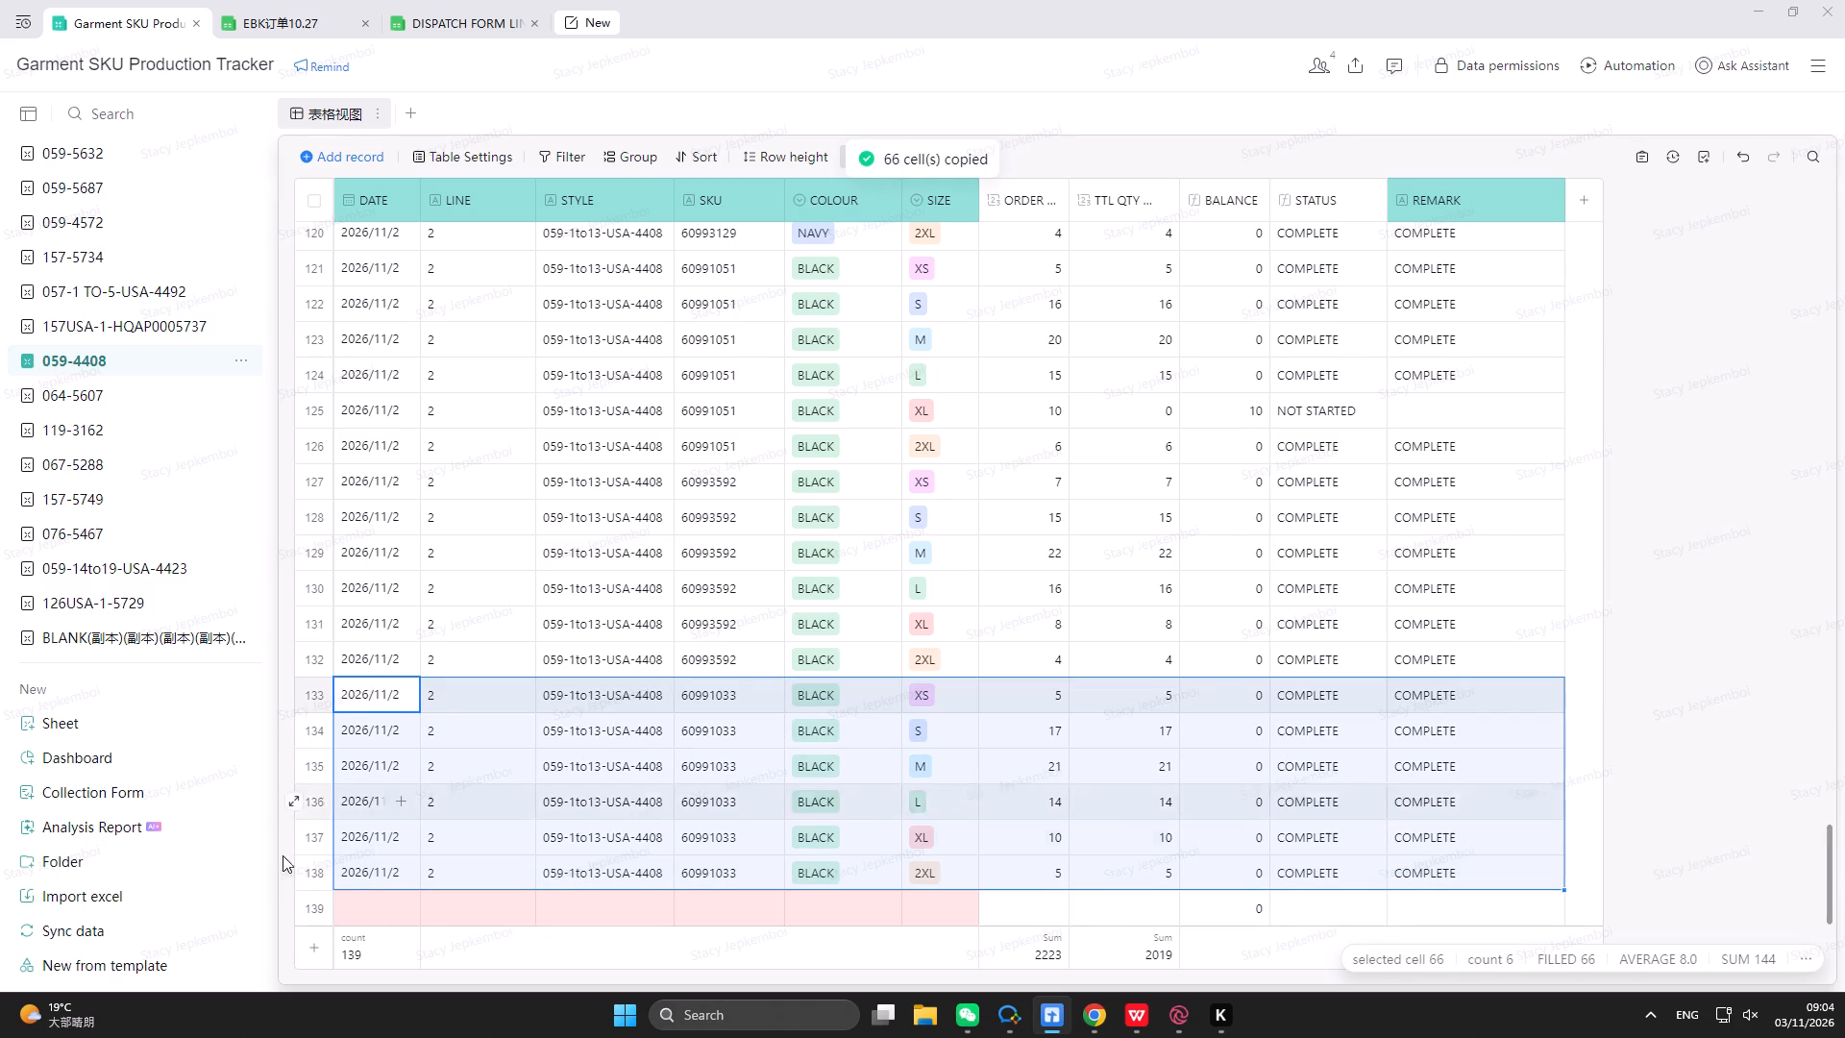
{"action": "left_click", "coordinate": [362, 908]}
{"action": "key", "text": "ctrl+v"}
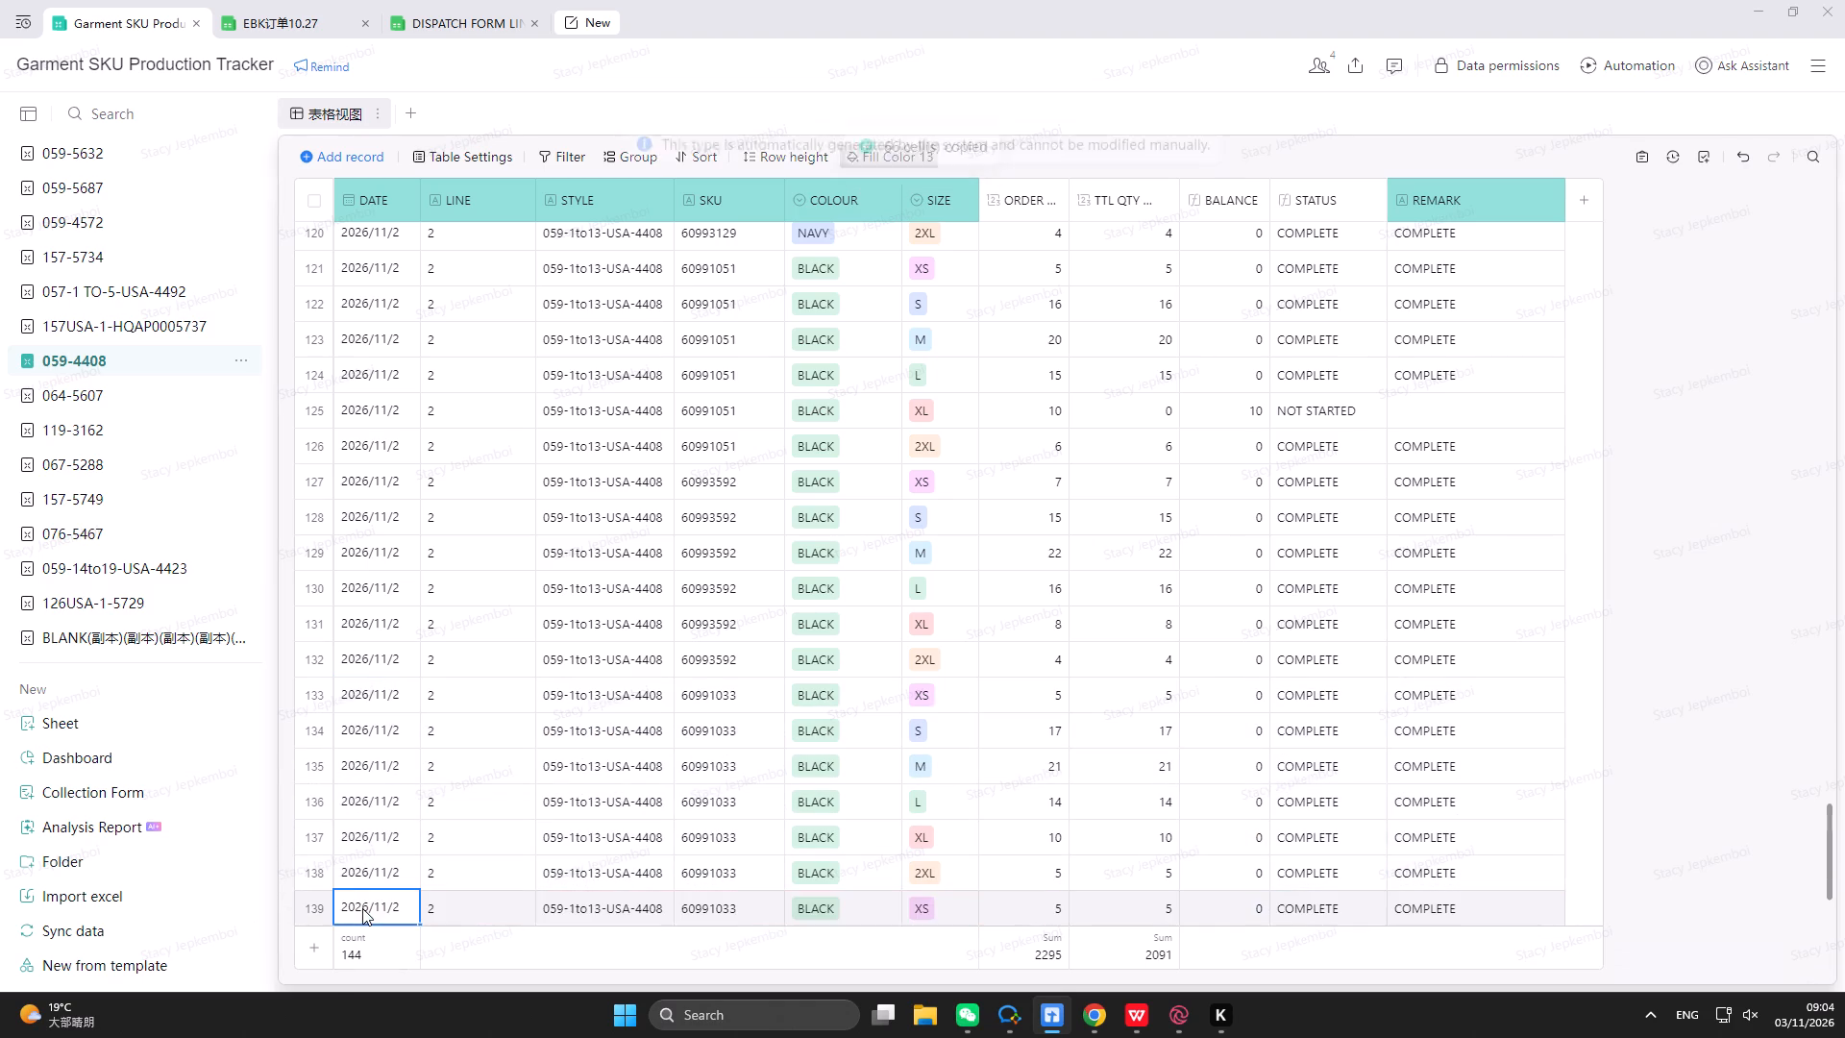
{"action": "scroll", "coordinate": [576, 831], "scroll_direction": "down", "scroll_amount": 8}
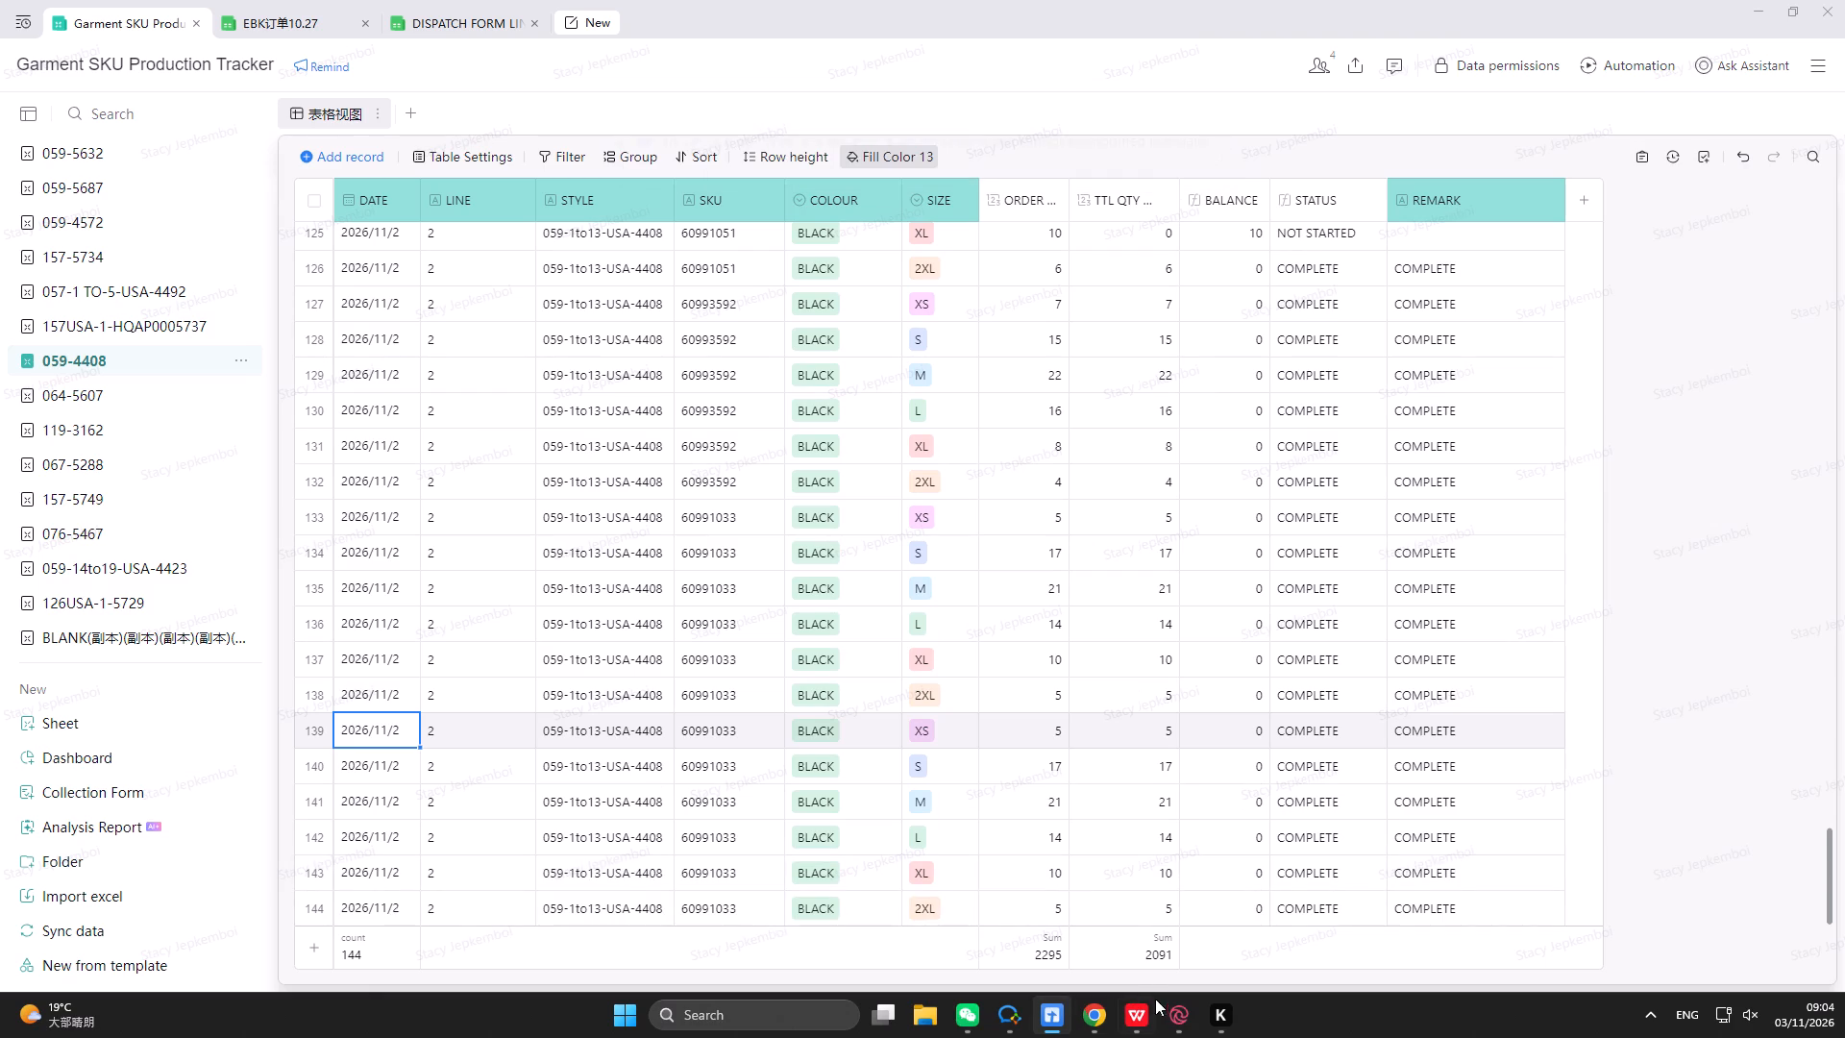
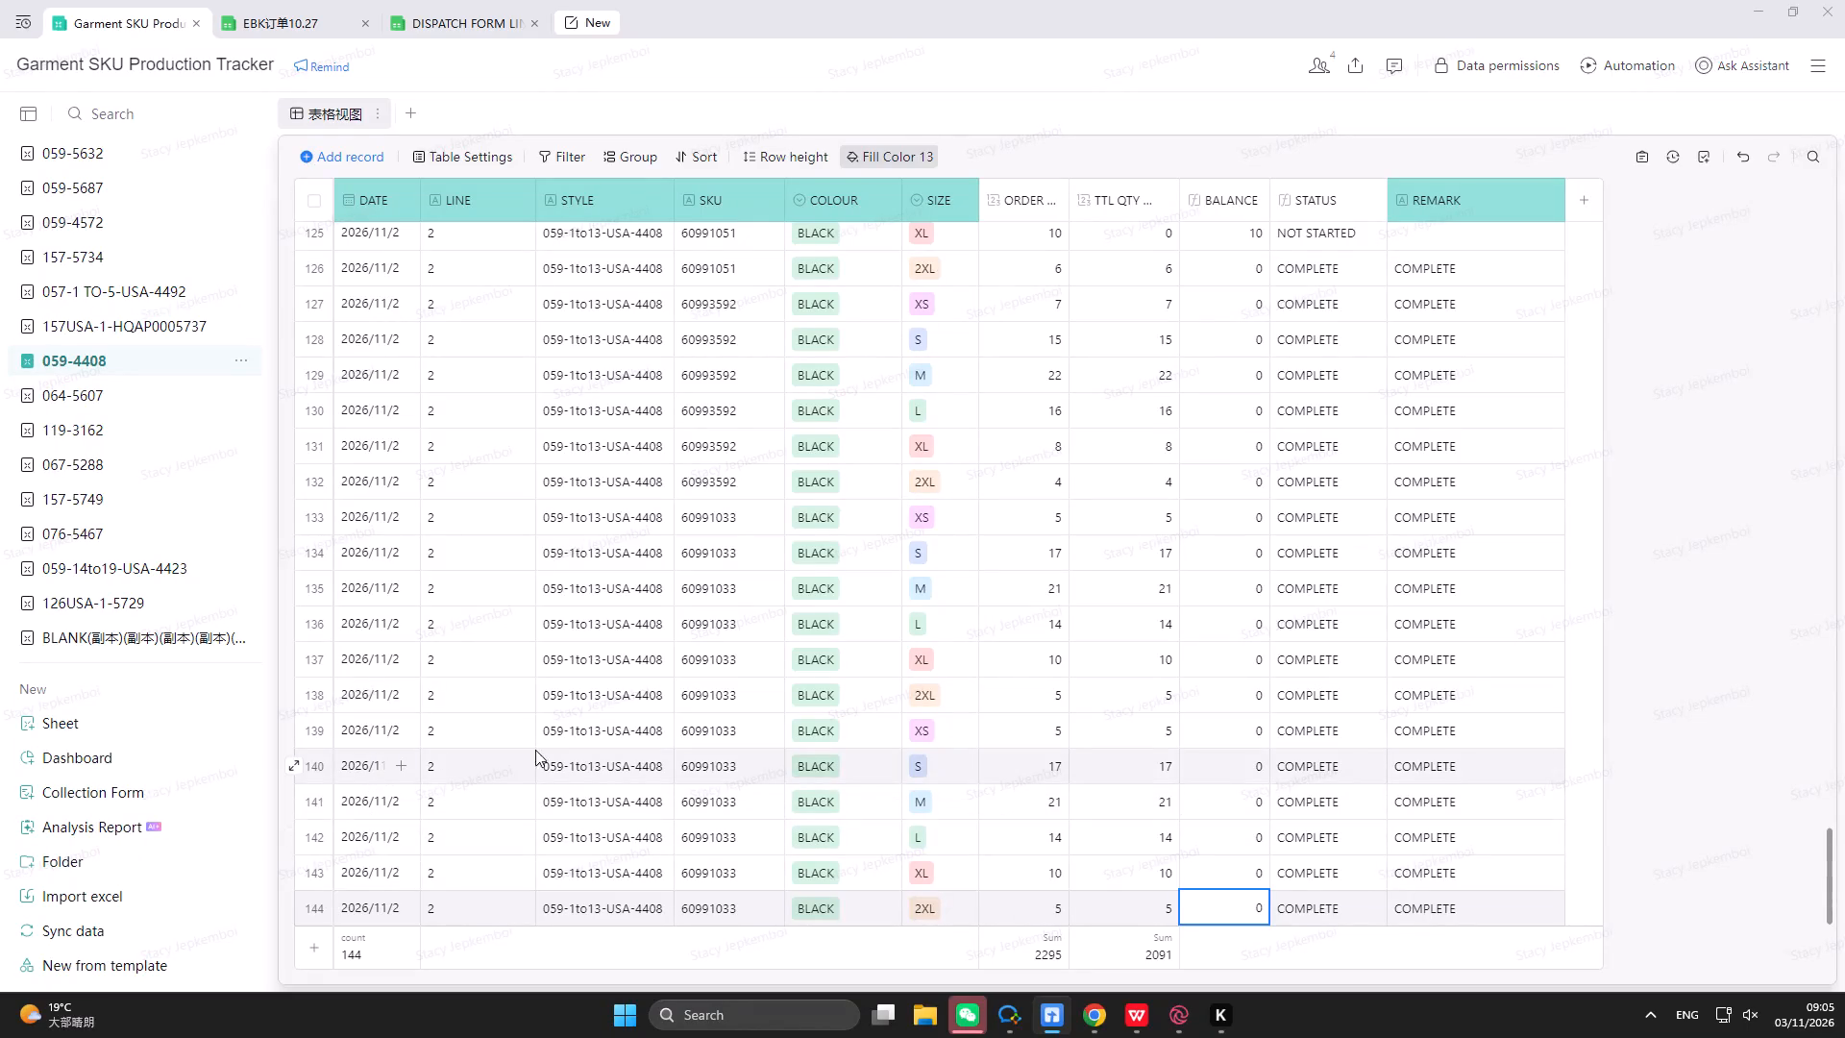
Set the colour of the six newly pasted rows at the table's end, sizes XS to 2XL, to STEEL BLUE.
{"action": "left_click", "coordinate": [938, 727]}
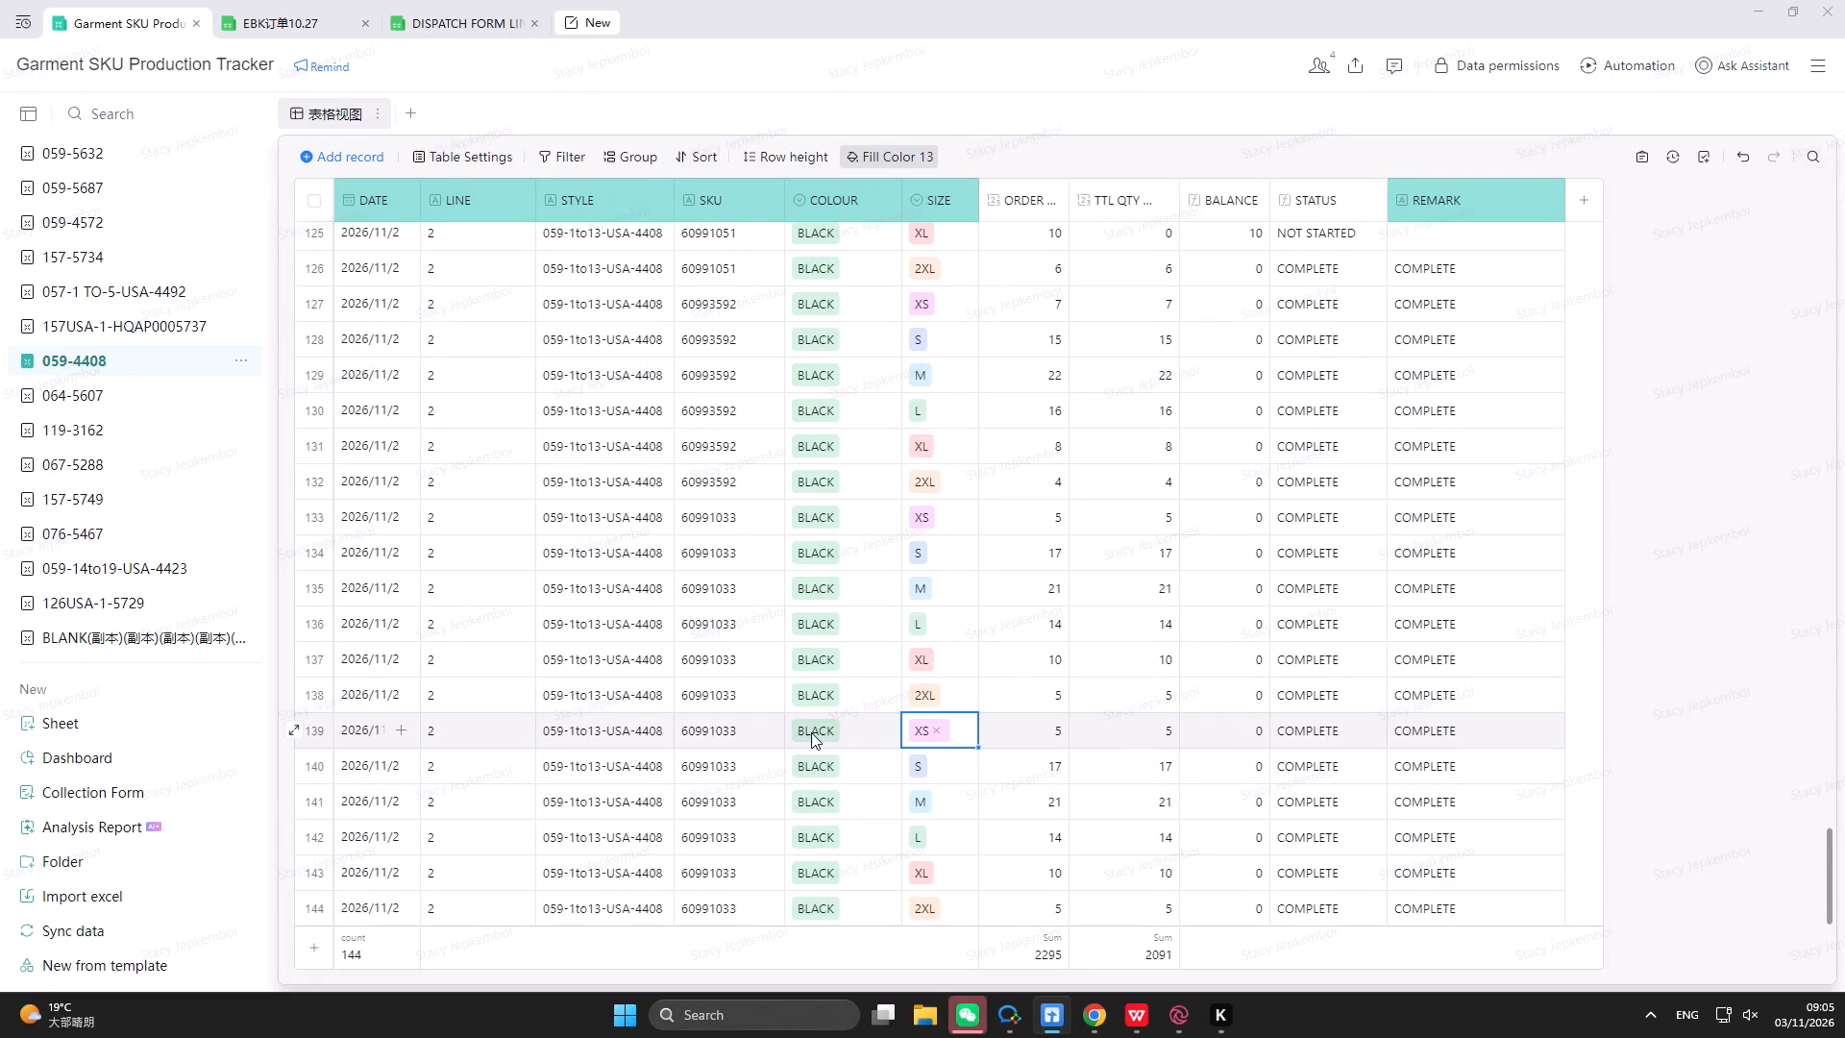
{"action": "left_click", "coordinate": [823, 736]}
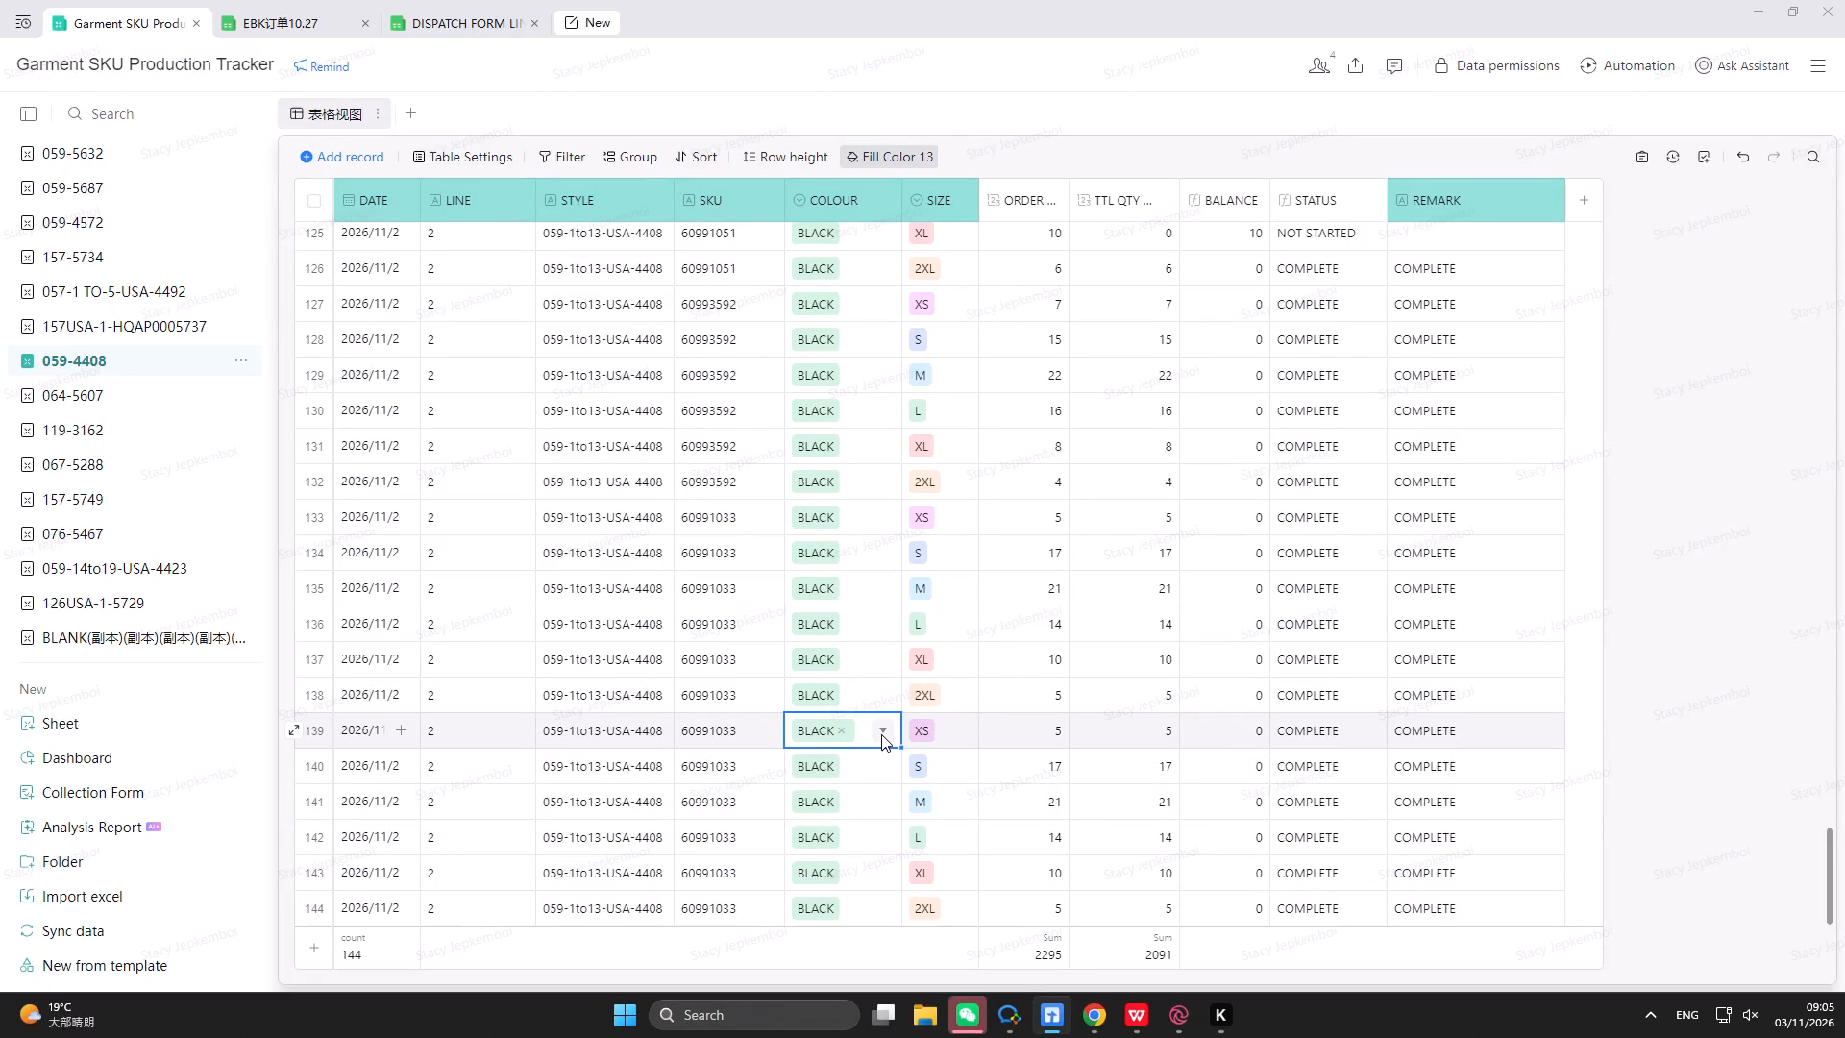
{"action": "left_click", "coordinate": [881, 734]}
{"action": "scroll", "coordinate": [906, 635], "scroll_direction": "down", "scroll_amount": 2}
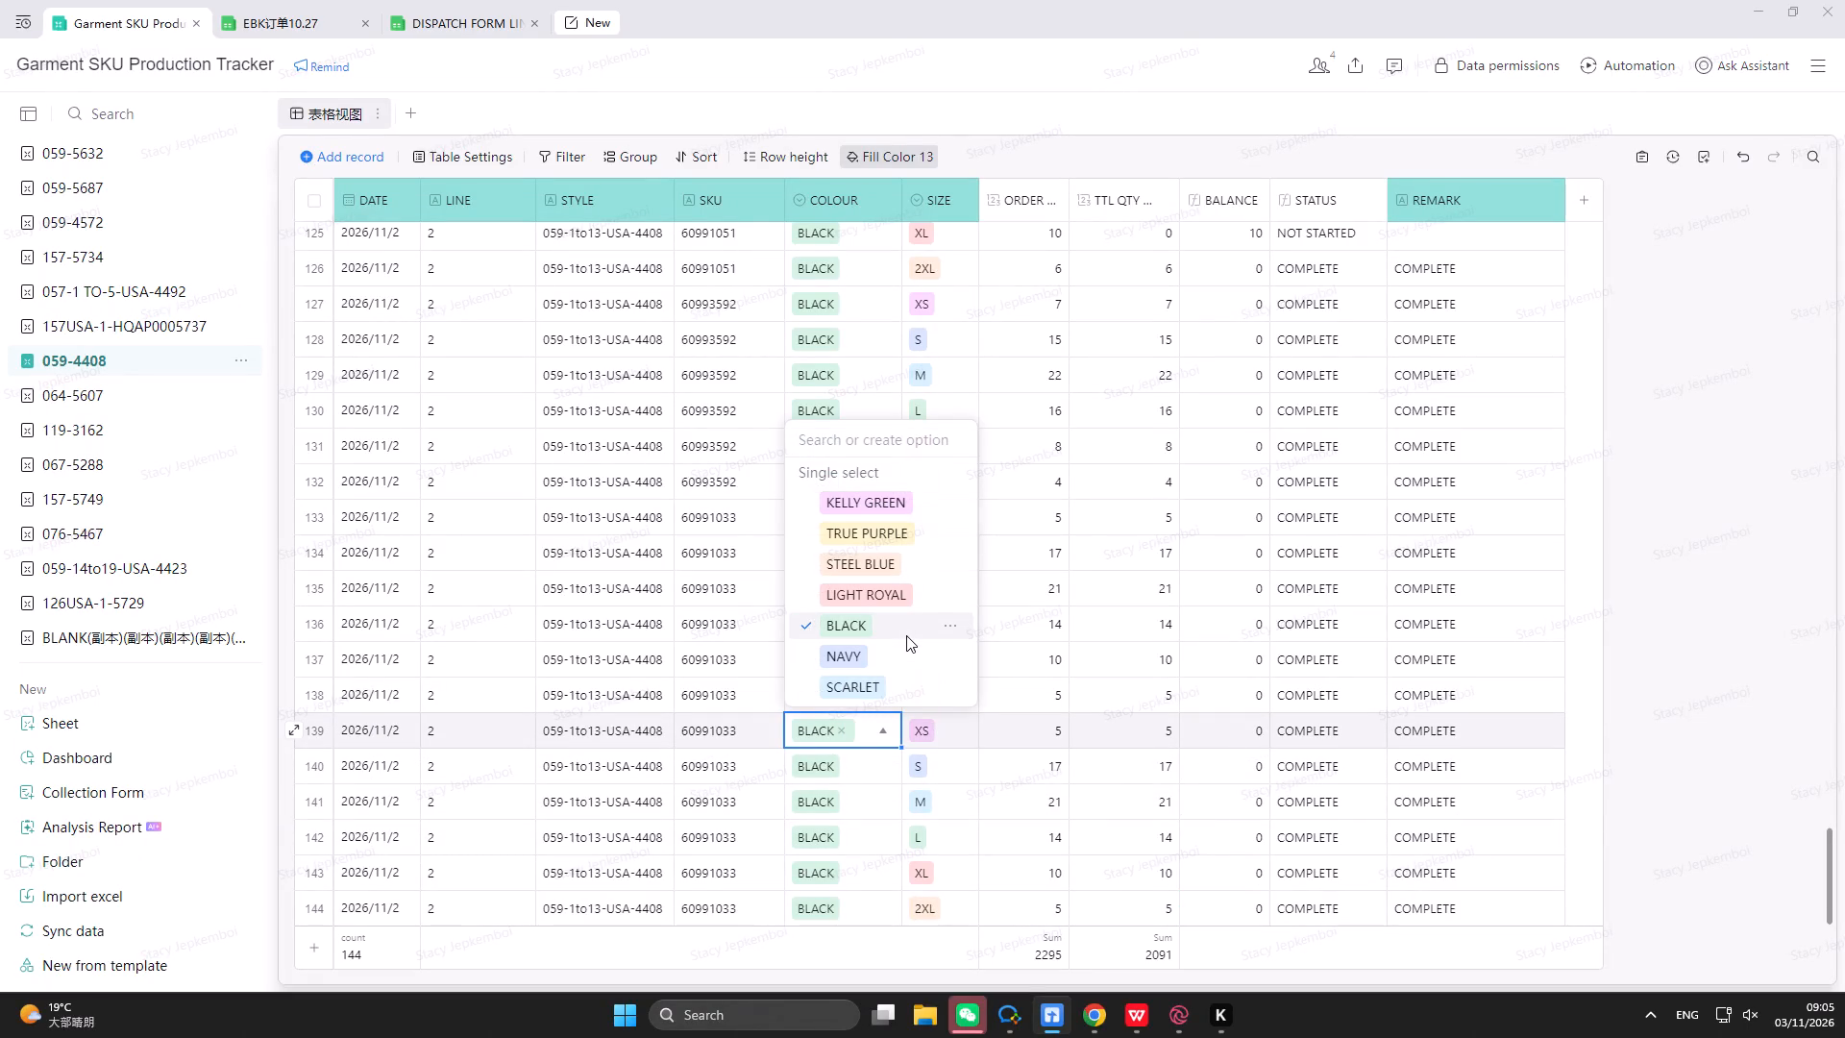
{"action": "type", "text": "STEEL BLUE"}
{"action": "left_click", "coordinate": [869, 837]}
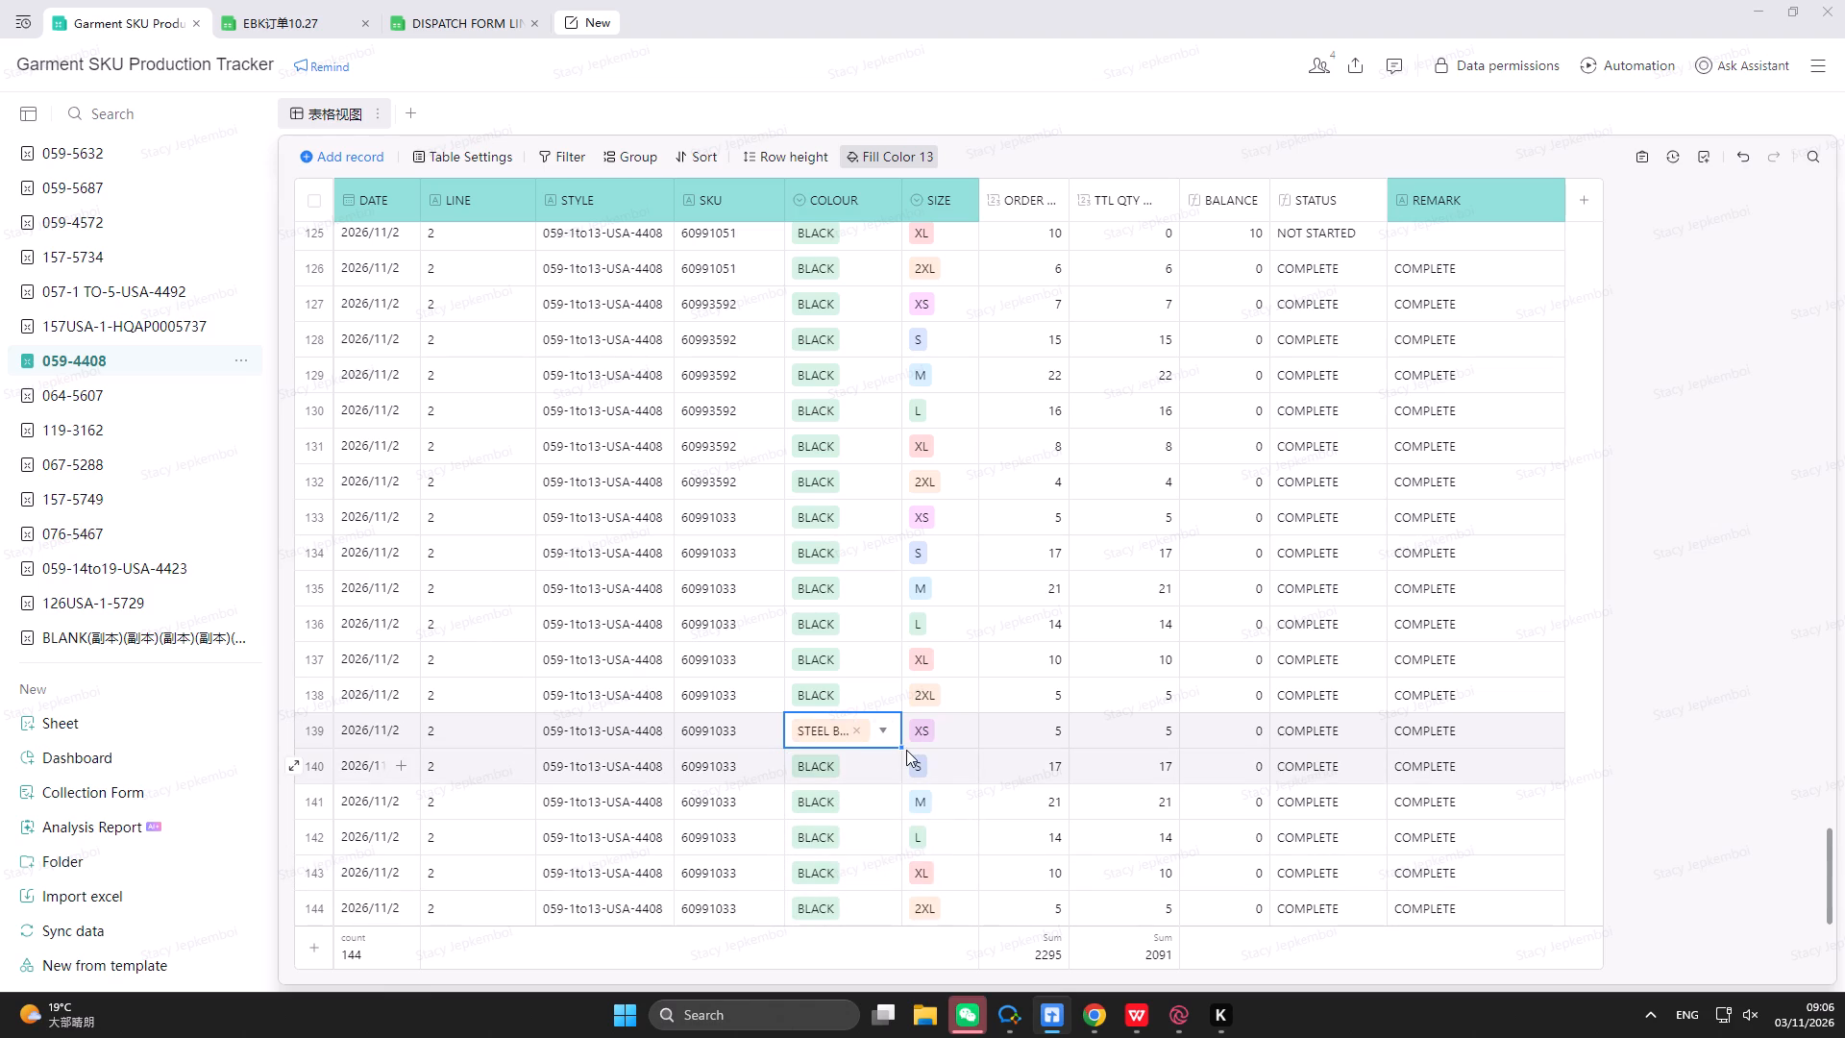
{"action": "left_click_drag", "start_coordinate": [902, 746], "coordinate": [871, 912]}
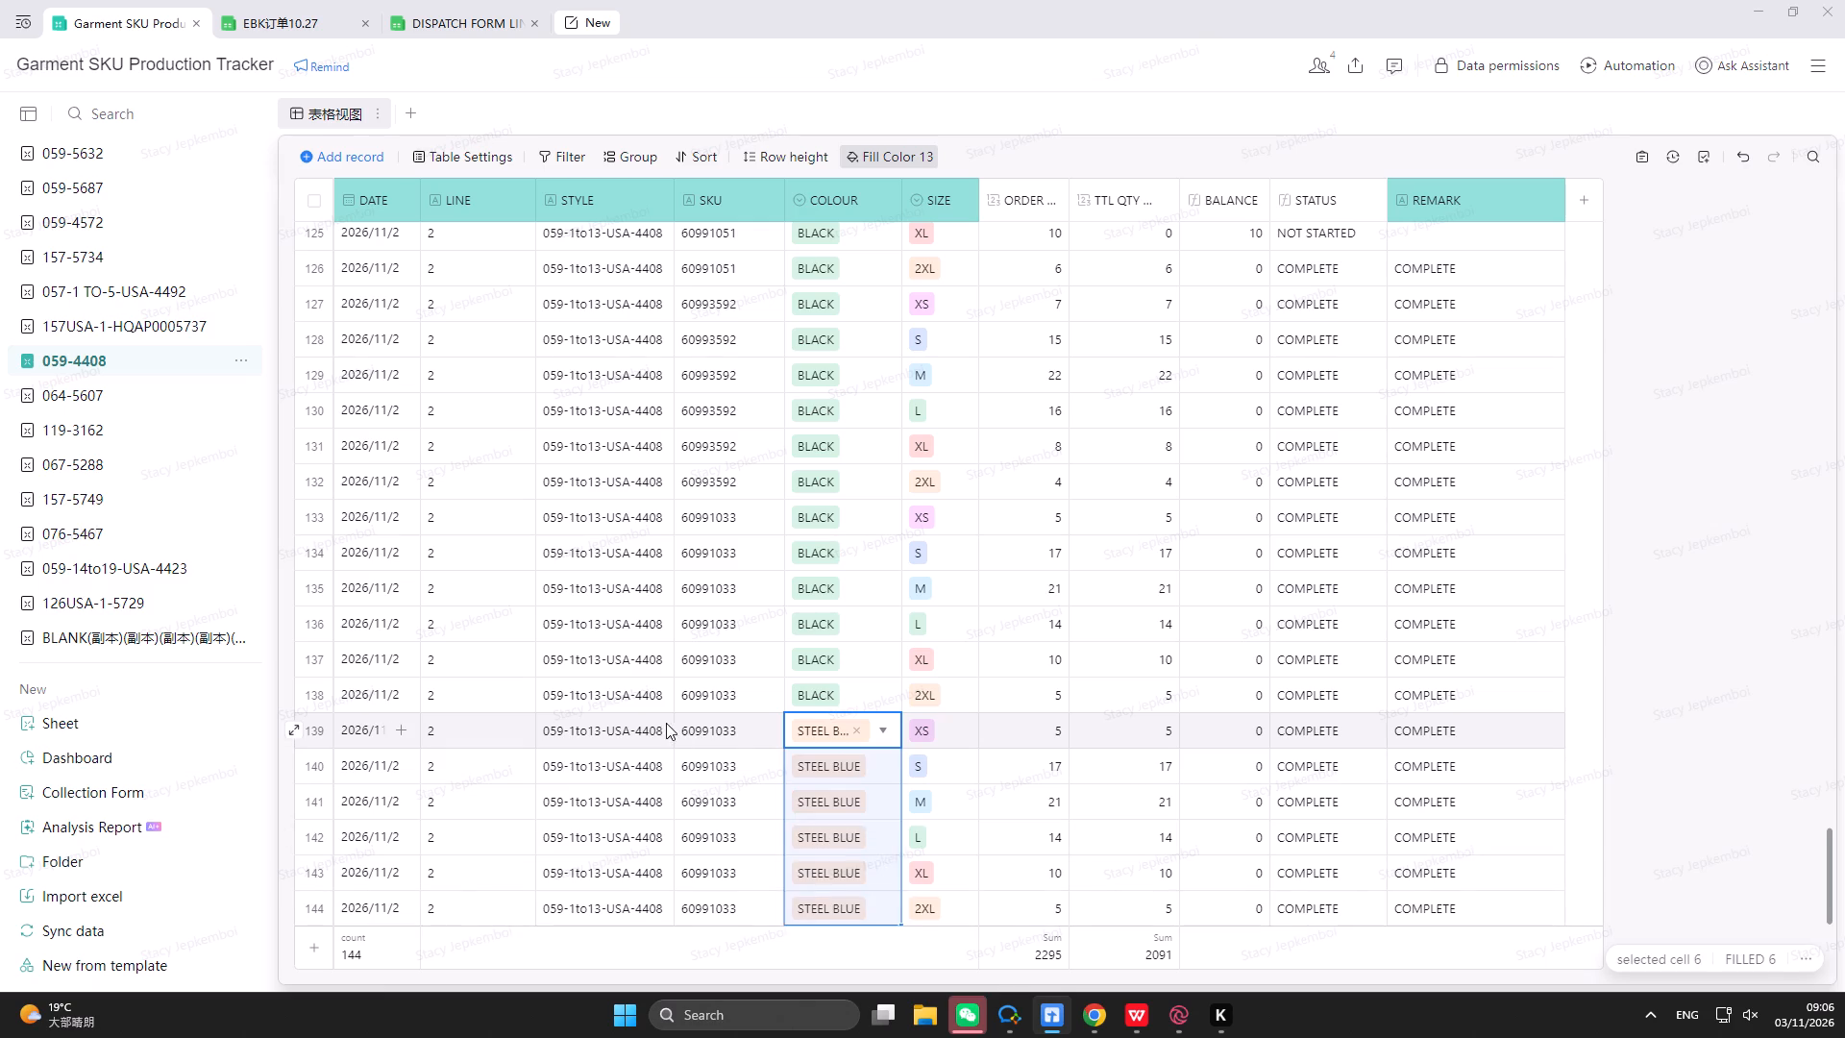
Change the SKU of the six Steel Blue rows, sizes XS to 2XL, to 60993229.
{"action": "left_click", "coordinate": [727, 732]}
{"action": "triple_click", "coordinate": [727, 732]}
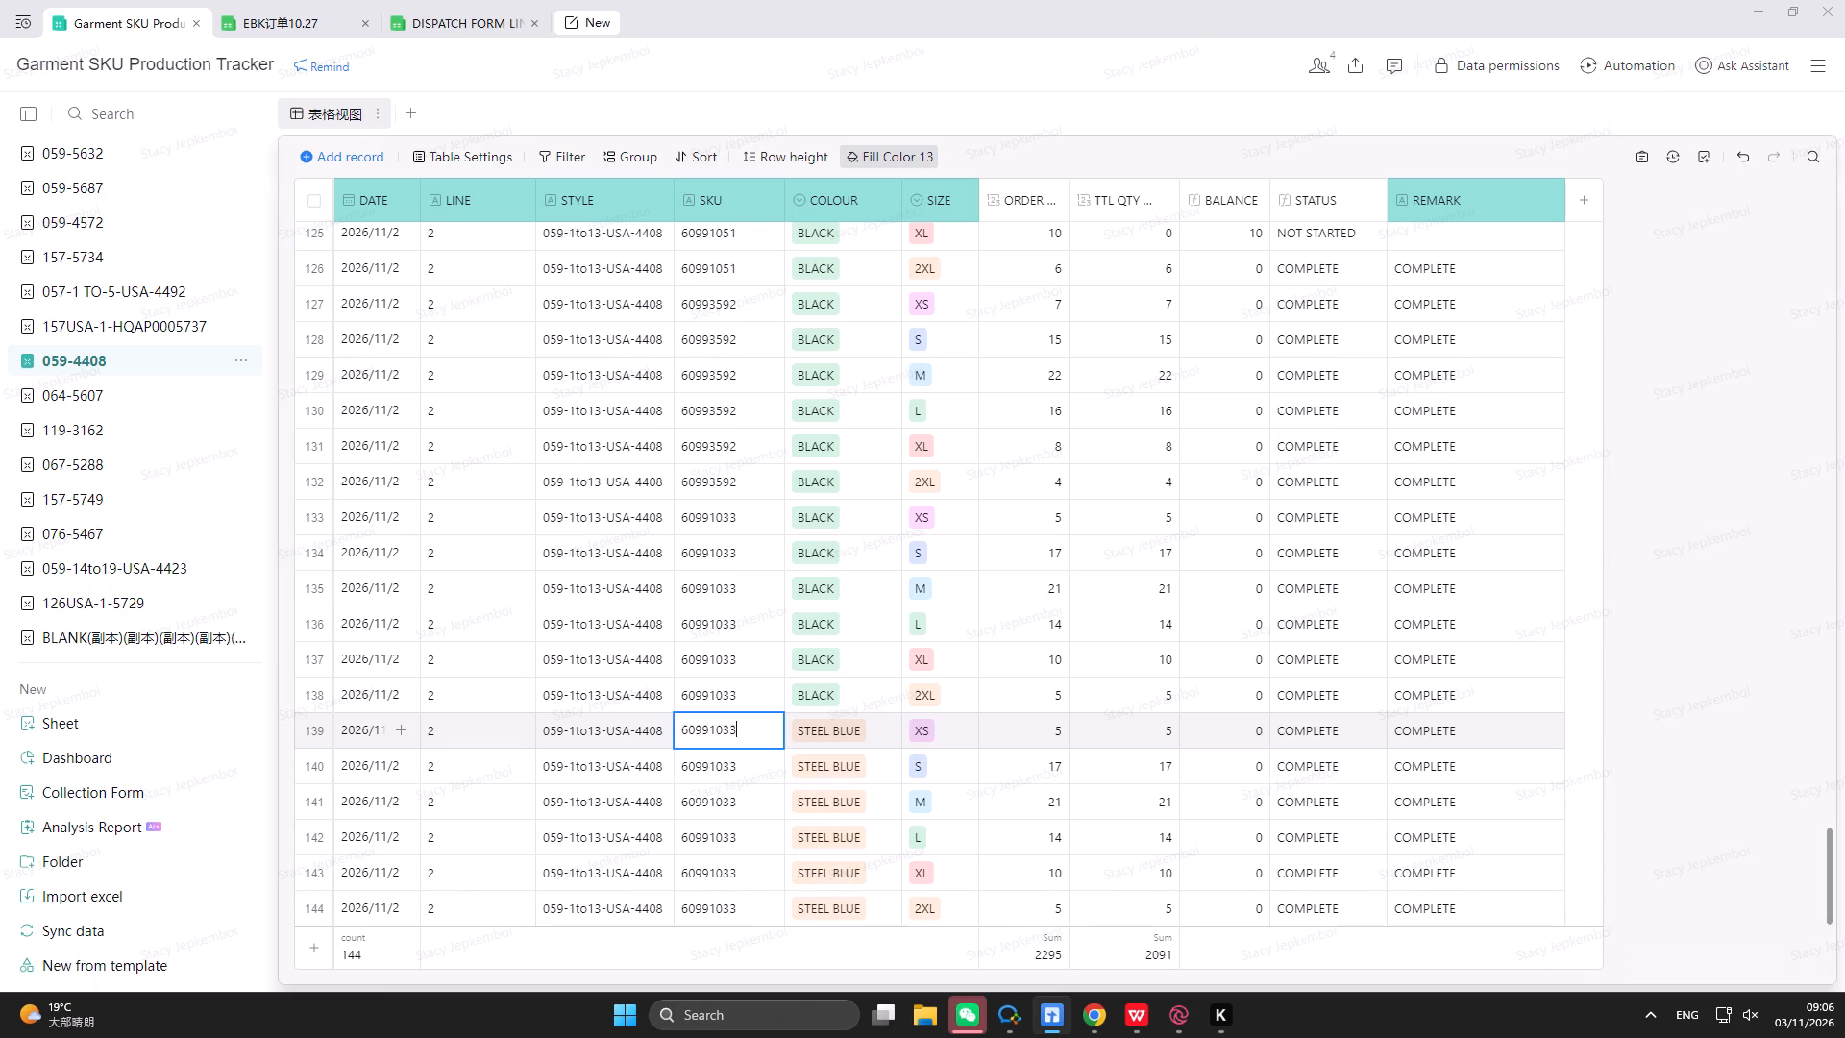
{"action": "key", "text": "BackSpace"}
{"action": "key", "text": "6"}
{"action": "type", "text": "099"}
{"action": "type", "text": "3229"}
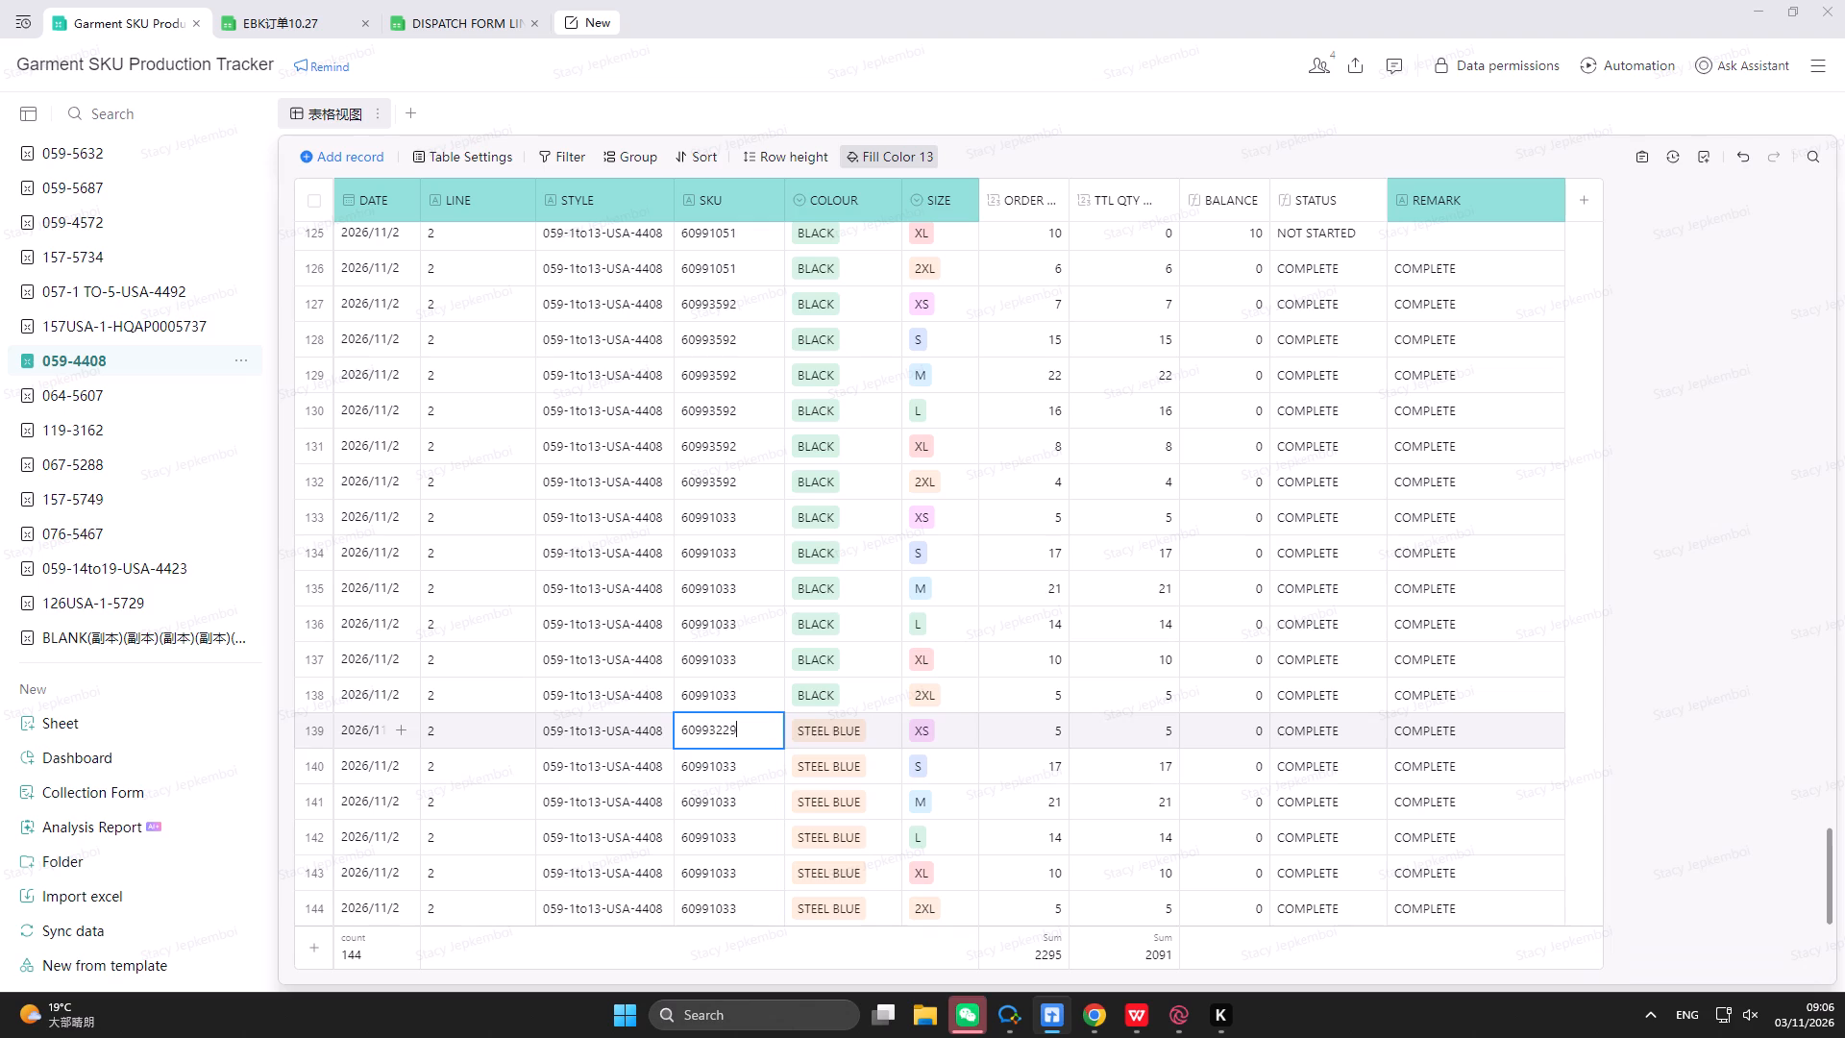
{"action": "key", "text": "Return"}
{"action": "left_click", "coordinate": [716, 731]}
{"action": "left_click_drag", "start_coordinate": [784, 749], "coordinate": [762, 920]}
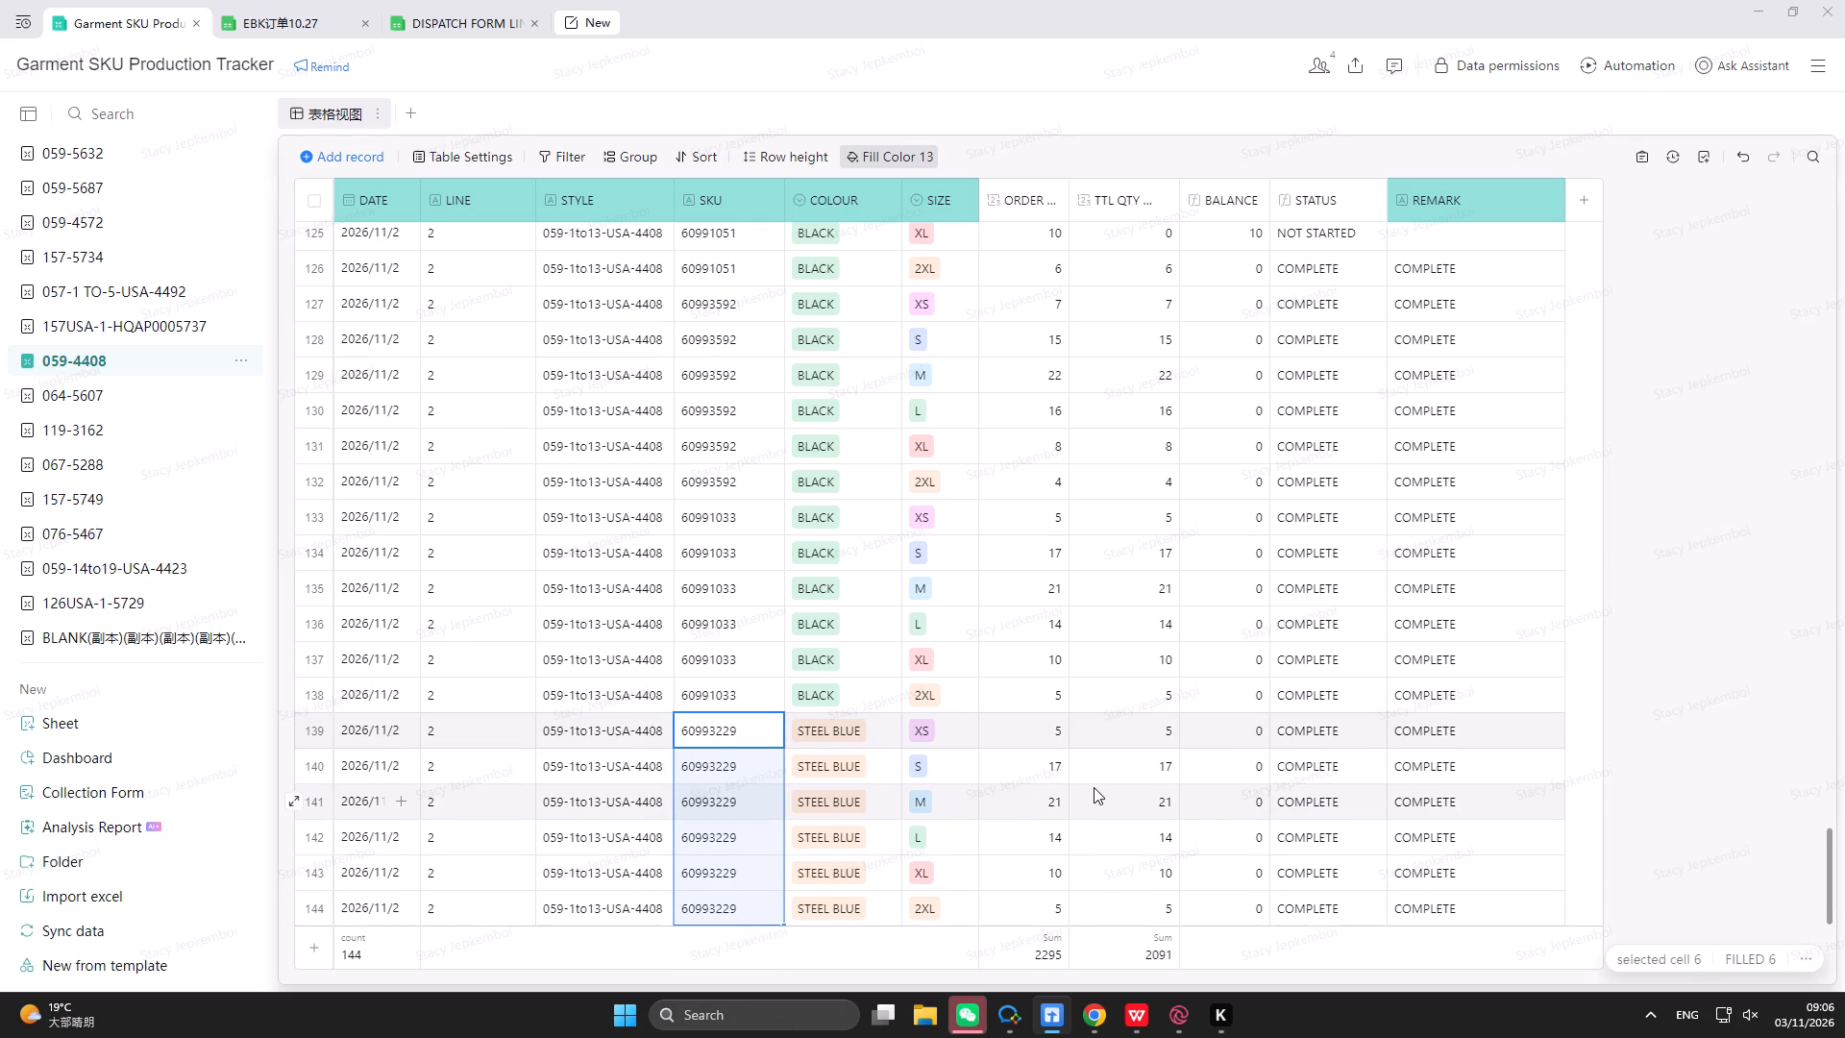
Open the EKST20260157USA (OK) workbook as read-only from its folder in EK-order+BOM on the planning drive.
{"action": "left_click", "coordinate": [933, 1021]}
{"action": "left_click", "coordinate": [933, 1021]}
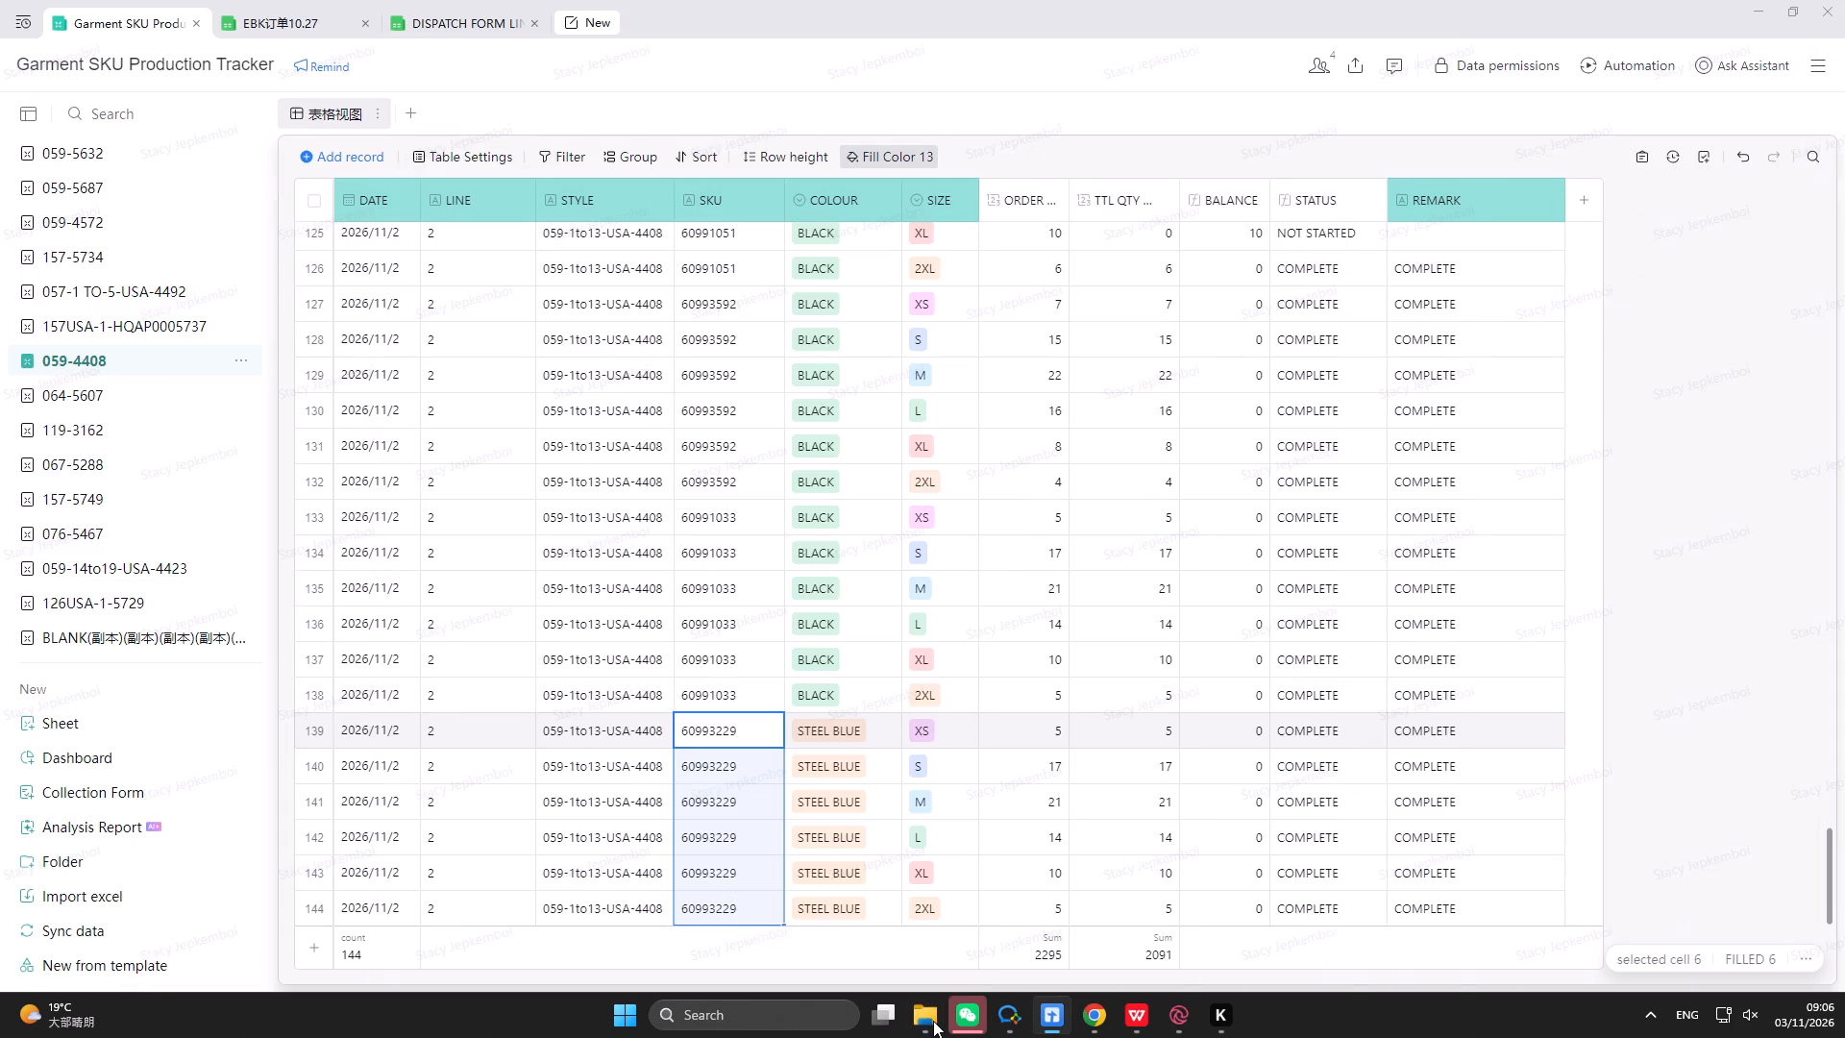
{"action": "left_click", "coordinate": [933, 1021]}
{"action": "left_click", "coordinate": [129, 433]}
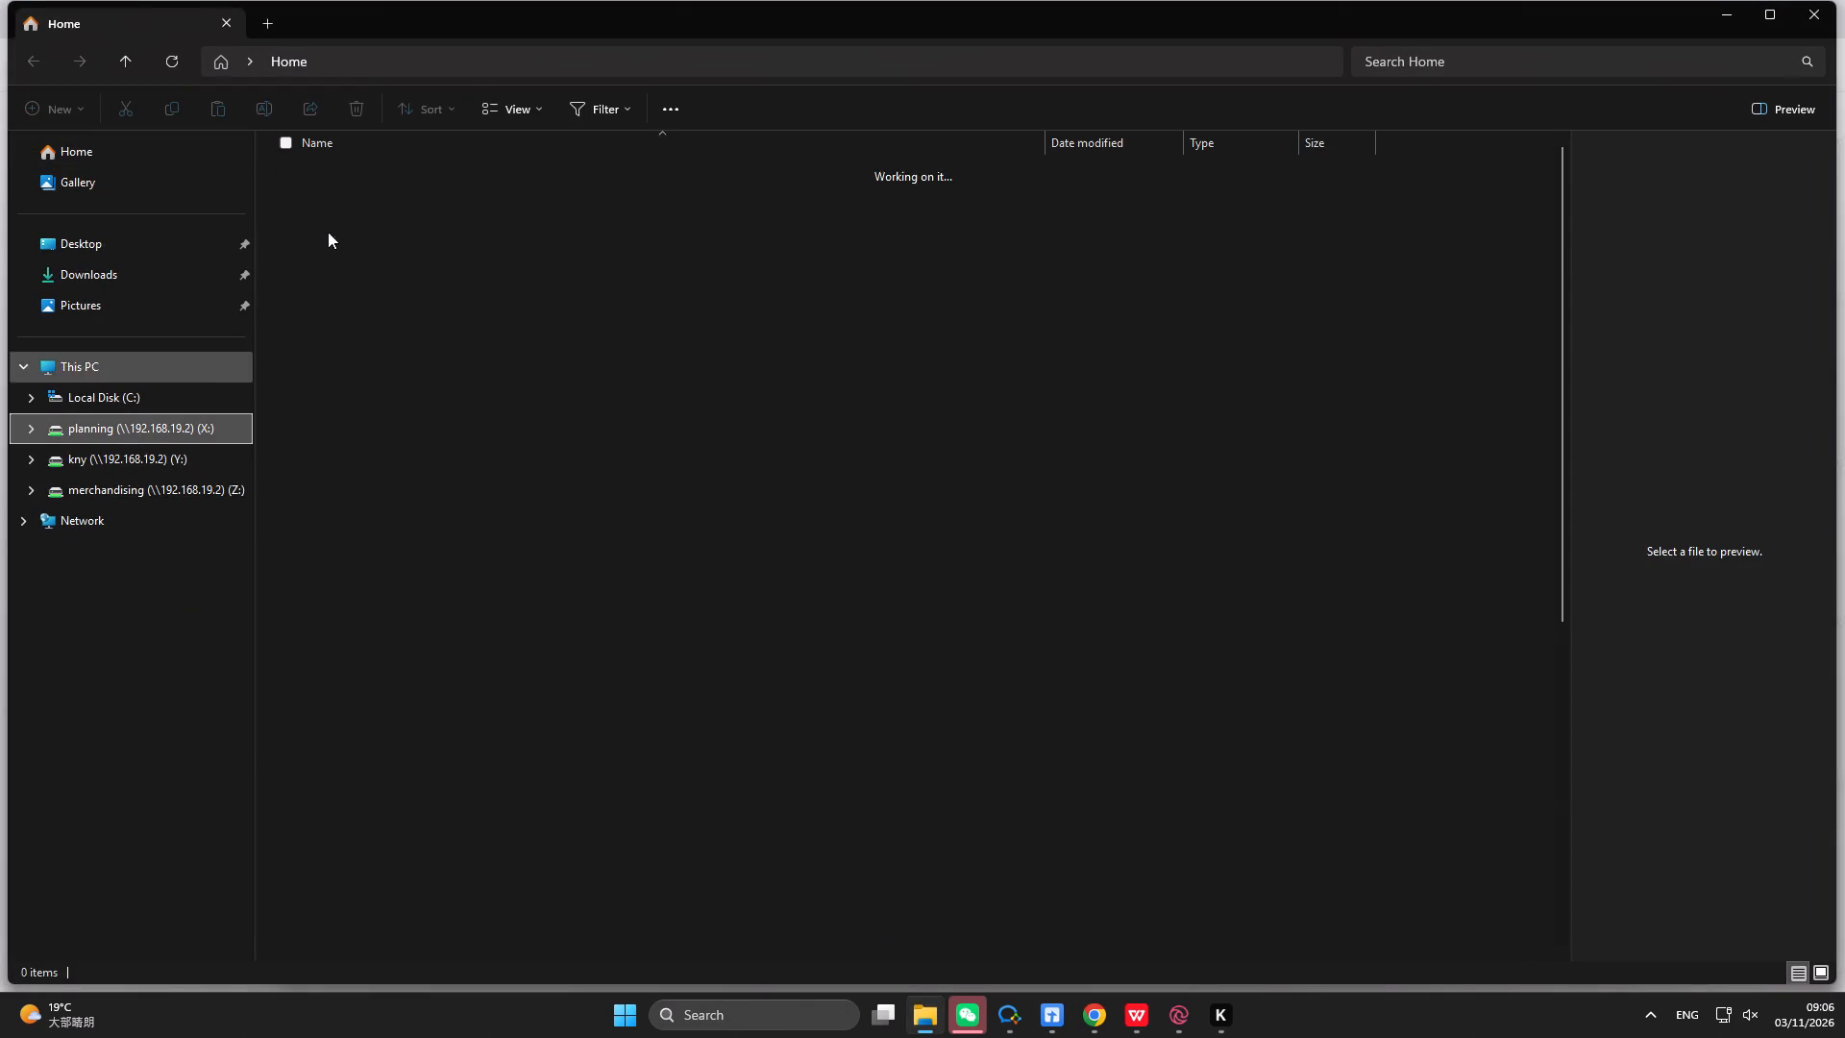
{"action": "double_click", "coordinate": [374, 178]}
{"action": "scroll", "coordinate": [463, 558], "scroll_direction": "down", "scroll_amount": 18}
{"action": "scroll", "coordinate": [503, 674], "scroll_direction": "down", "scroll_amount": 6}
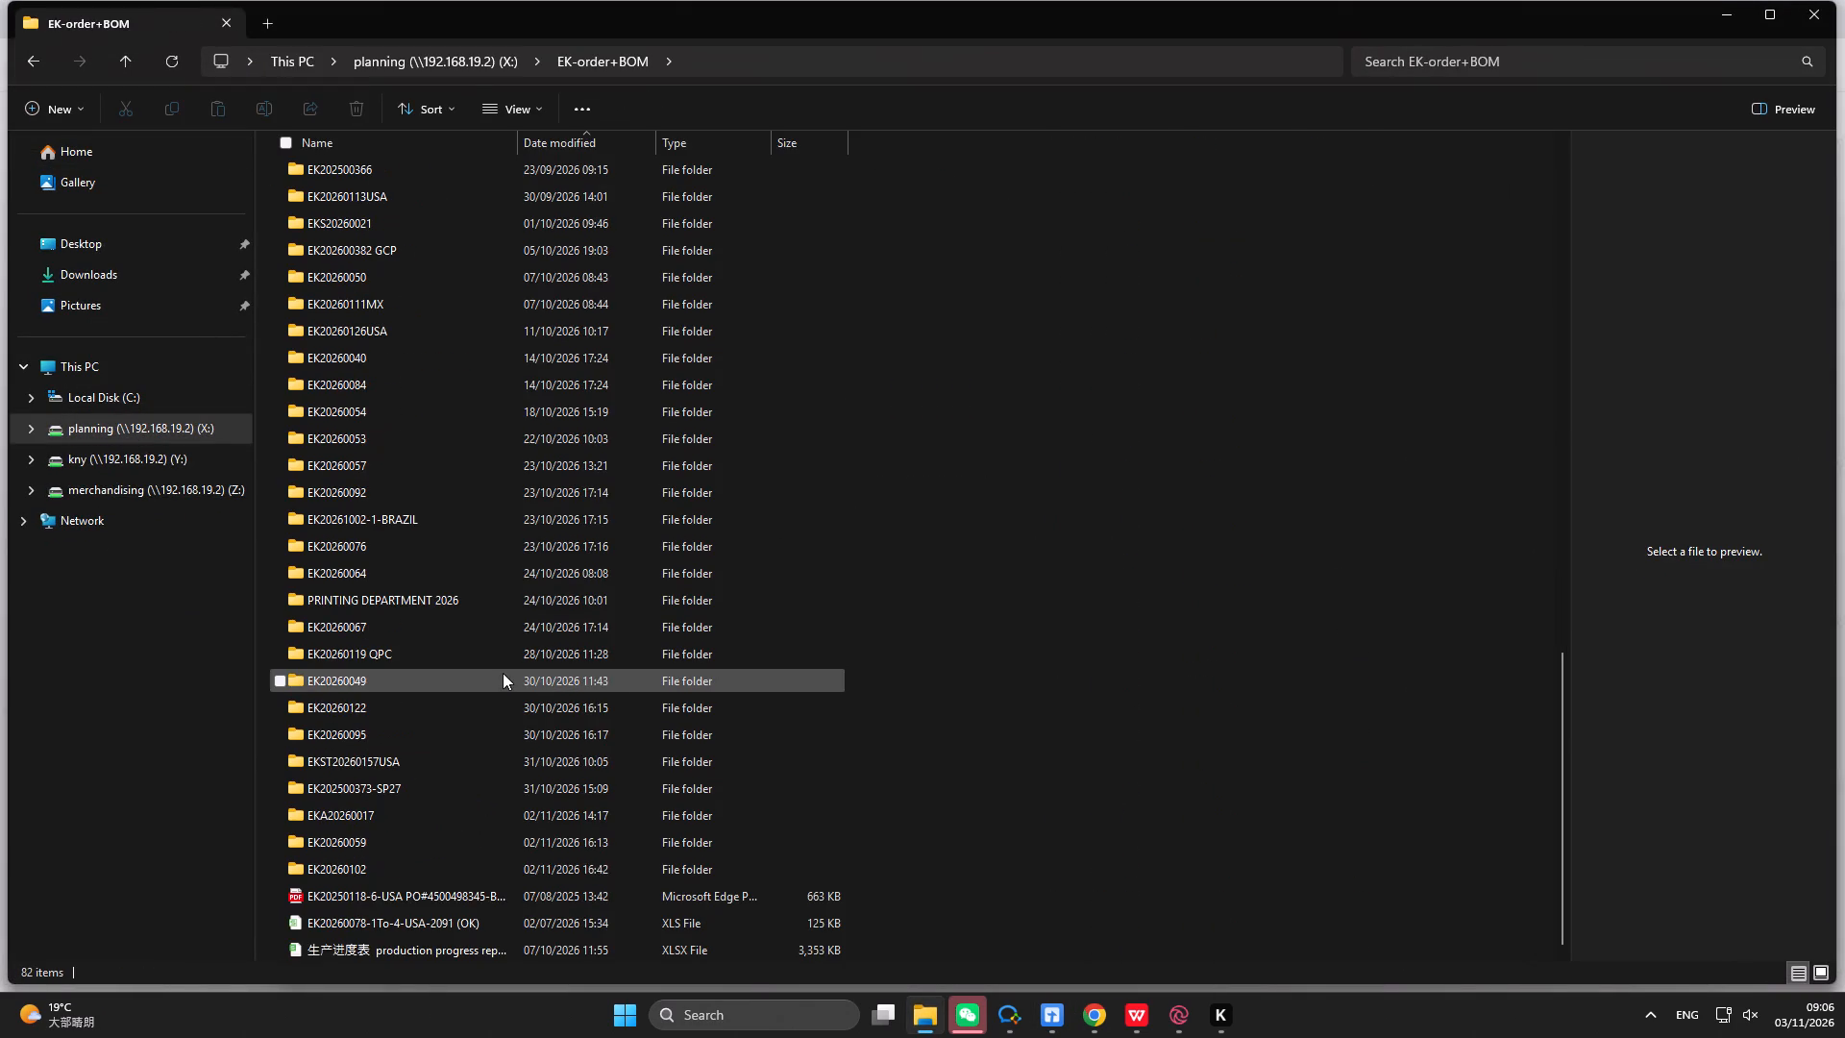
{"action": "scroll", "coordinate": [209, 608], "scroll_direction": "down", "scroll_amount": 5}
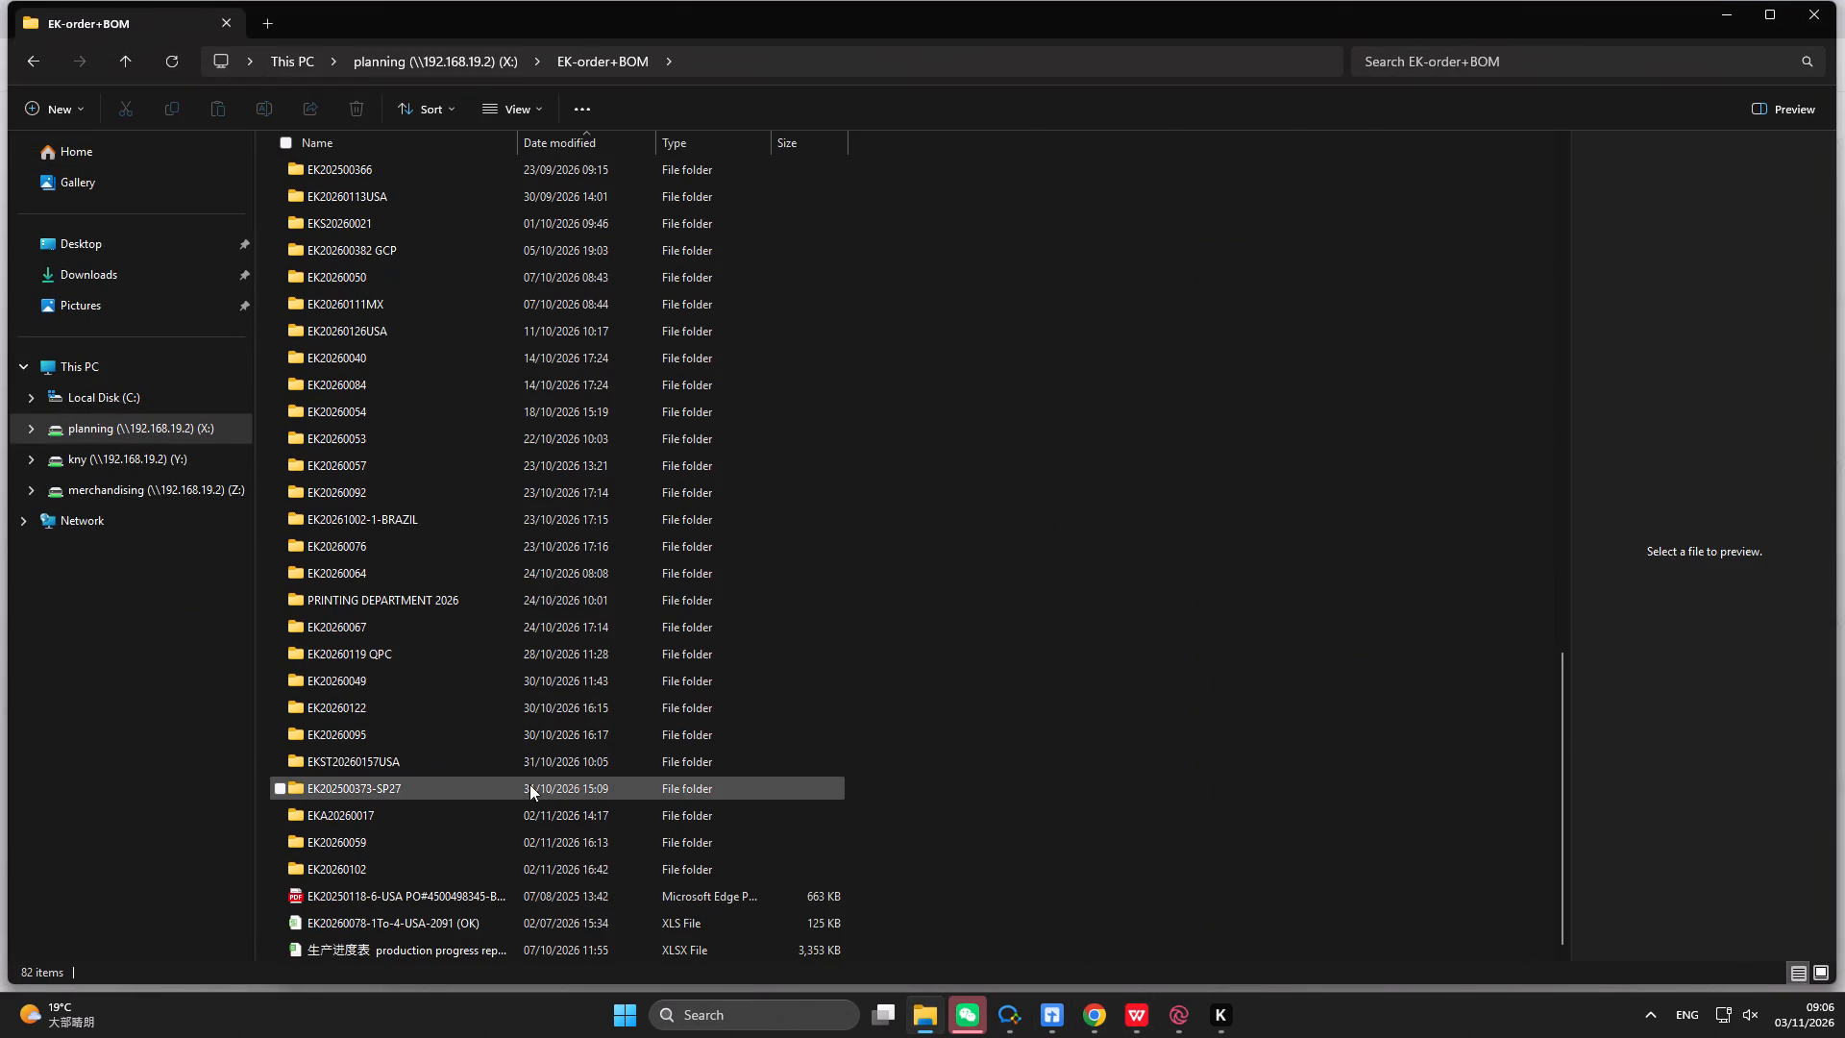
{"action": "scroll", "coordinate": [529, 784], "scroll_direction": "down", "scroll_amount": 5}
{"action": "scroll", "coordinate": [370, 219], "scroll_direction": "up", "scroll_amount": 12}
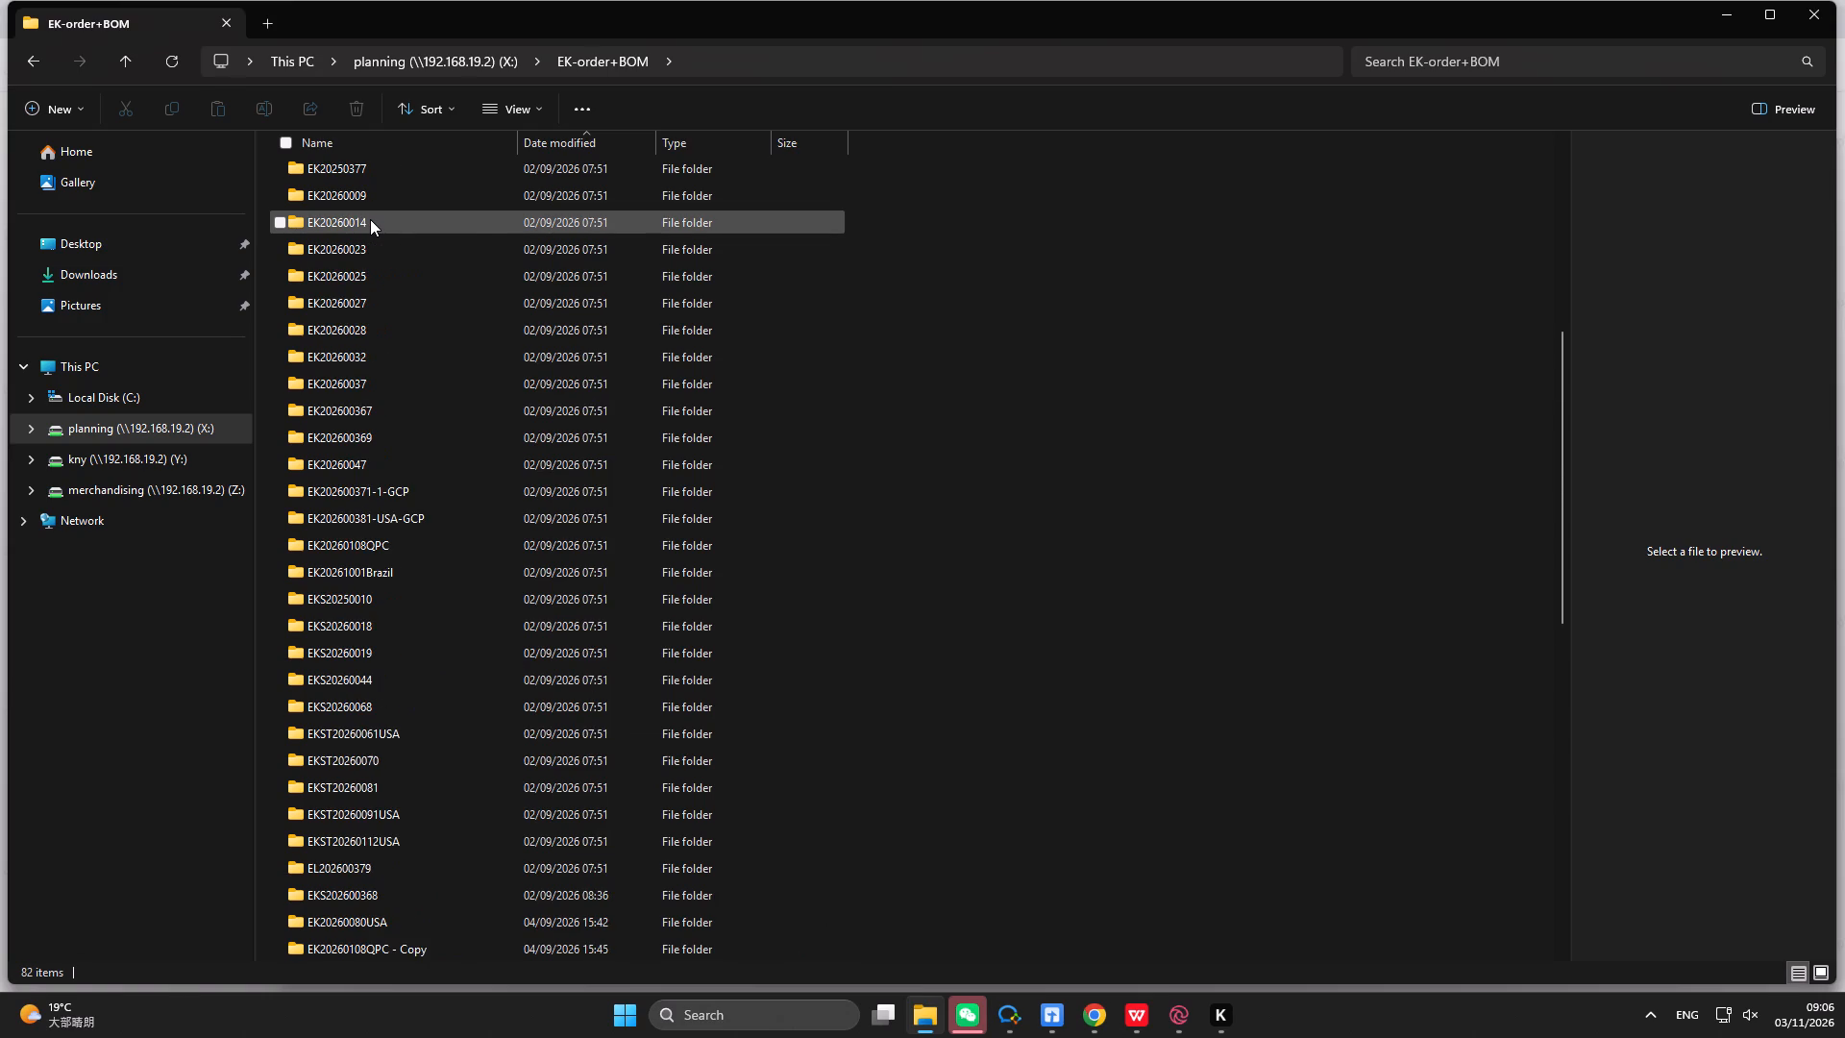
{"action": "scroll", "coordinate": [370, 252], "scroll_direction": "down", "scroll_amount": 20}
{"action": "scroll", "coordinate": [370, 252], "scroll_direction": "down", "scroll_amount": 7}
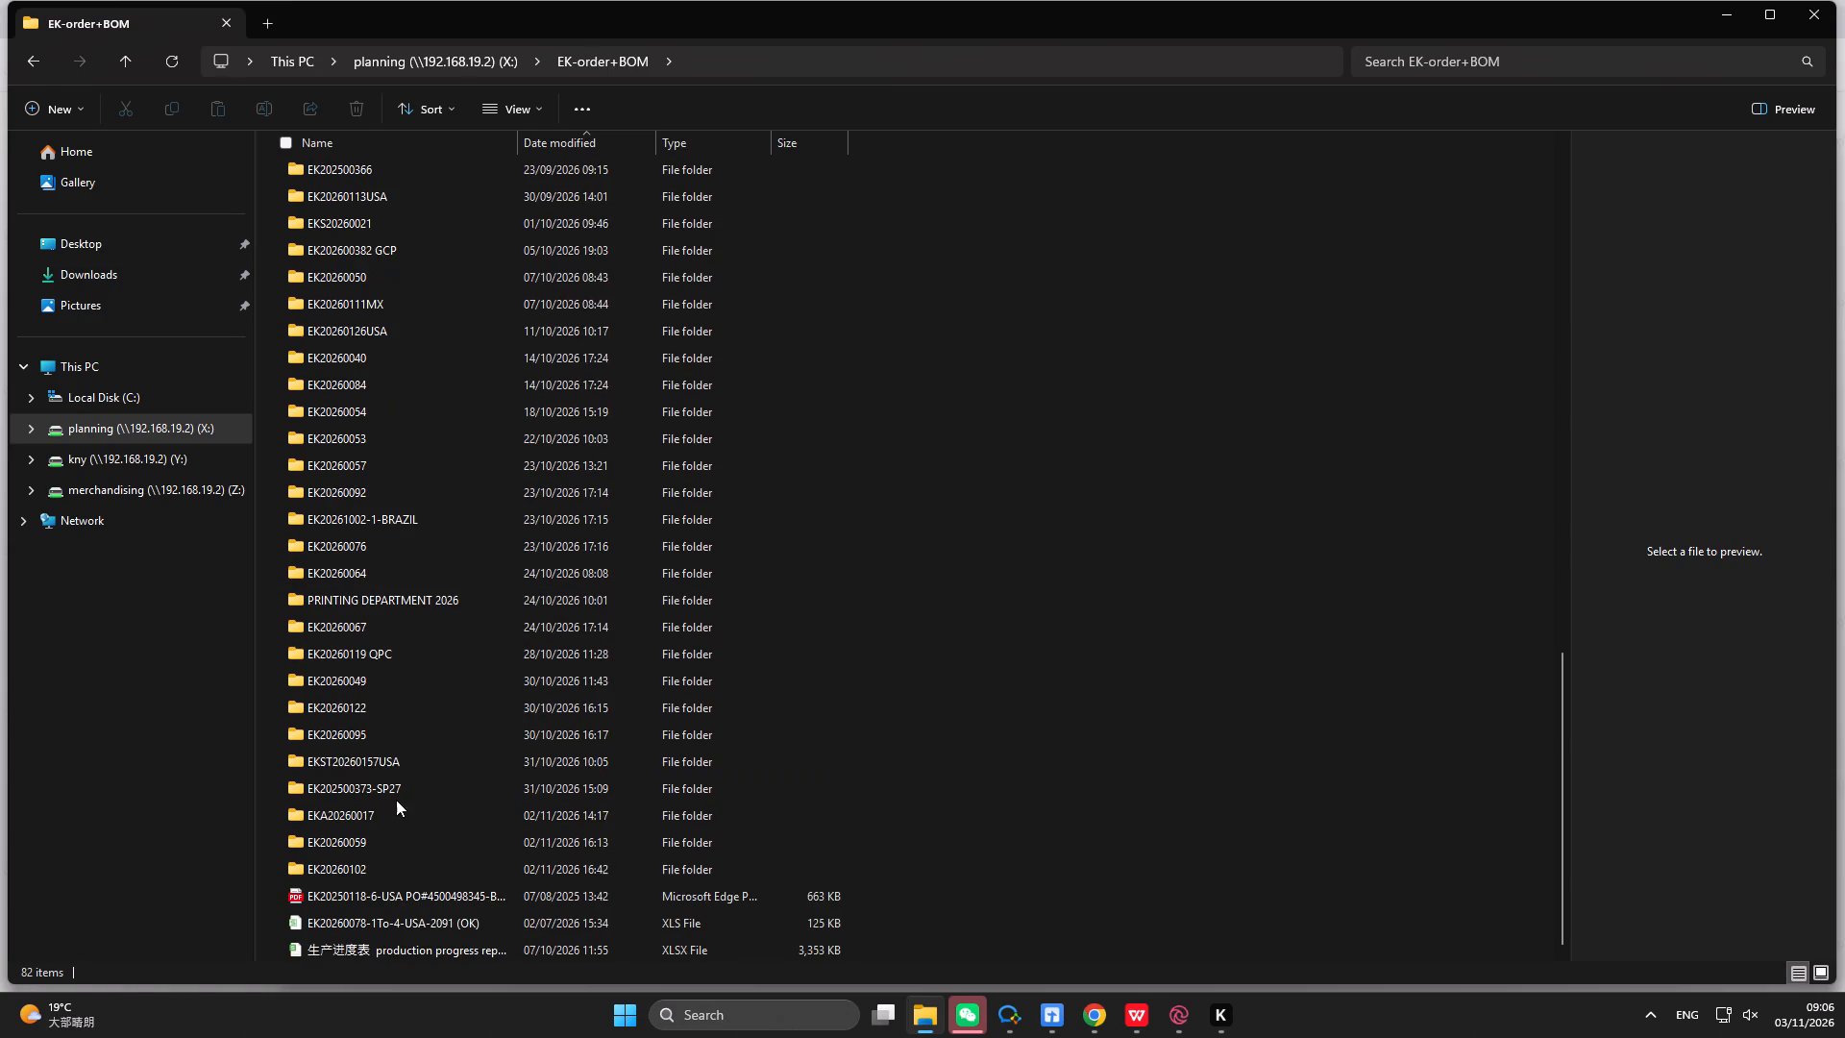
{"action": "double_click", "coordinate": [398, 770]}
{"action": "double_click", "coordinate": [411, 174]}
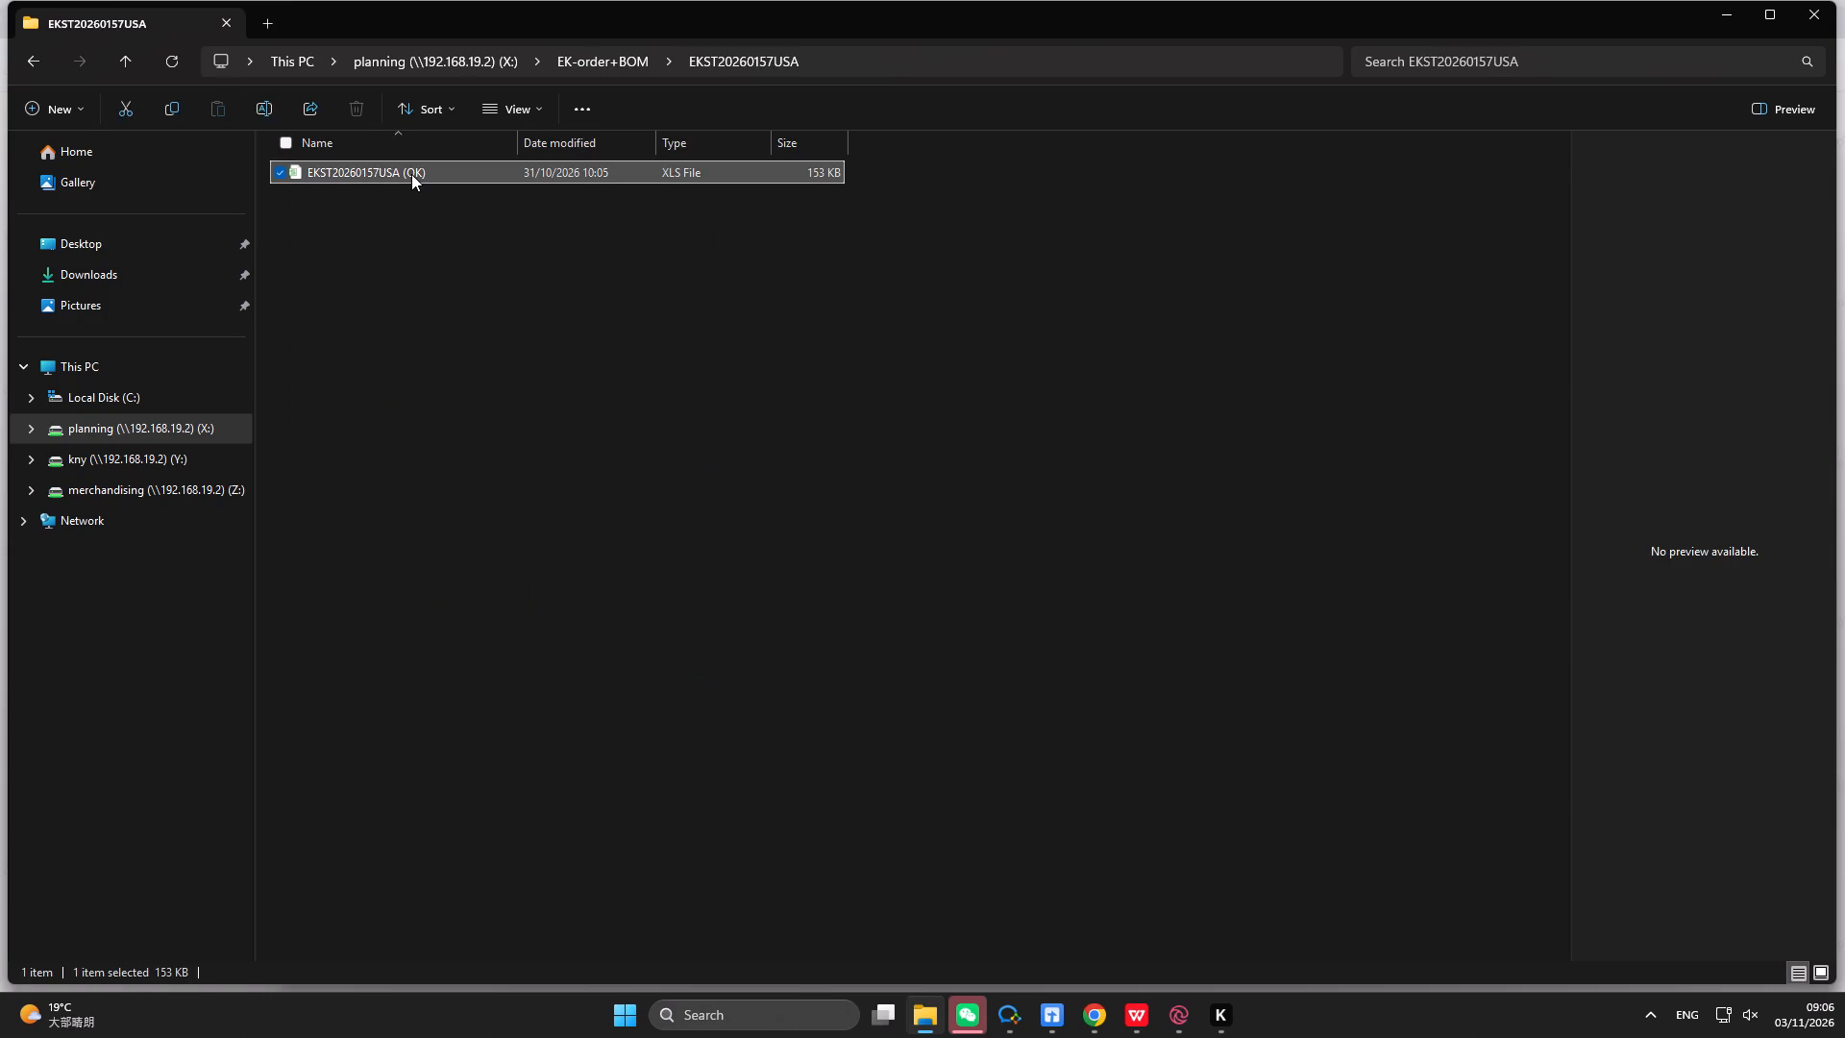
{"action": "left_click", "coordinate": [1086, 457]}
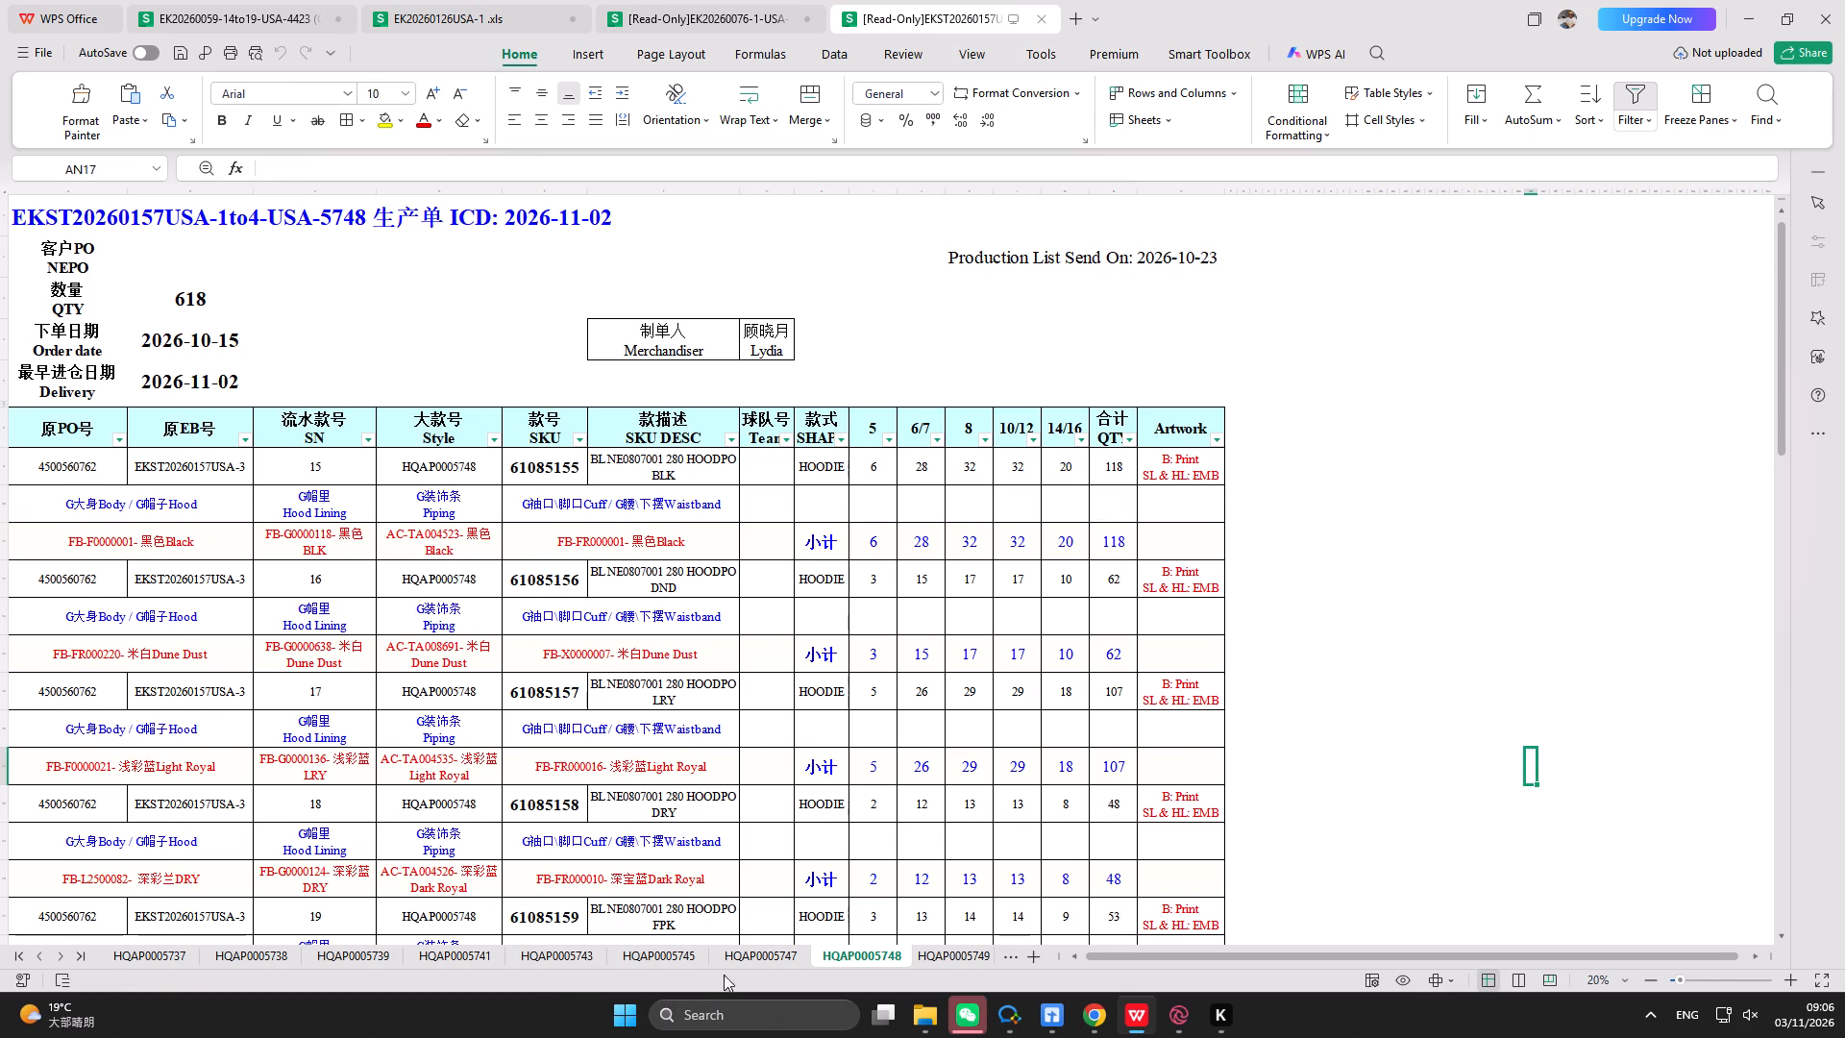
Print one copy of the HQAP0005745 sheet on the Kyocera TASKalfa 3253ci KX and close the workbook.
{"action": "left_click", "coordinate": [683, 952]}
{"action": "left_click", "coordinate": [256, 57]}
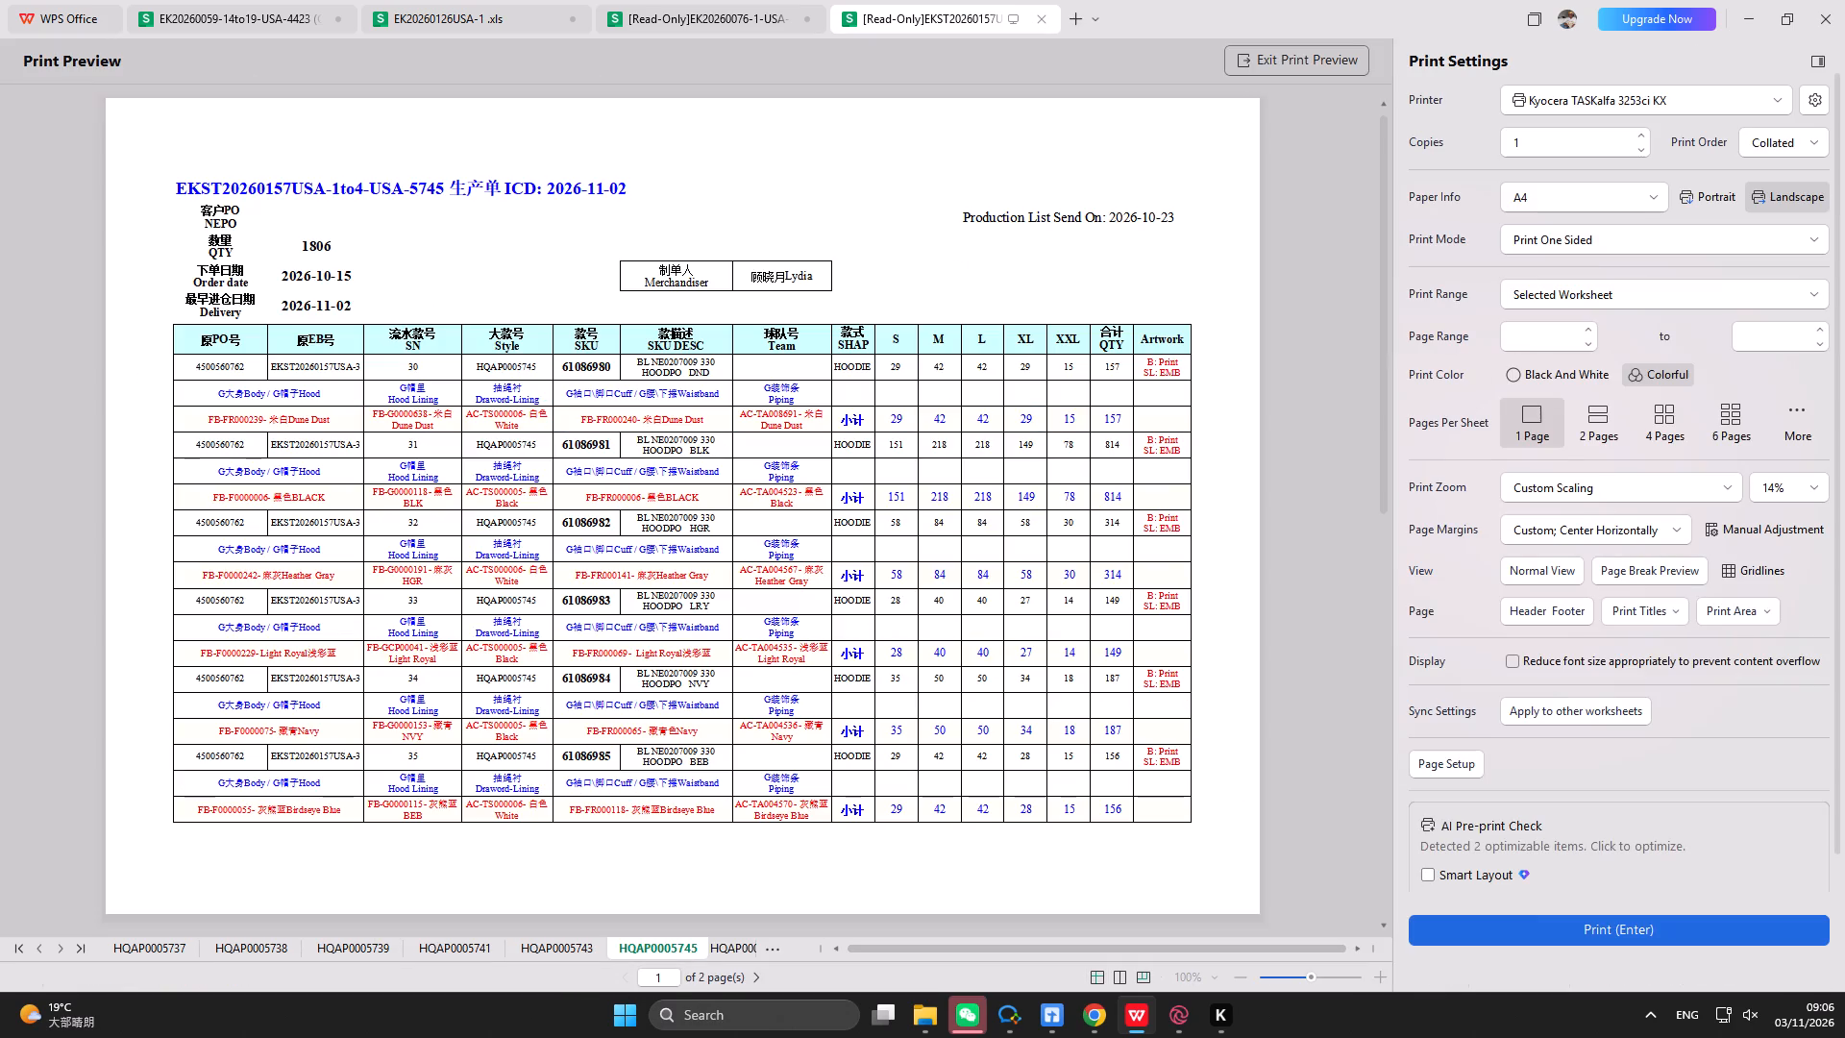
{"action": "left_click", "coordinate": [1542, 938]}
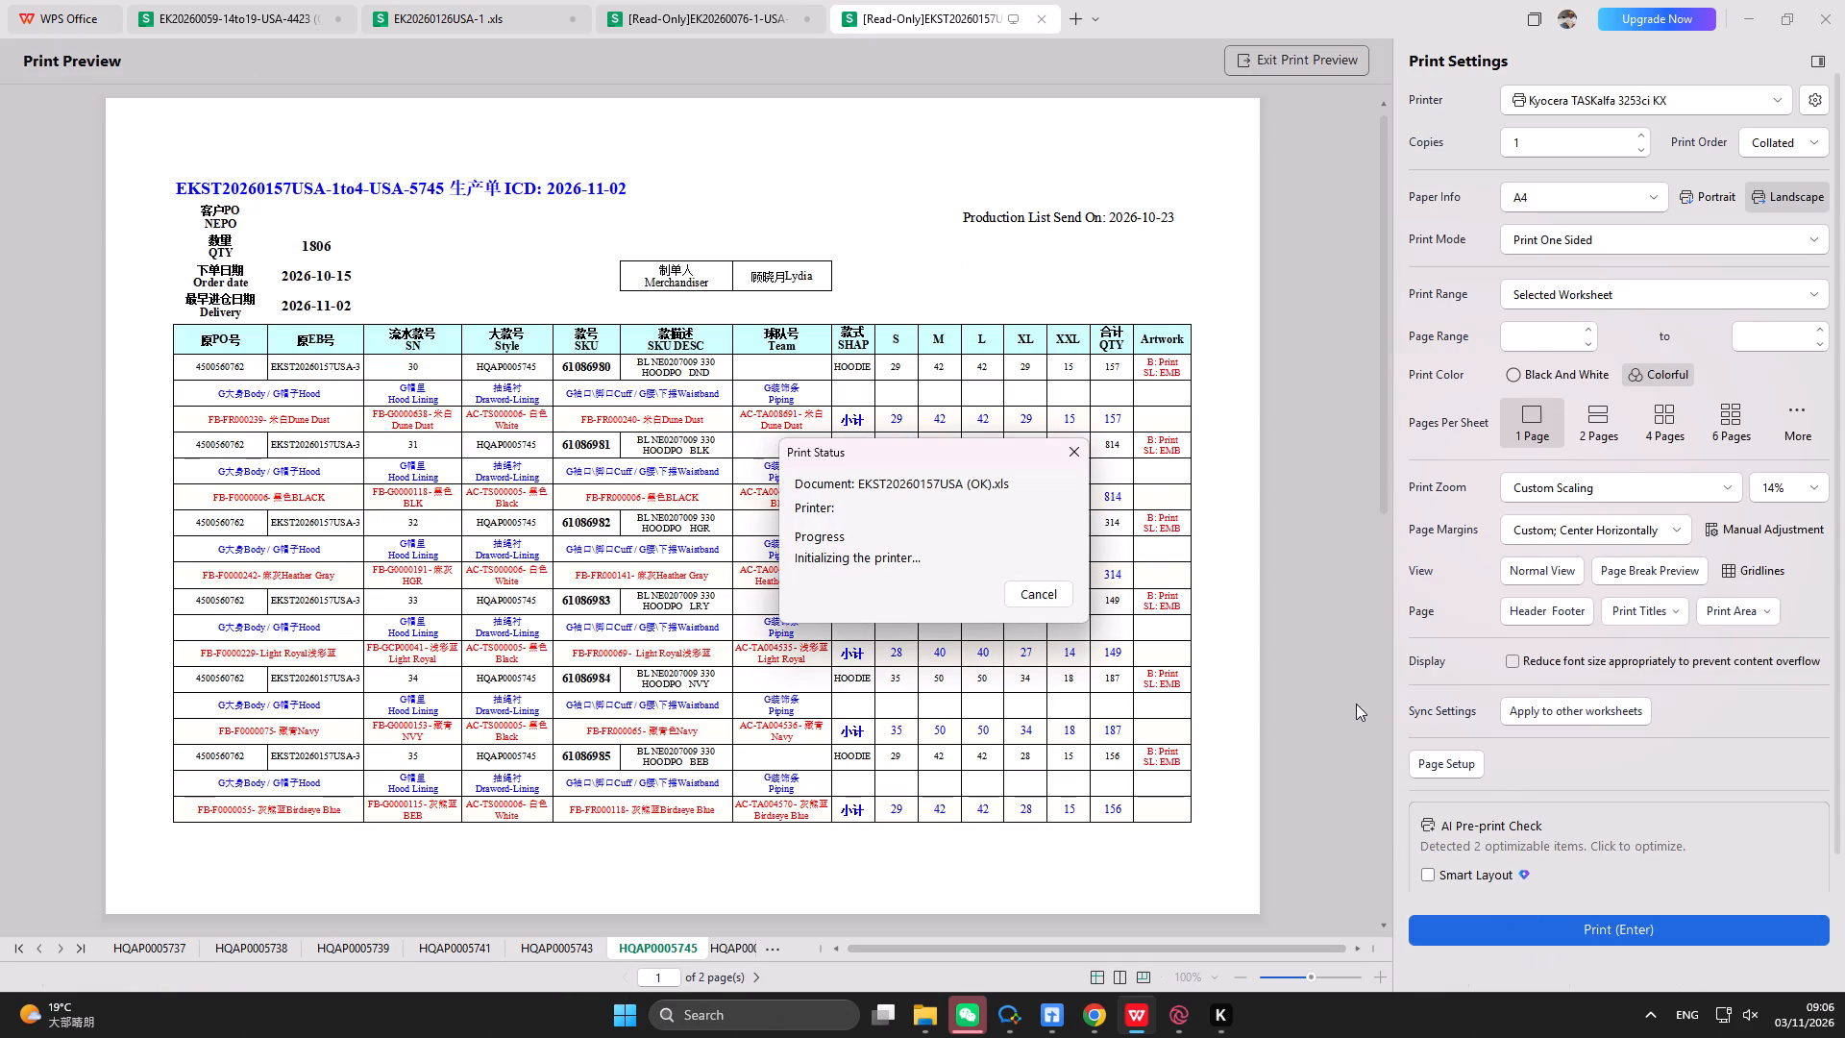
{"action": "left_click", "coordinate": [1288, 68]}
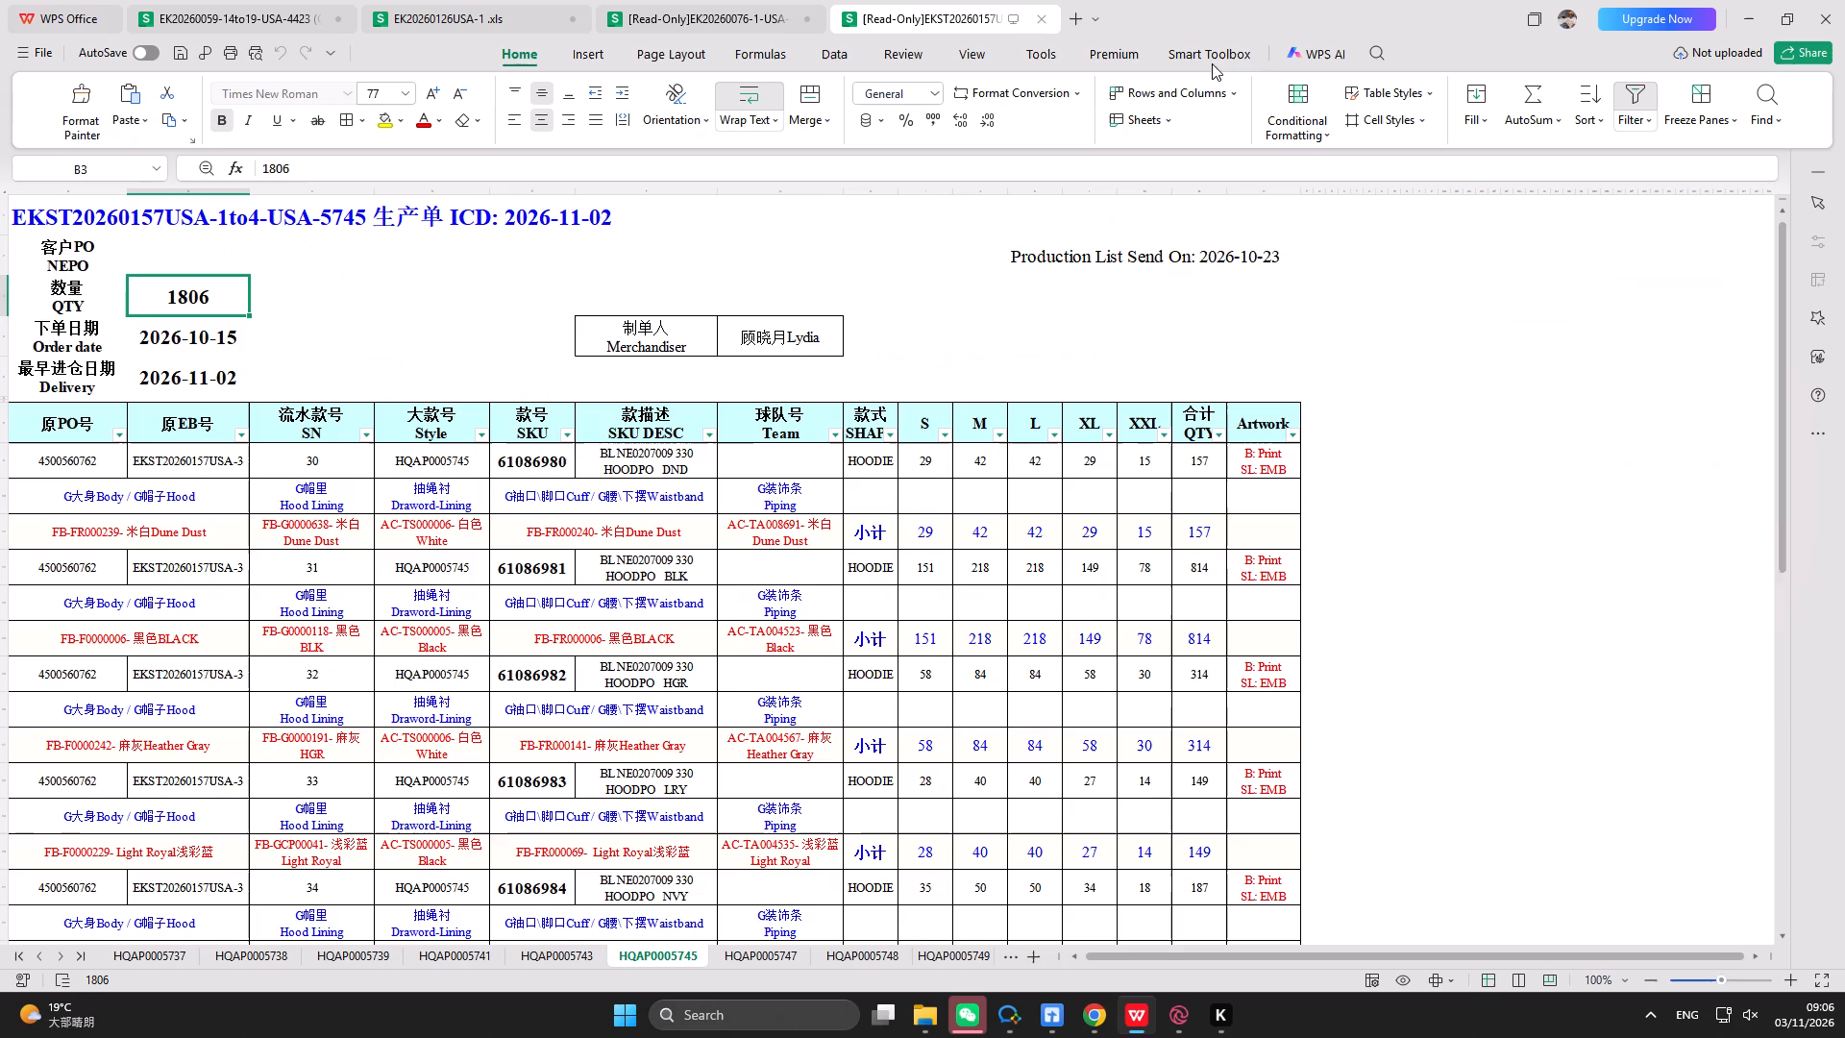
{"action": "left_click", "coordinate": [1039, 26]}
{"action": "left_click", "coordinate": [1742, 23]}
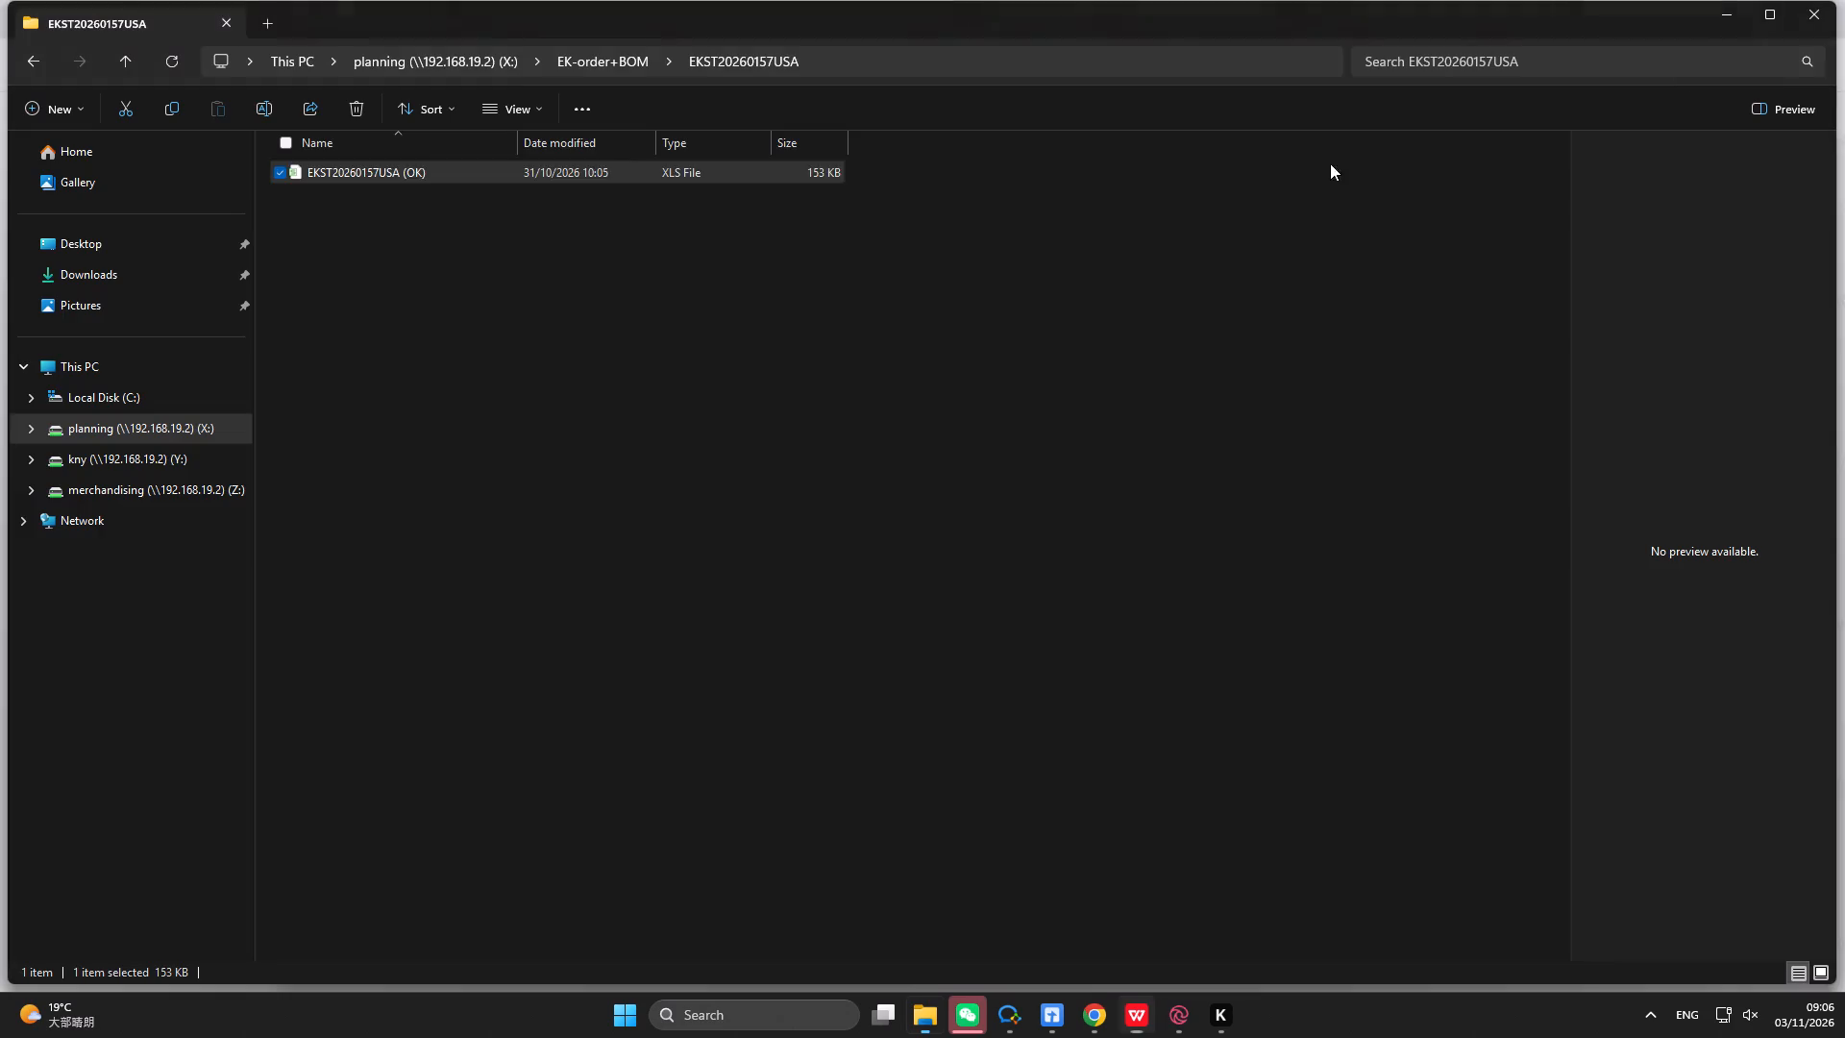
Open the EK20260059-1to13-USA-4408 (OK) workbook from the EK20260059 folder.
{"action": "left_click", "coordinate": [126, 55]}
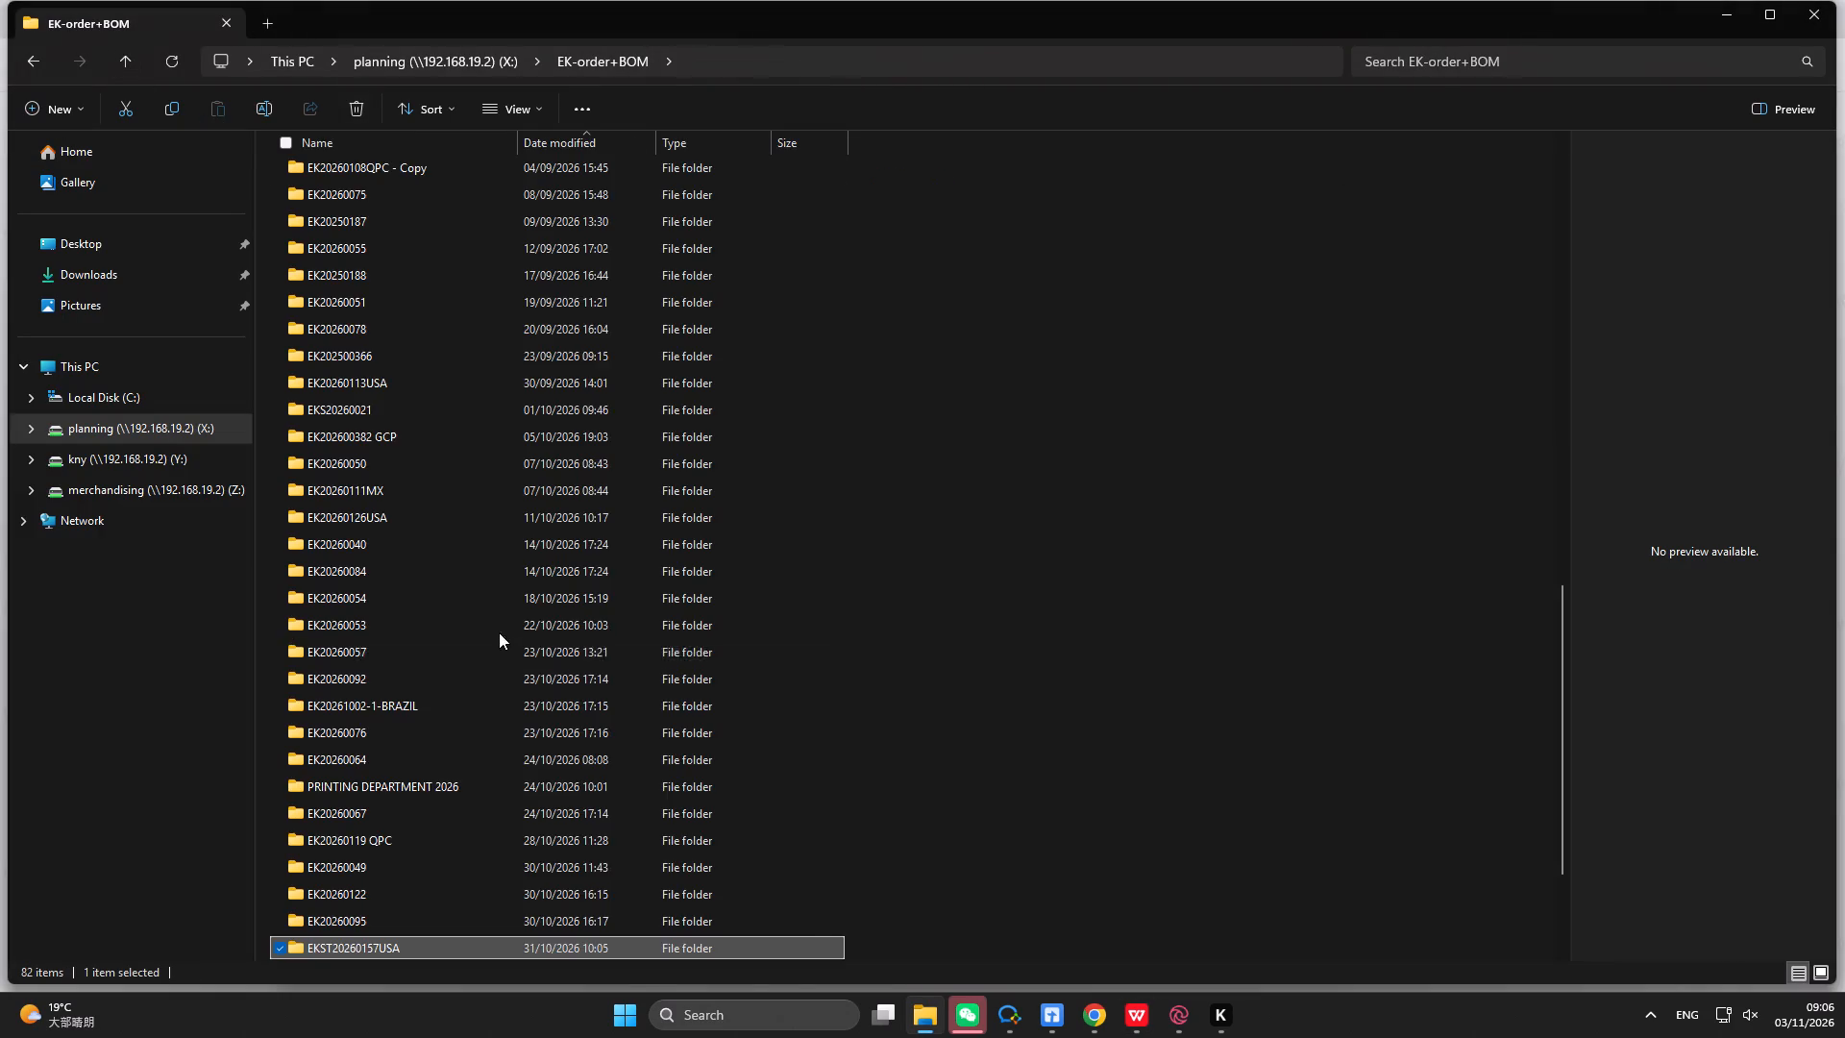
{"action": "scroll", "coordinate": [505, 667], "scroll_direction": "down", "scroll_amount": 6}
{"action": "scroll", "coordinate": [531, 765], "scroll_direction": "up", "scroll_amount": 3}
{"action": "scroll", "coordinate": [523, 786], "scroll_direction": "down", "scroll_amount": 4}
{"action": "scroll", "coordinate": [518, 790], "scroll_direction": "up", "scroll_amount": 1}
{"action": "scroll", "coordinate": [518, 790], "scroll_direction": "down", "scroll_amount": 3}
{"action": "scroll", "coordinate": [515, 792], "scroll_direction": "up", "scroll_amount": 1}
{"action": "scroll", "coordinate": [511, 803], "scroll_direction": "down", "scroll_amount": 20}
{"action": "double_click", "coordinate": [455, 848]}
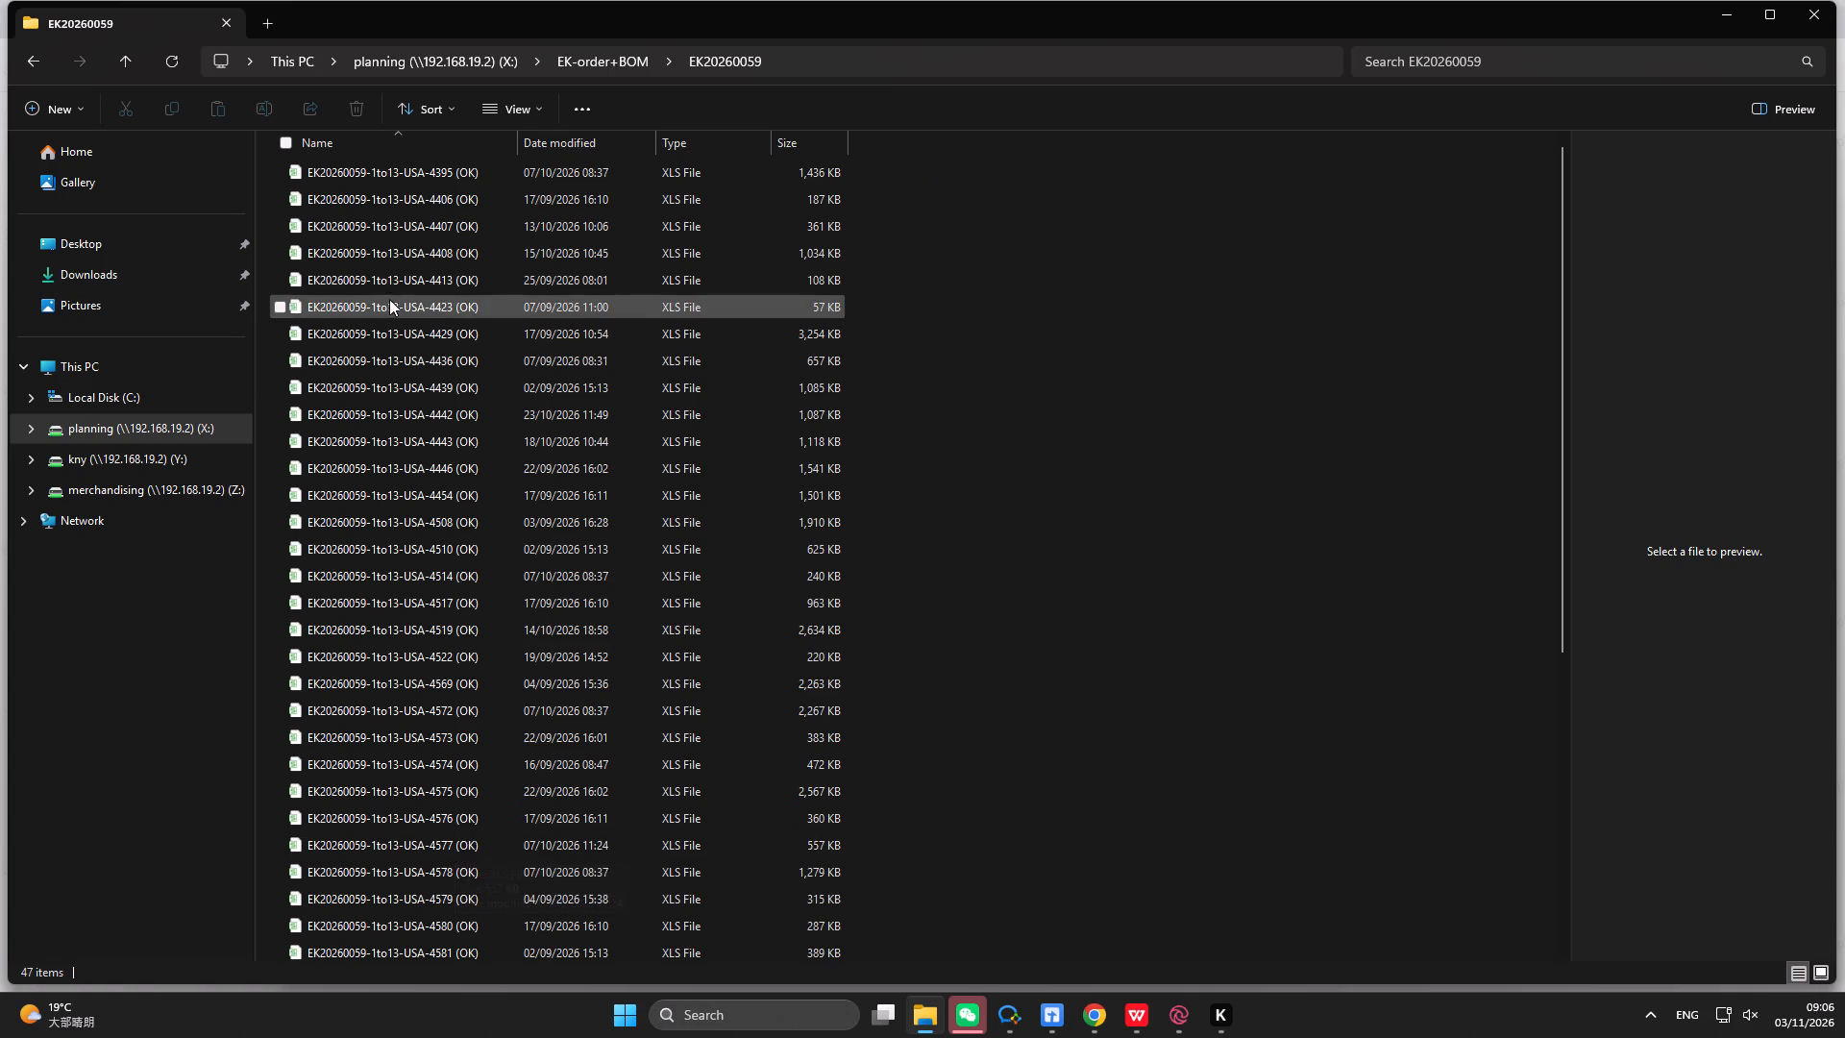
{"action": "double_click", "coordinate": [455, 259]}
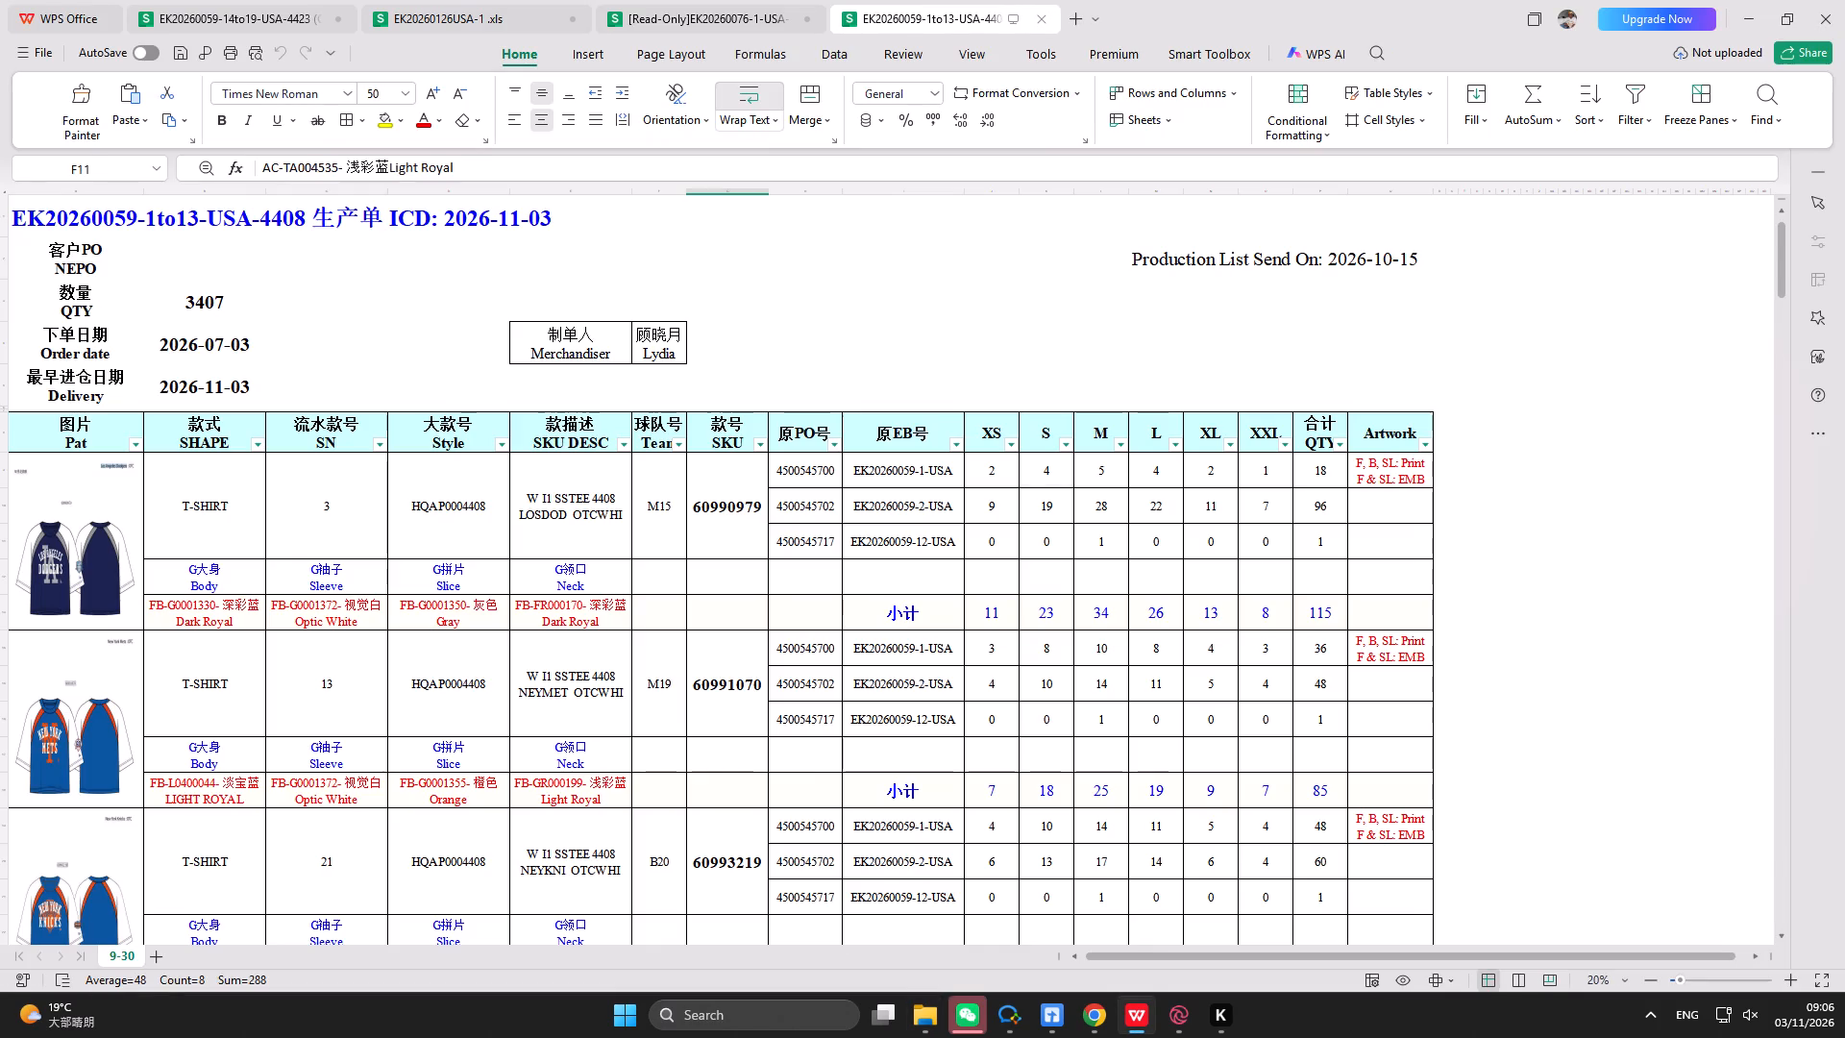
Hide the columns from SHAPE through Team in the 4408 order sheet.
{"action": "left_click_drag", "start_coordinate": [215, 191], "coordinate": [617, 325]}
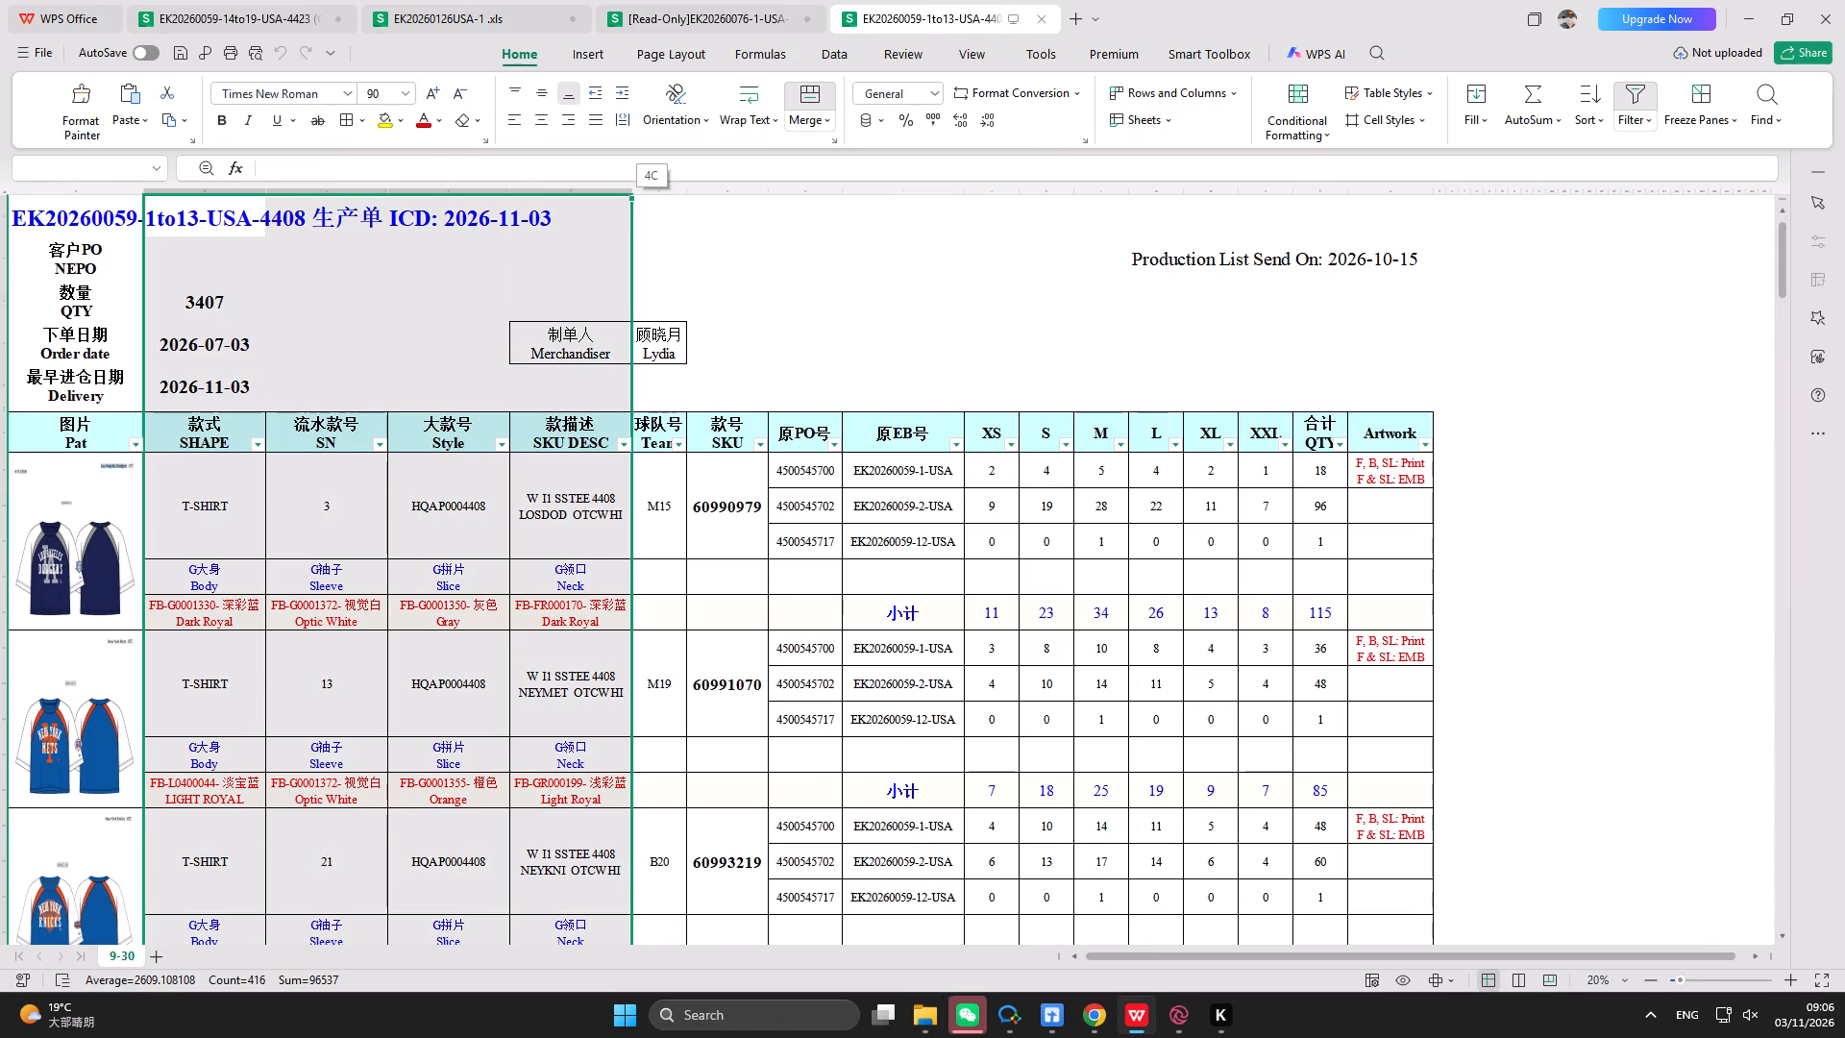
{"action": "left_click_drag", "start_coordinate": [617, 325], "coordinate": [649, 344]}
{"action": "right_click", "coordinate": [616, 330]}
{"action": "left_click", "coordinate": [683, 433]}
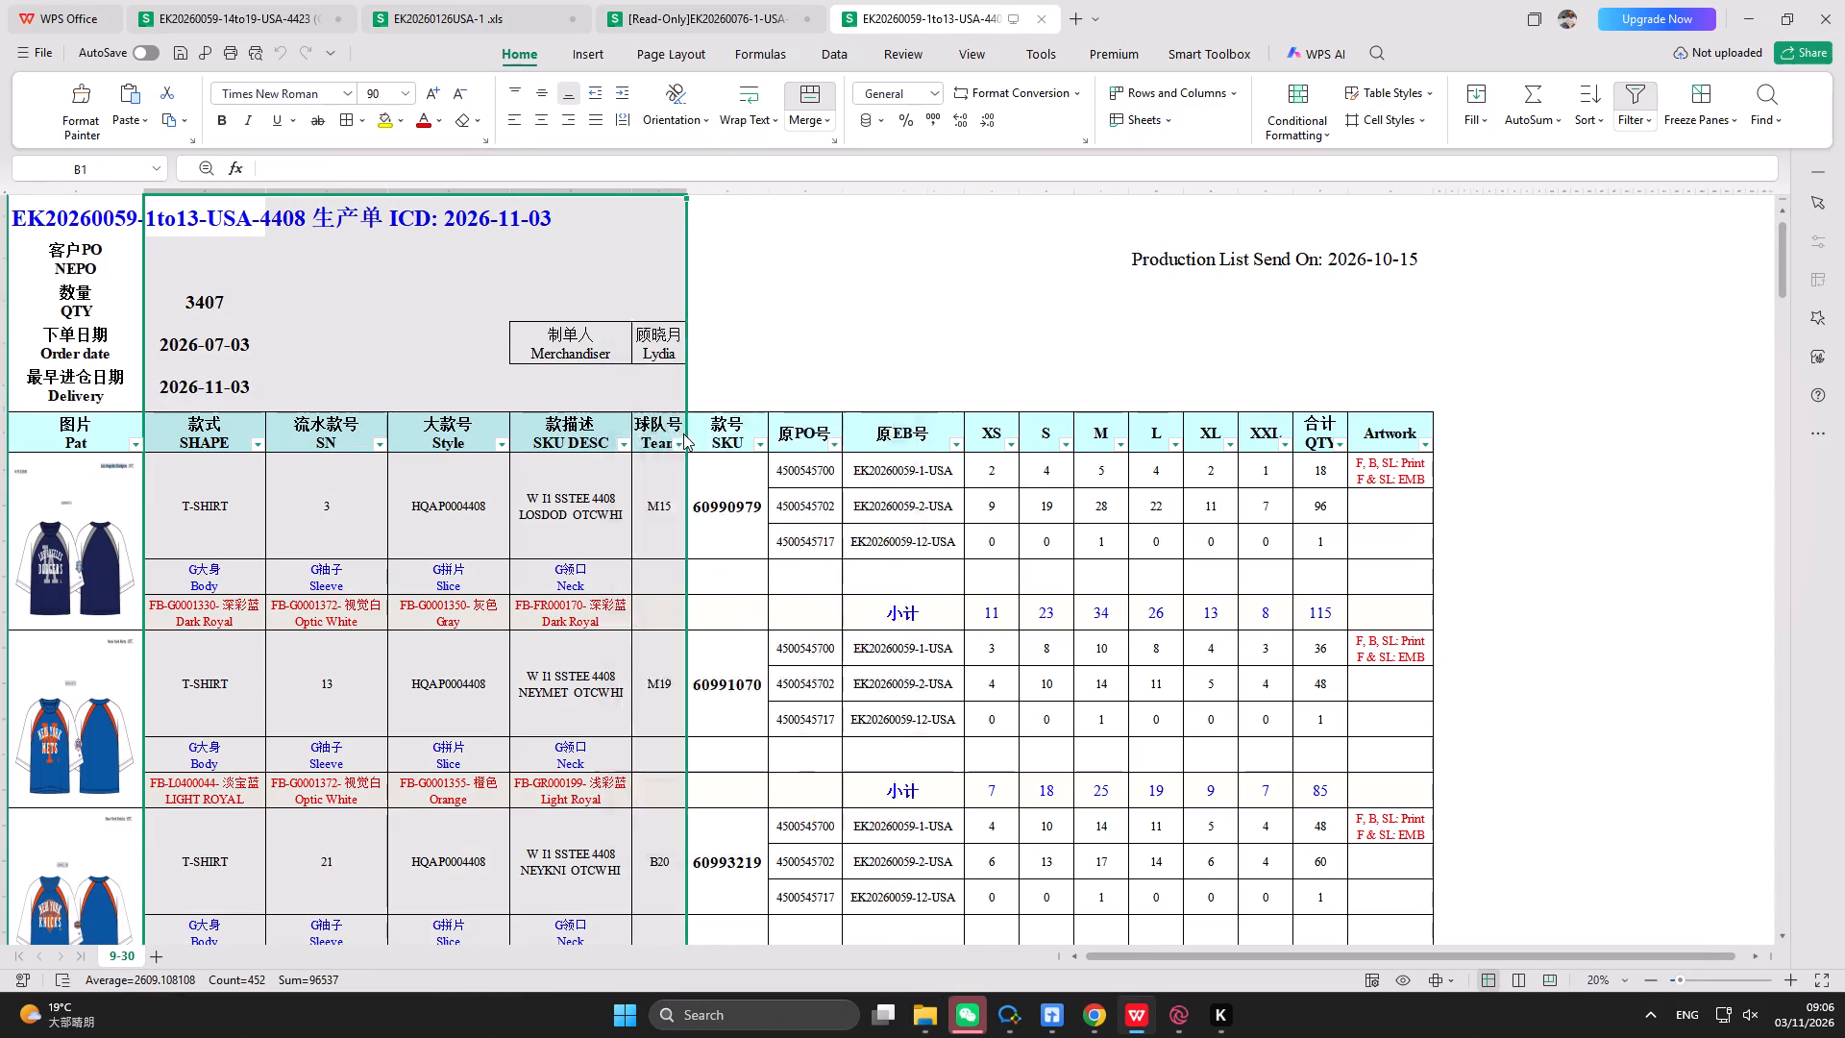
Freeze the 4408 order sheet at its column header row containing the SKU and size headings.
{"action": "scroll", "coordinate": [594, 432], "scroll_direction": "down", "scroll_amount": 4}
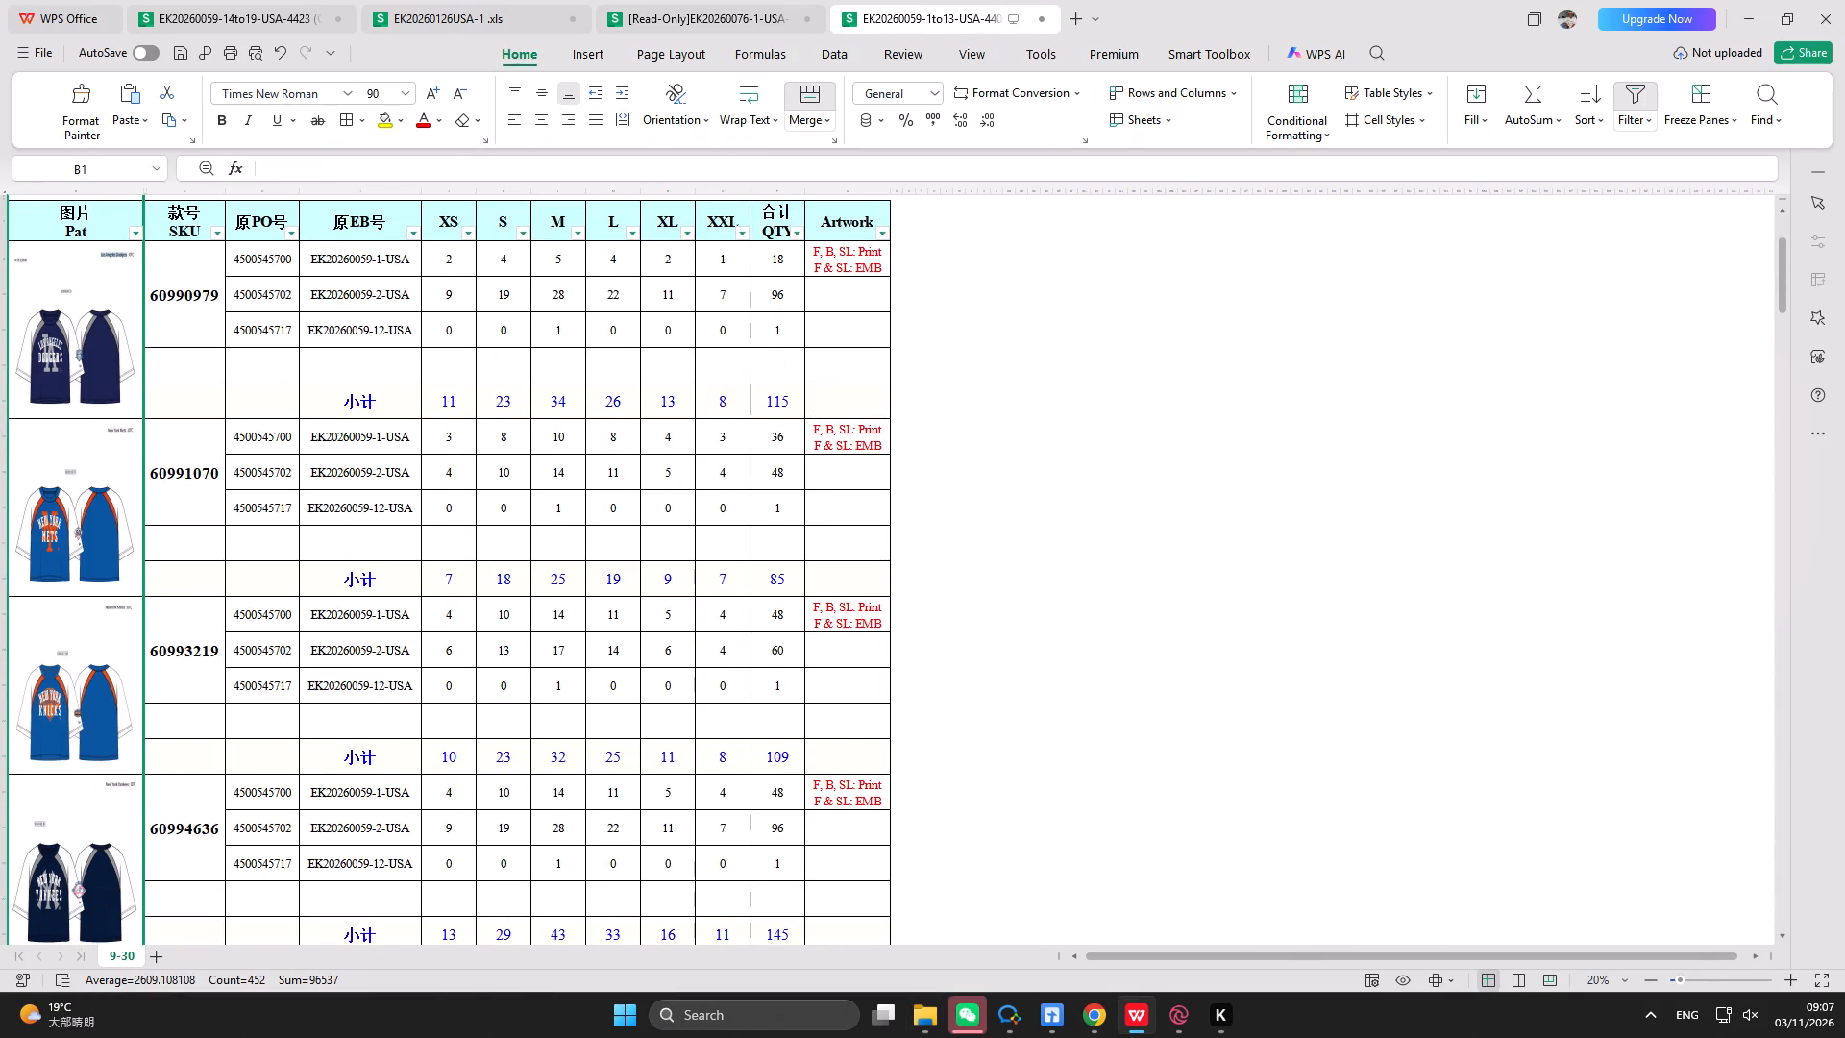
{"action": "left_click", "coordinate": [6, 222]}
{"action": "left_click", "coordinate": [971, 50]}
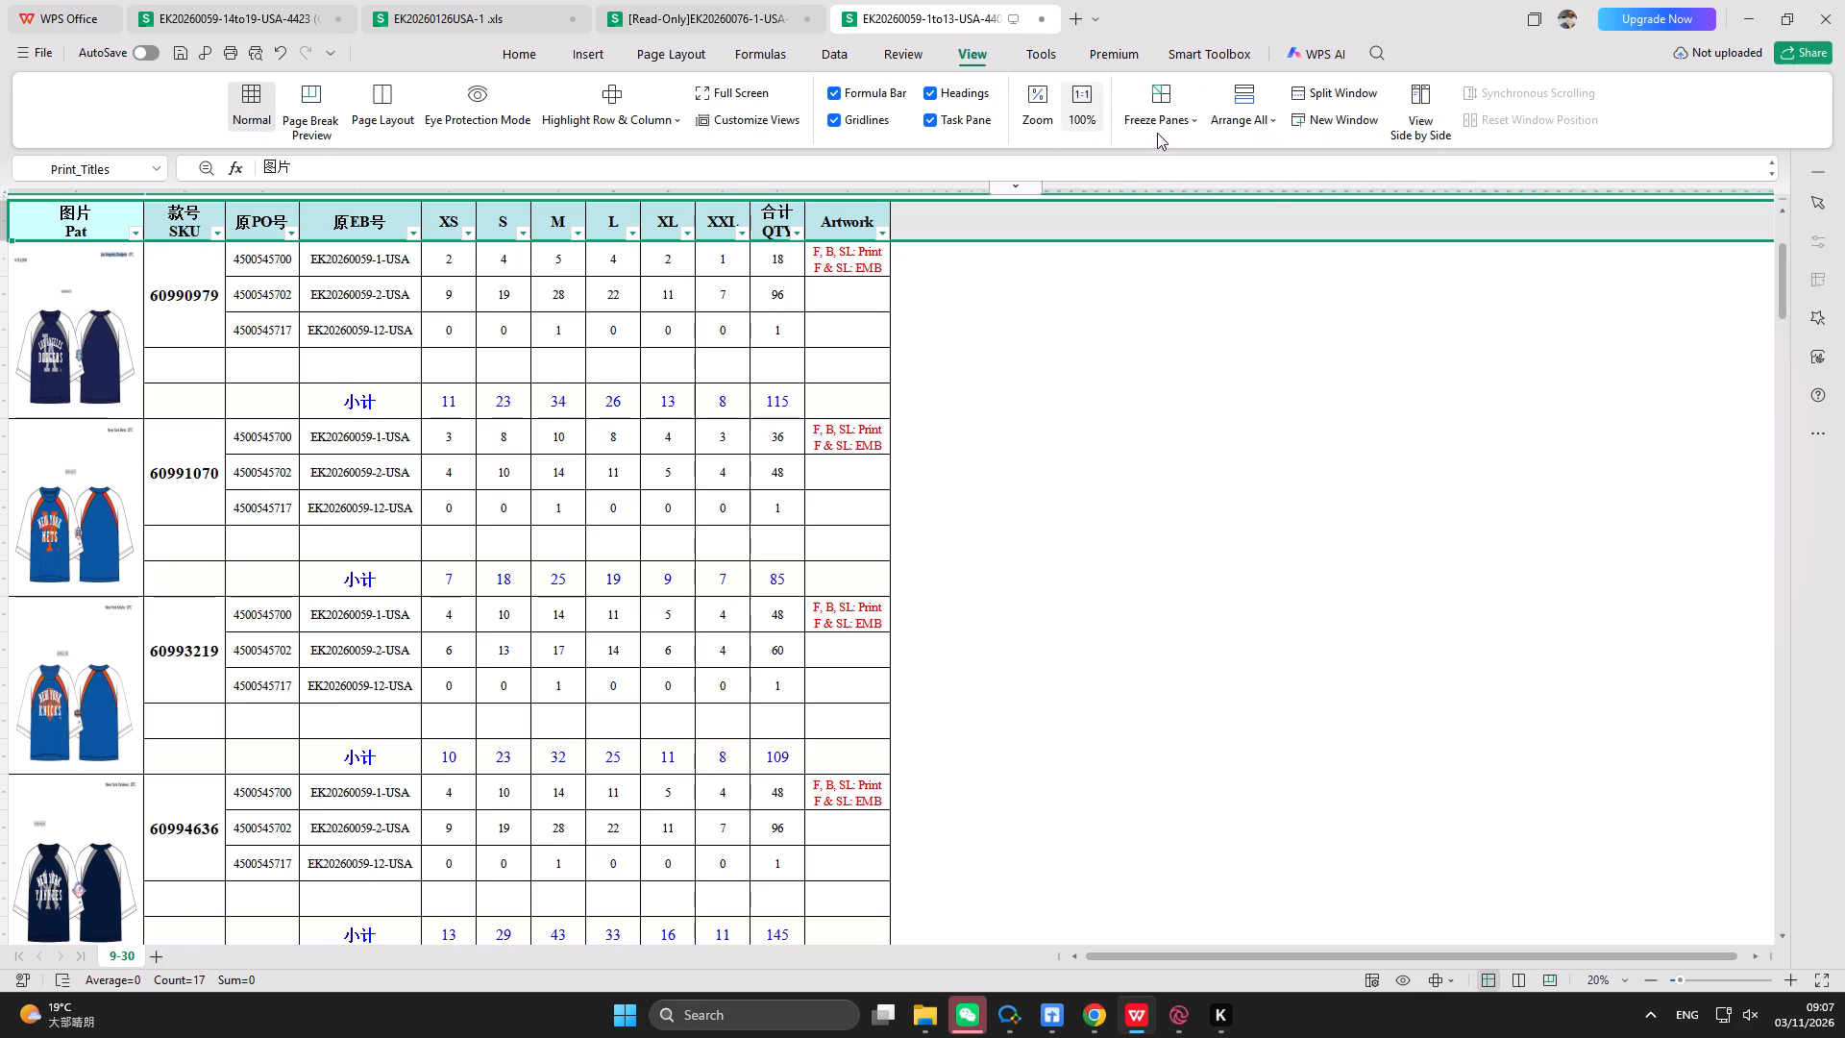
{"action": "left_click", "coordinate": [1165, 119]}
{"action": "left_click", "coordinate": [1198, 186]}
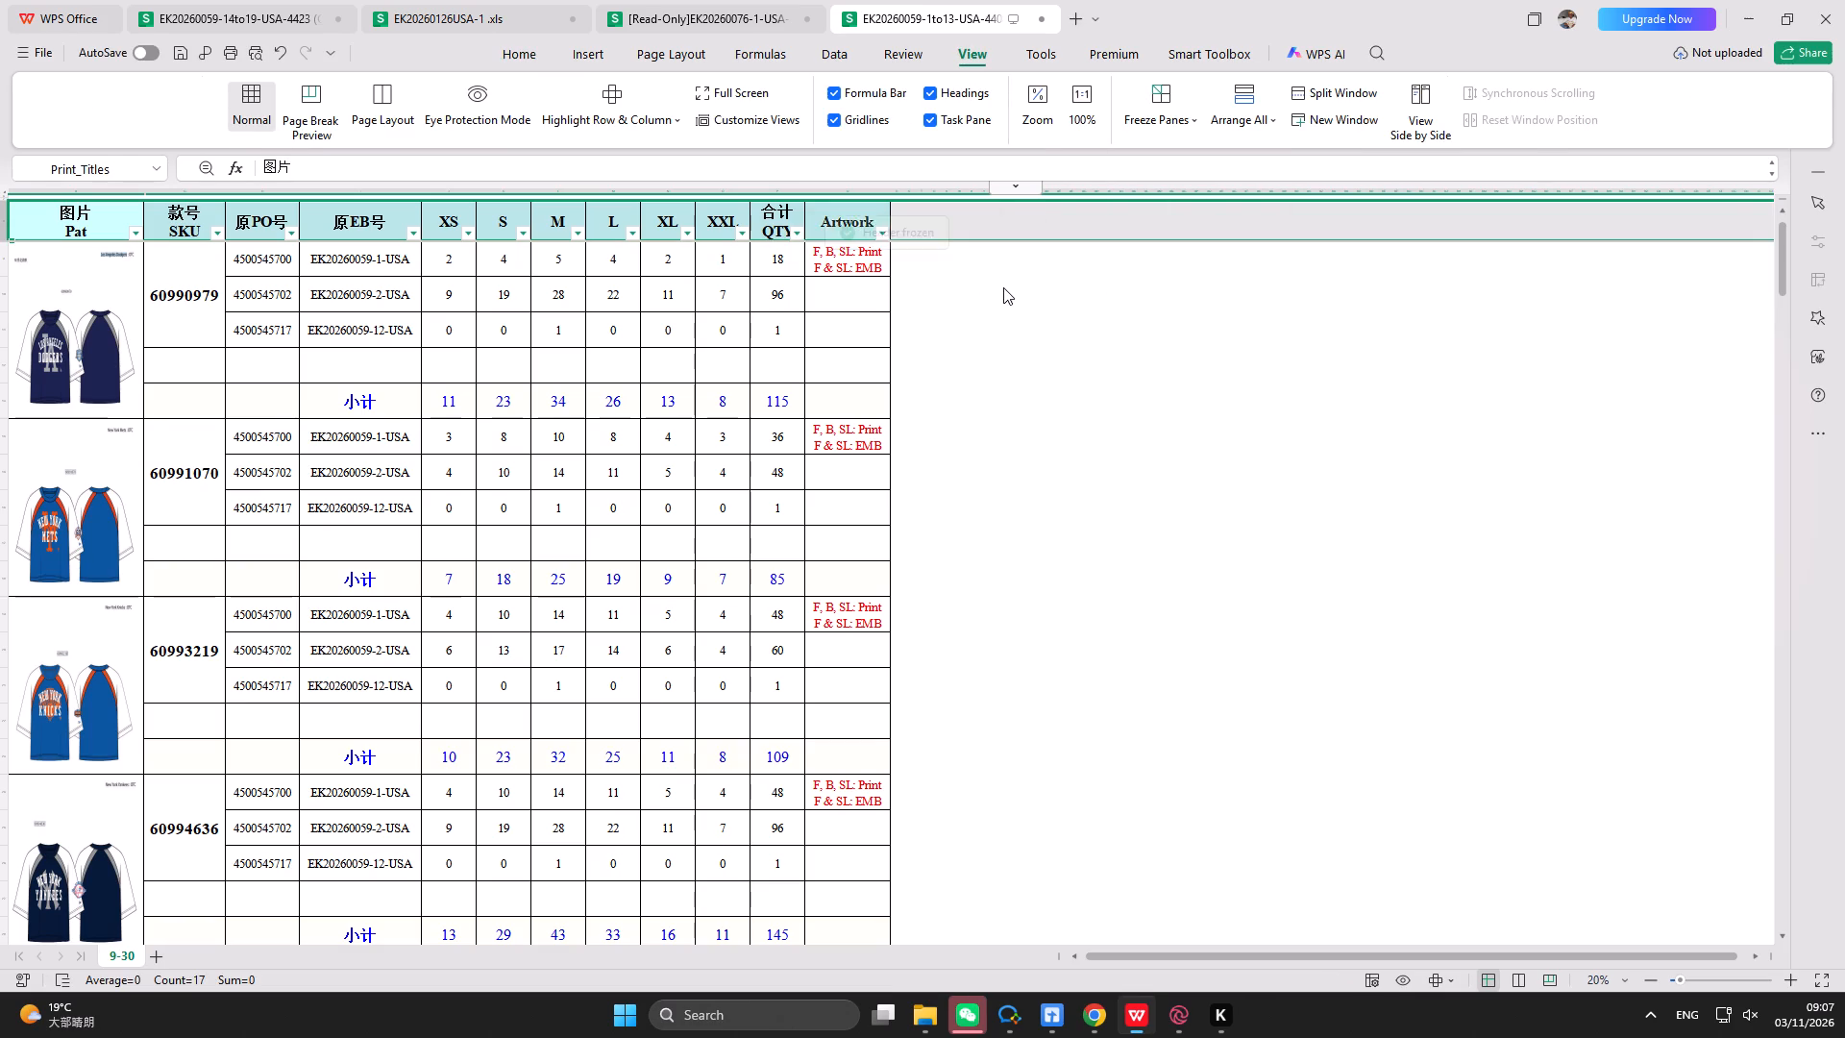
{"action": "left_click", "coordinate": [519, 57]}
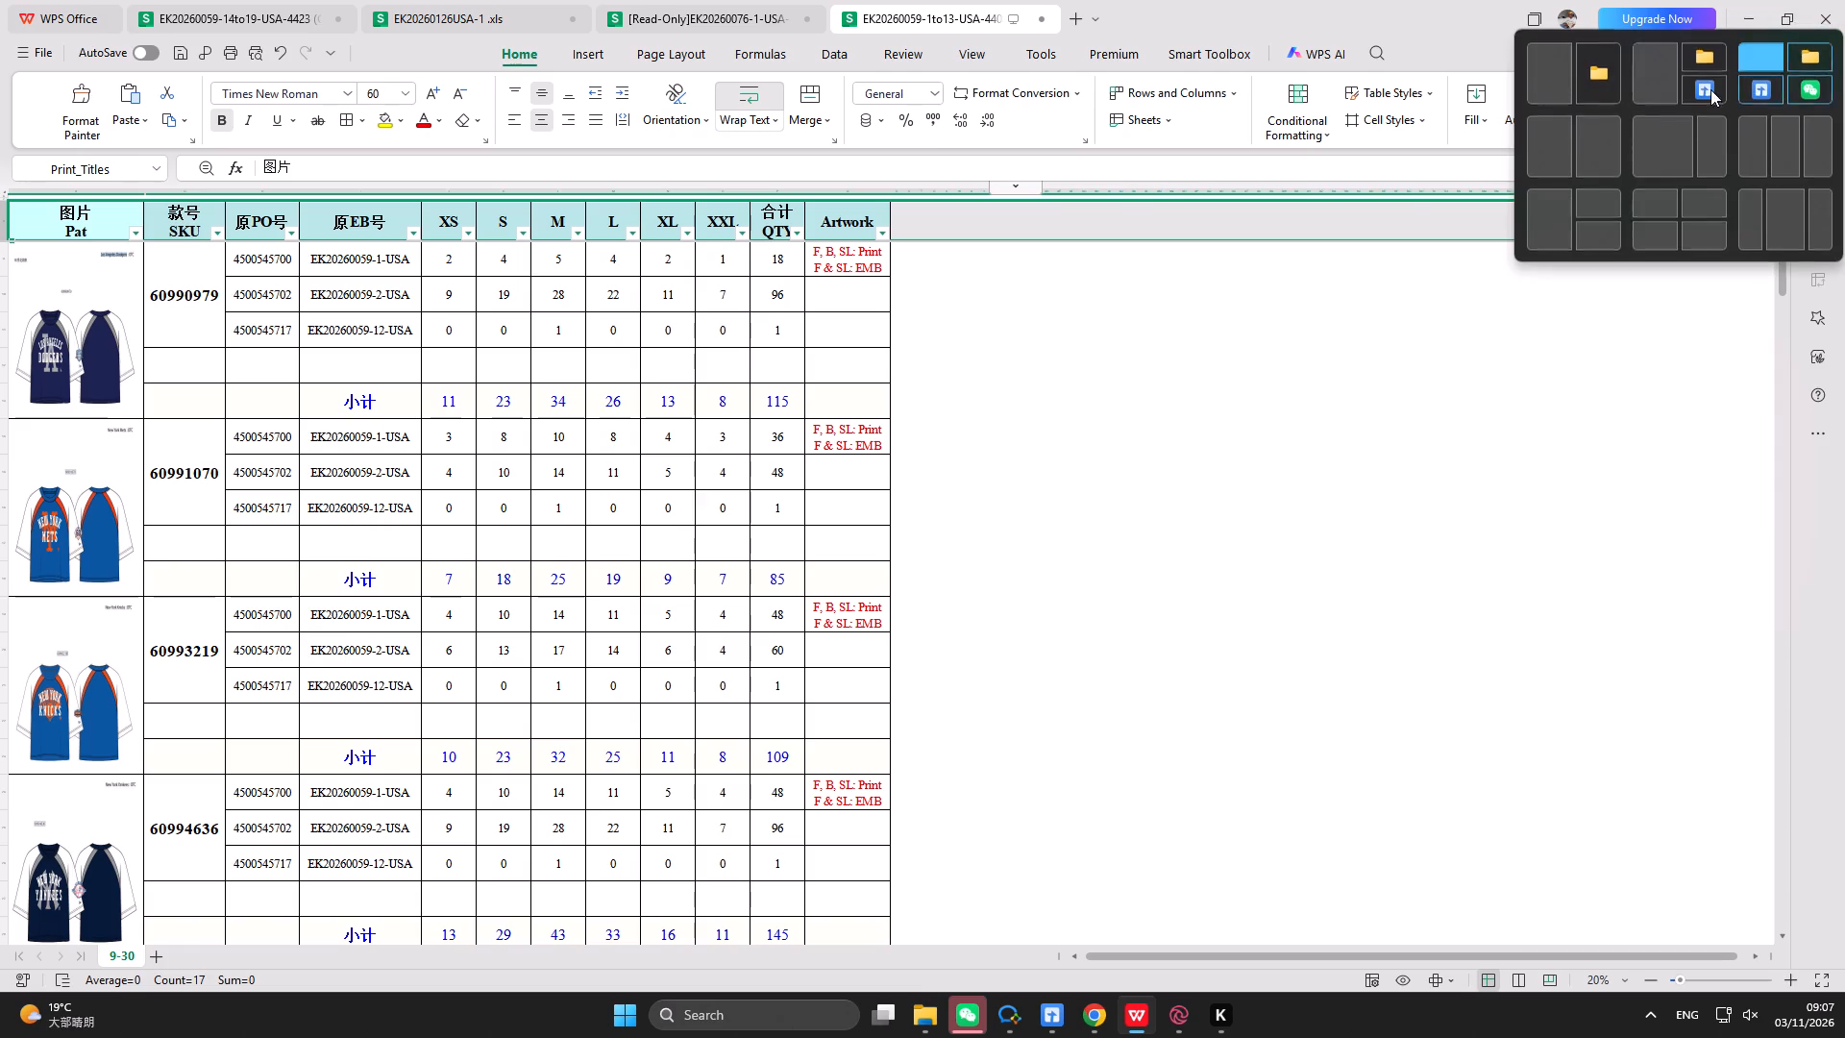
Arrange the Garment SKU Production Tracker and the 4408 order workbook side by side.
{"action": "left_click", "coordinate": [1618, 148]}
{"action": "left_click", "coordinate": [422, 295]}
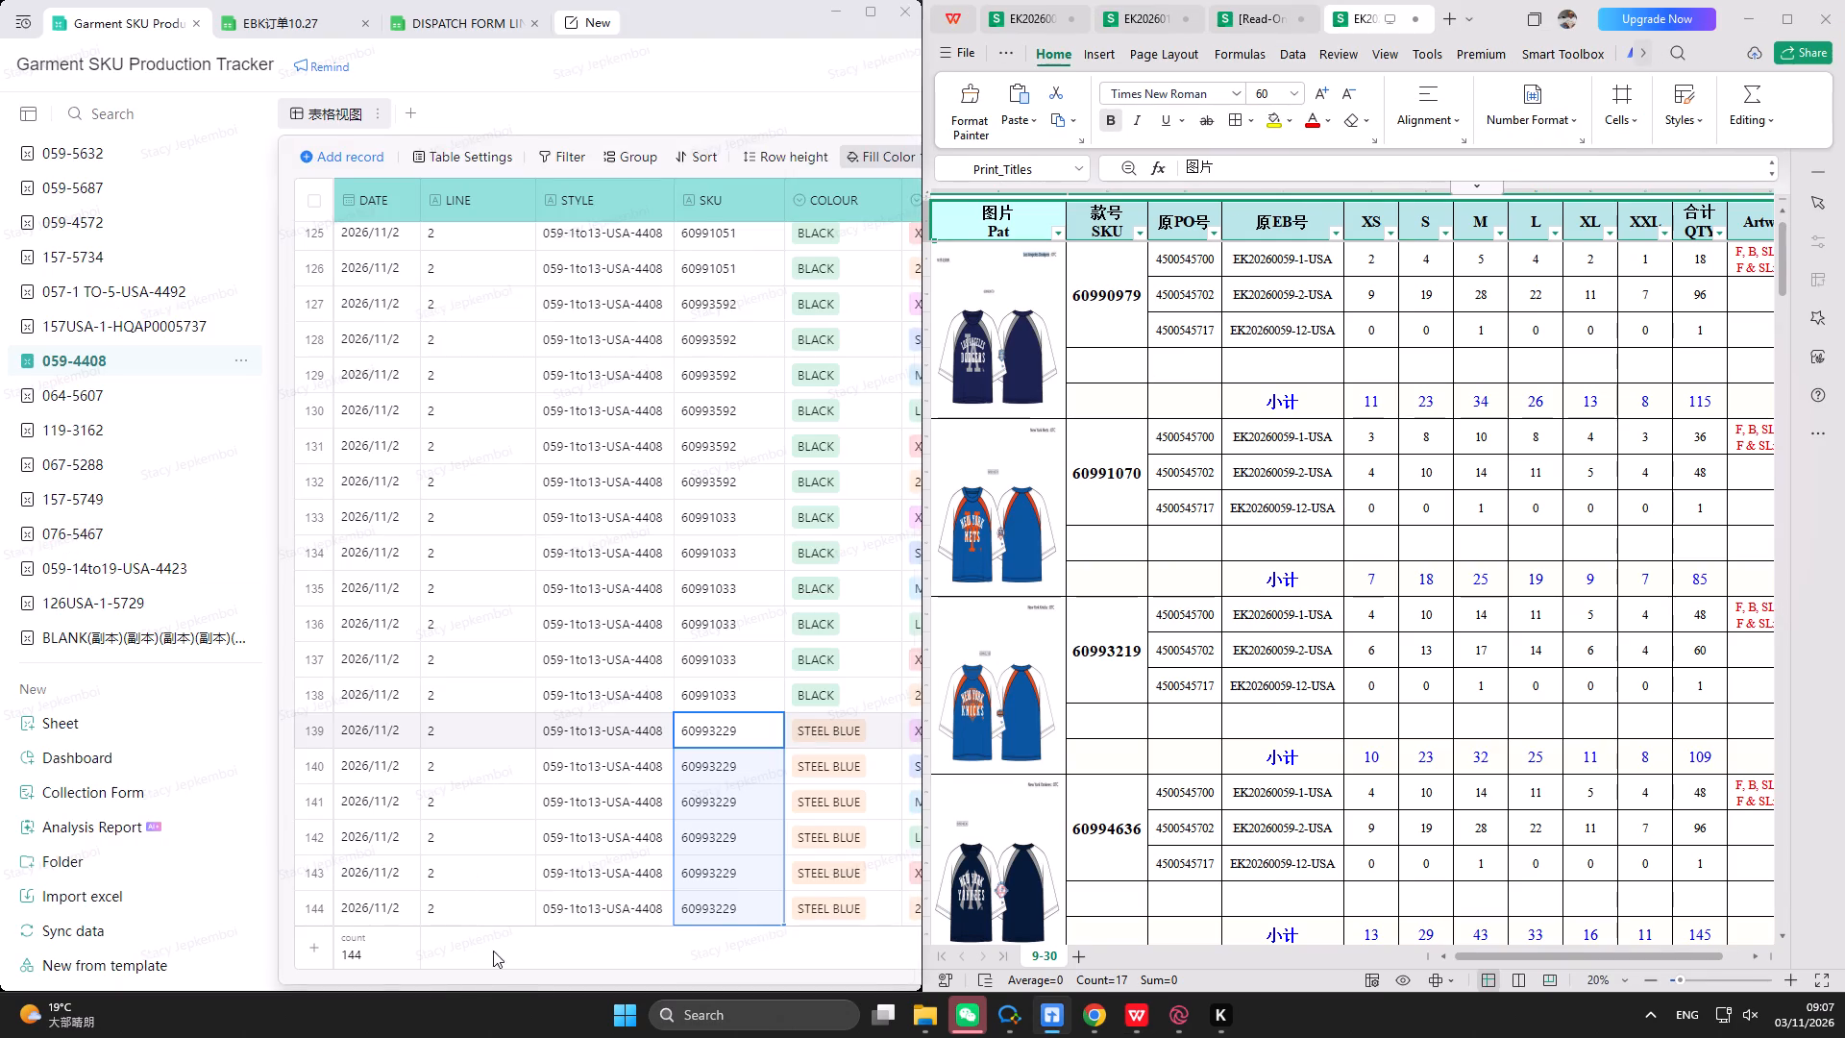
Find SKU 60993229 in the 4408 order sheet and highlight its subtotal row in yellow.
{"action": "left_click_drag", "start_coordinate": [492, 979], "coordinate": [572, 981]}
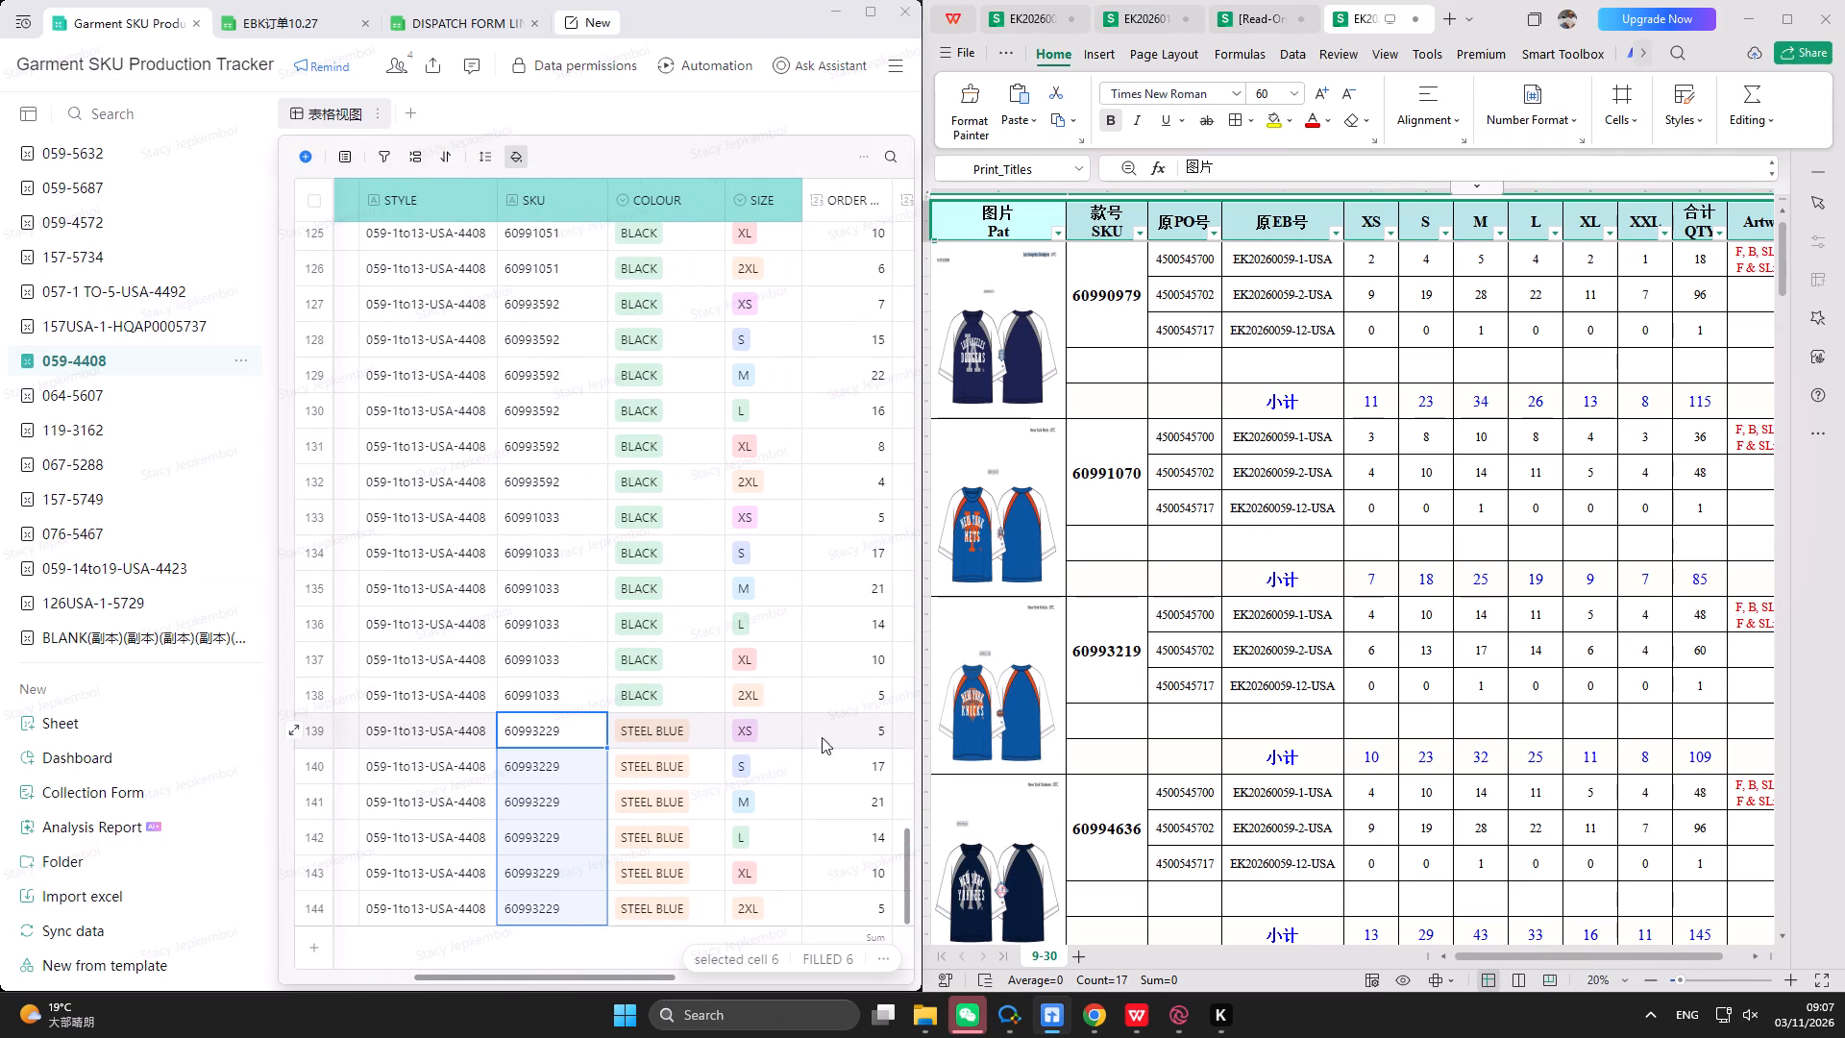
{"action": "left_click", "coordinate": [881, 725]}
{"action": "scroll", "coordinate": [1242, 482], "scroll_direction": "down", "scroll_amount": 5}
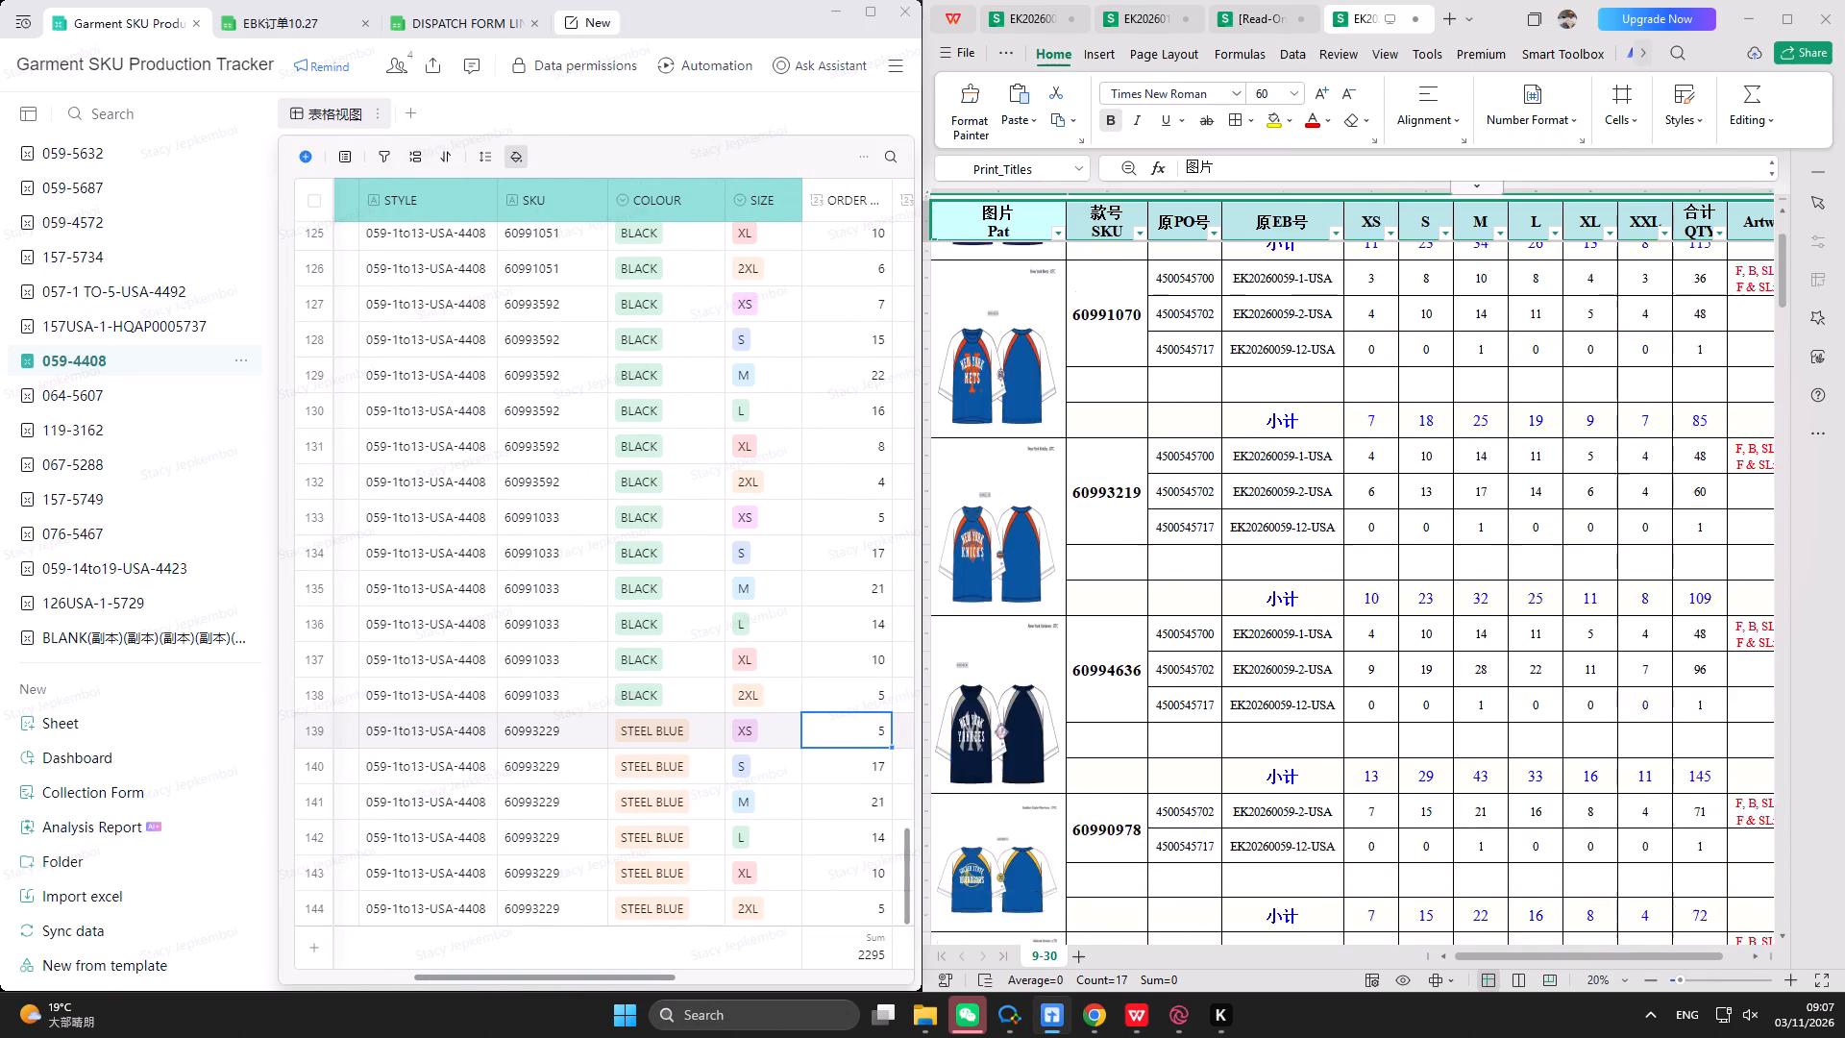
{"action": "scroll", "coordinate": [1240, 482], "scroll_direction": "down", "scroll_amount": 4}
{"action": "scroll", "coordinate": [1250, 605], "scroll_direction": "down", "scroll_amount": 19}
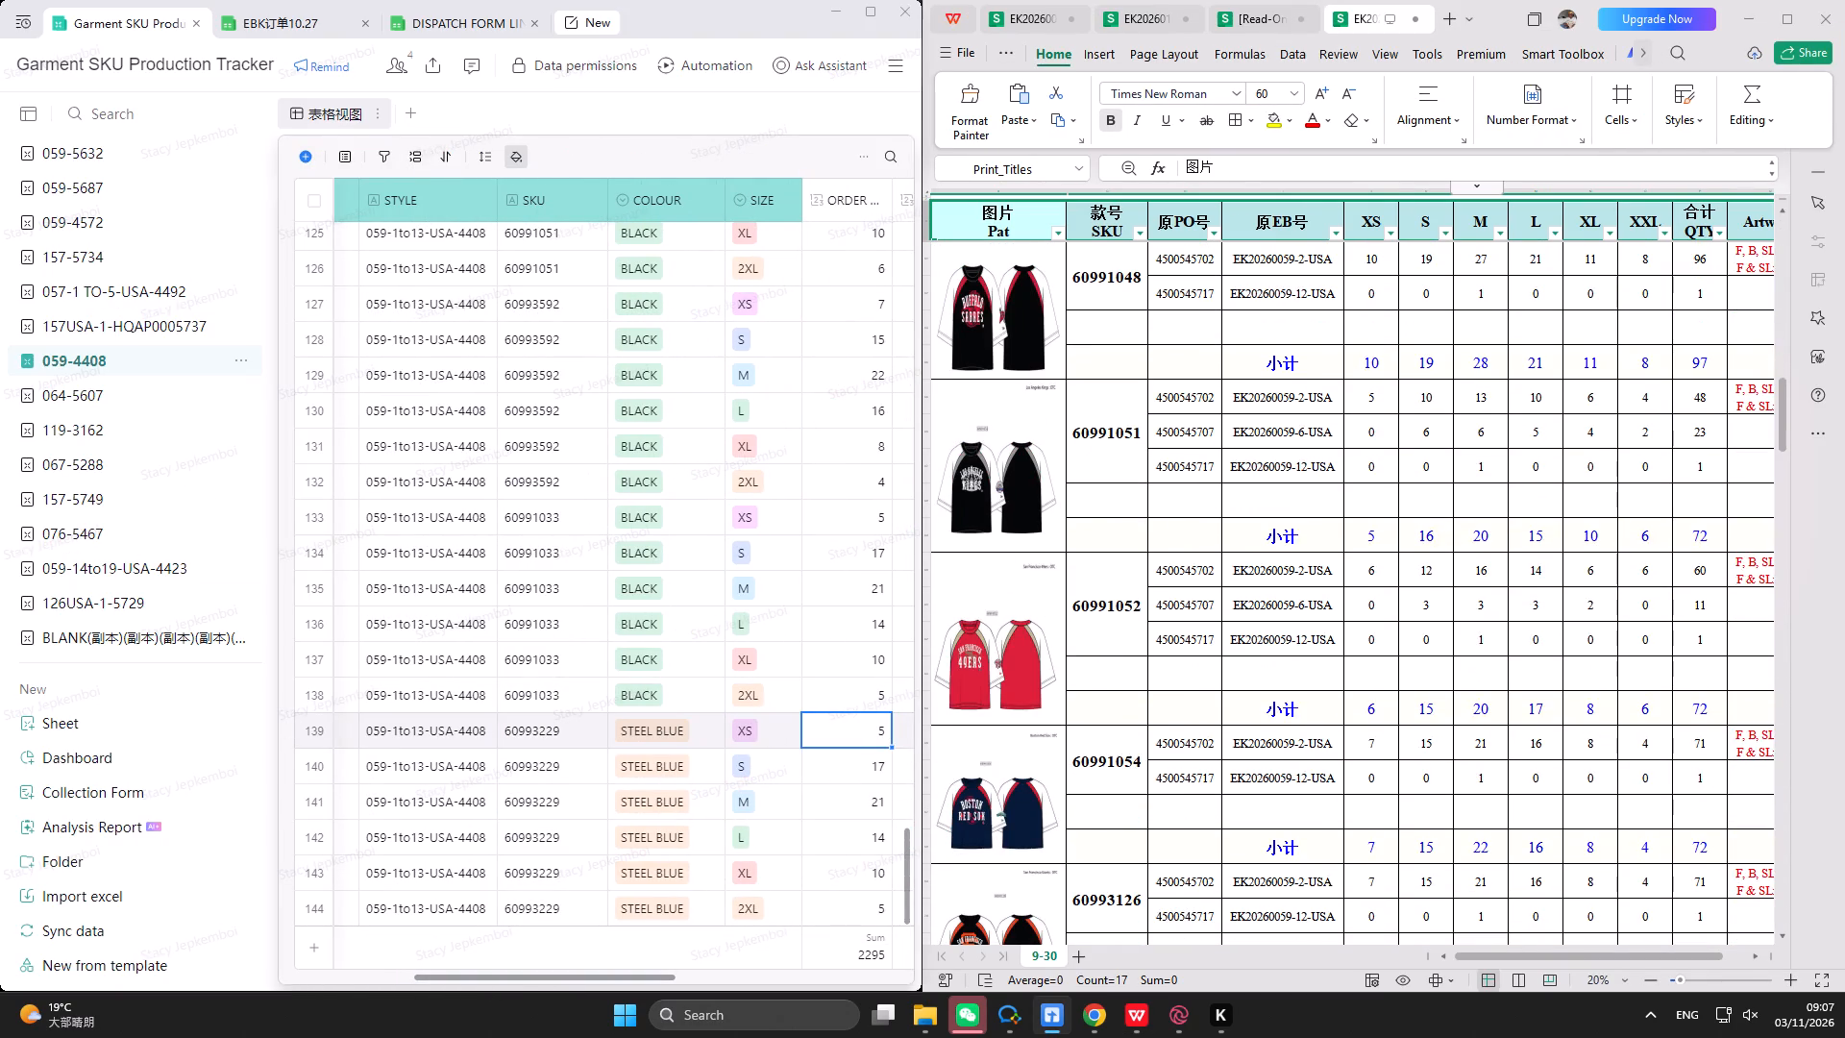
{"action": "scroll", "coordinate": [1237, 749], "scroll_direction": "down", "scroll_amount": 15}
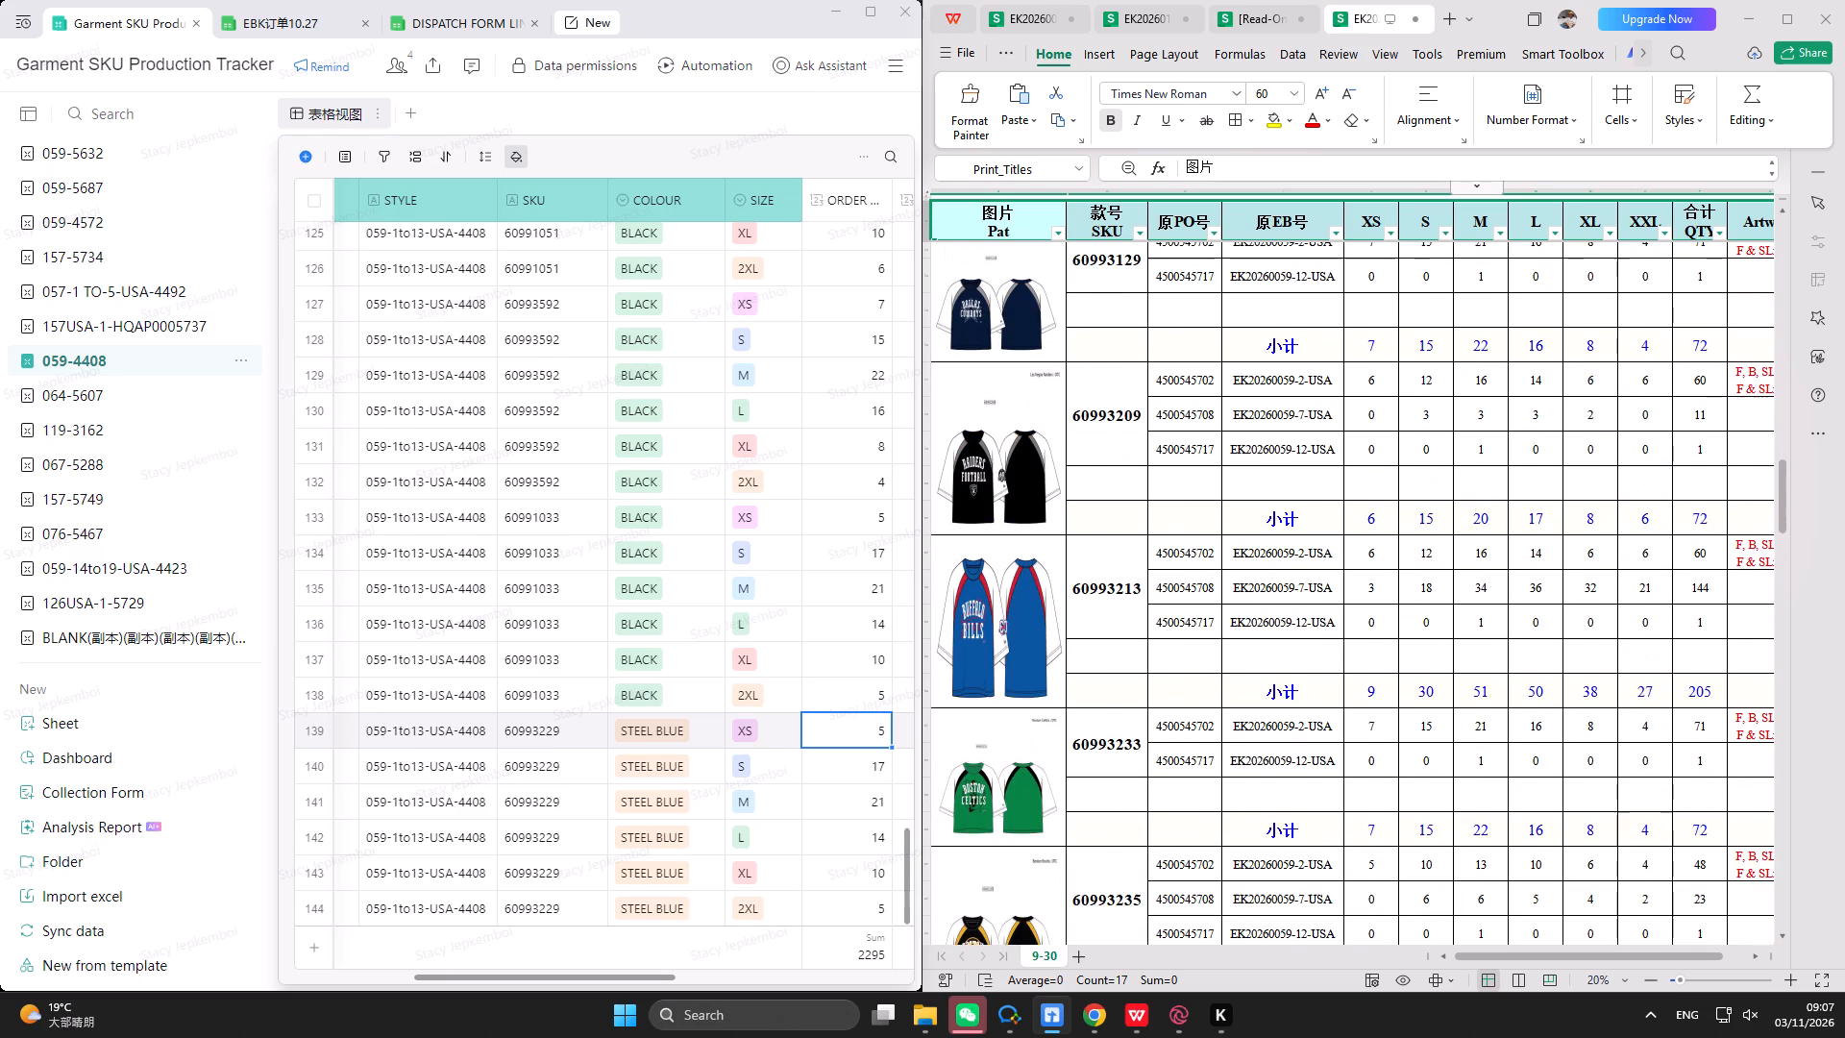
{"action": "scroll", "coordinate": [1236, 743], "scroll_direction": "down", "scroll_amount": 5}
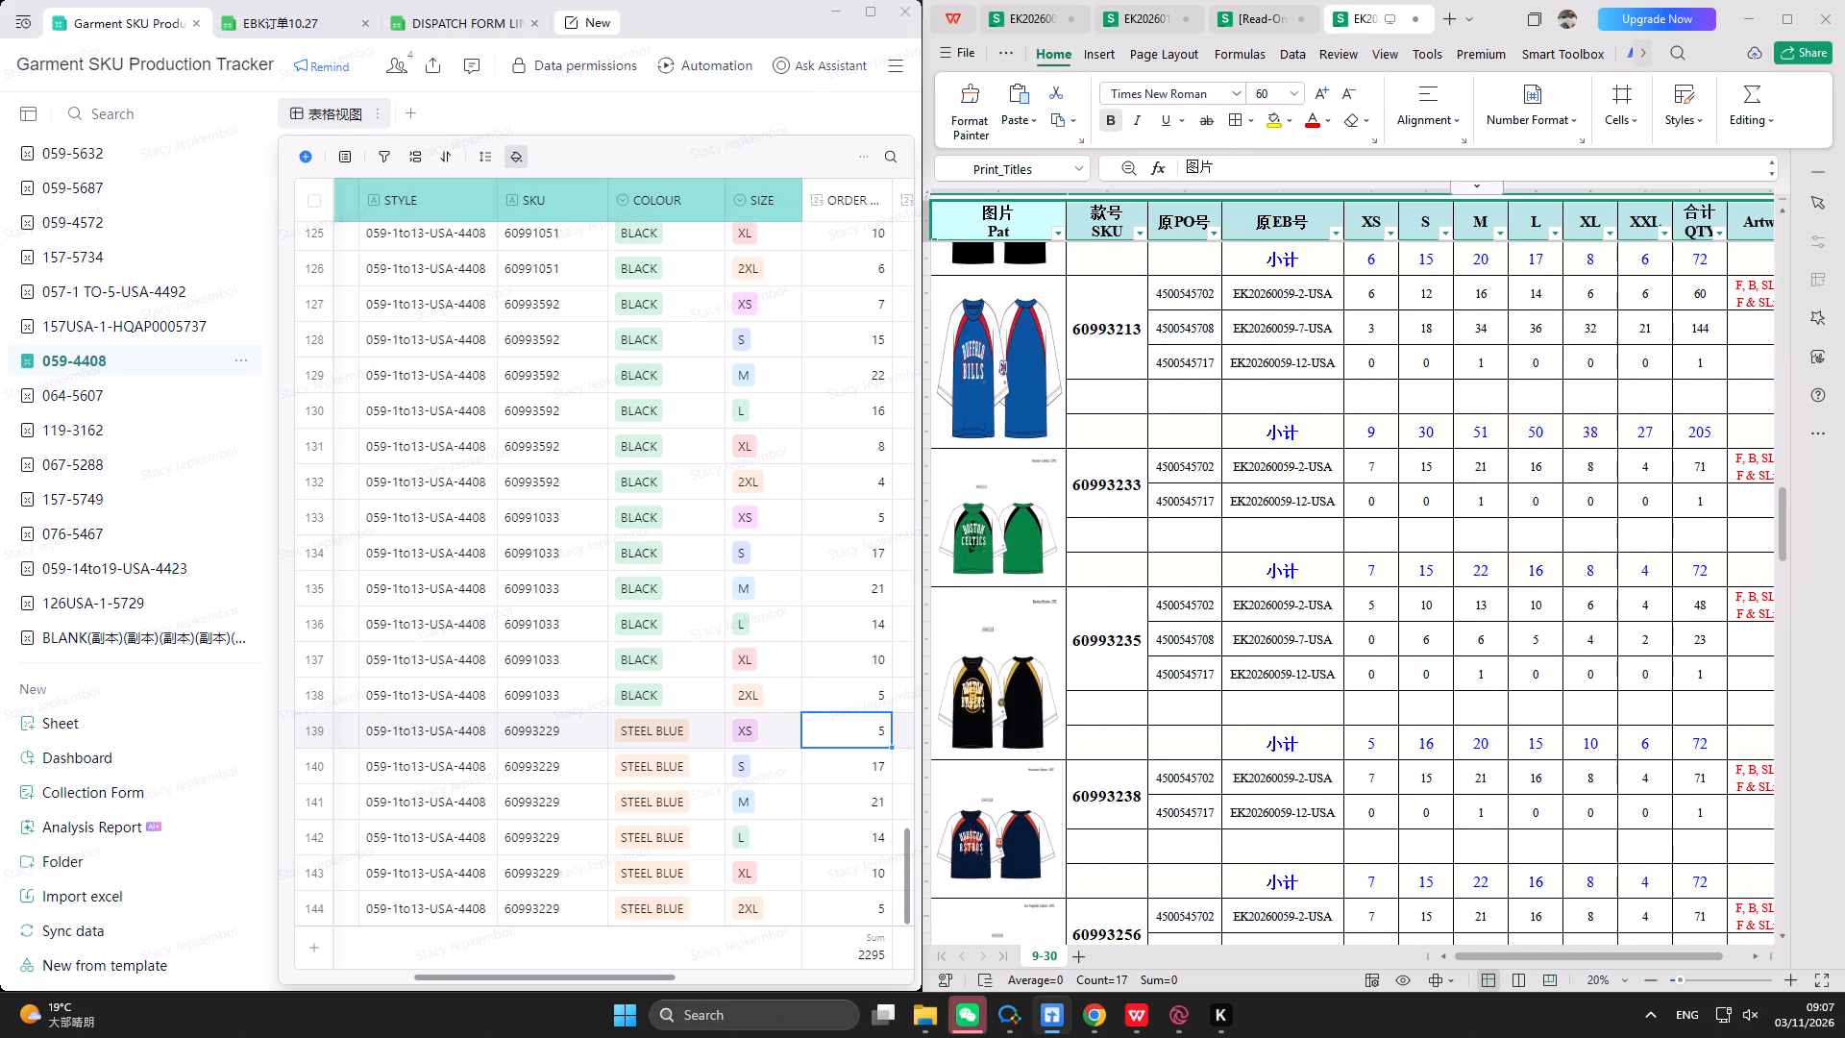
{"action": "scroll", "coordinate": [1236, 743], "scroll_direction": "down", "scroll_amount": 18}
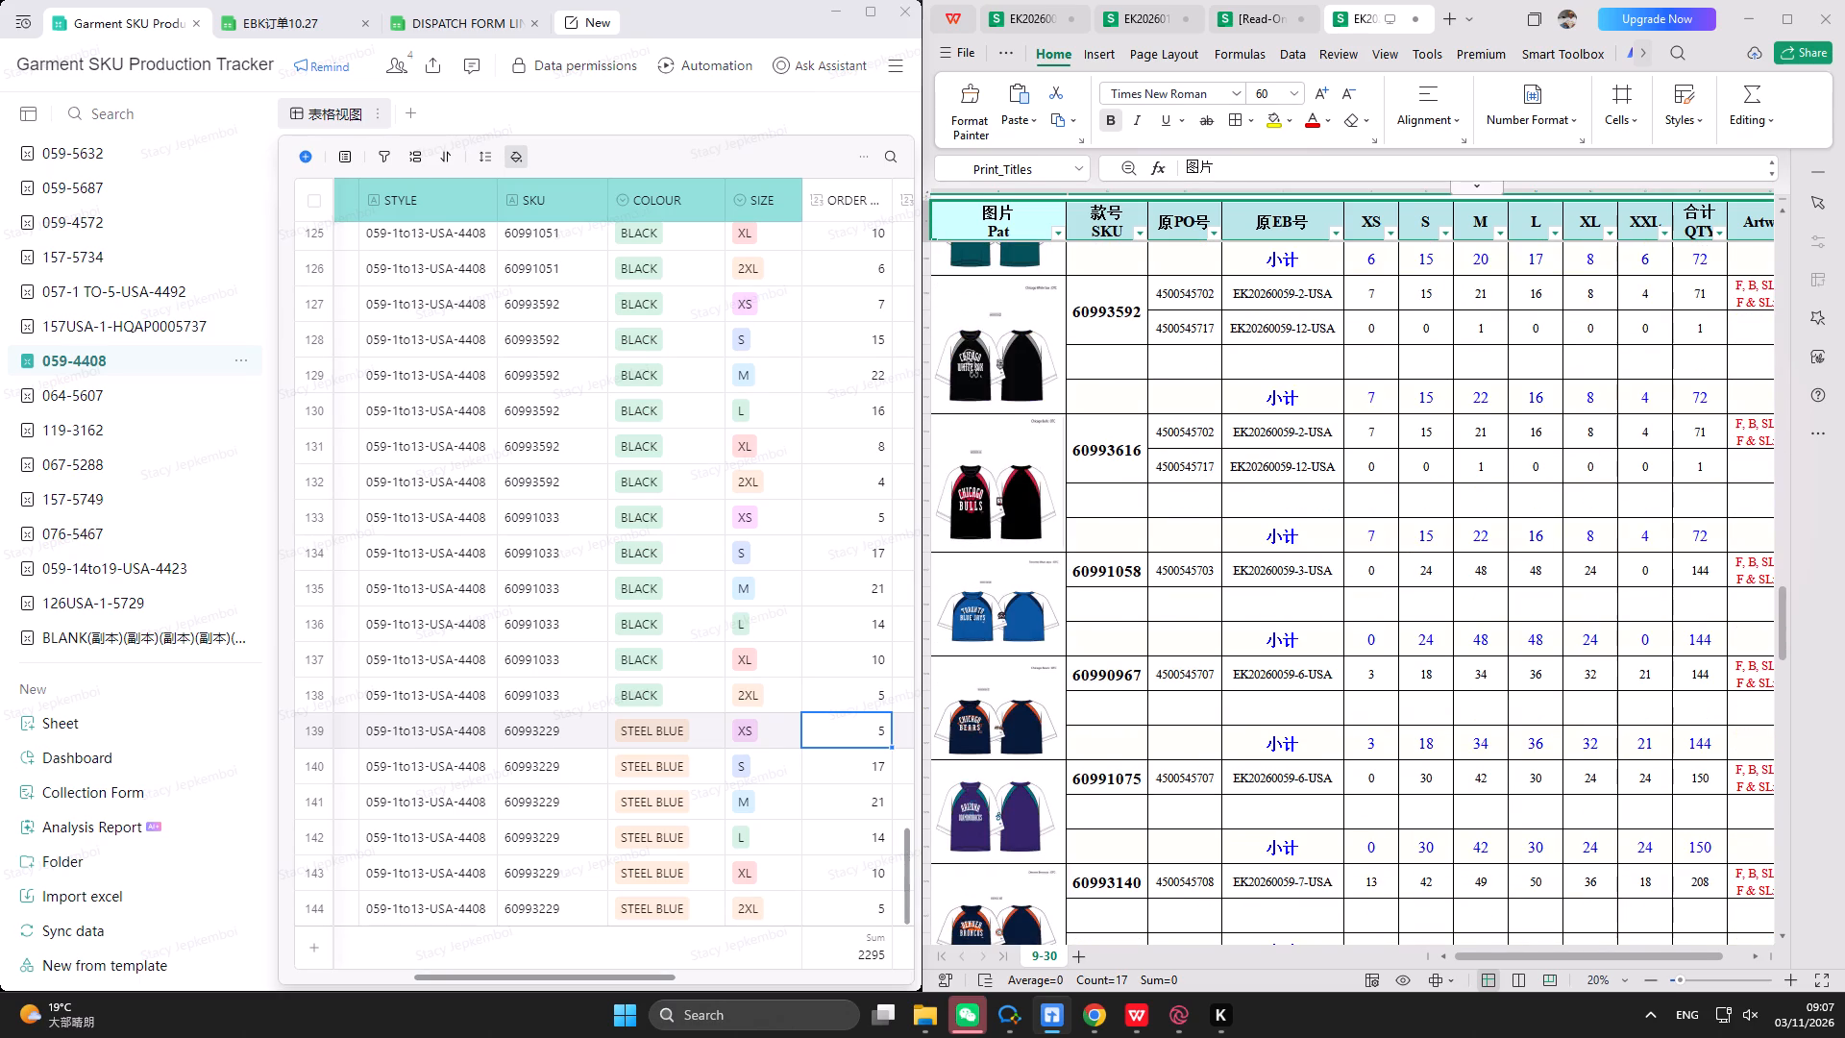
{"action": "scroll", "coordinate": [1236, 739], "scroll_direction": "down", "scroll_amount": 9}
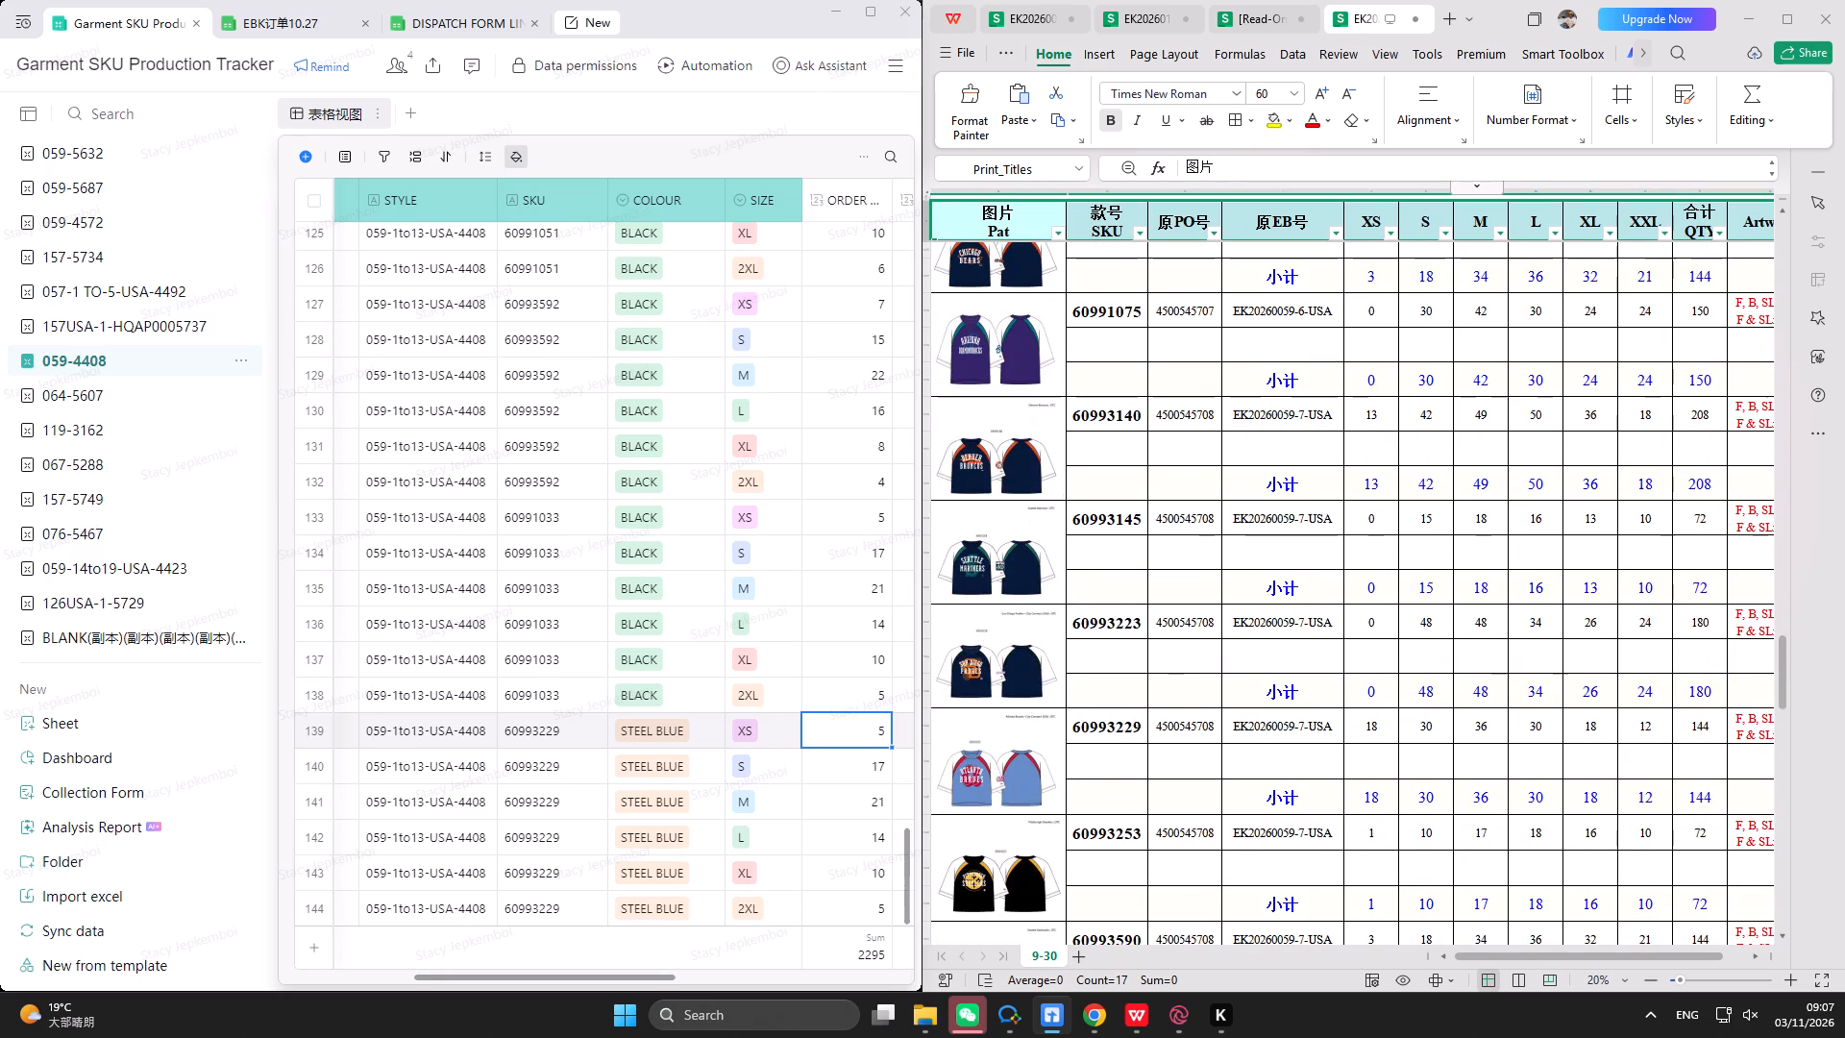
{"action": "left_click_drag", "start_coordinate": [1136, 804], "coordinate": [1751, 790]}
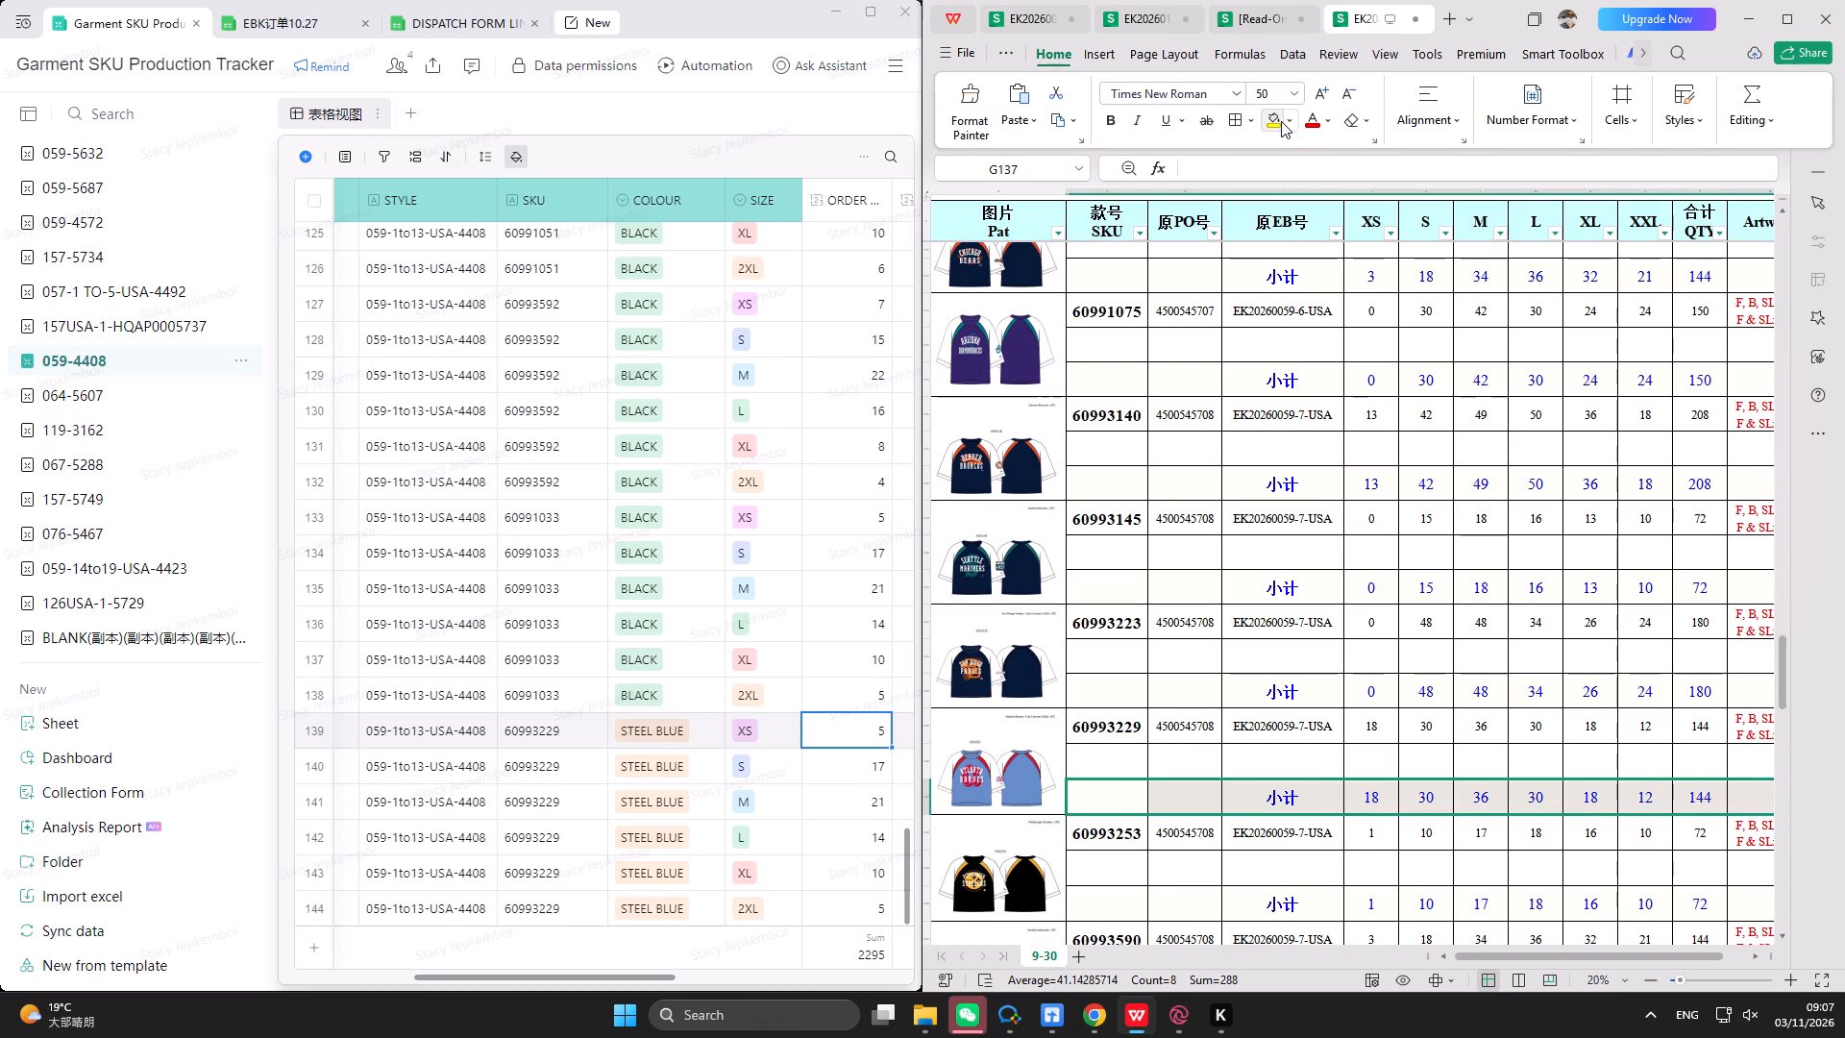
{"action": "left_click", "coordinate": [1277, 119]}
Set the ORDER quantities for SKU 60993229 in the tracker to XS 18, S 30, M 36, L 30, XL 18 and 2XL 12.
{"action": "left_click", "coordinate": [875, 773]}
{"action": "left_click", "coordinate": [855, 717]}
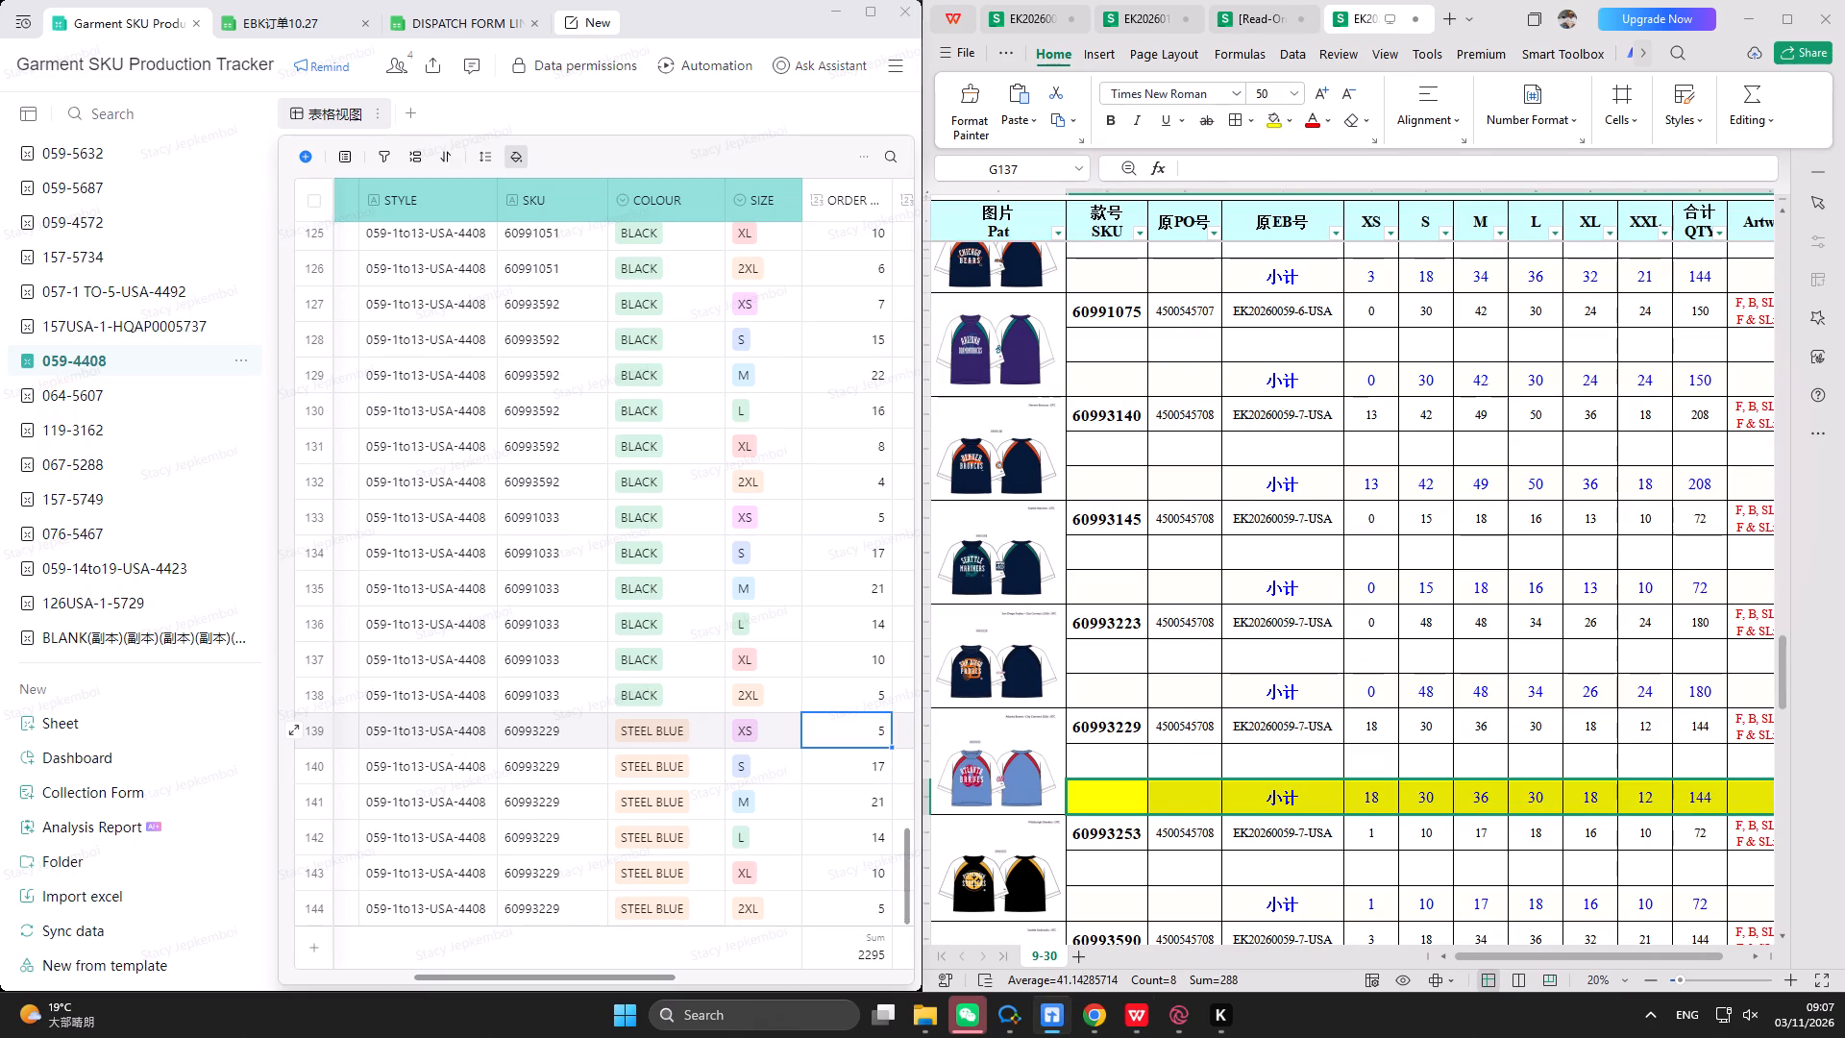
{"action": "key", "text": "8"}
{"action": "key", "text": "Return"}
{"action": "left_click", "coordinate": [851, 720]}
{"action": "type", "text": "19"}
{"action": "key", "text": "BackSpace"}
{"action": "key", "text": "8"}
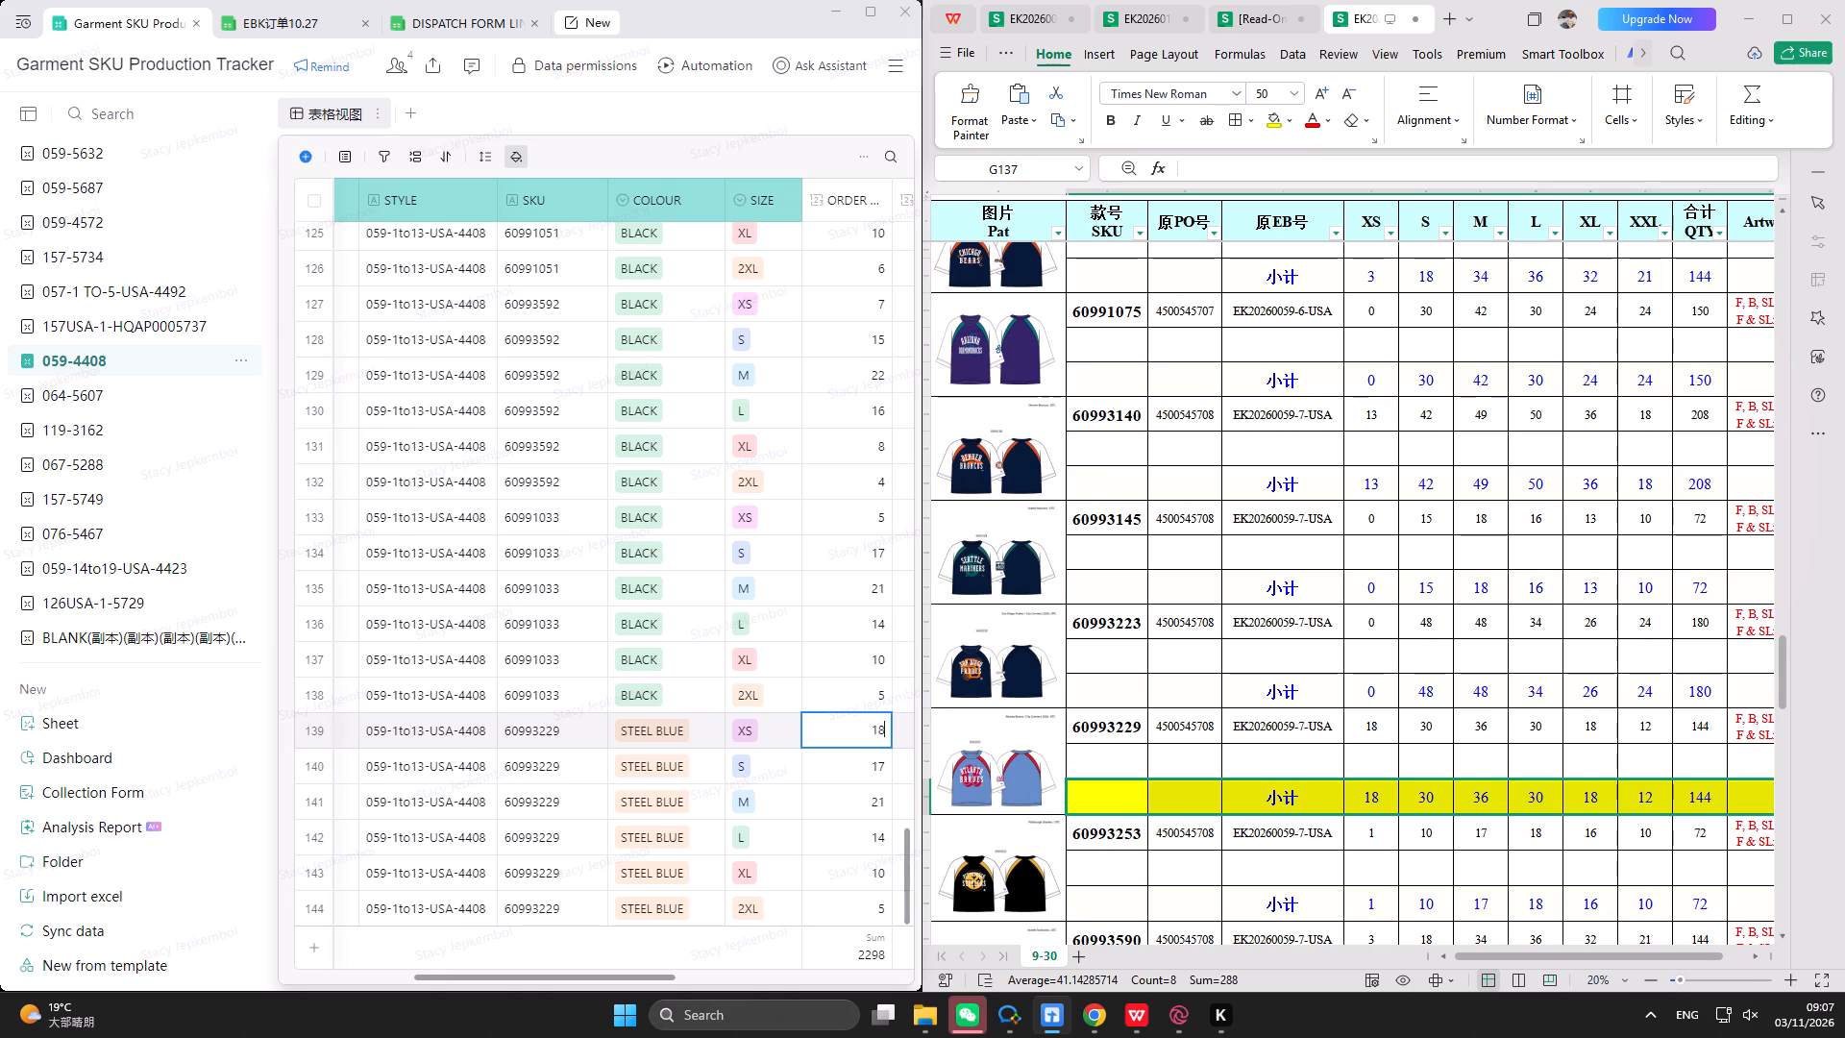
{"action": "key", "text": "Return"}
{"action": "type", "text": "30"}
{"action": "key", "text": "Return"}
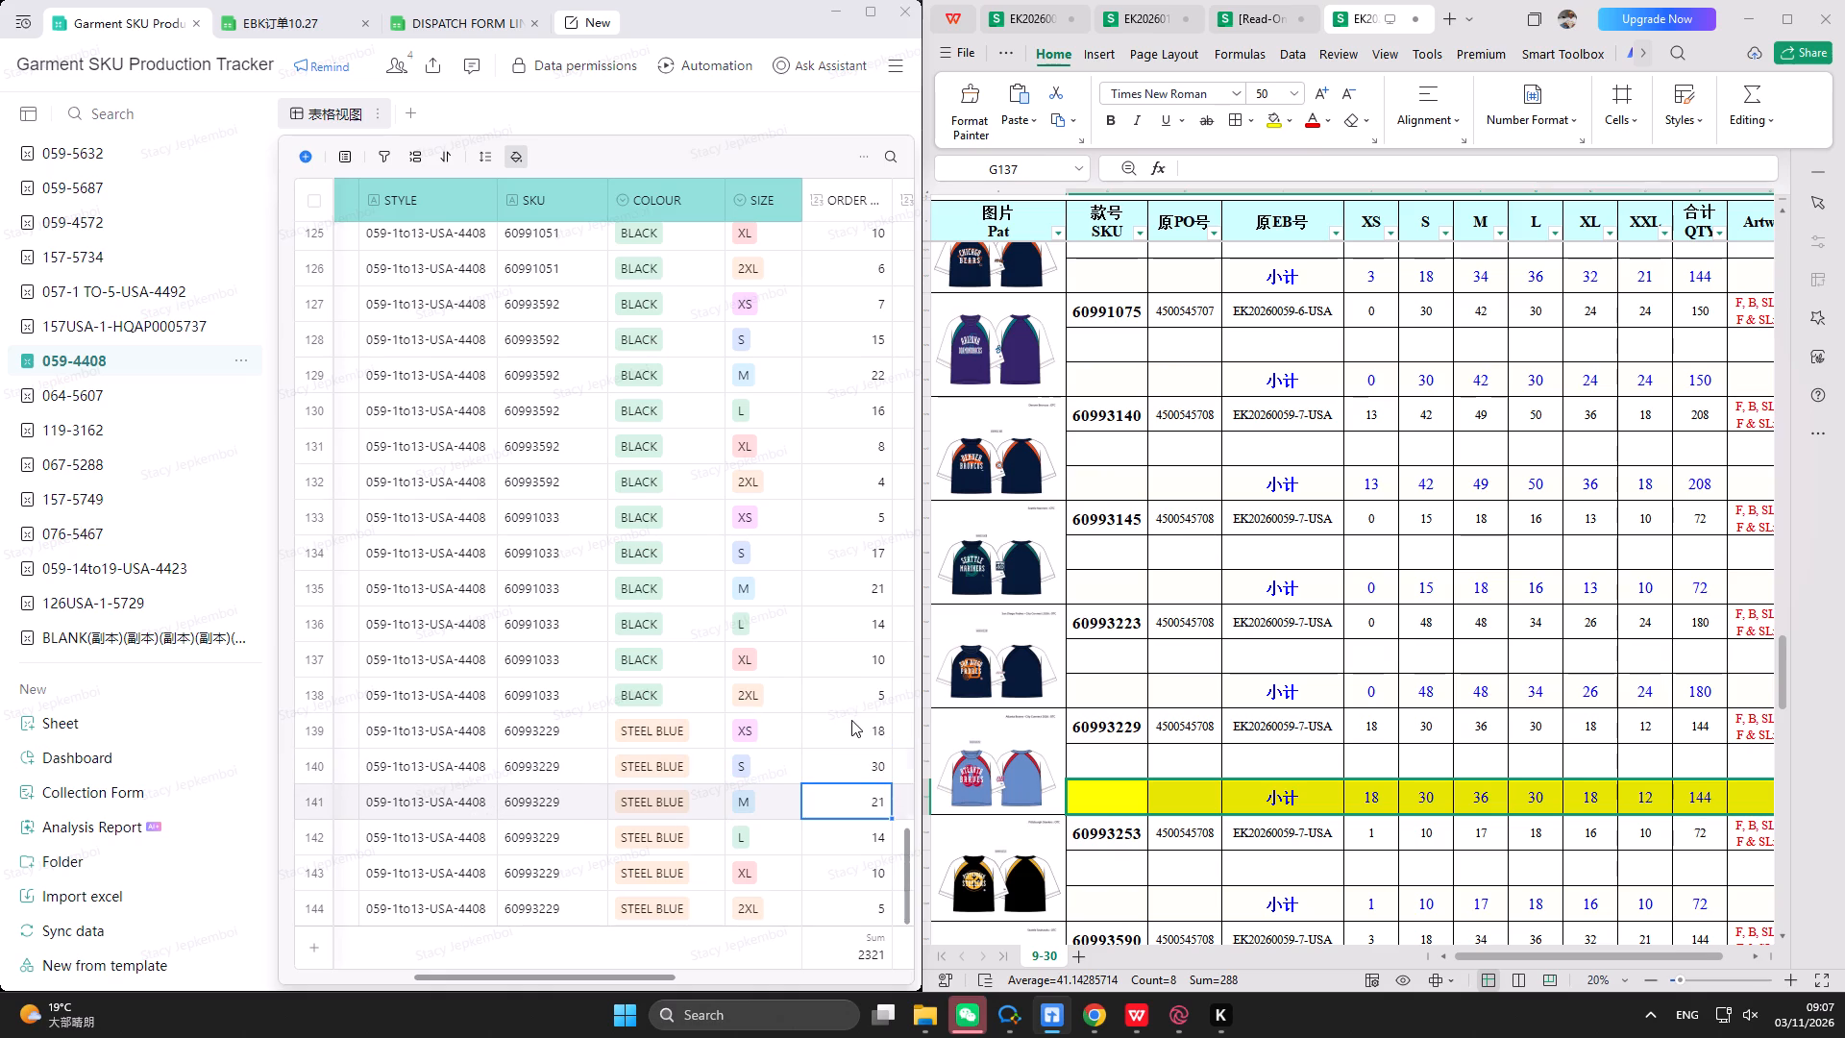
{"action": "type", "text": "36"}
{"action": "key", "text": "Return"}
{"action": "type", "text": "30"}
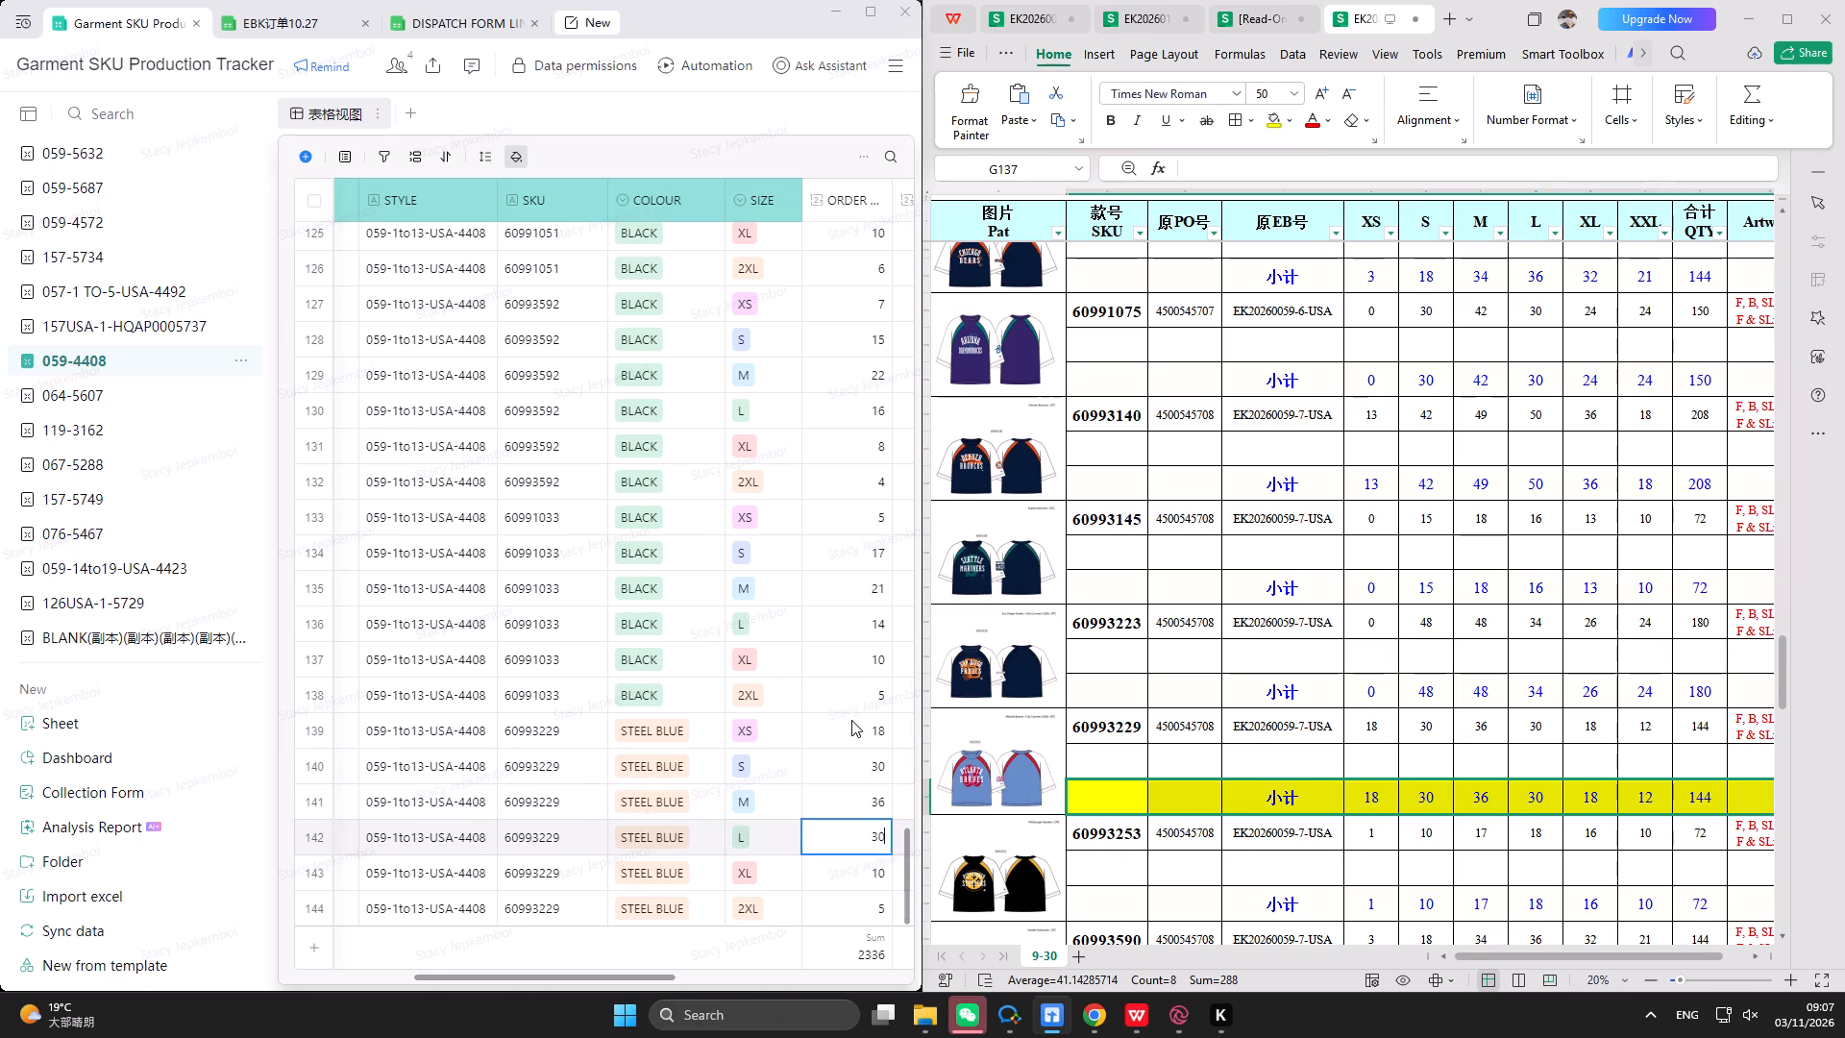
{"action": "key", "text": "Return"}
{"action": "type", "text": "18"}
{"action": "key", "text": "Return"}
{"action": "type", "text": "13"}
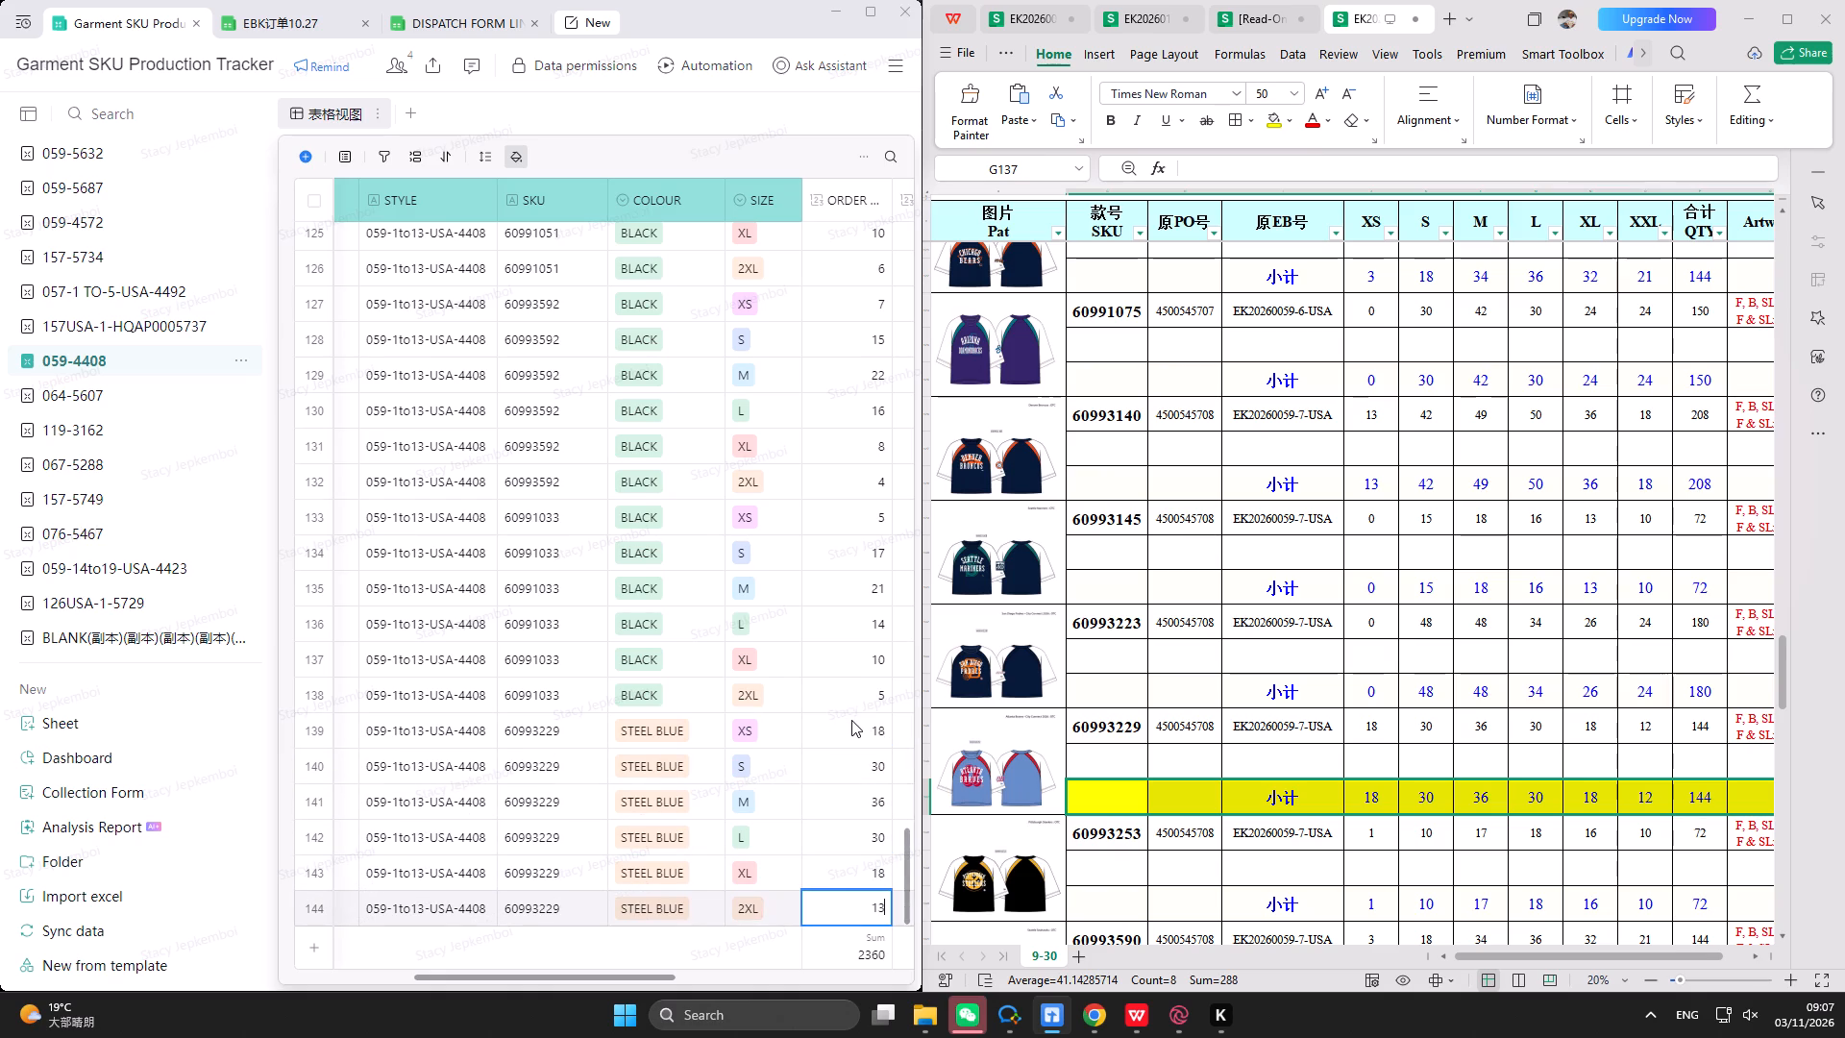
{"action": "key", "text": "BackSpace"}
{"action": "key", "text": "2"}
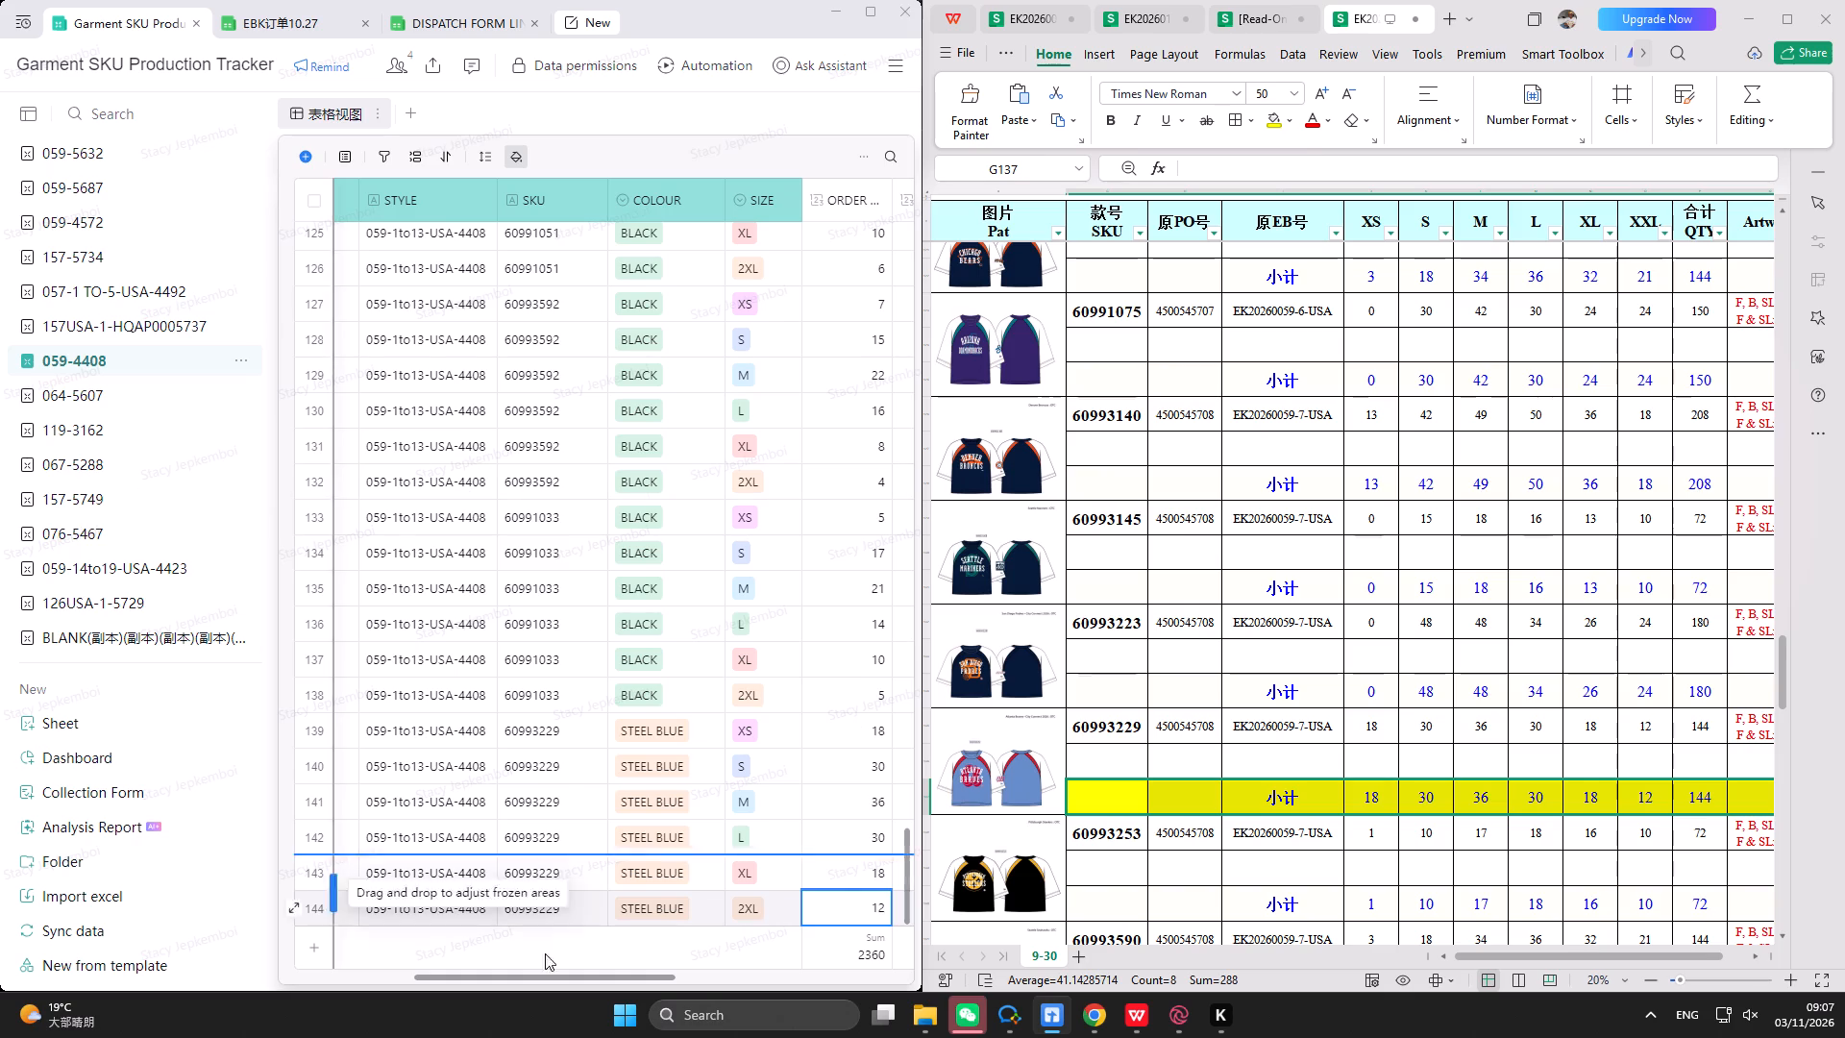
Set the TTL QTY values for SKU 60993229 to 0 for sizes XS through XL and 12 for 2XL.
{"action": "left_click_drag", "start_coordinate": [669, 978], "coordinate": [764, 966]}
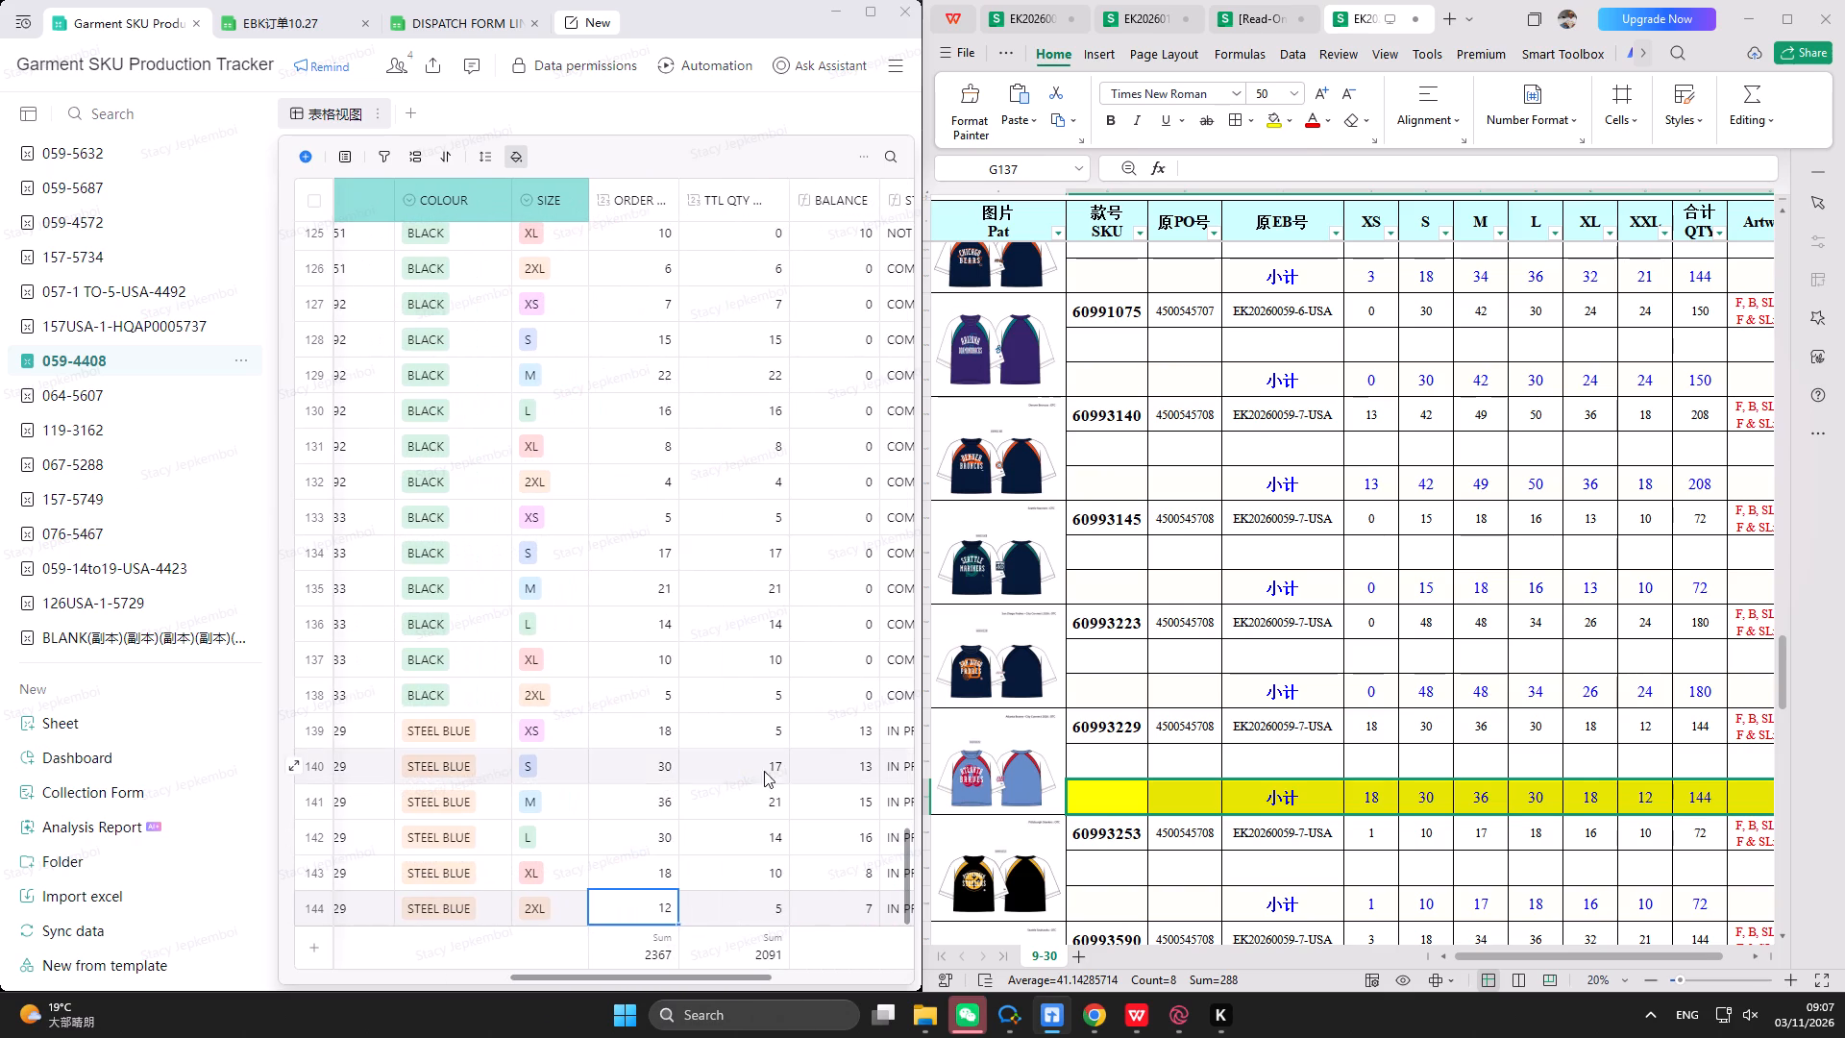
{"action": "left_click", "coordinate": [746, 729]}
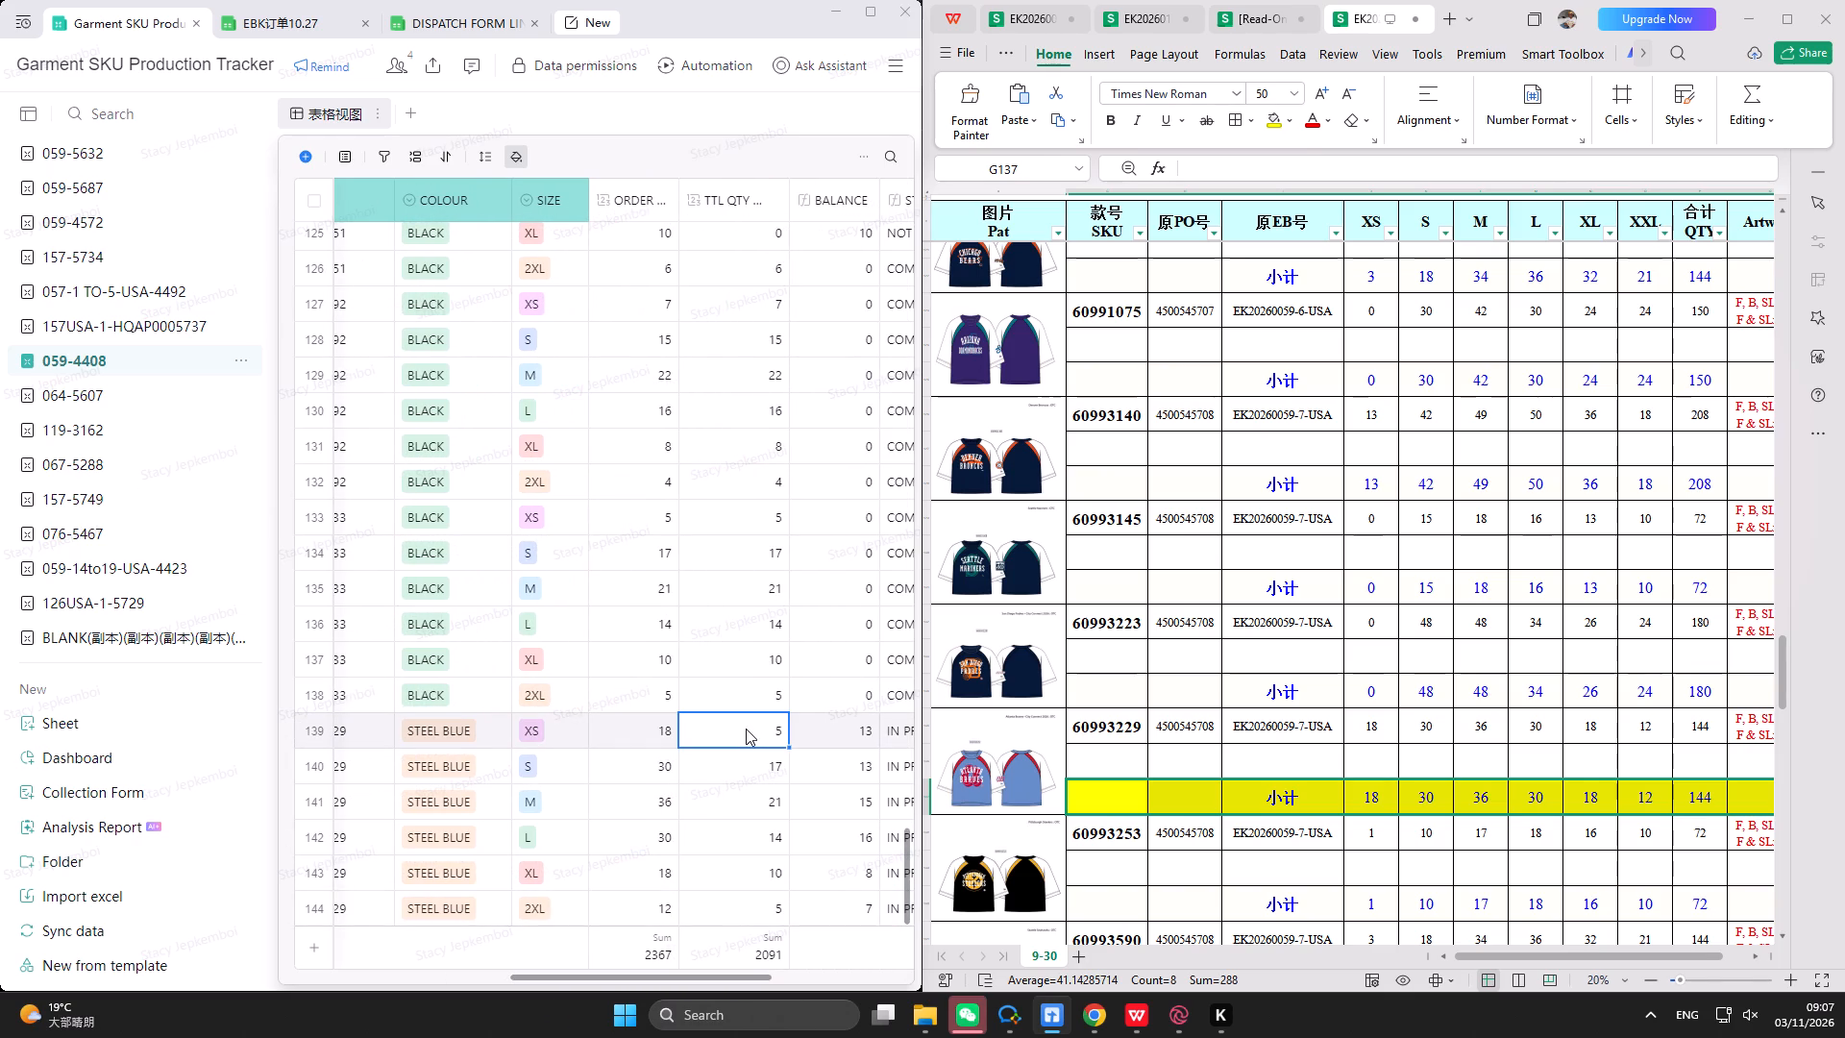
{"action": "key", "text": "0"}
{"action": "key", "text": "Return"}
{"action": "key", "text": "0"}
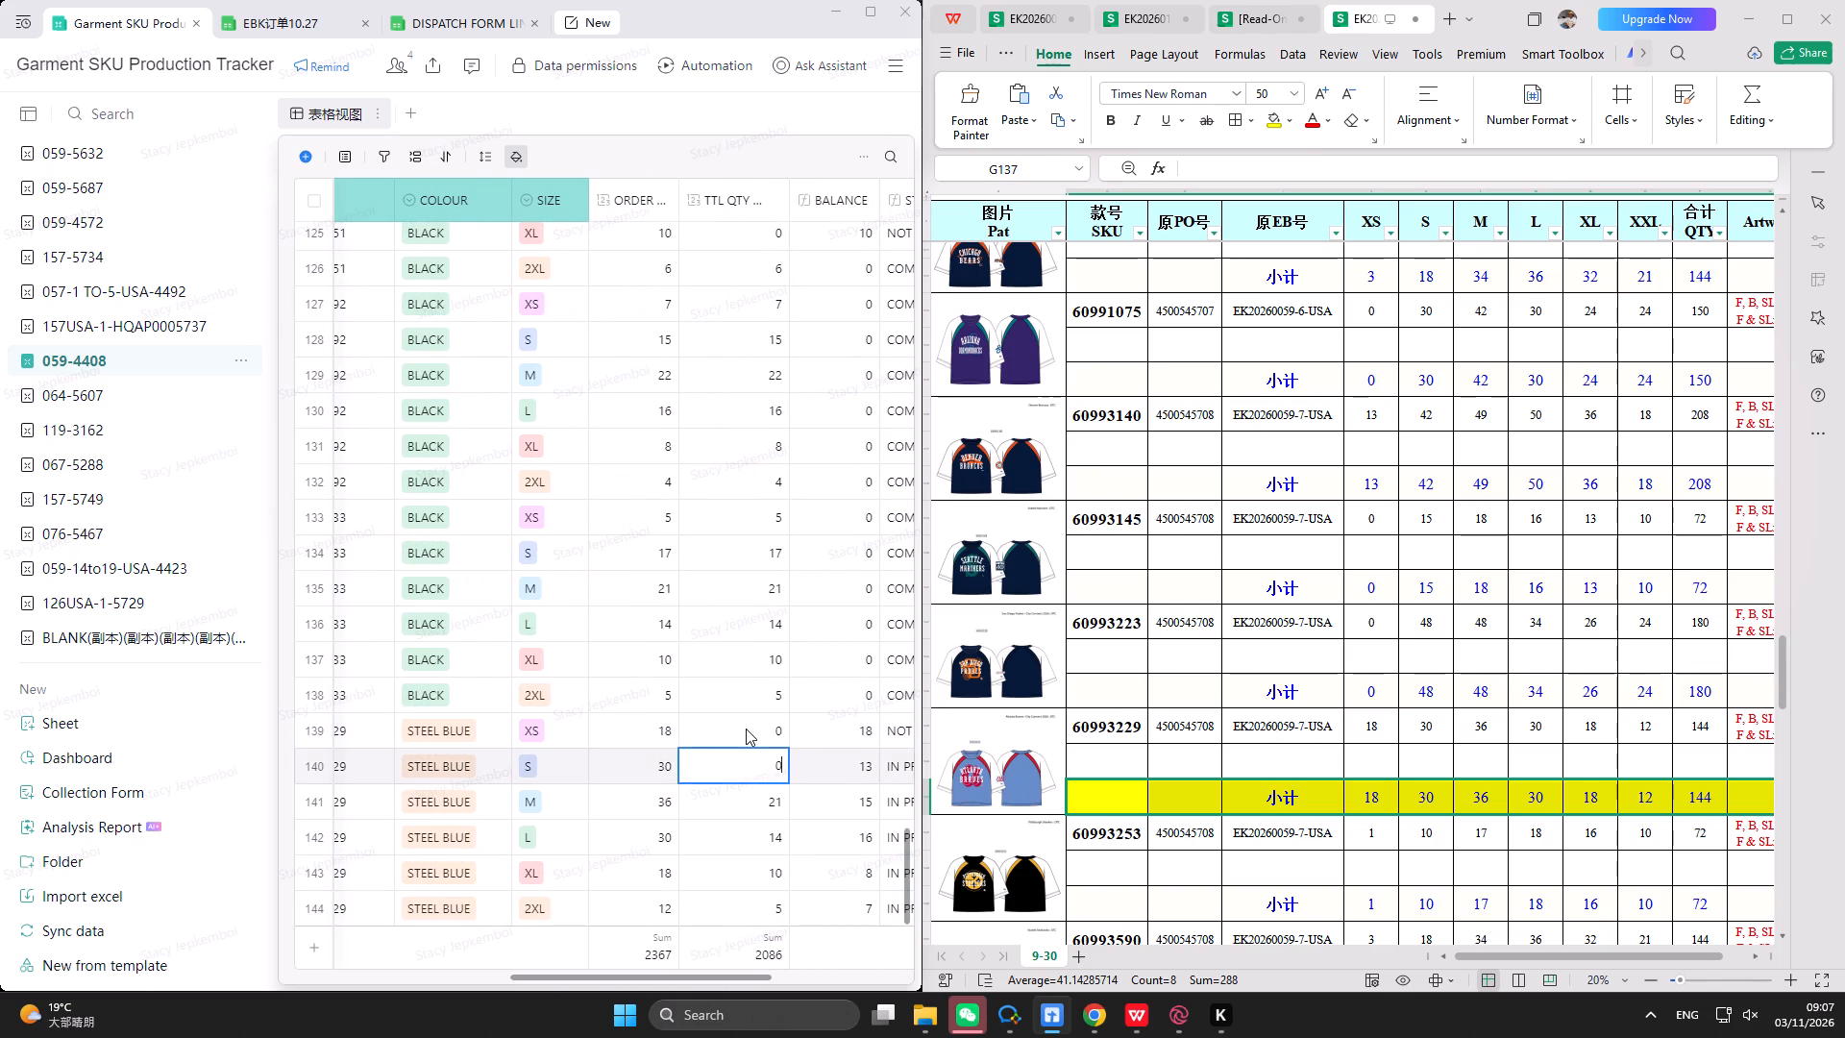
{"action": "key", "text": "Return"}
{"action": "key", "text": "0"}
{"action": "key", "text": "Return"}
{"action": "key", "text": "0"}
{"action": "key", "text": "Return"}
{"action": "key", "text": "0"}
{"action": "key", "text": "Return"}
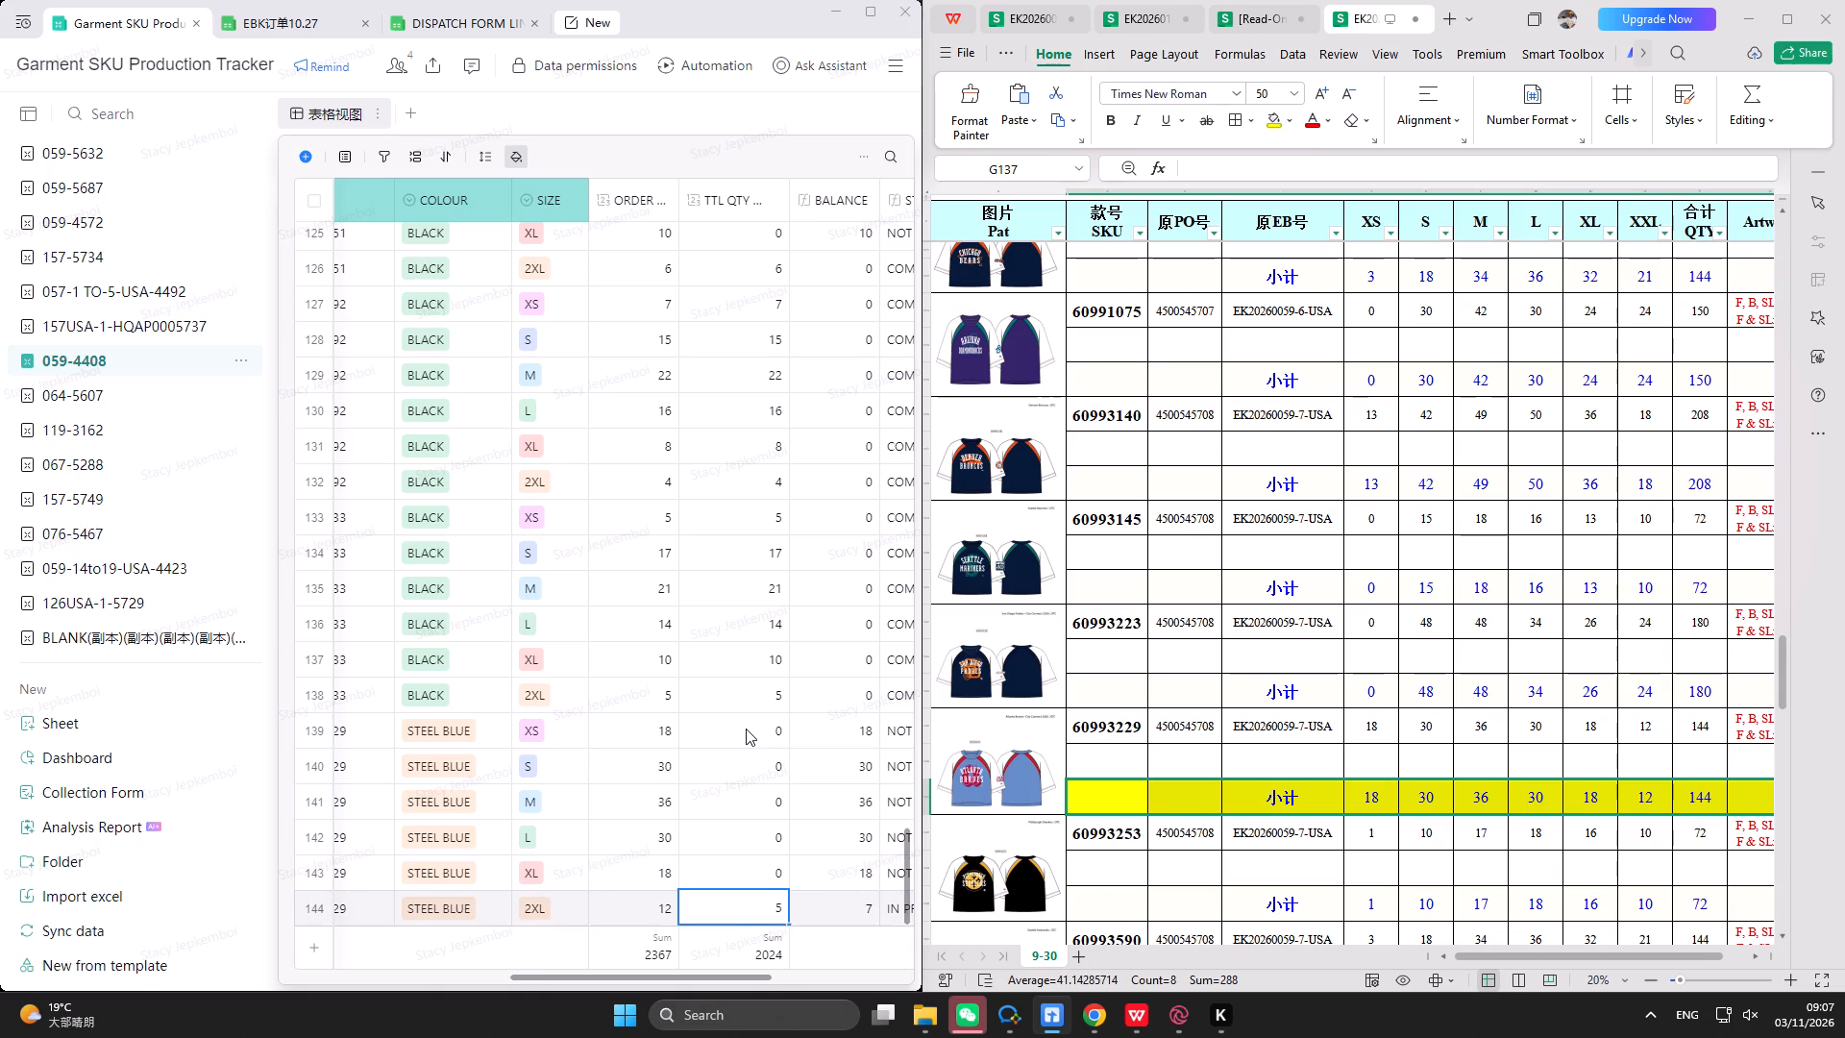
{"action": "type", "text": "12"}
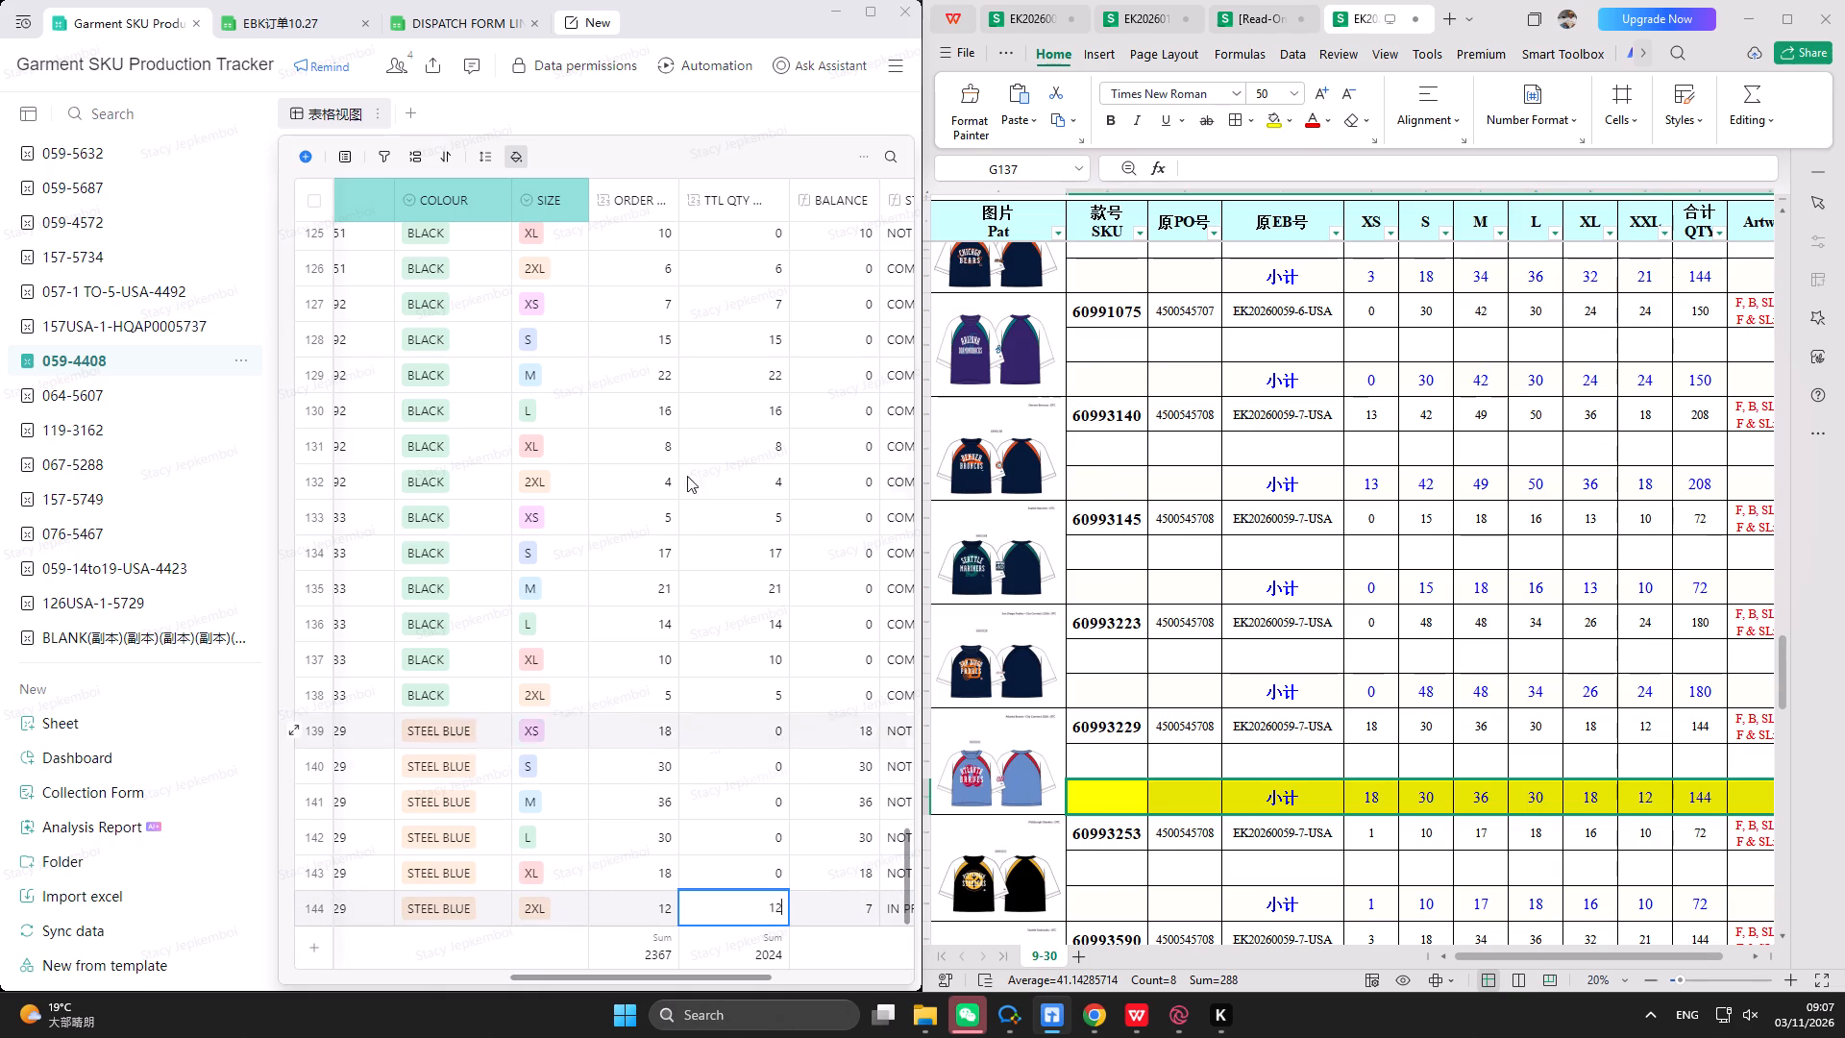
Review the order and TTL QTY values of the SKU rows throughout the 059-4408 tracker sheet.
{"action": "left_click_drag", "start_coordinate": [743, 976], "coordinate": [656, 962]}
{"action": "scroll", "coordinate": [532, 720], "scroll_direction": "down", "scroll_amount": 3}
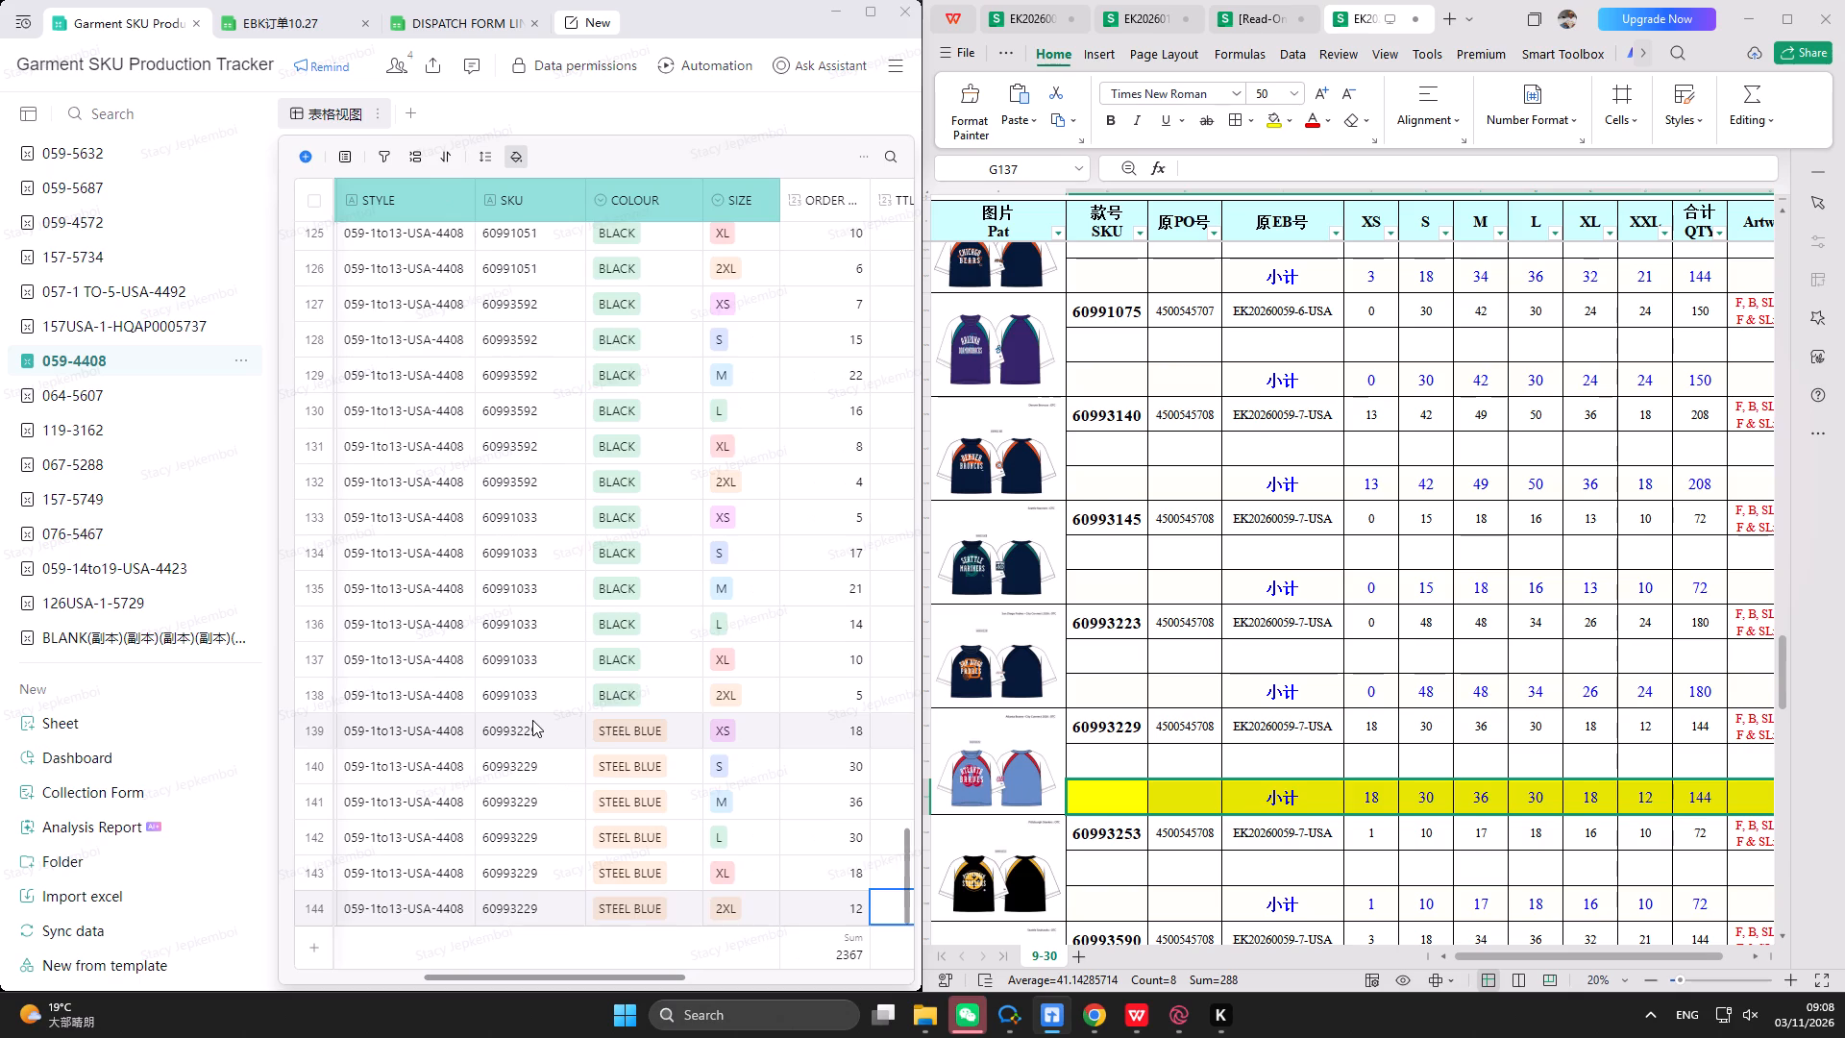
{"action": "scroll", "coordinate": [532, 720], "scroll_direction": "up", "scroll_amount": 9}
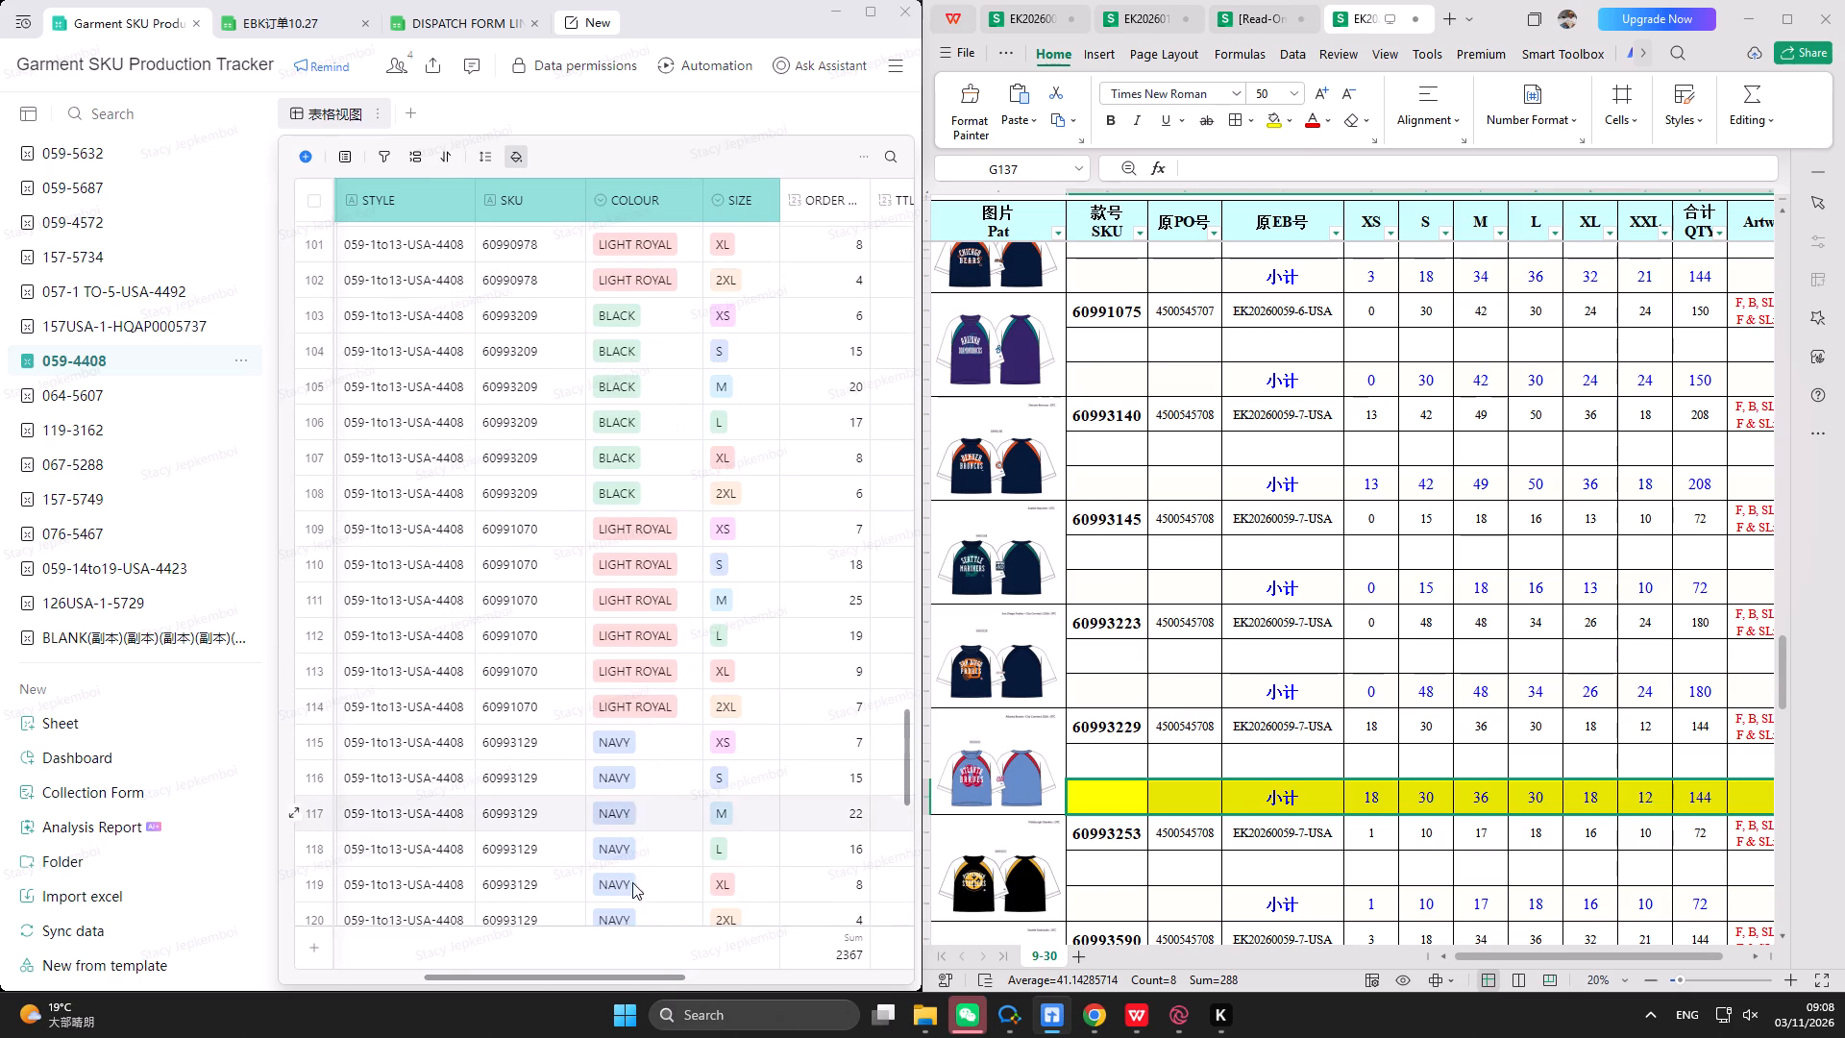
{"action": "left_click_drag", "start_coordinate": [660, 976], "coordinate": [716, 976]}
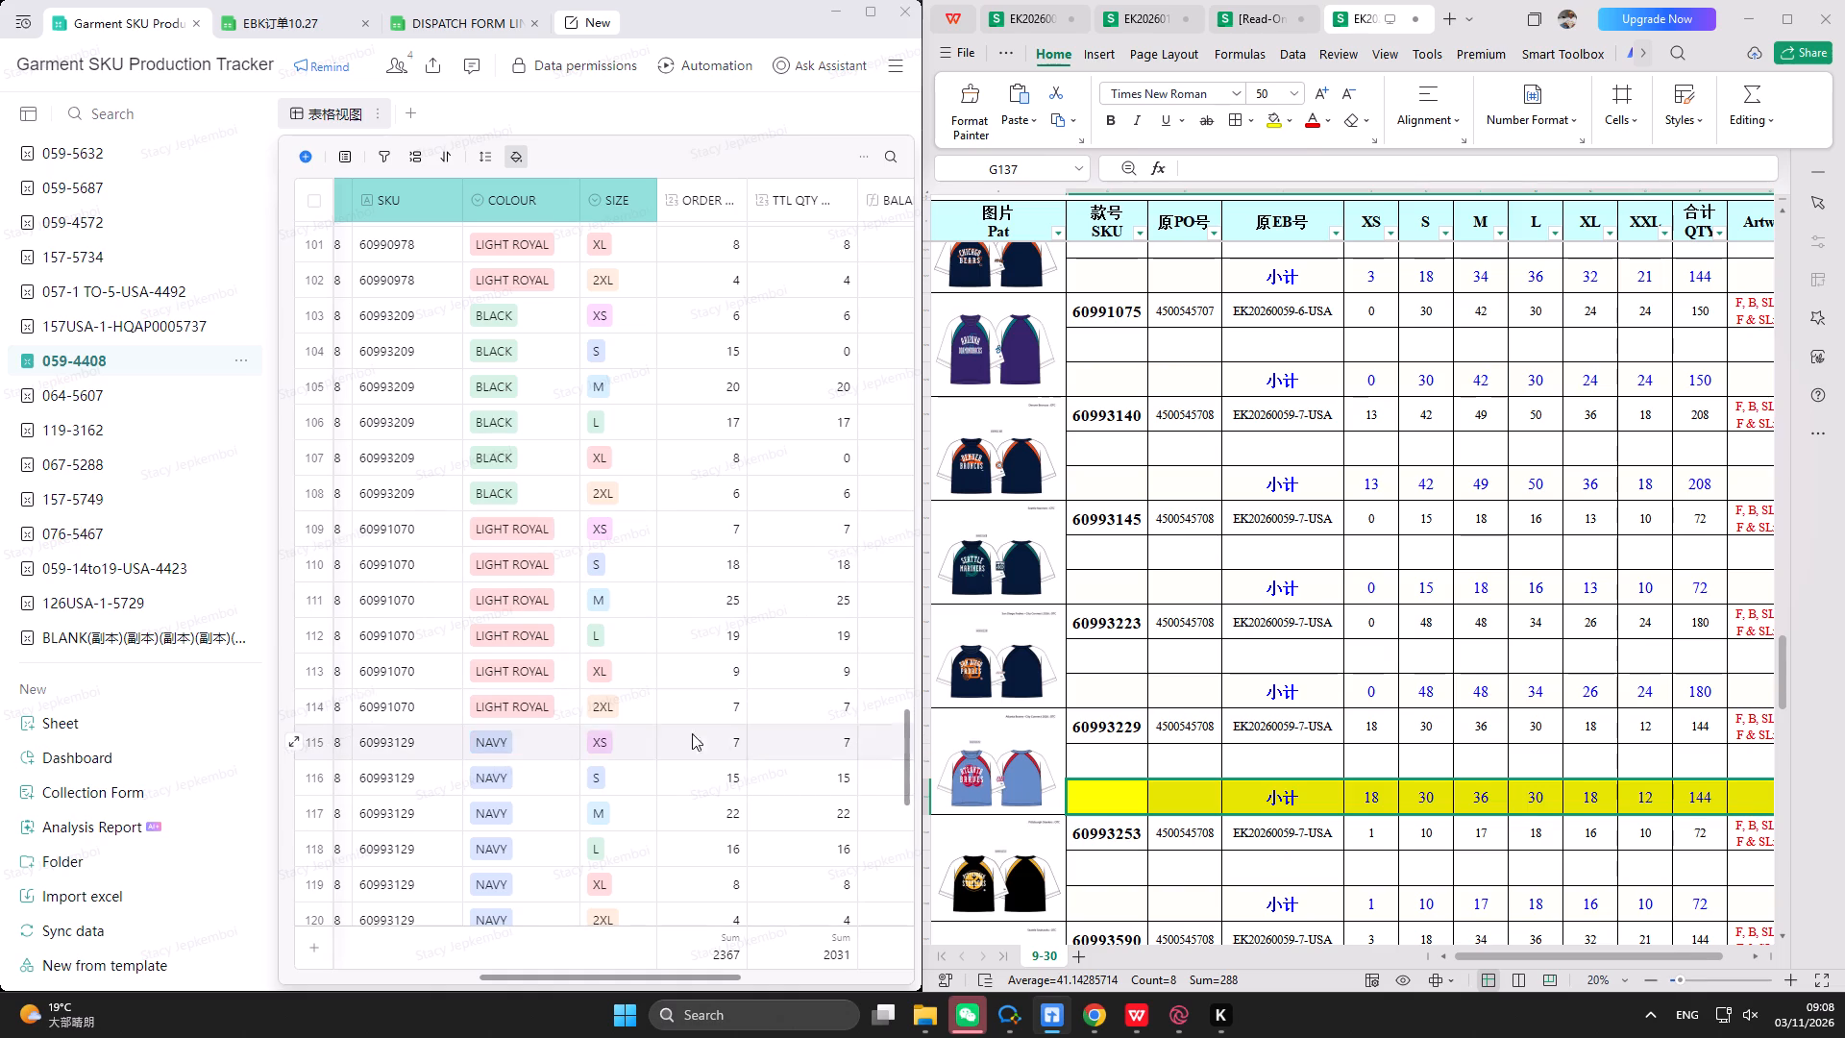
{"action": "scroll", "coordinate": [687, 810], "scroll_direction": "down", "scroll_amount": 2}
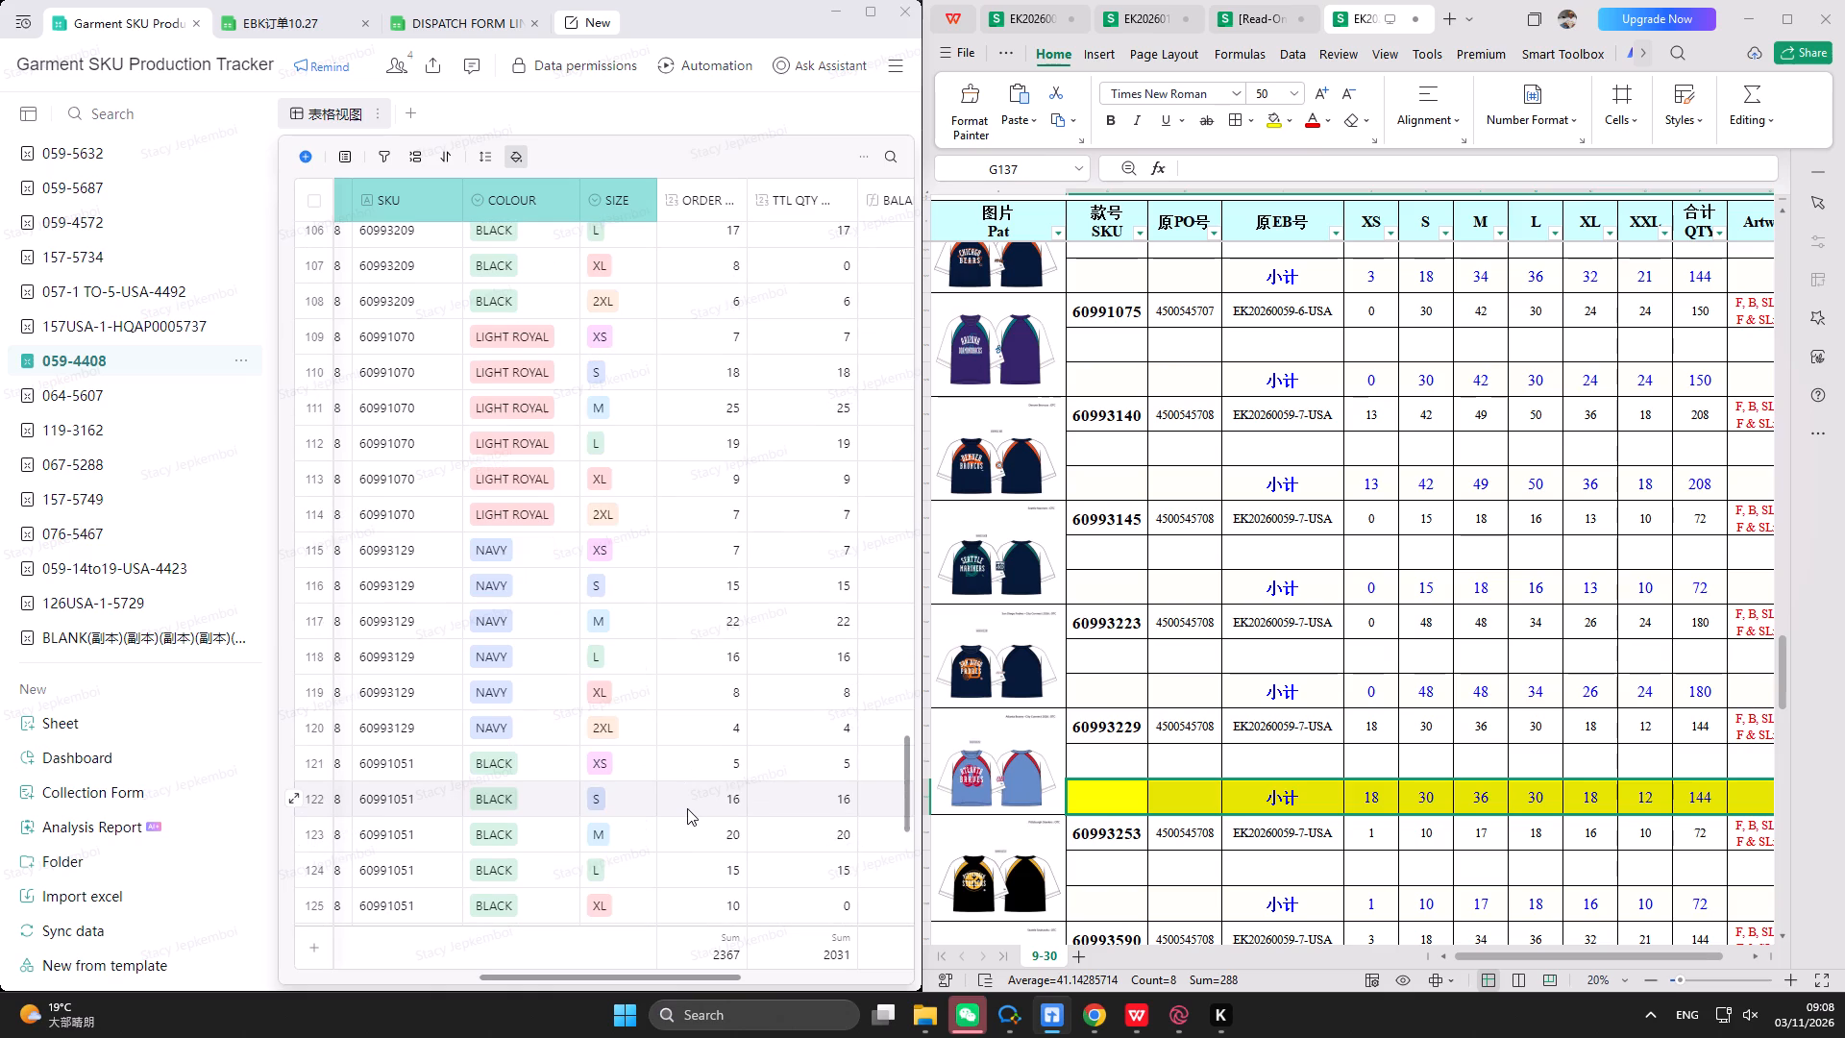
{"action": "scroll", "coordinate": [690, 805], "scroll_direction": "down", "scroll_amount": 6}
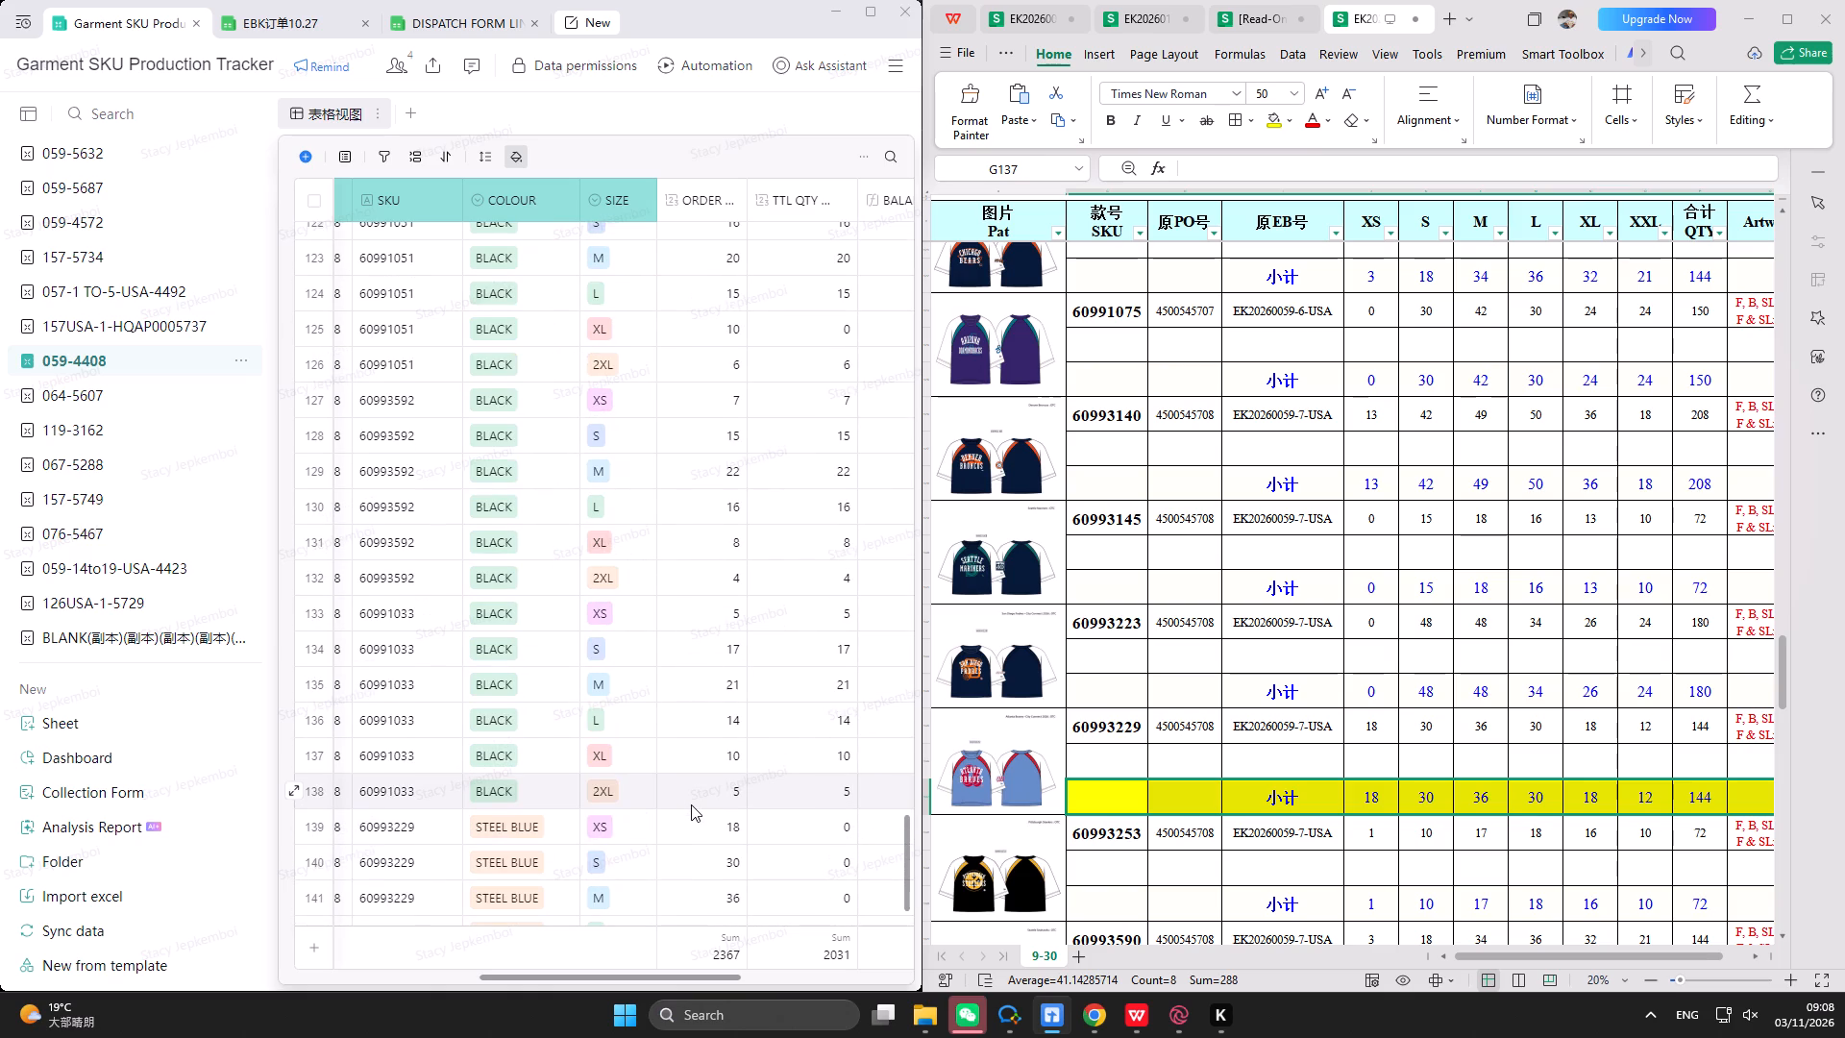
{"action": "scroll", "coordinate": [661, 822], "scroll_direction": "down", "scroll_amount": 4}
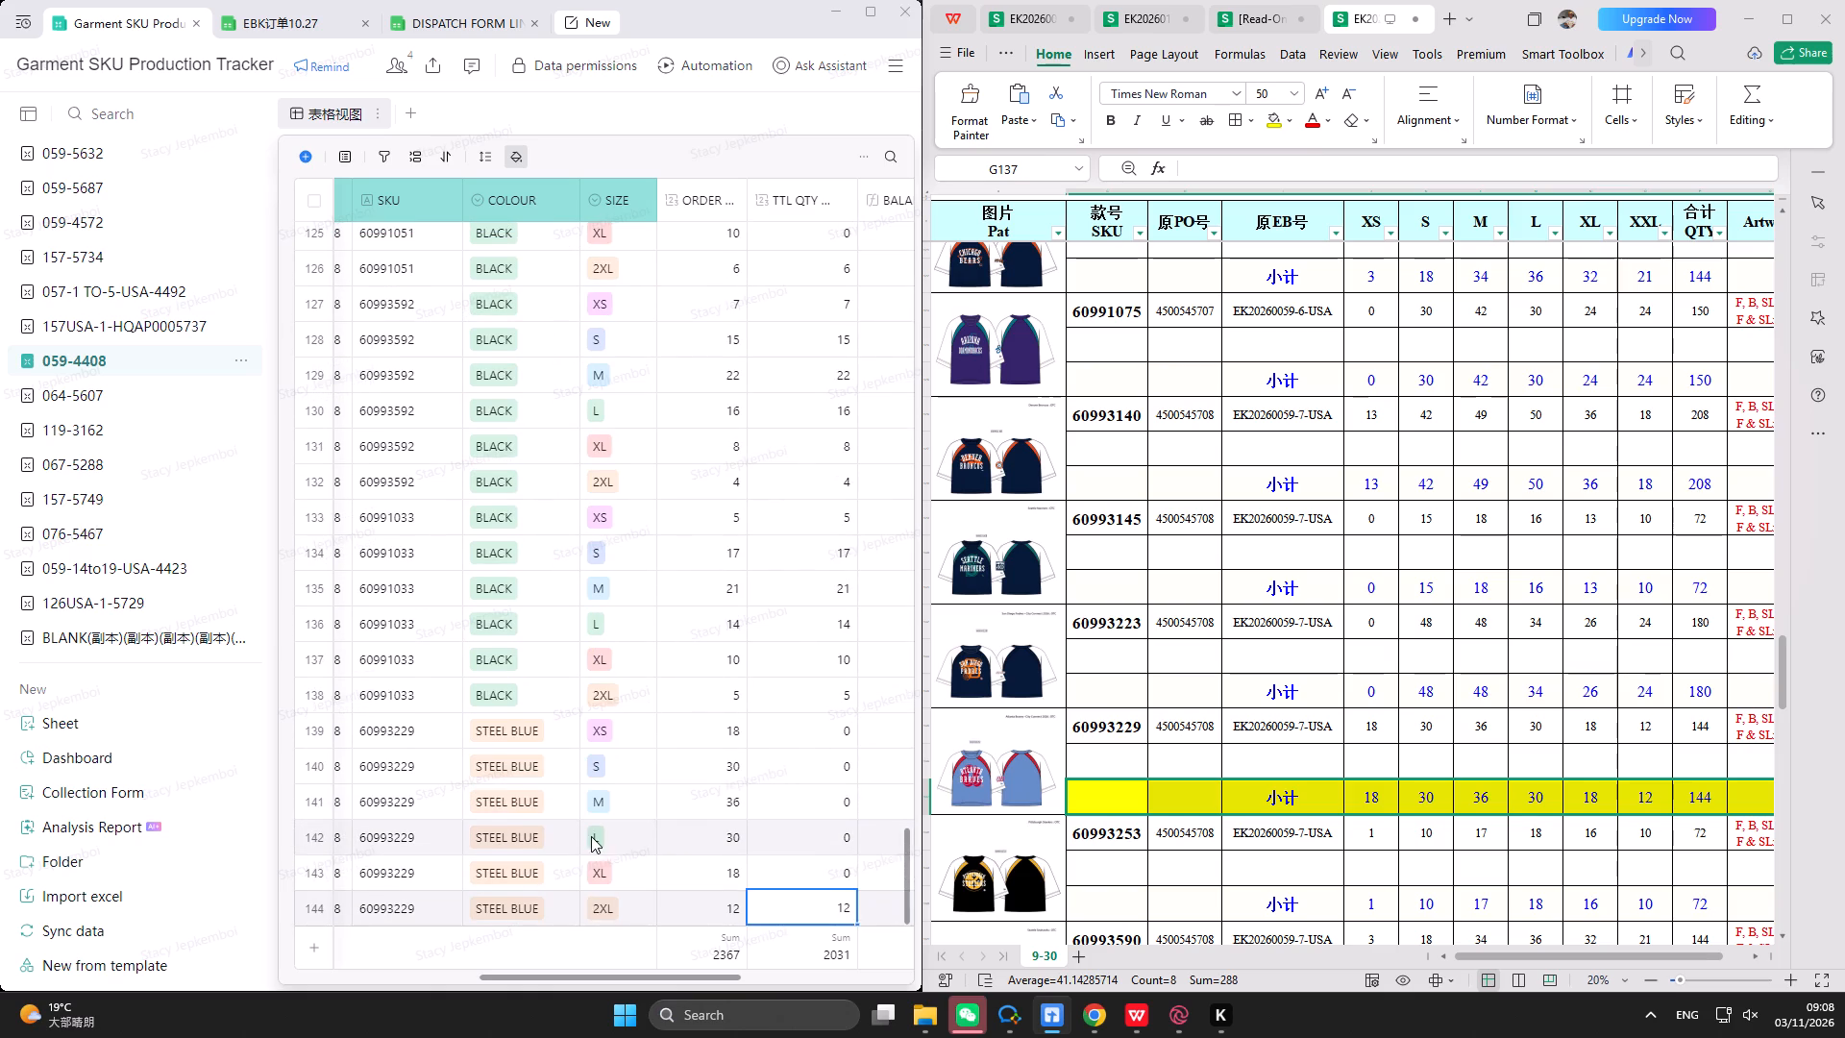
{"action": "scroll", "coordinate": [591, 836], "scroll_direction": "down", "scroll_amount": 2}
{"action": "scroll", "coordinate": [587, 754], "scroll_direction": "up", "scroll_amount": 3}
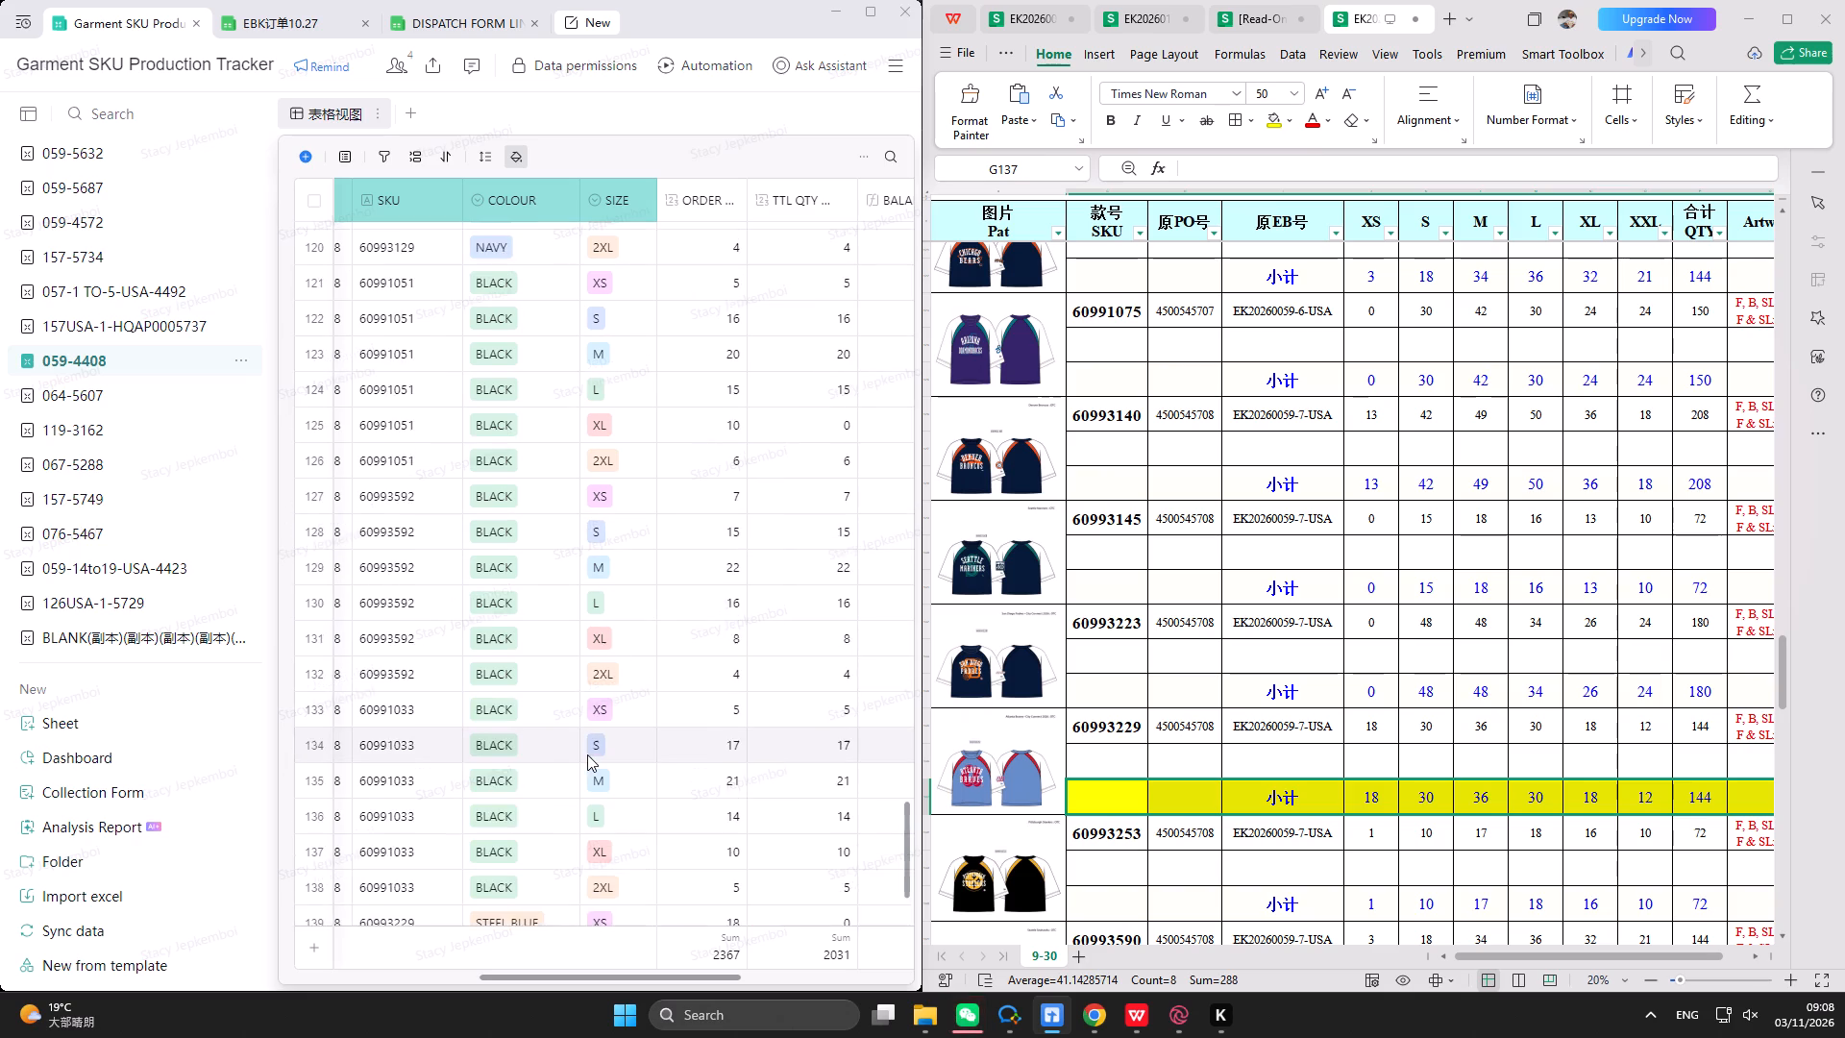
{"action": "scroll", "coordinate": [587, 754], "scroll_direction": "up", "scroll_amount": 12}
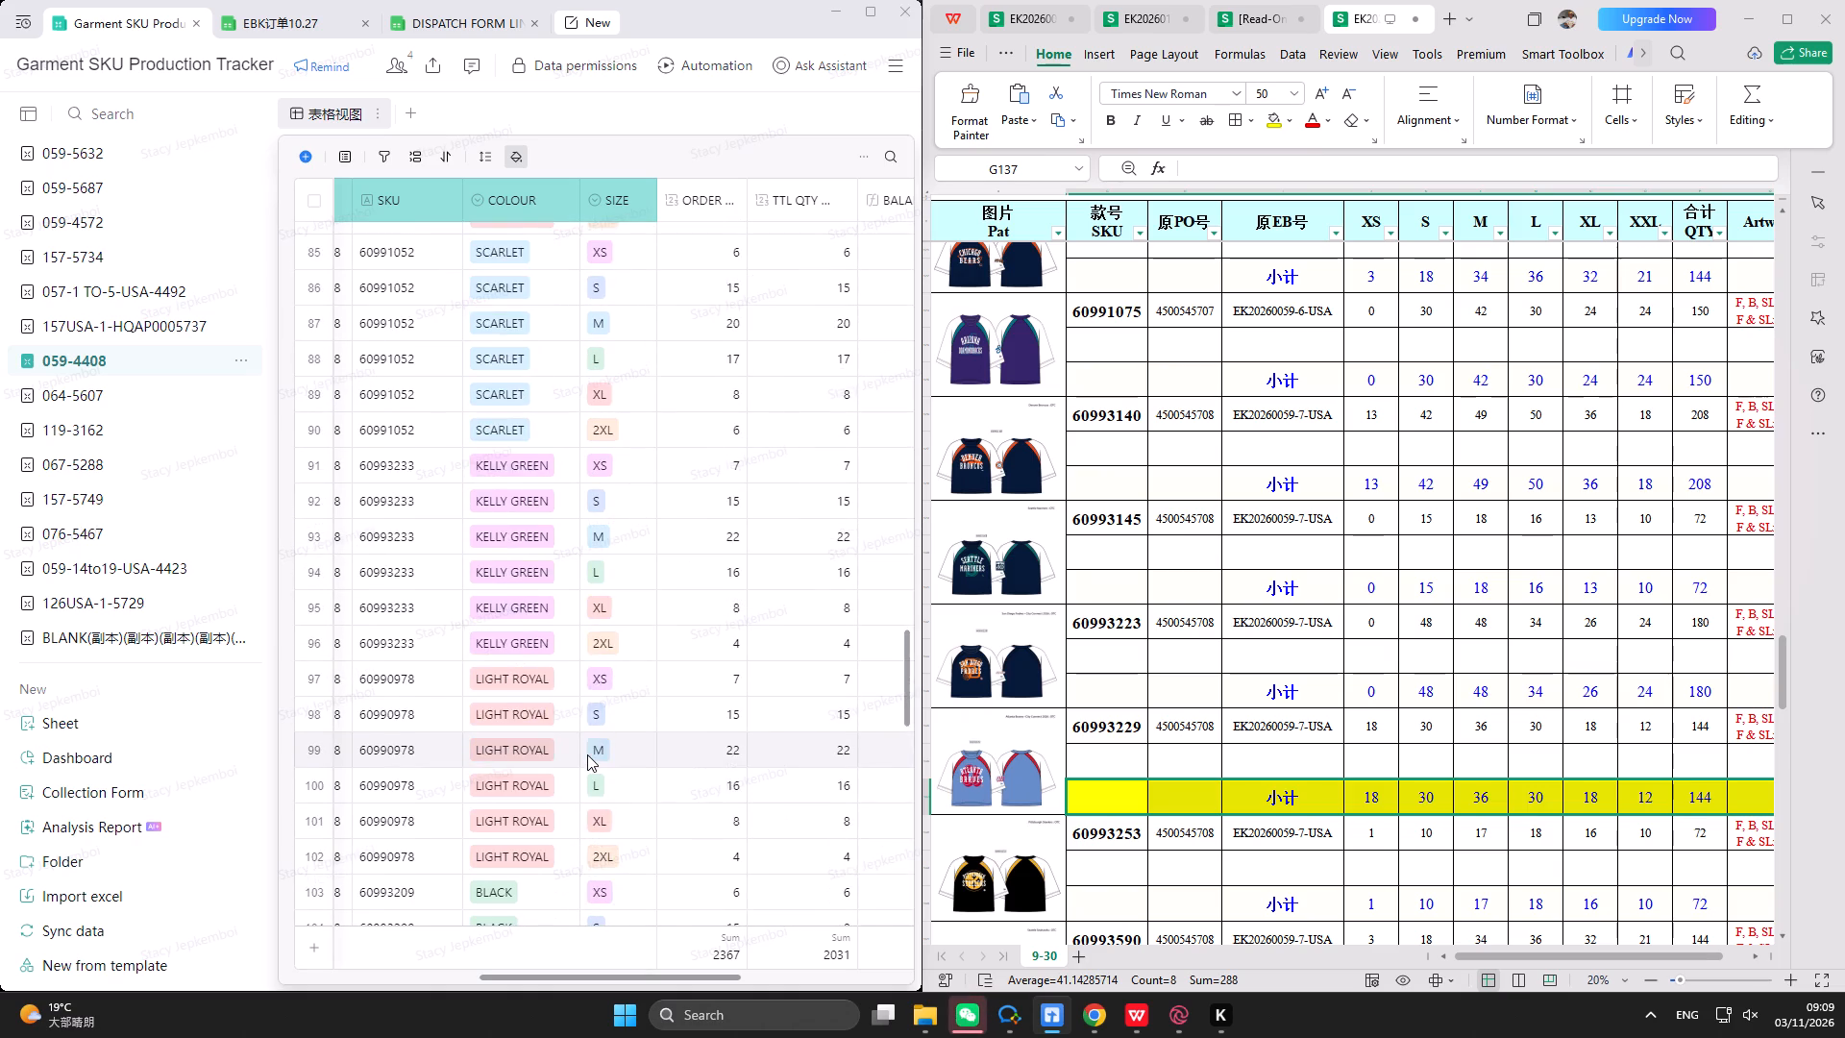
{"action": "scroll", "coordinate": [587, 754], "scroll_direction": "up", "scroll_amount": 13}
{"action": "scroll", "coordinate": [587, 754], "scroll_direction": "up", "scroll_amount": 13}
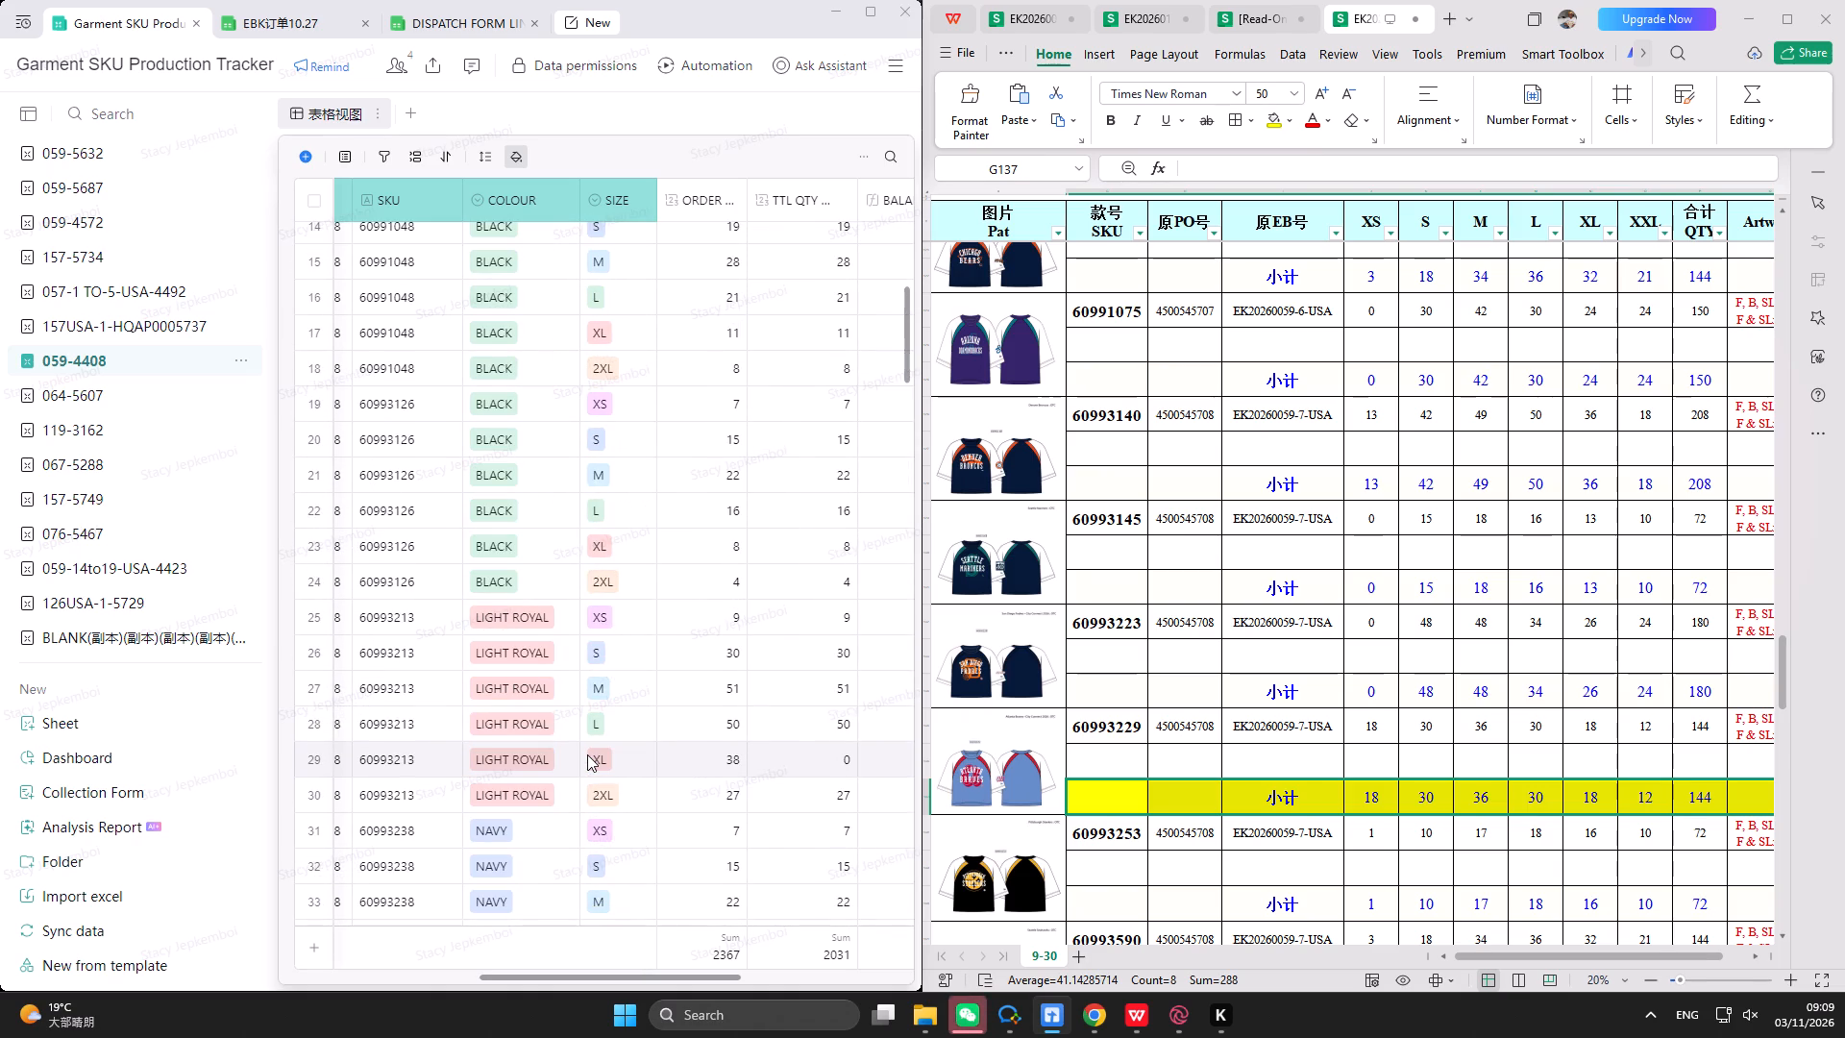
{"action": "scroll", "coordinate": [587, 753], "scroll_direction": "down", "scroll_amount": 4}
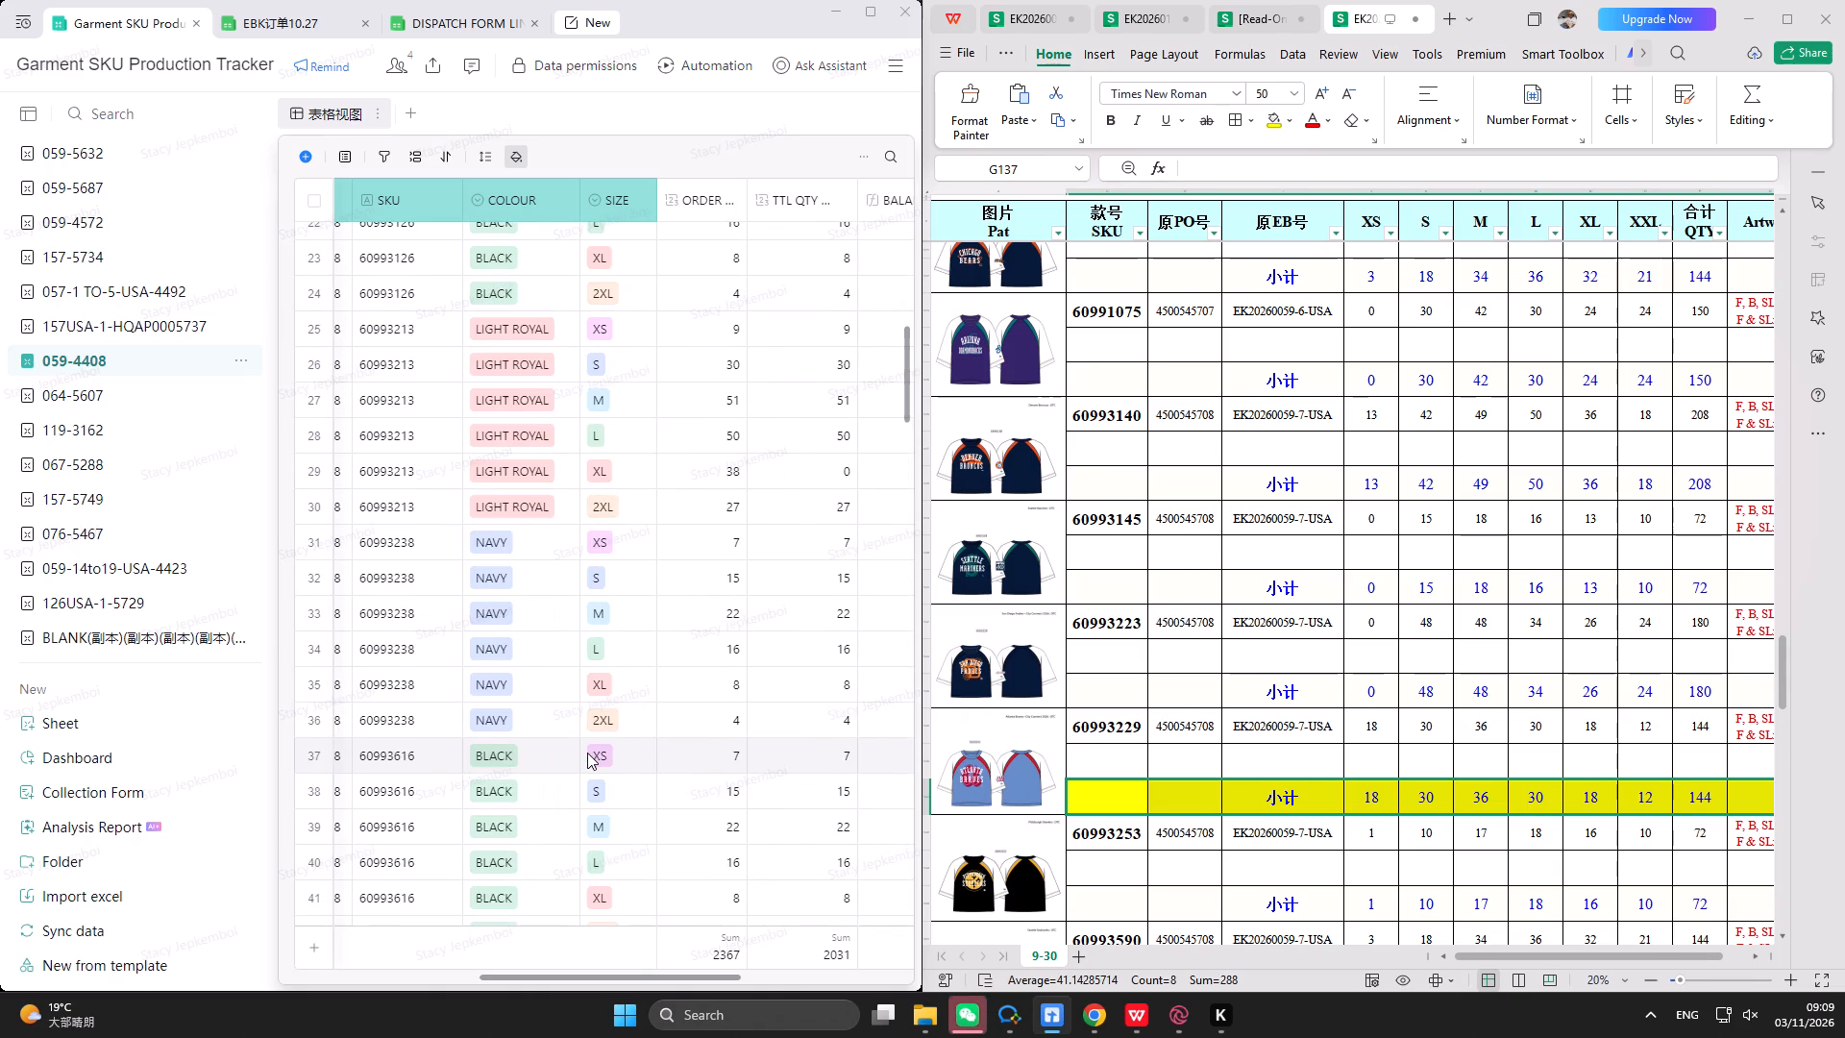
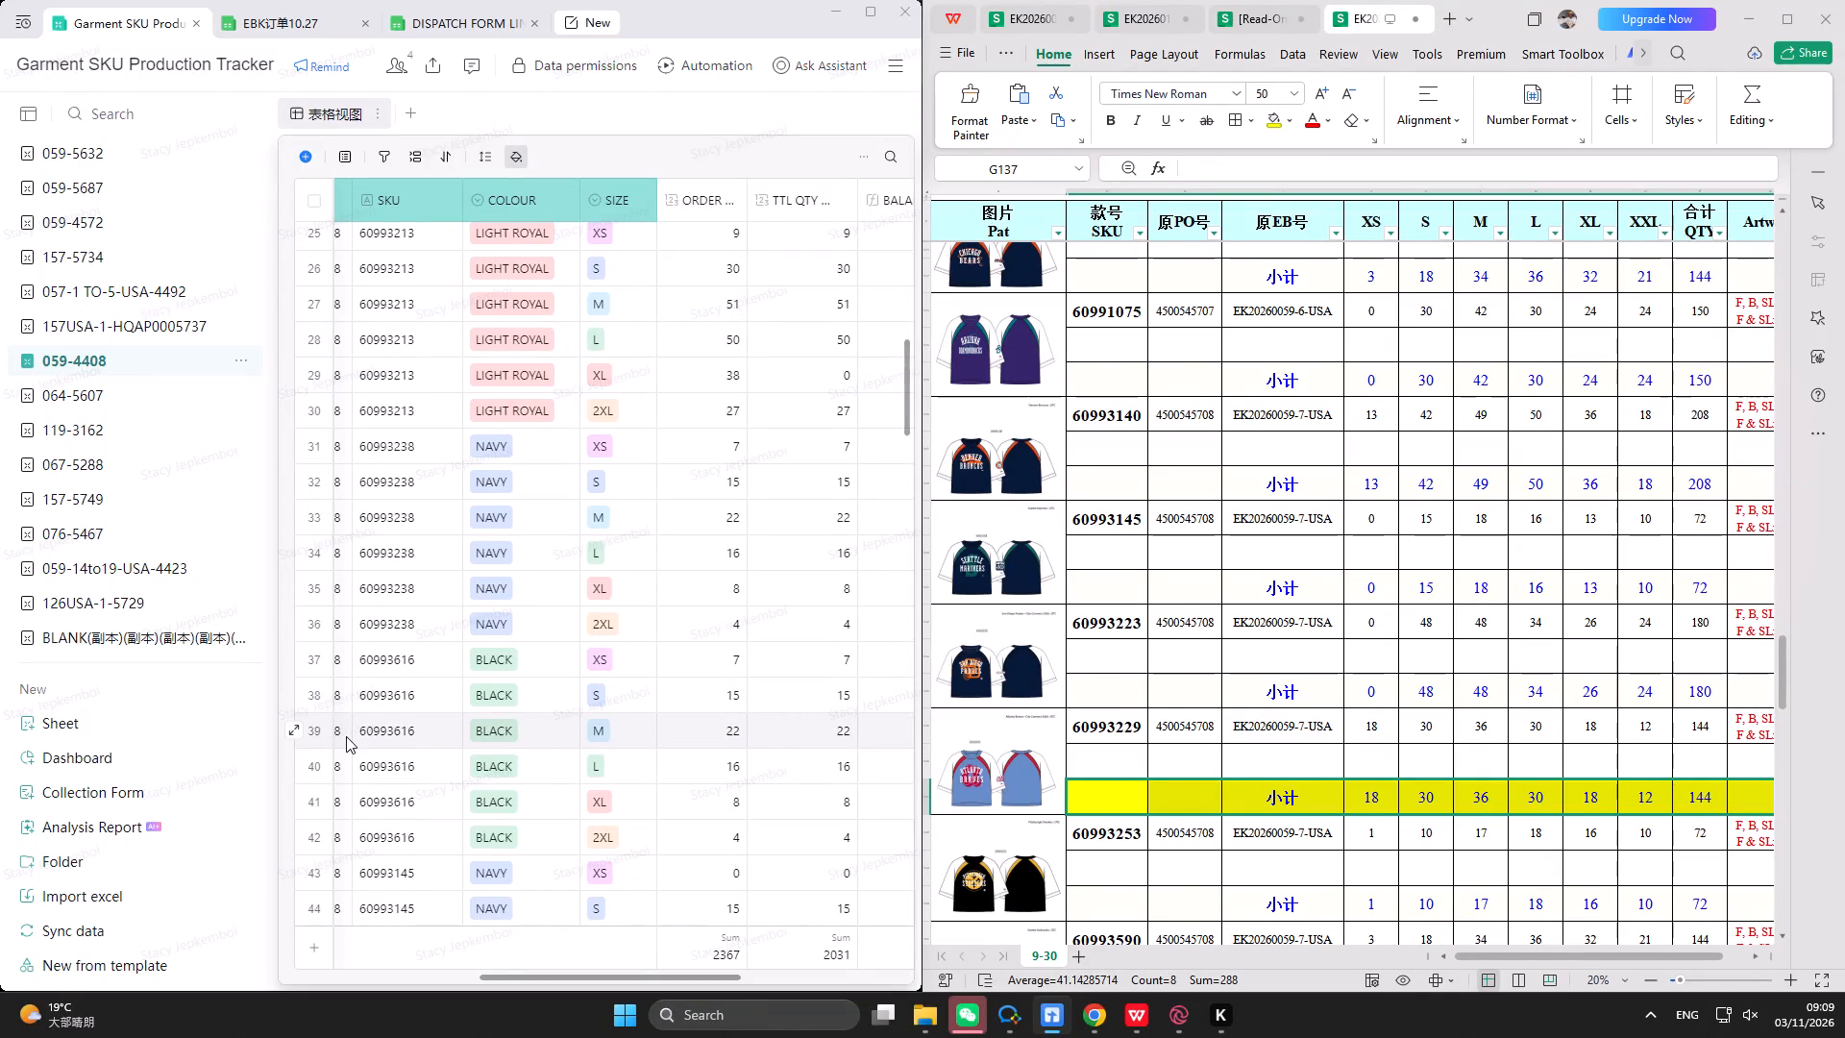
Look through the order and TTL QTY values of the SKU rows in the 059-4408 tracker sheet.
{"action": "scroll", "coordinate": [374, 736], "scroll_direction": "down", "scroll_amount": 19}
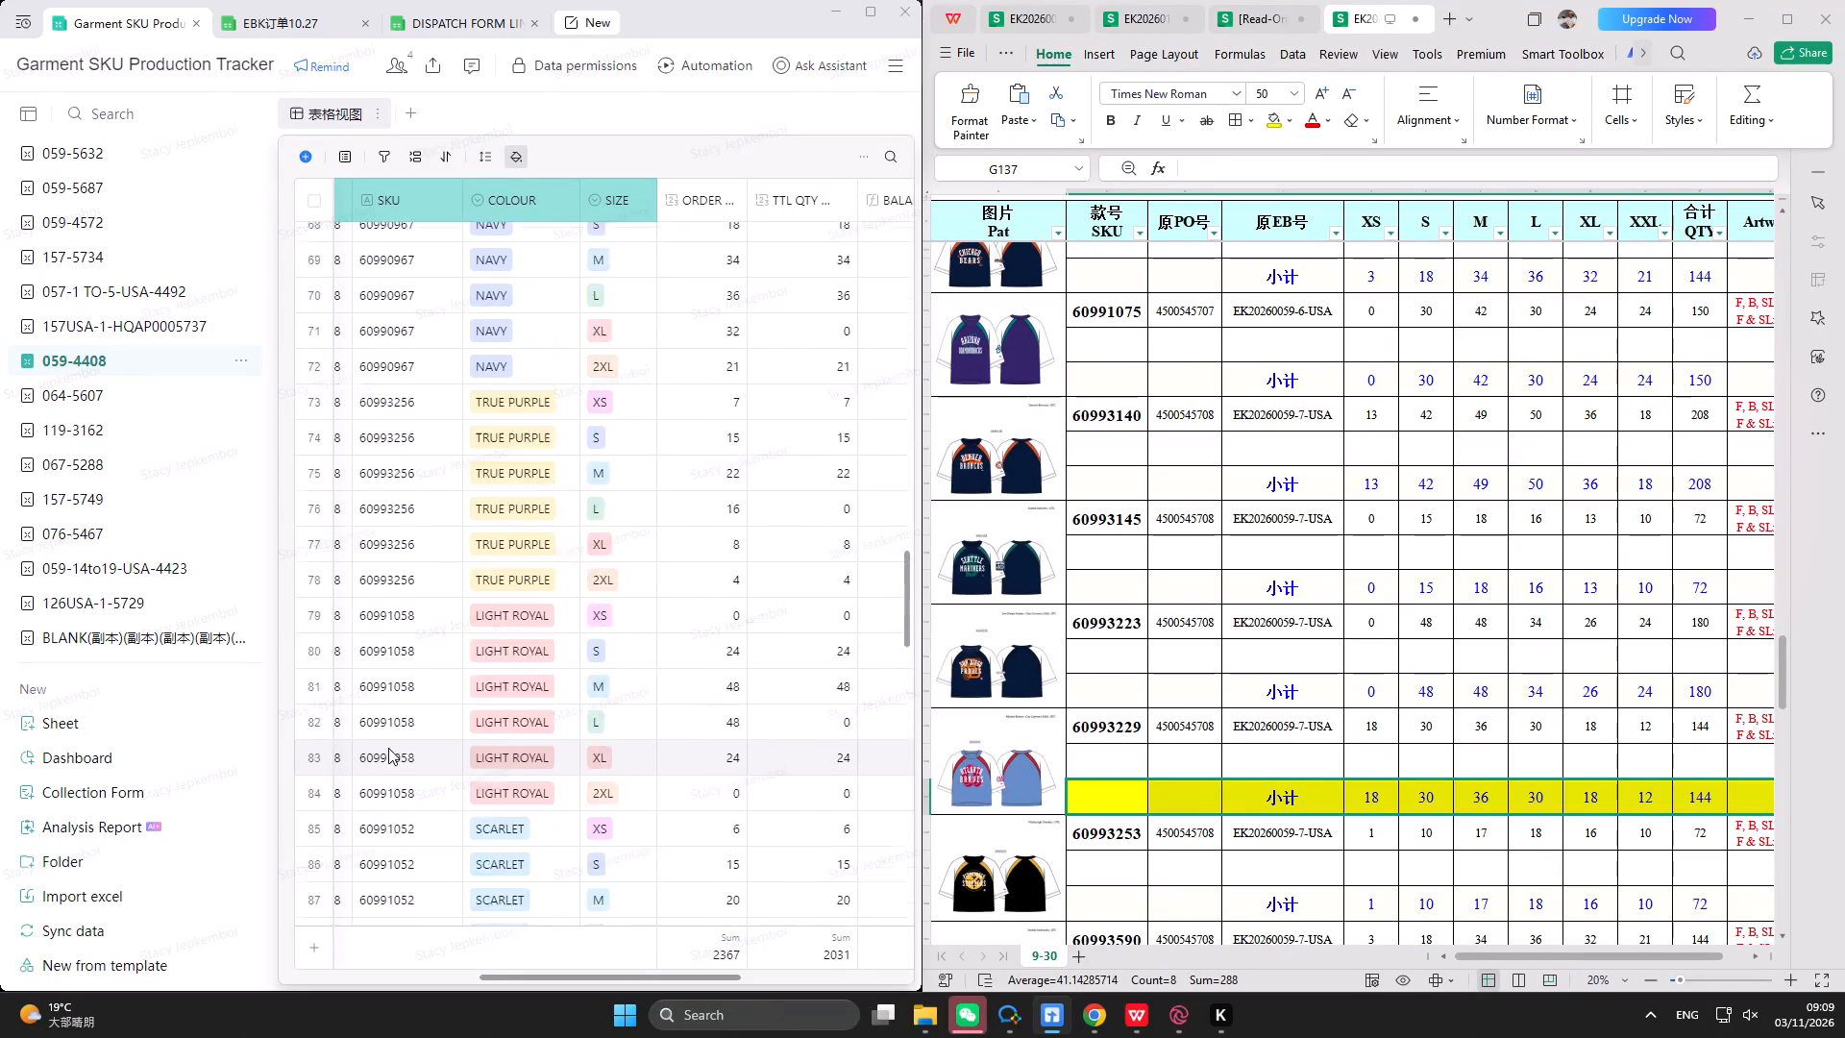
{"action": "scroll", "coordinate": [388, 748], "scroll_direction": "down", "scroll_amount": 13}
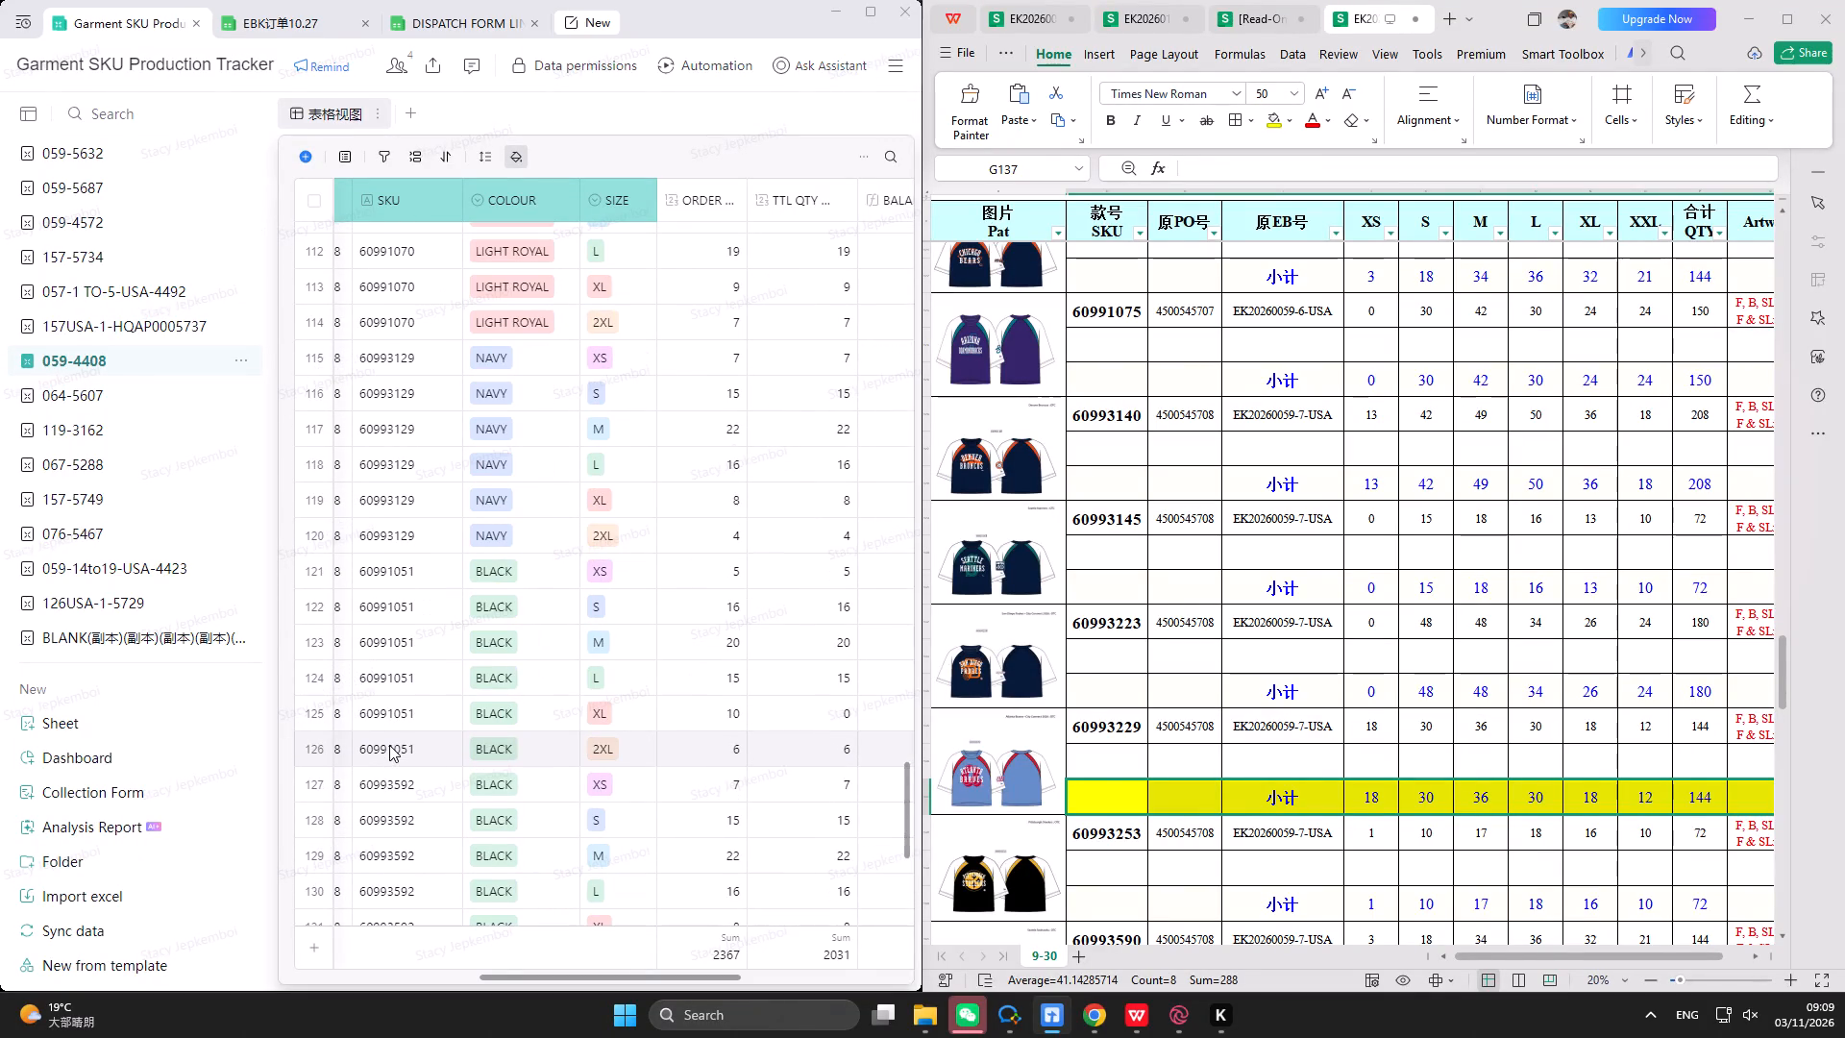
{"action": "scroll", "coordinate": [389, 745], "scroll_direction": "down", "scroll_amount": 8}
{"action": "scroll", "coordinate": [389, 745], "scroll_direction": "up", "scroll_amount": 20}
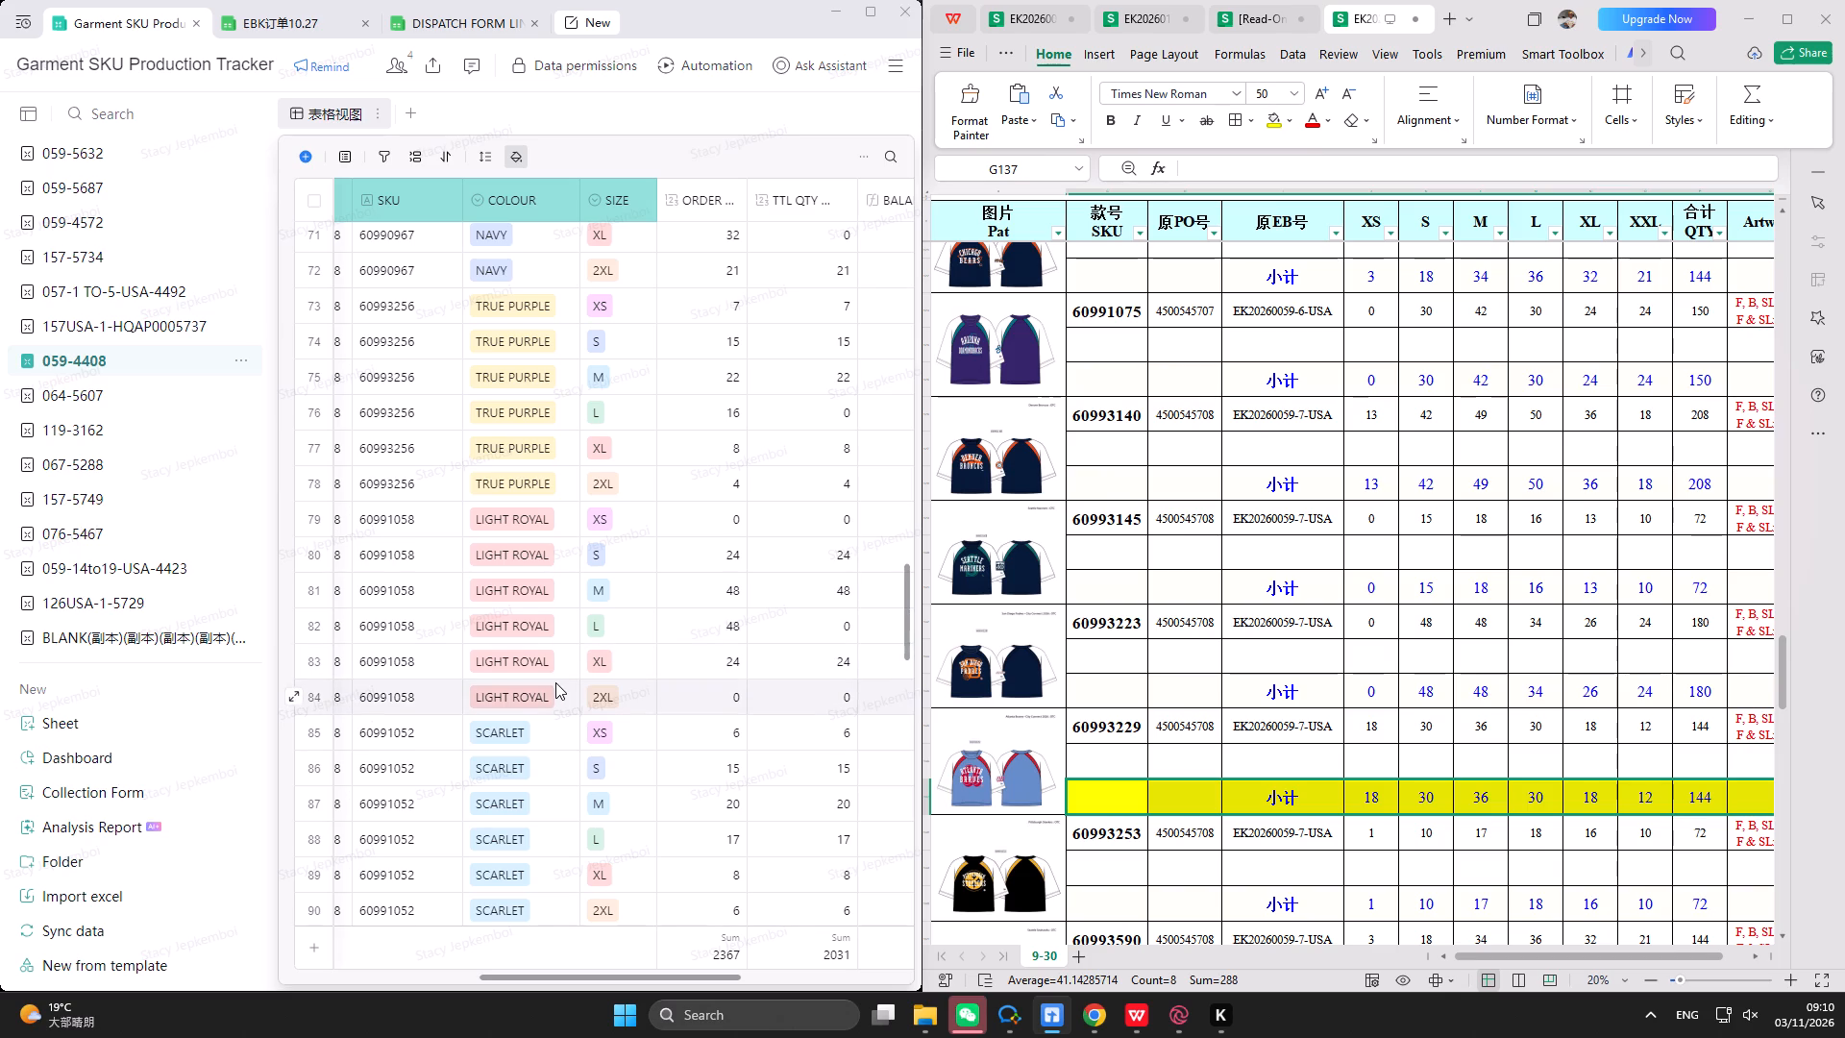
Switch to File Explorer and look through the order workbooks in the EK20260059 folder under EK-order+BOM.
{"action": "left_click", "coordinate": [926, 1016]}
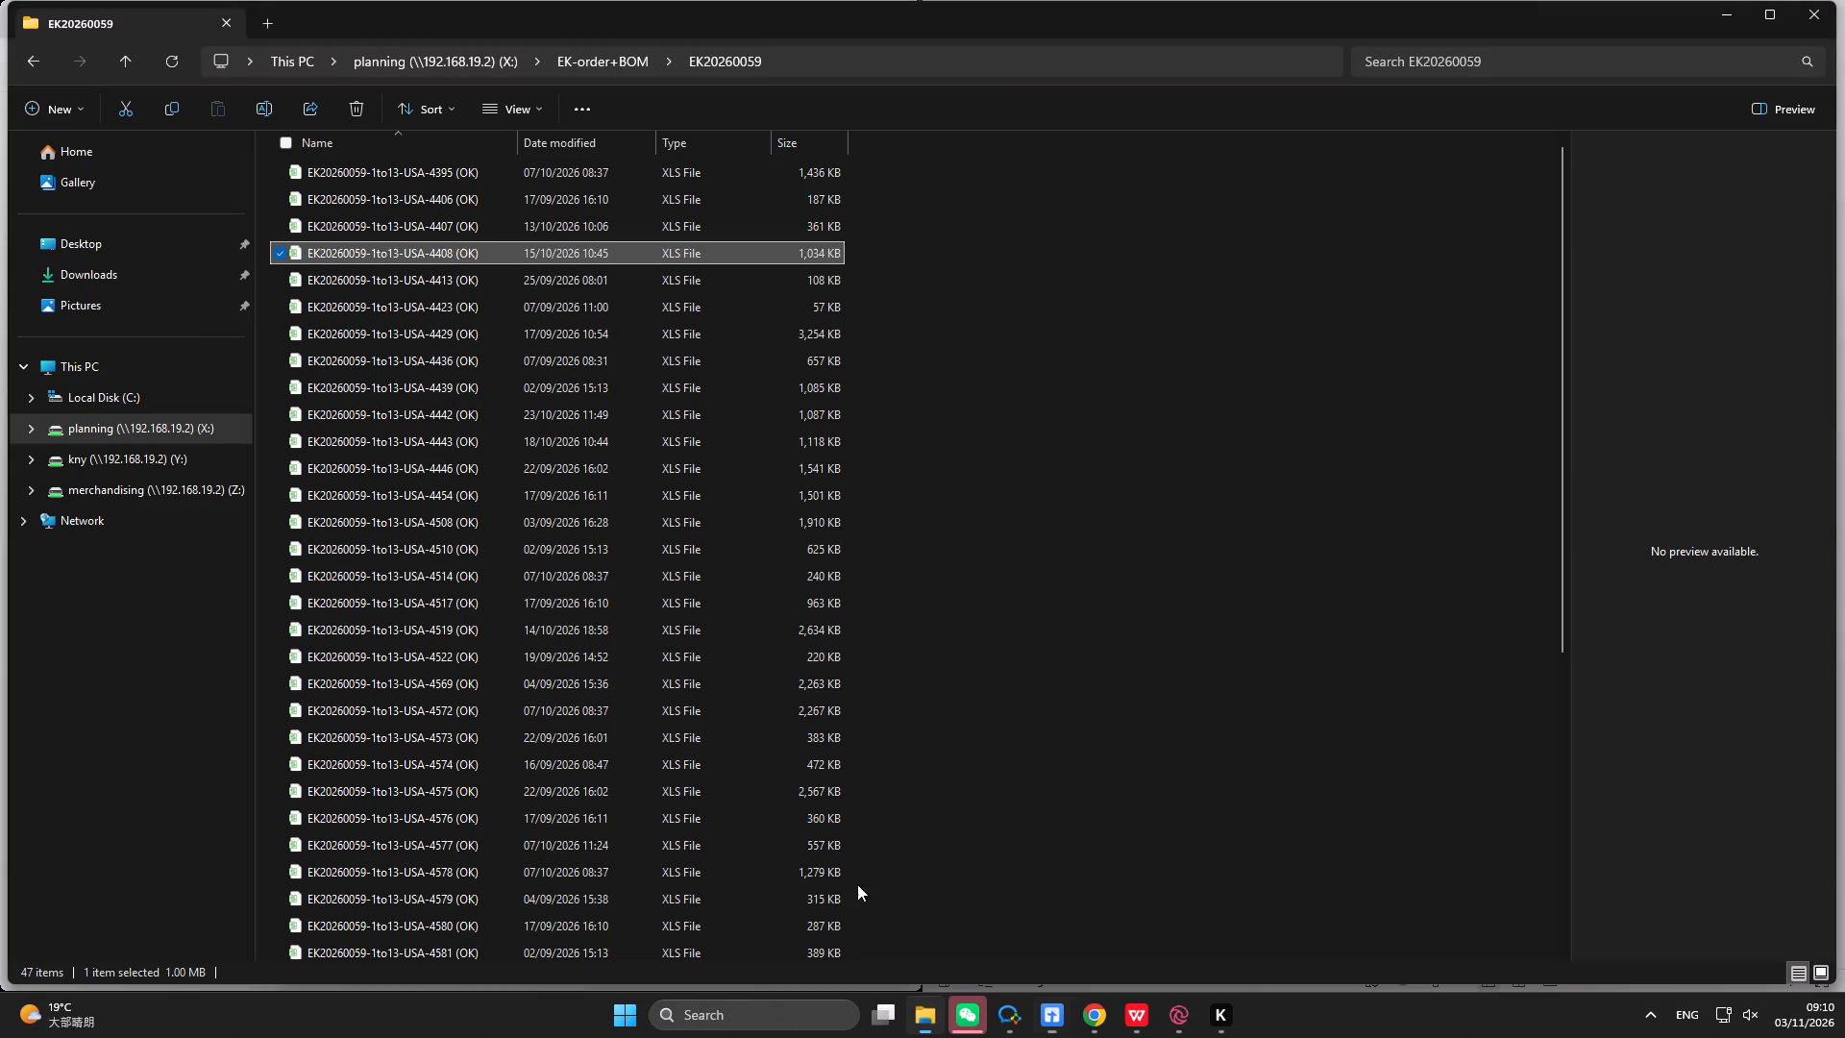
{"action": "left_click", "coordinate": [131, 62]}
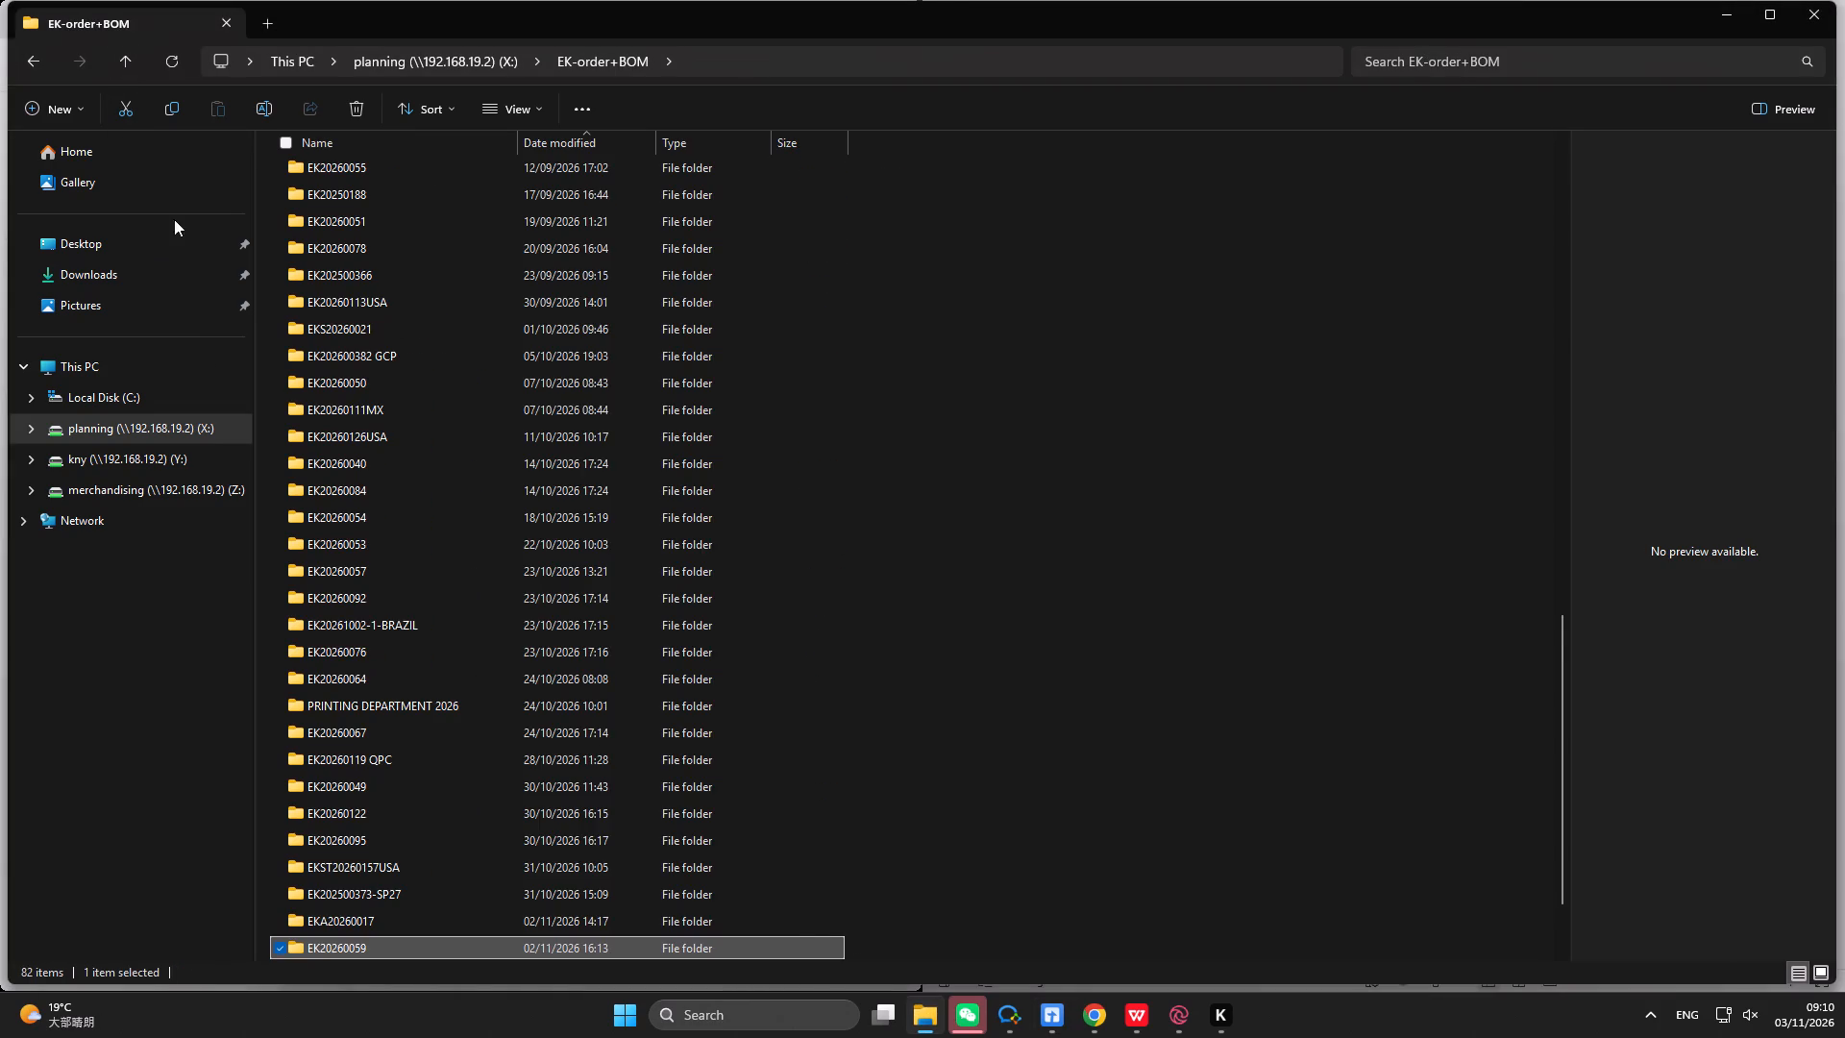
{"action": "scroll", "coordinate": [432, 633], "scroll_direction": "down", "scroll_amount": 20}
{"action": "scroll", "coordinate": [432, 633], "scroll_direction": "down", "scroll_amount": 2}
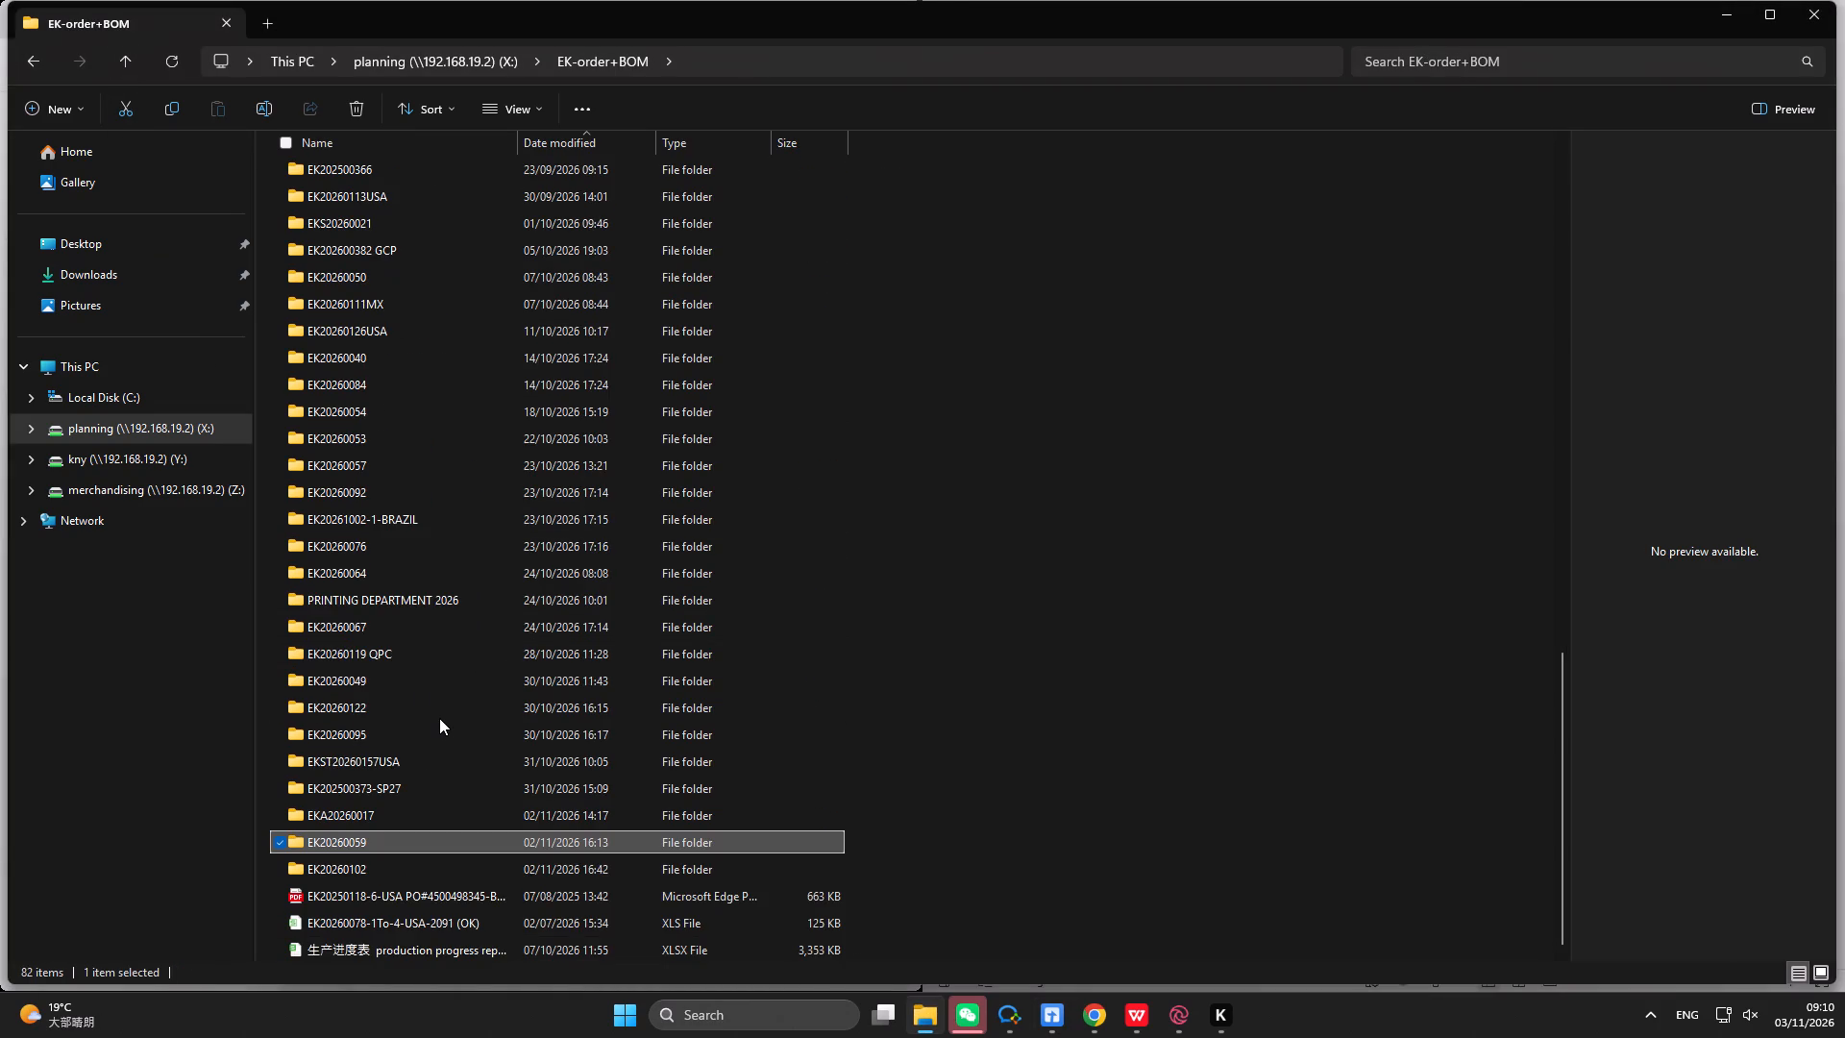
{"action": "double_click", "coordinate": [423, 848]}
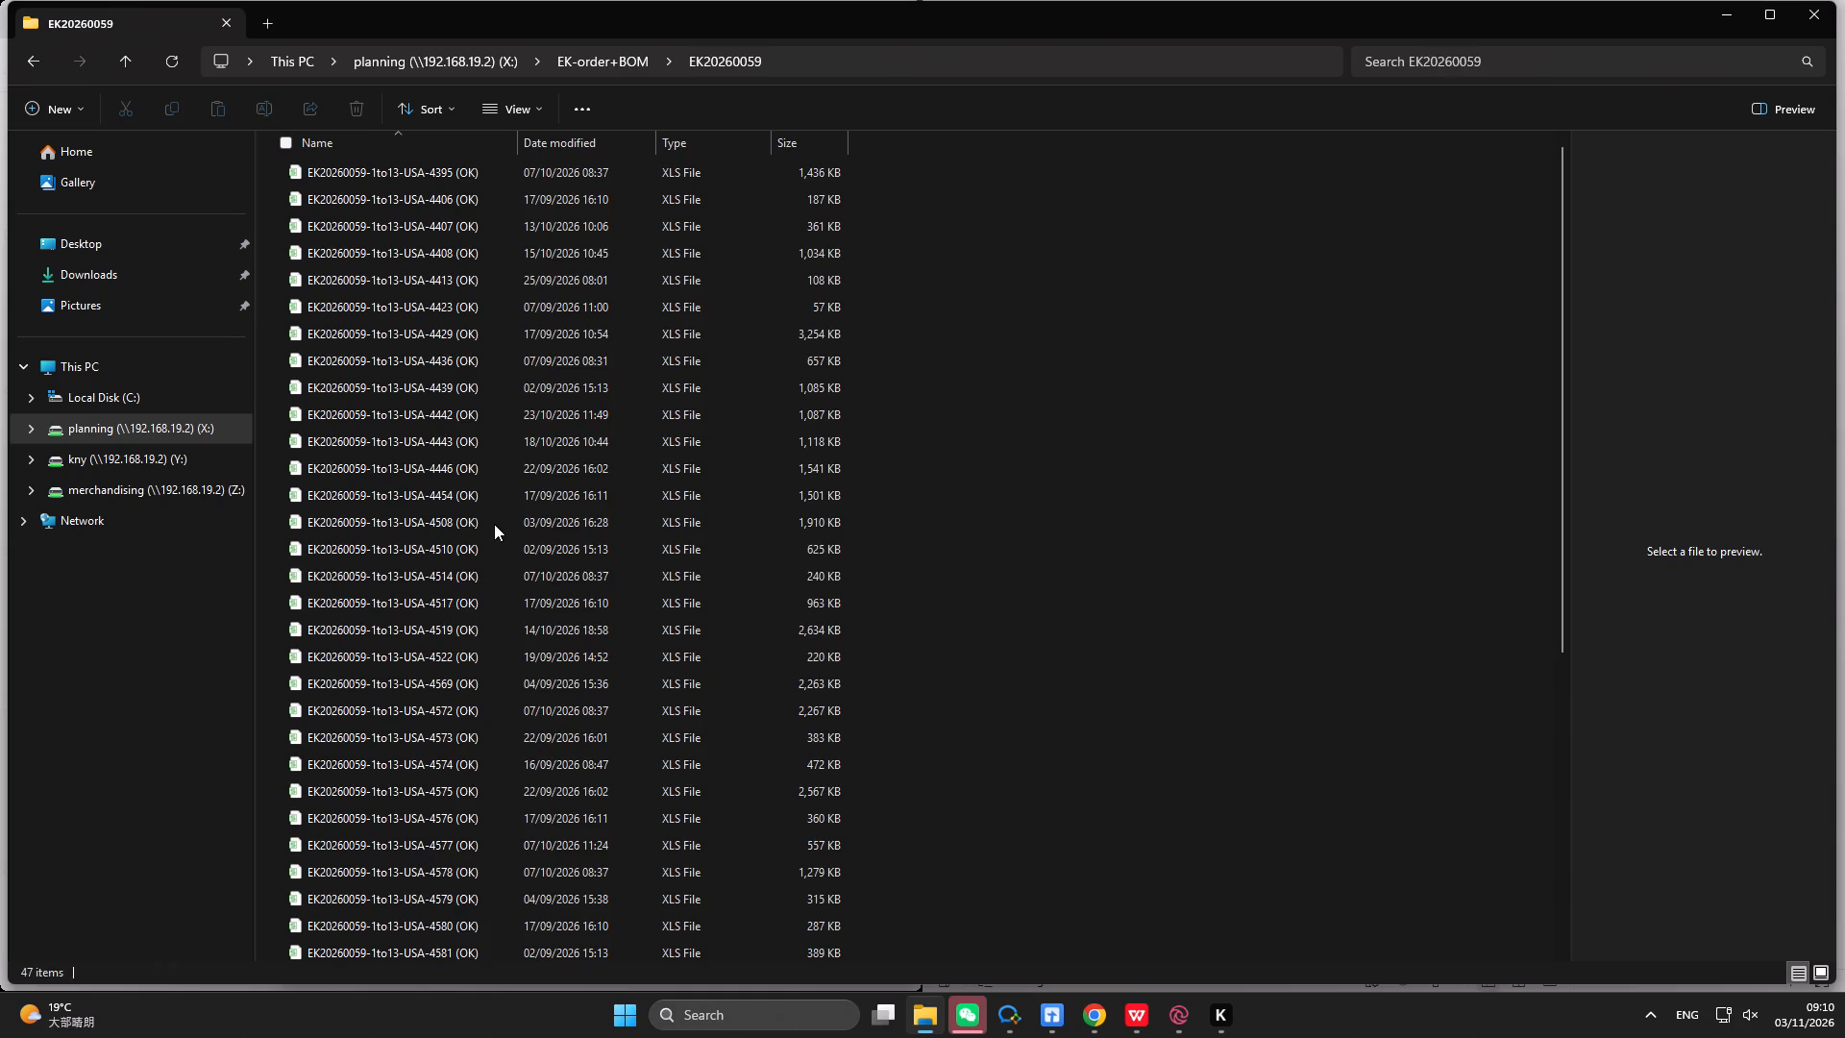
{"action": "scroll", "coordinate": [481, 561], "scroll_direction": "down", "scroll_amount": 10}
{"action": "scroll", "coordinate": [502, 670], "scroll_direction": "up", "scroll_amount": 1}
{"action": "scroll", "coordinate": [496, 683], "scroll_direction": "down", "scroll_amount": 18}
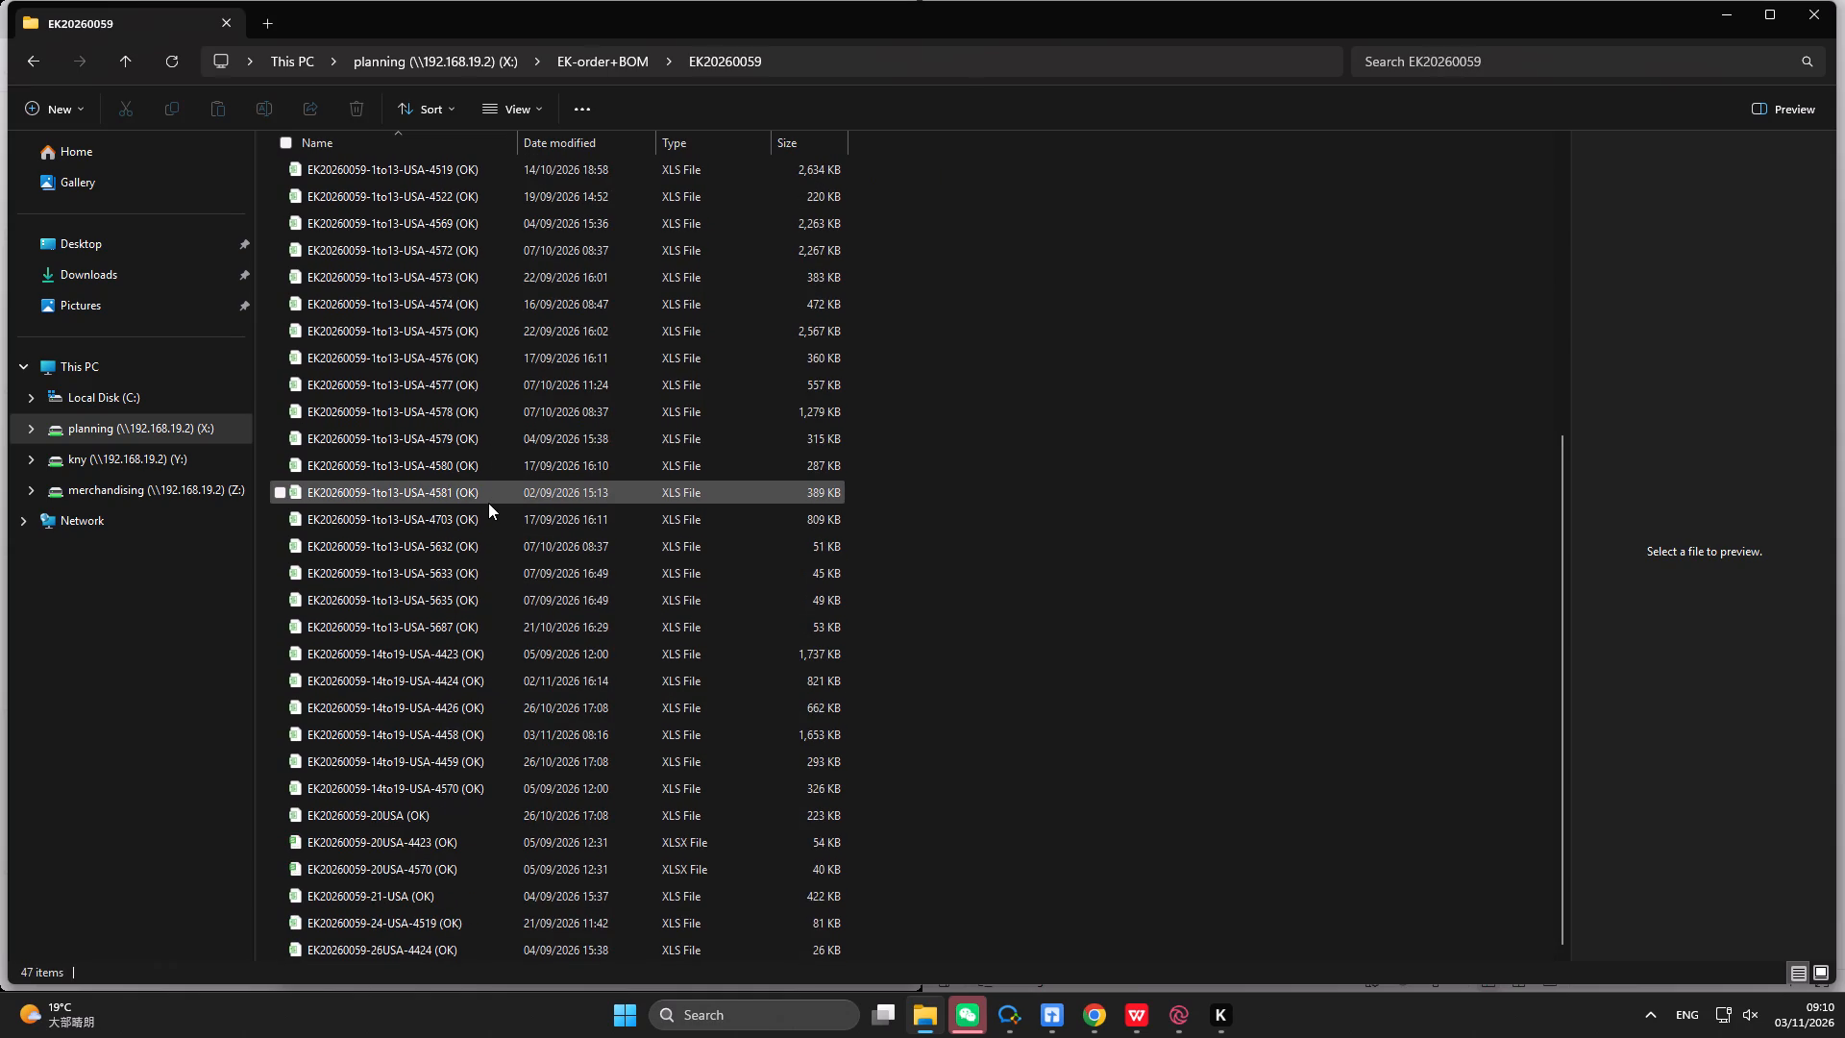
{"action": "scroll", "coordinate": [488, 503], "scroll_direction": "up", "scroll_amount": 3}
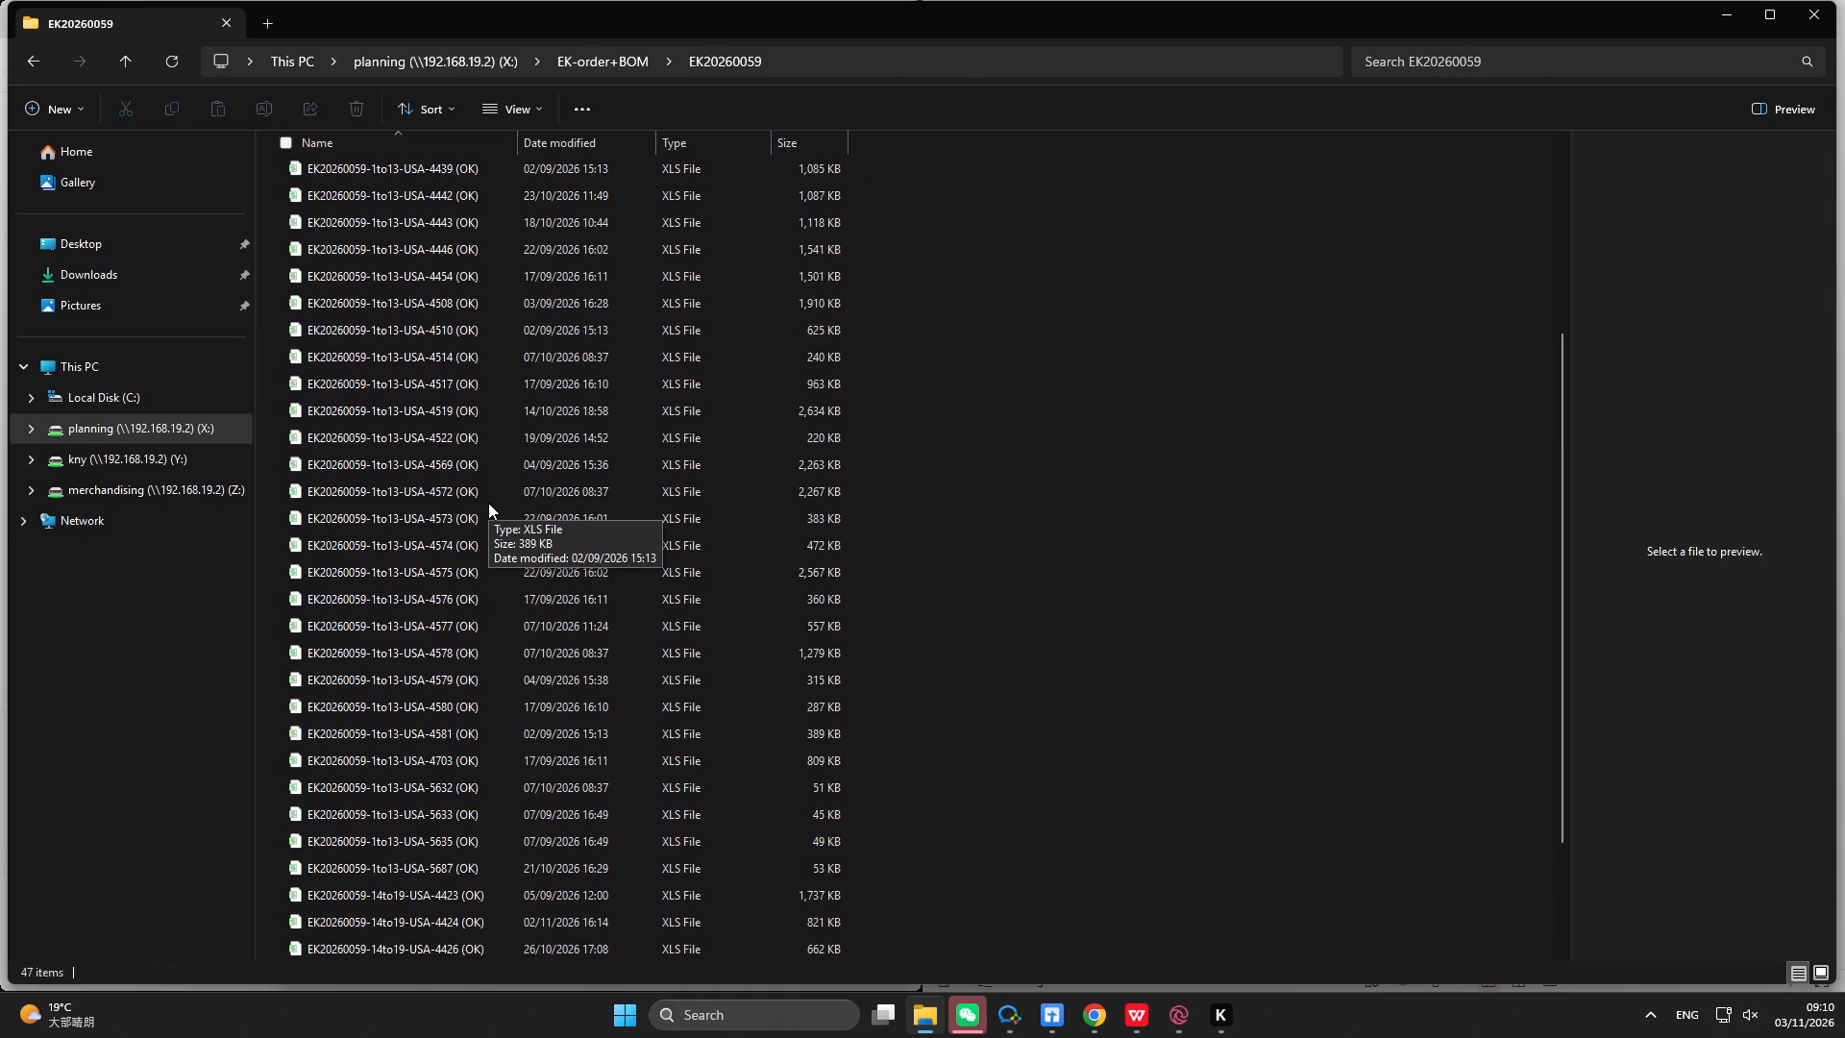
{"action": "scroll", "coordinate": [488, 503], "scroll_direction": "down", "scroll_amount": 12}
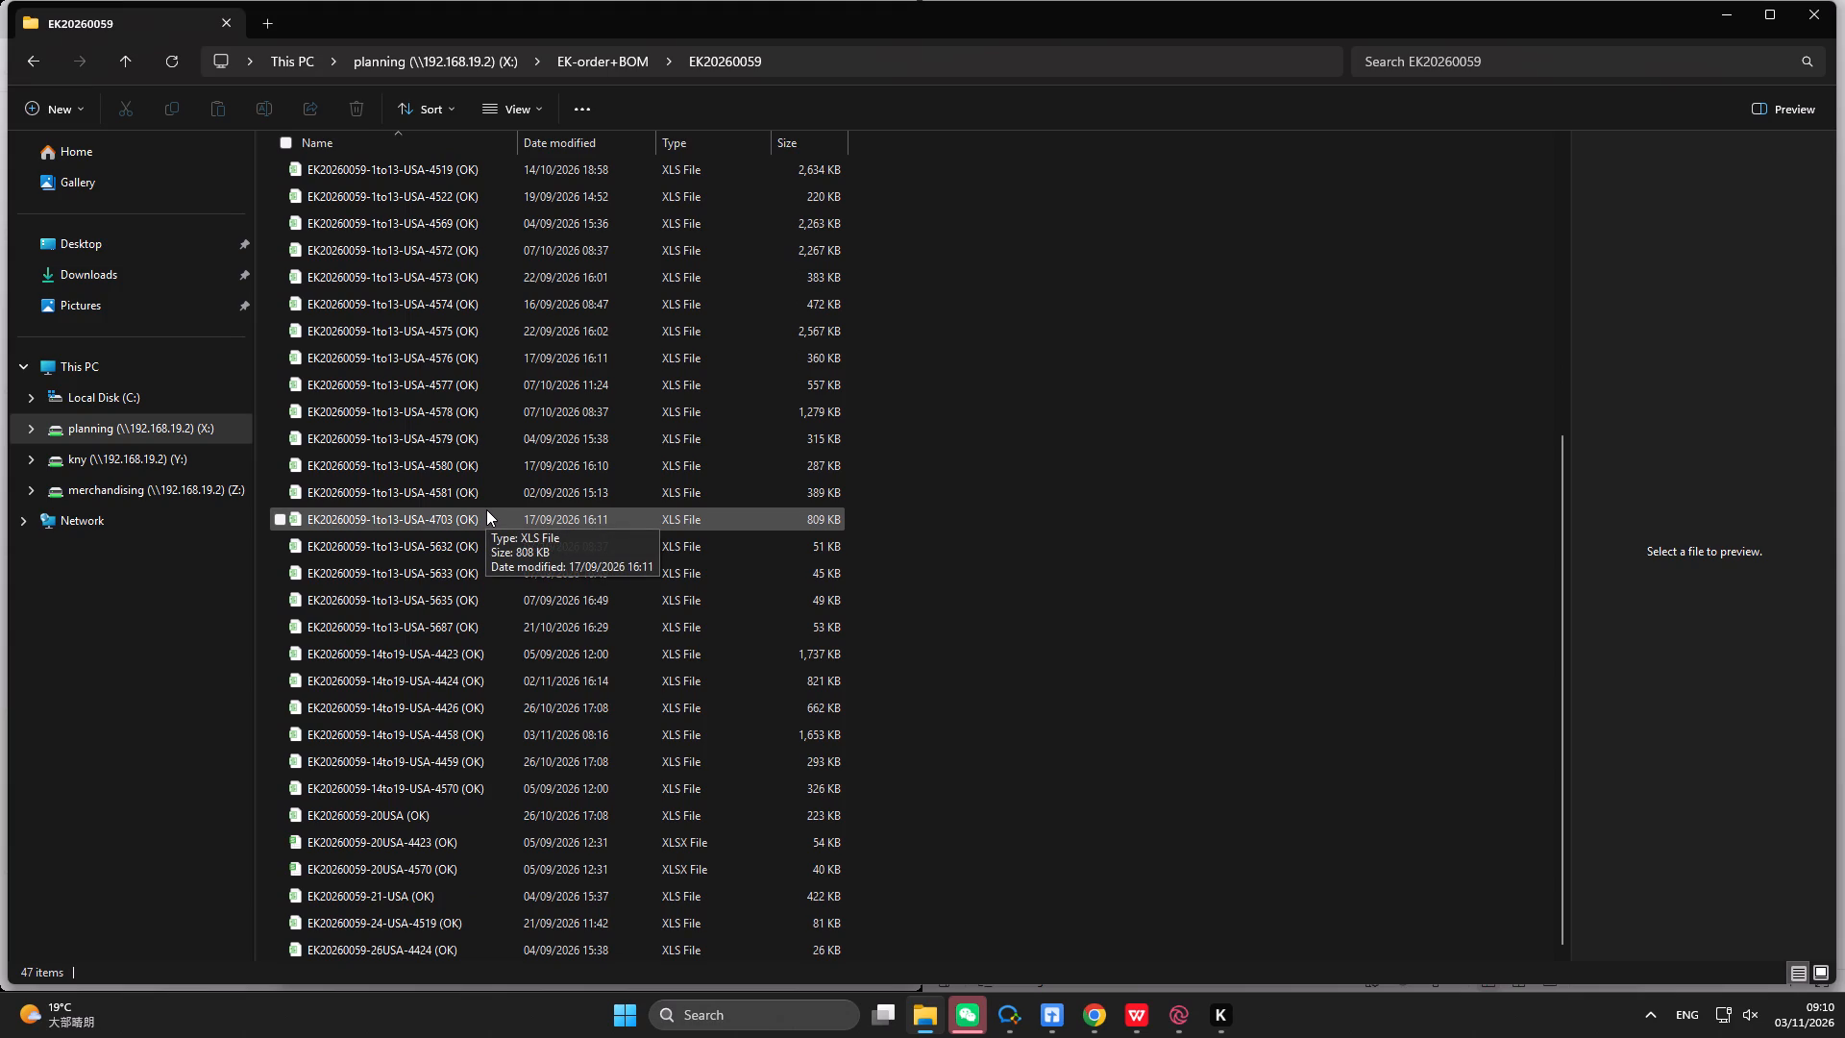
{"action": "scroll", "coordinate": [486, 509], "scroll_direction": "up", "scroll_amount": 7}
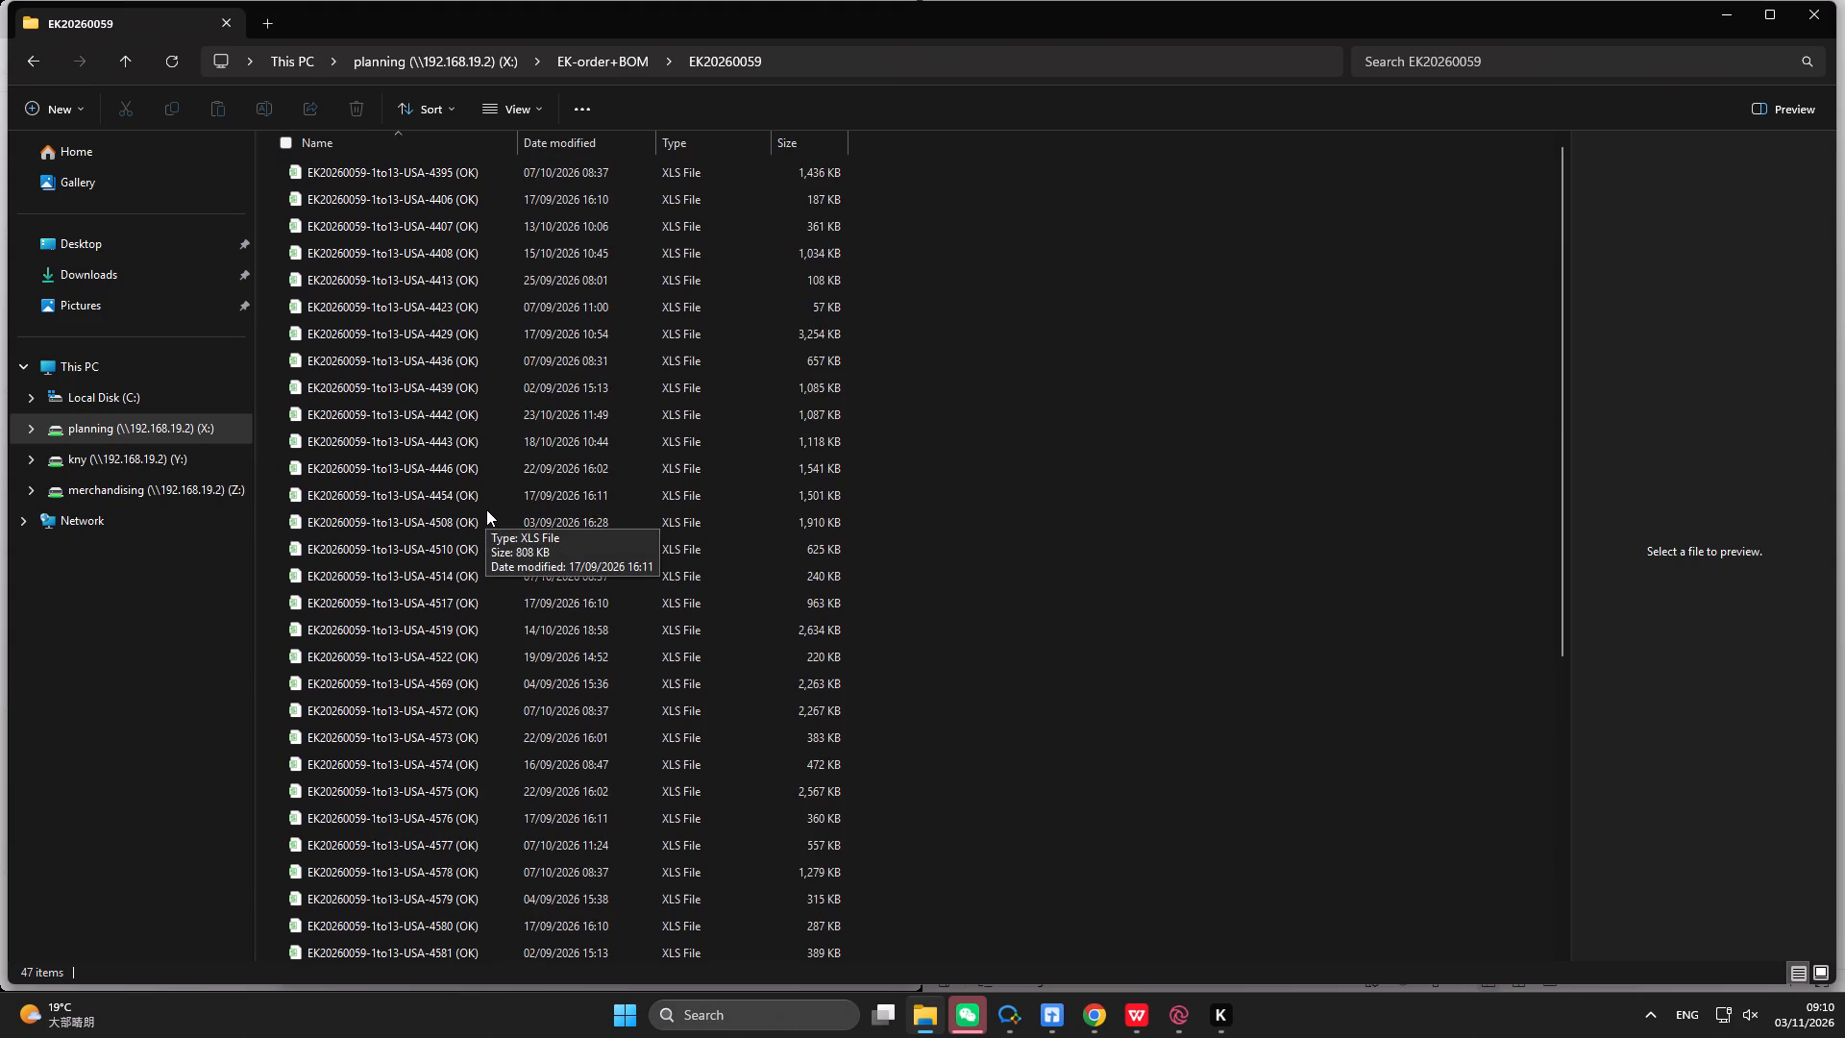
{"action": "scroll", "coordinate": [486, 509], "scroll_direction": "up", "scroll_amount": 4}
{"action": "scroll", "coordinate": [486, 509], "scroll_direction": "down", "scroll_amount": 5}
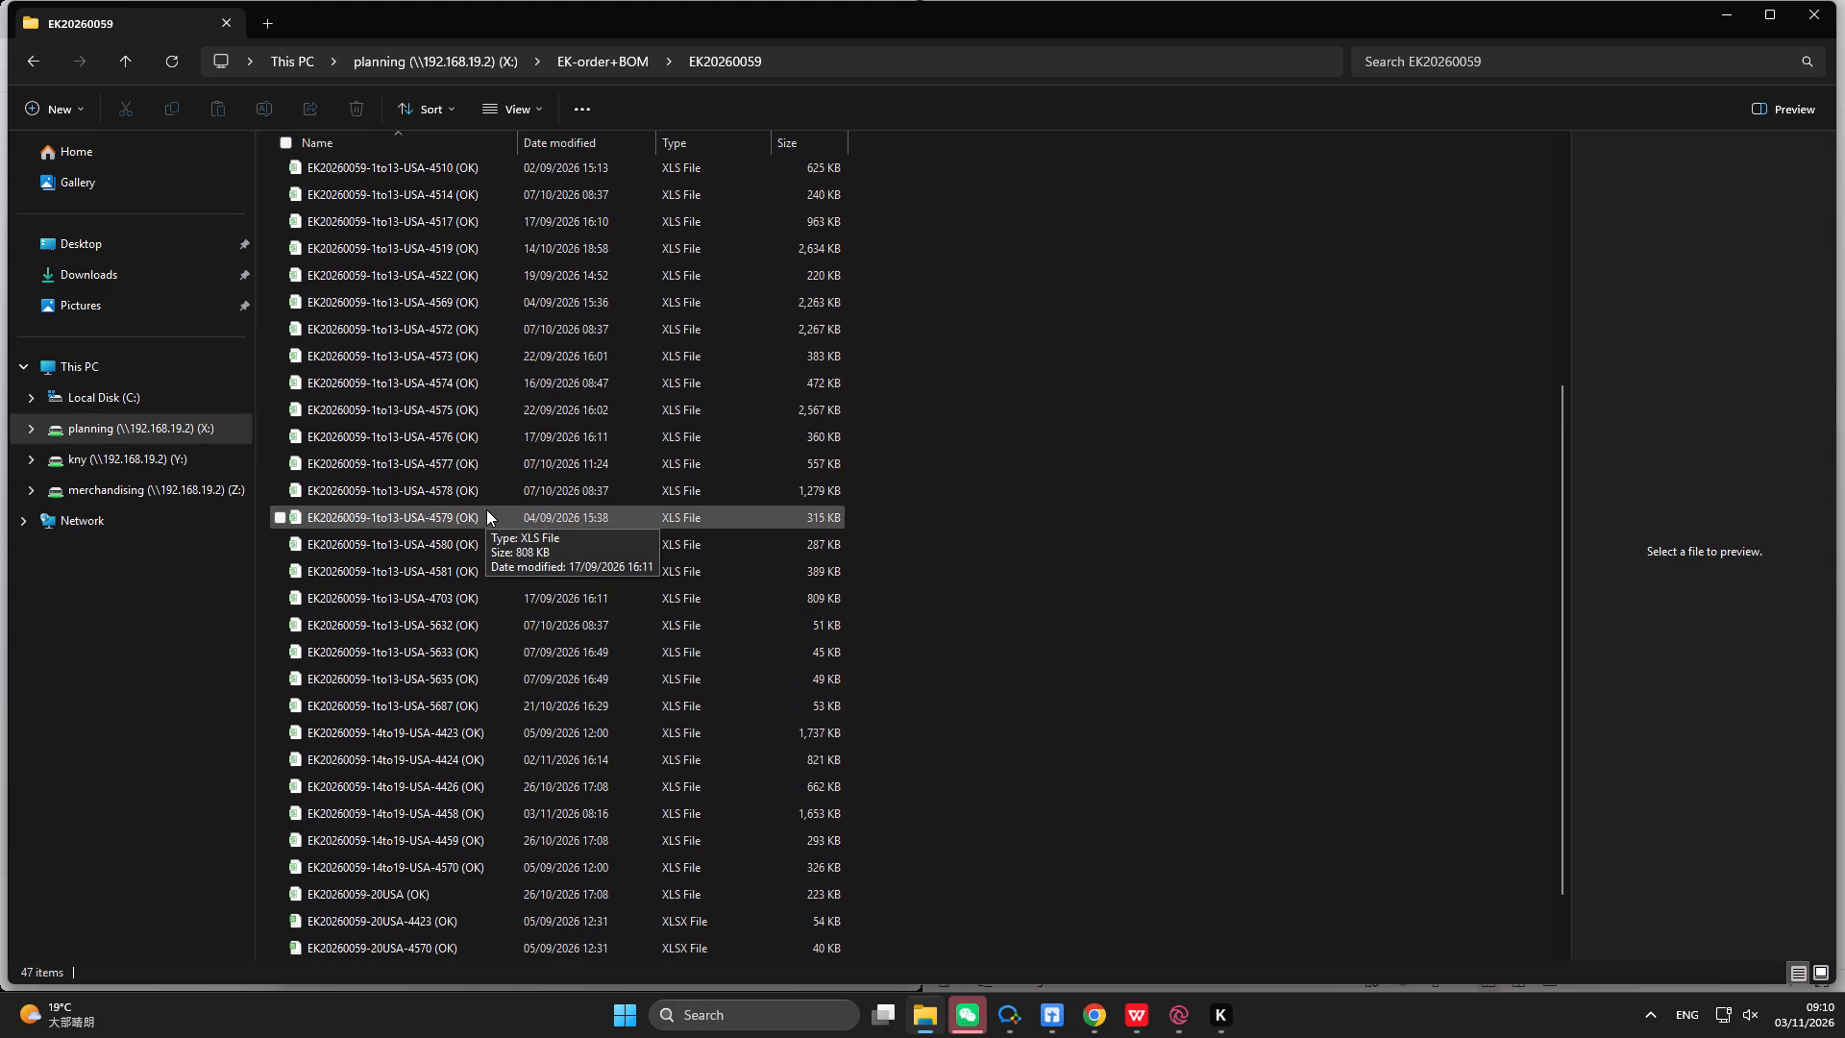
{"action": "scroll", "coordinate": [486, 509], "scroll_direction": "down", "scroll_amount": 5}
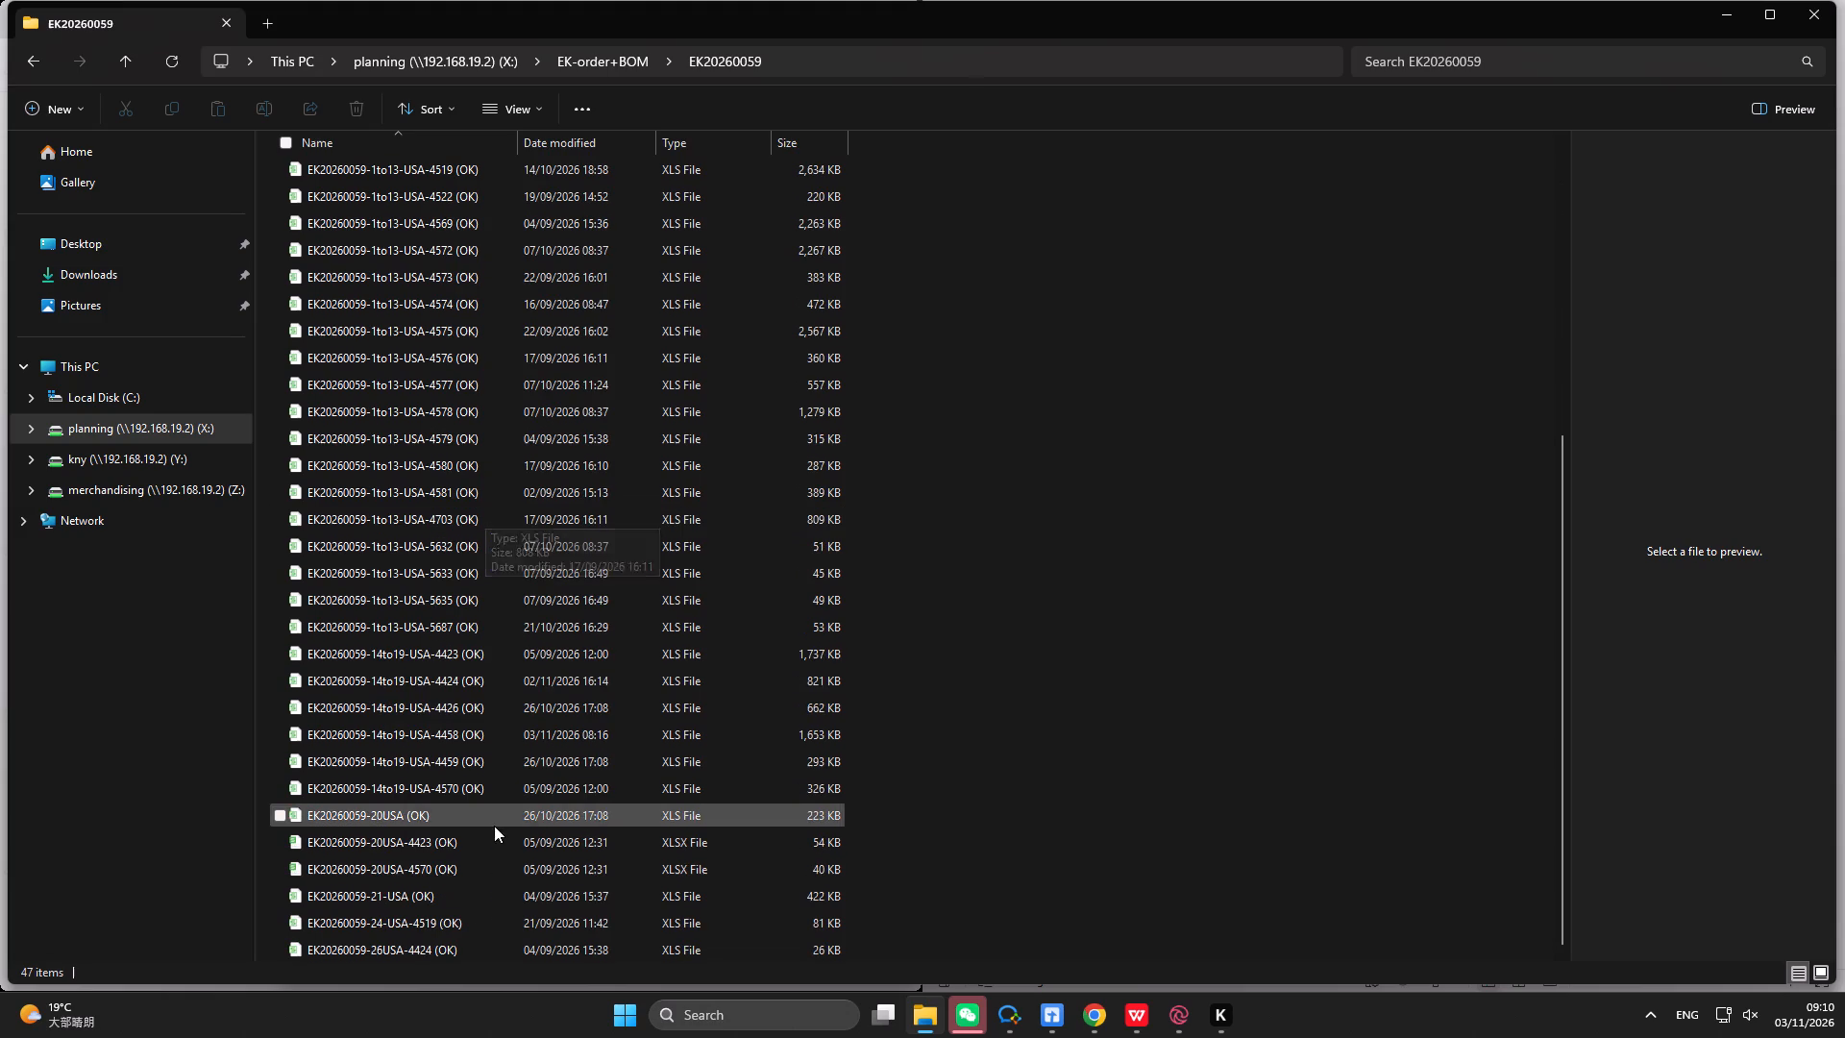
{"action": "left_click", "coordinate": [1734, 12]}
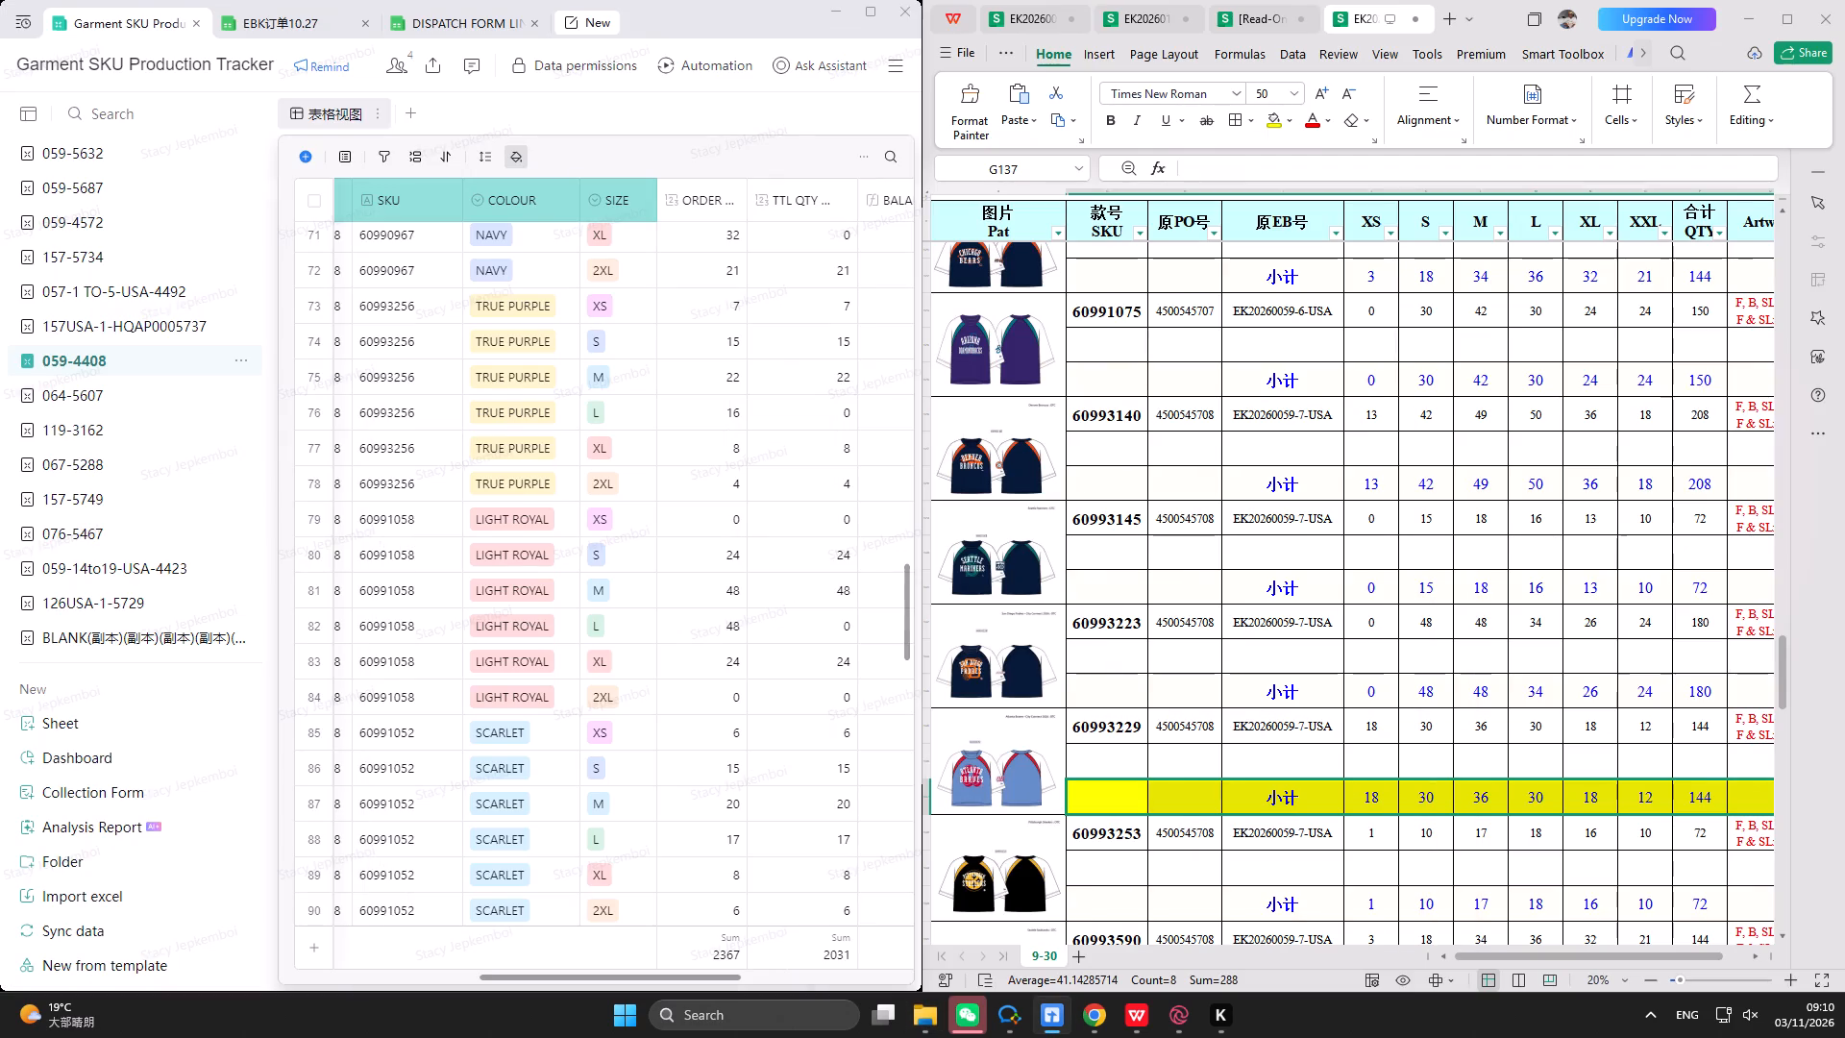
In the 059-4408 tracker sheet, set the TTL QTY of SKU 60993145 size L to 16.
{"action": "scroll", "coordinate": [545, 672], "scroll_direction": "down", "scroll_amount": 8}
{"action": "scroll", "coordinate": [706, 778], "scroll_direction": "up", "scroll_amount": 4}
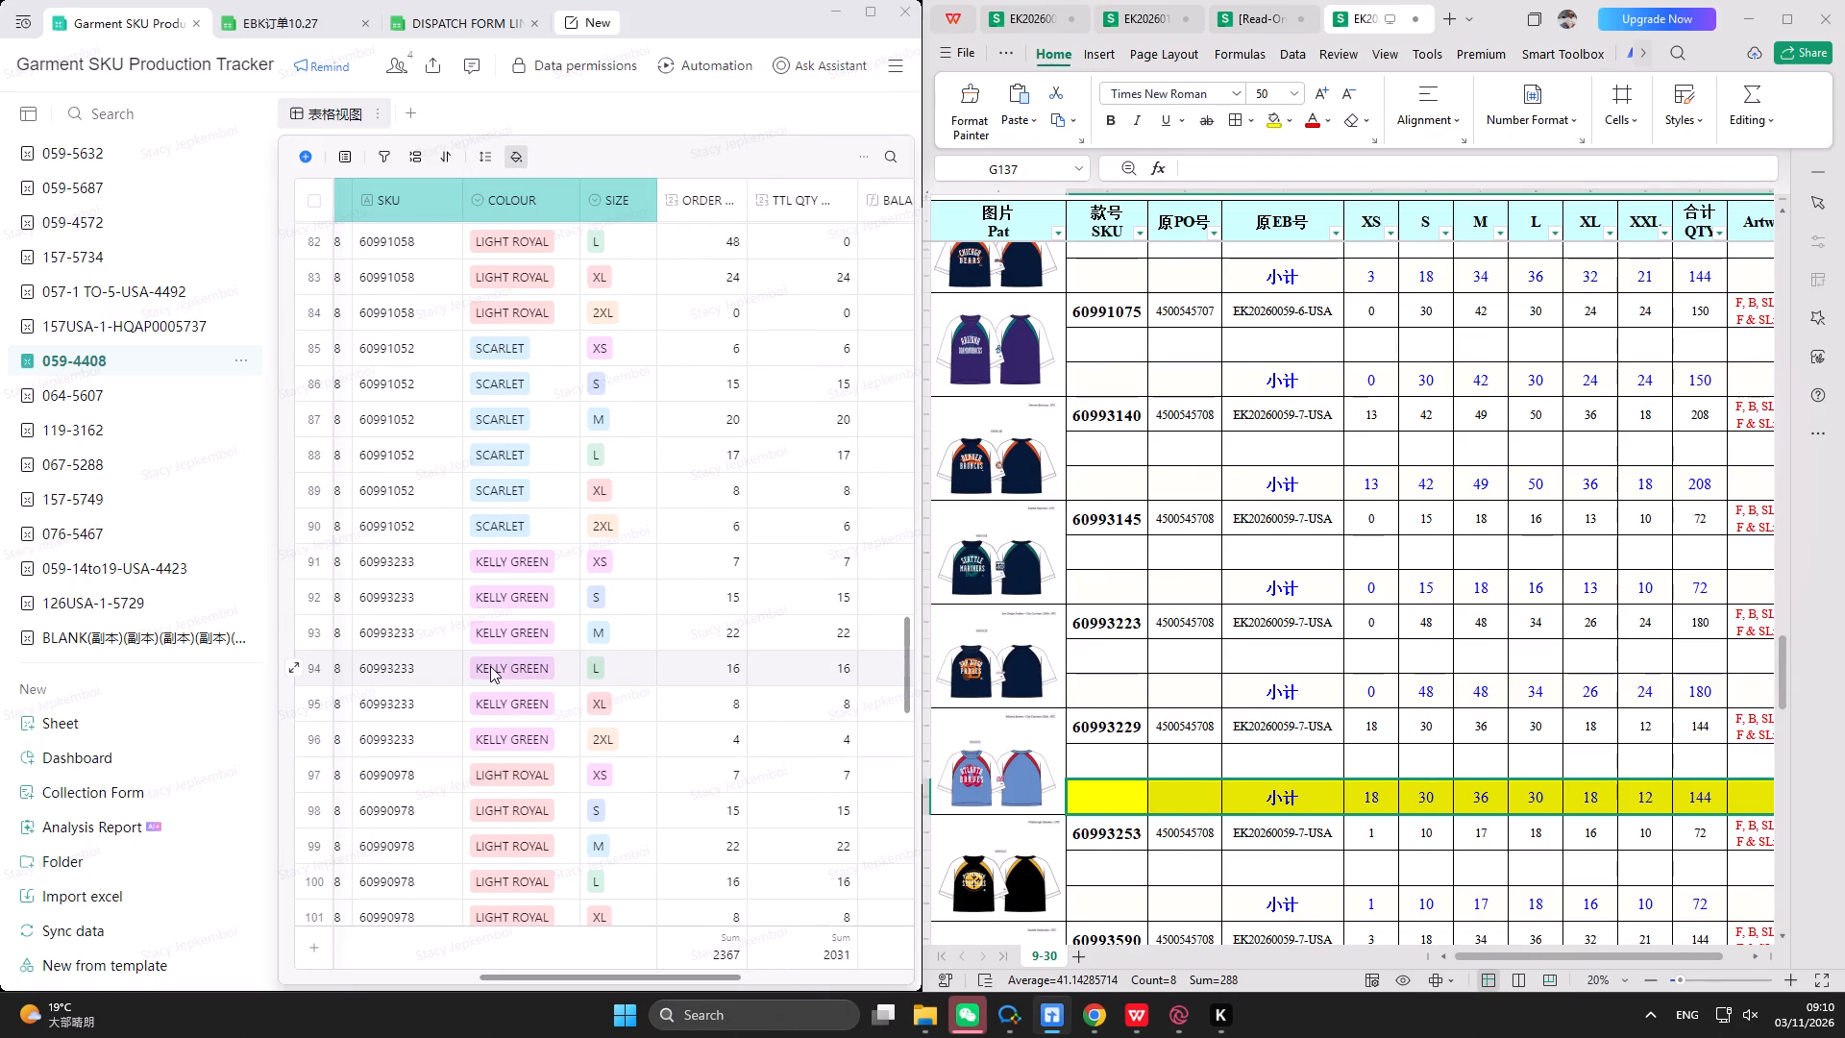
{"action": "scroll", "coordinate": [490, 666], "scroll_direction": "up", "scroll_amount": 7}
{"action": "scroll", "coordinate": [490, 666], "scroll_direction": "up", "scroll_amount": 14}
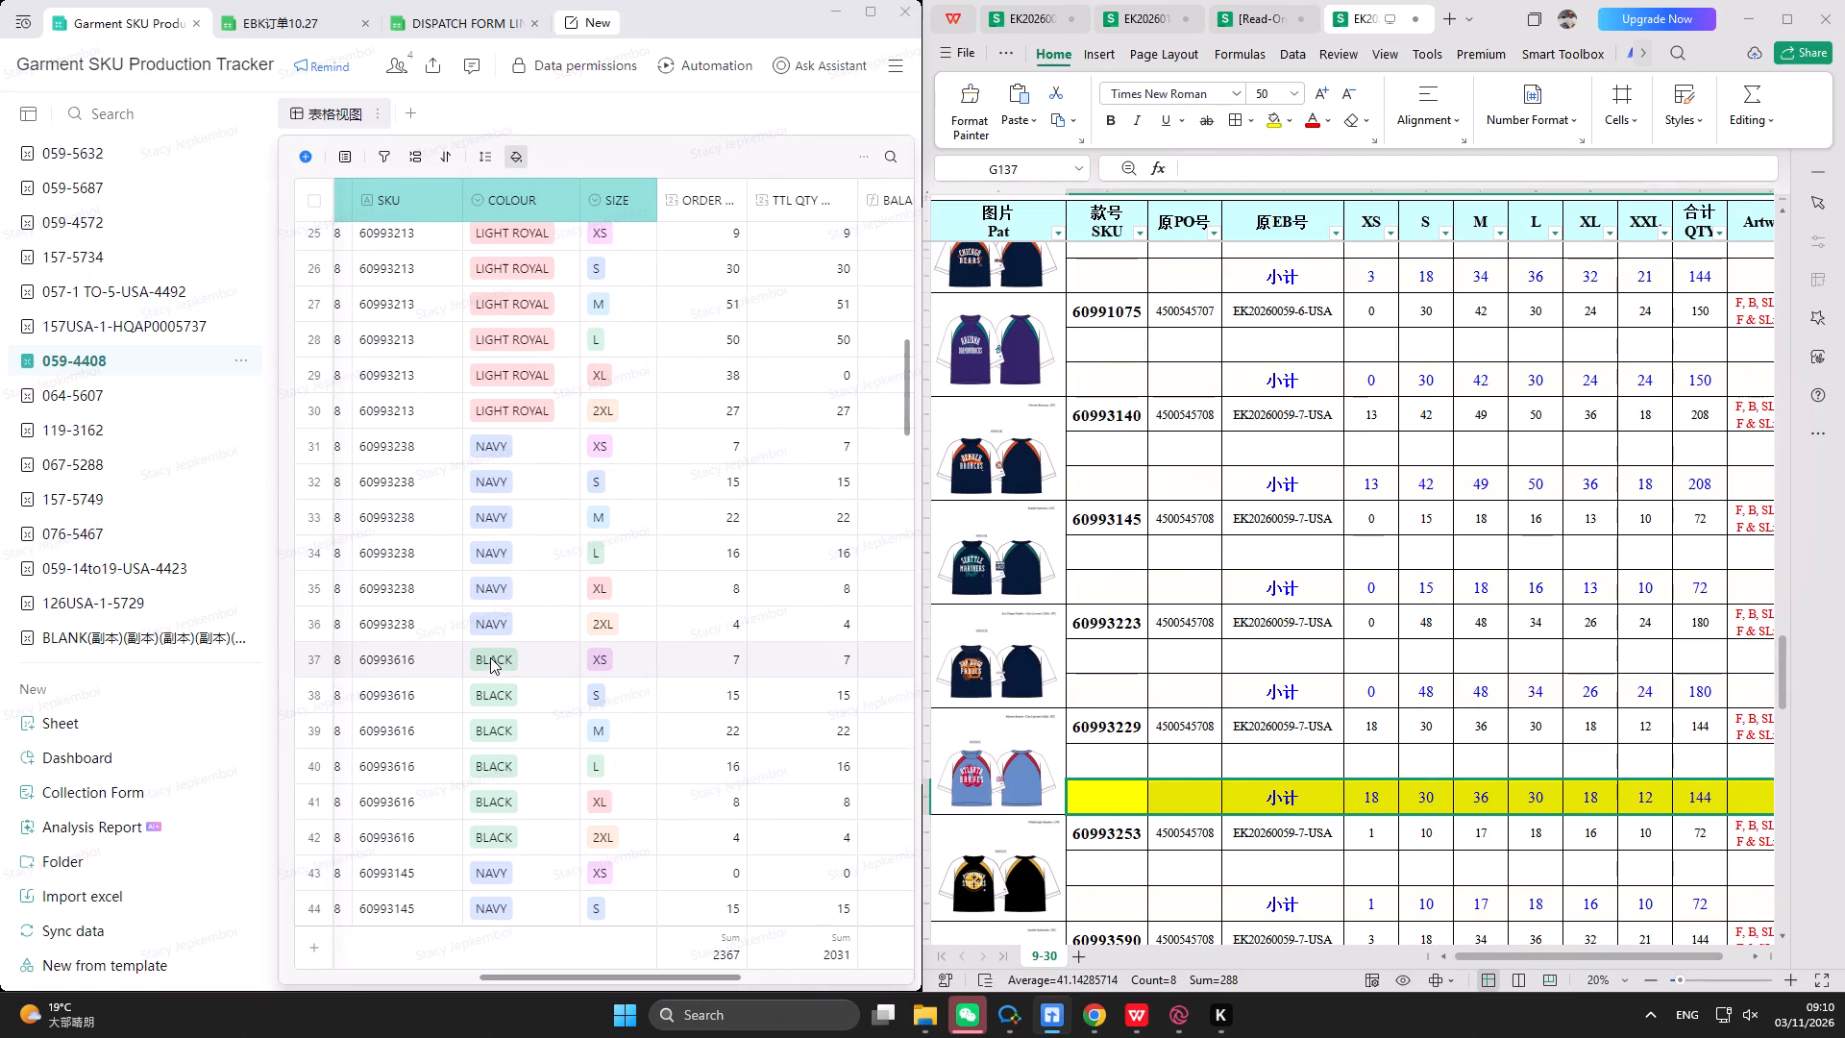
{"action": "scroll", "coordinate": [490, 657], "scroll_direction": "down", "scroll_amount": 7}
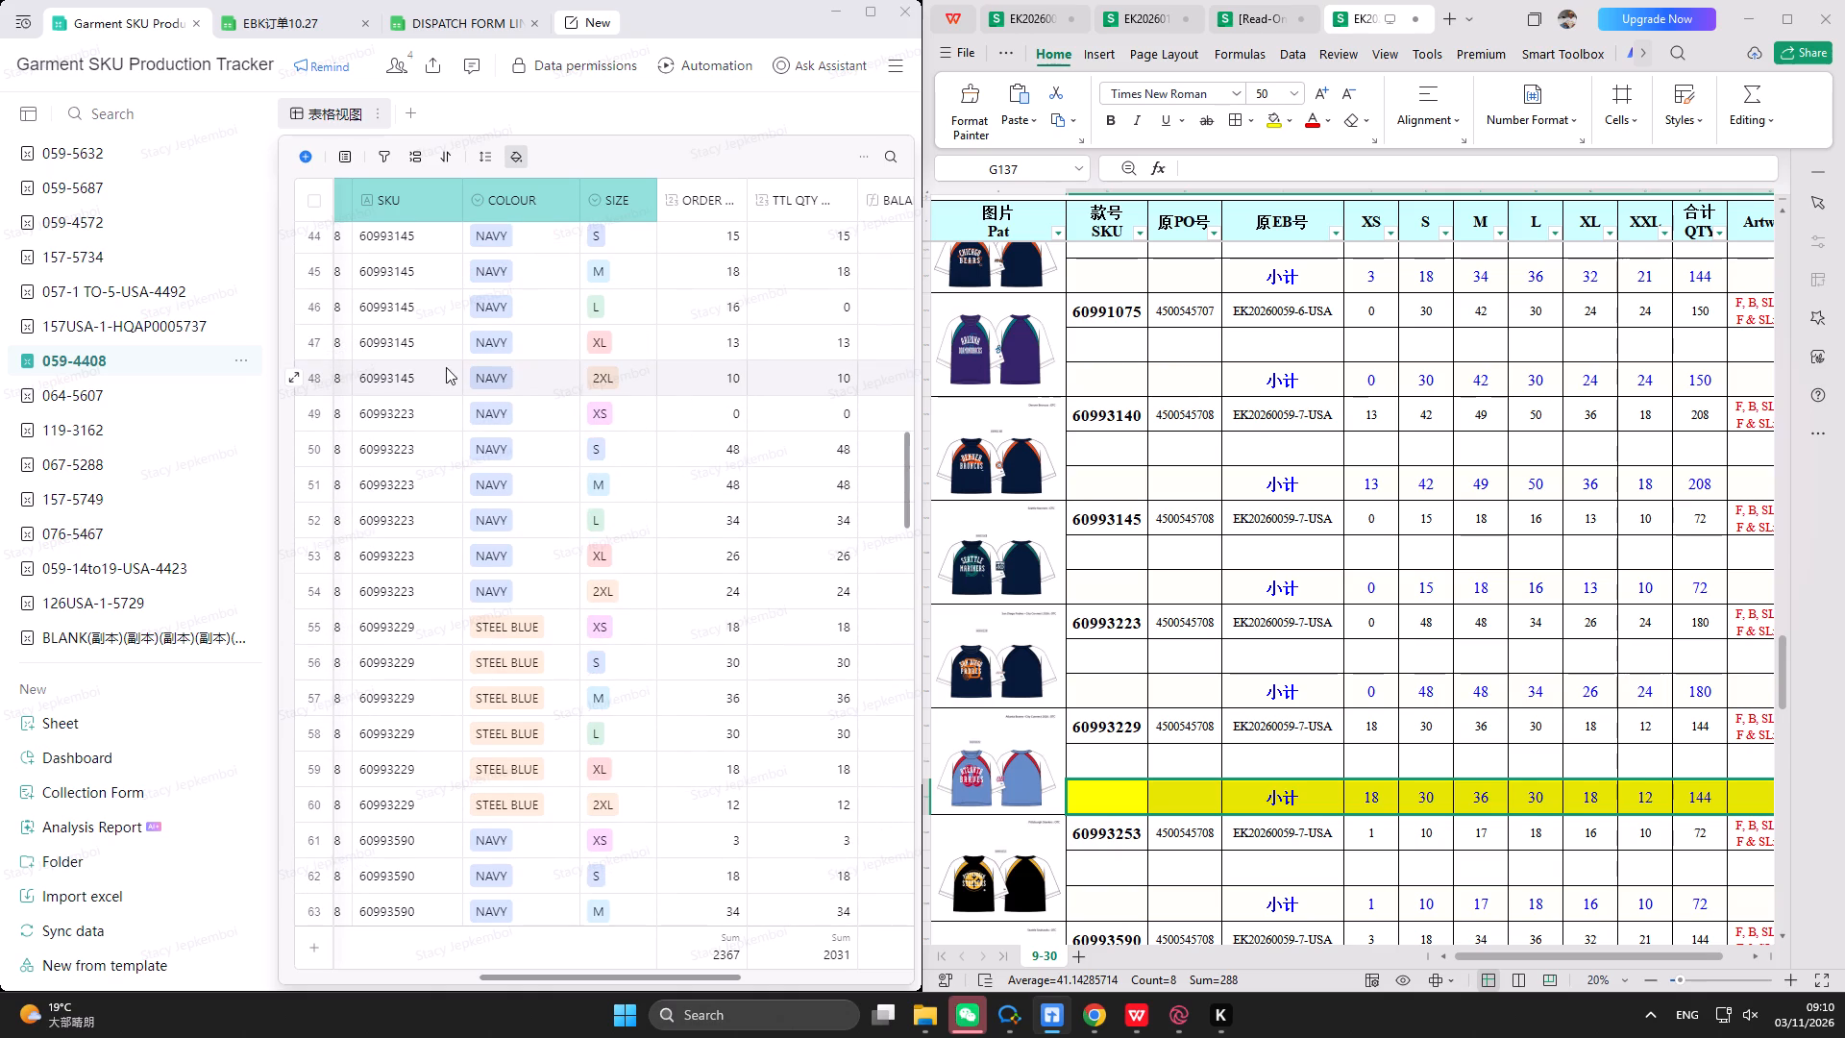
{"action": "left_click", "coordinate": [827, 309]}
{"action": "key", "text": "1"}
{"action": "key", "text": "6"}
{"action": "key", "text": "Return"}
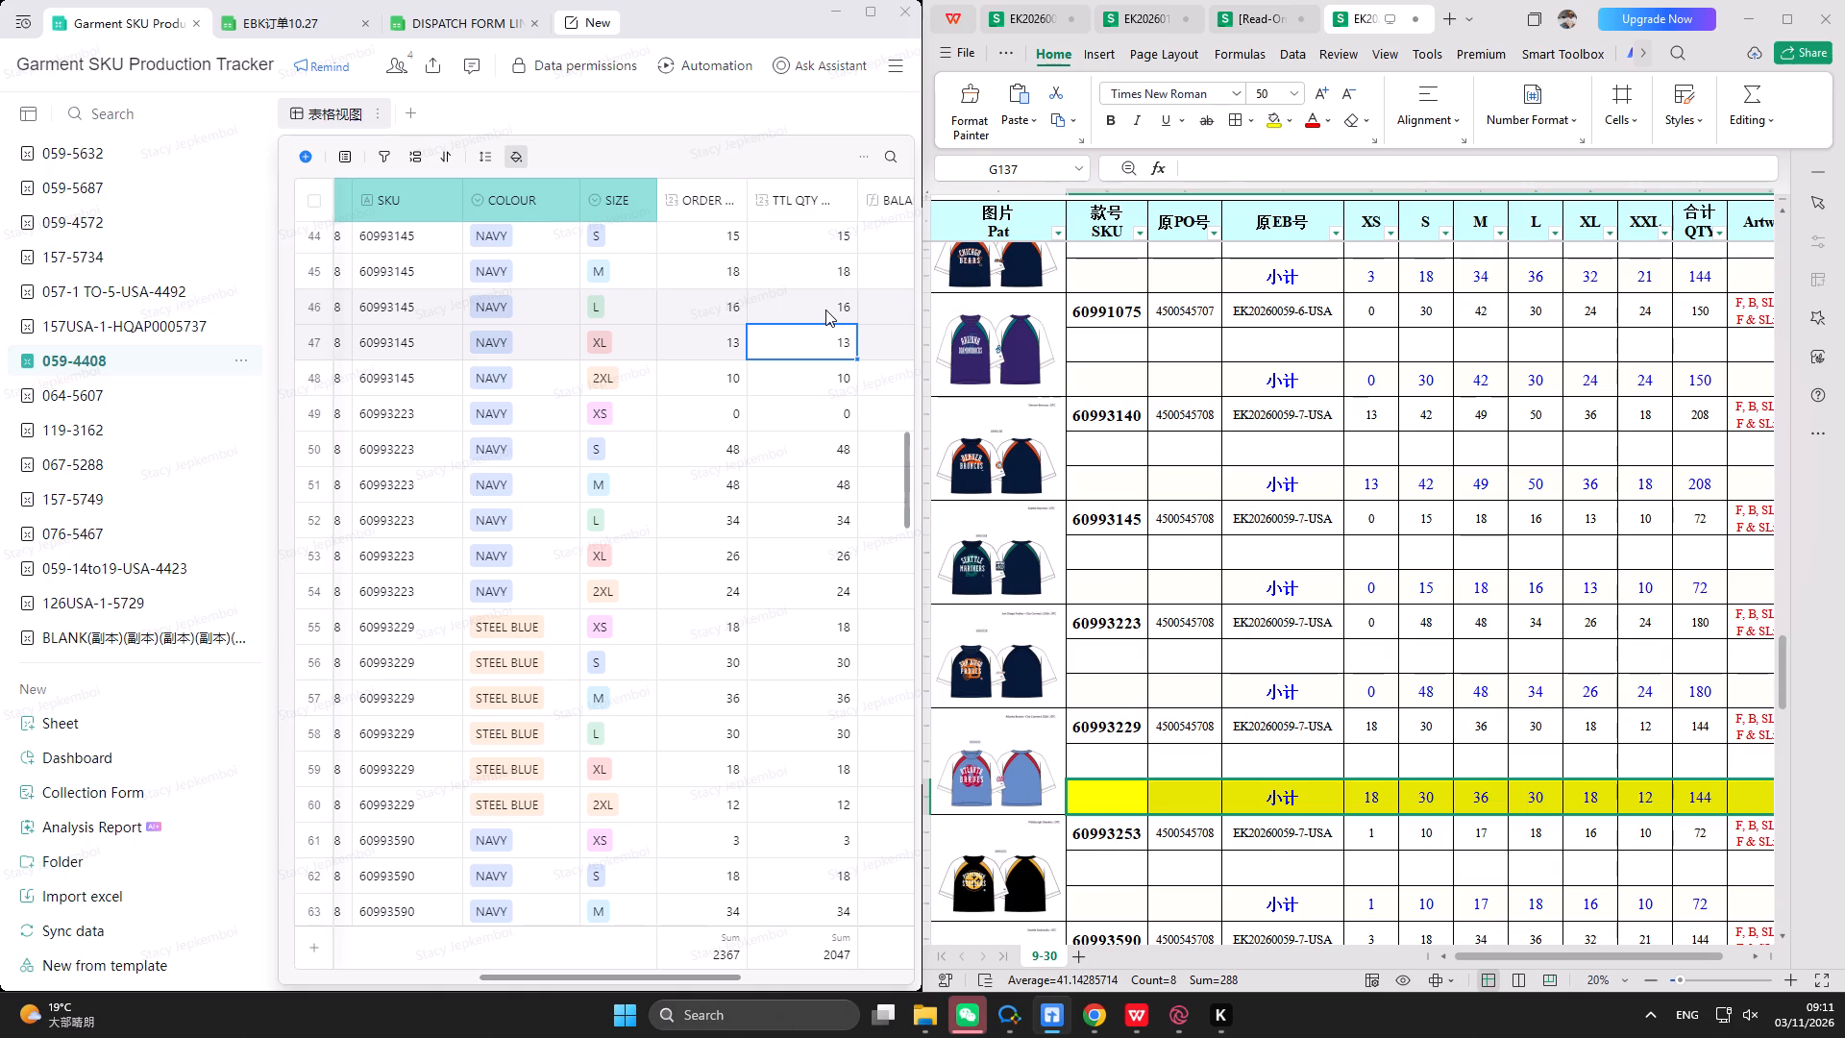
In the DISPATCH FORM LINE WISE sheet dated 11/3/2026, enter style 4408 and output =16 for group 2 (2组).
{"action": "left_click", "coordinate": [427, 20]}
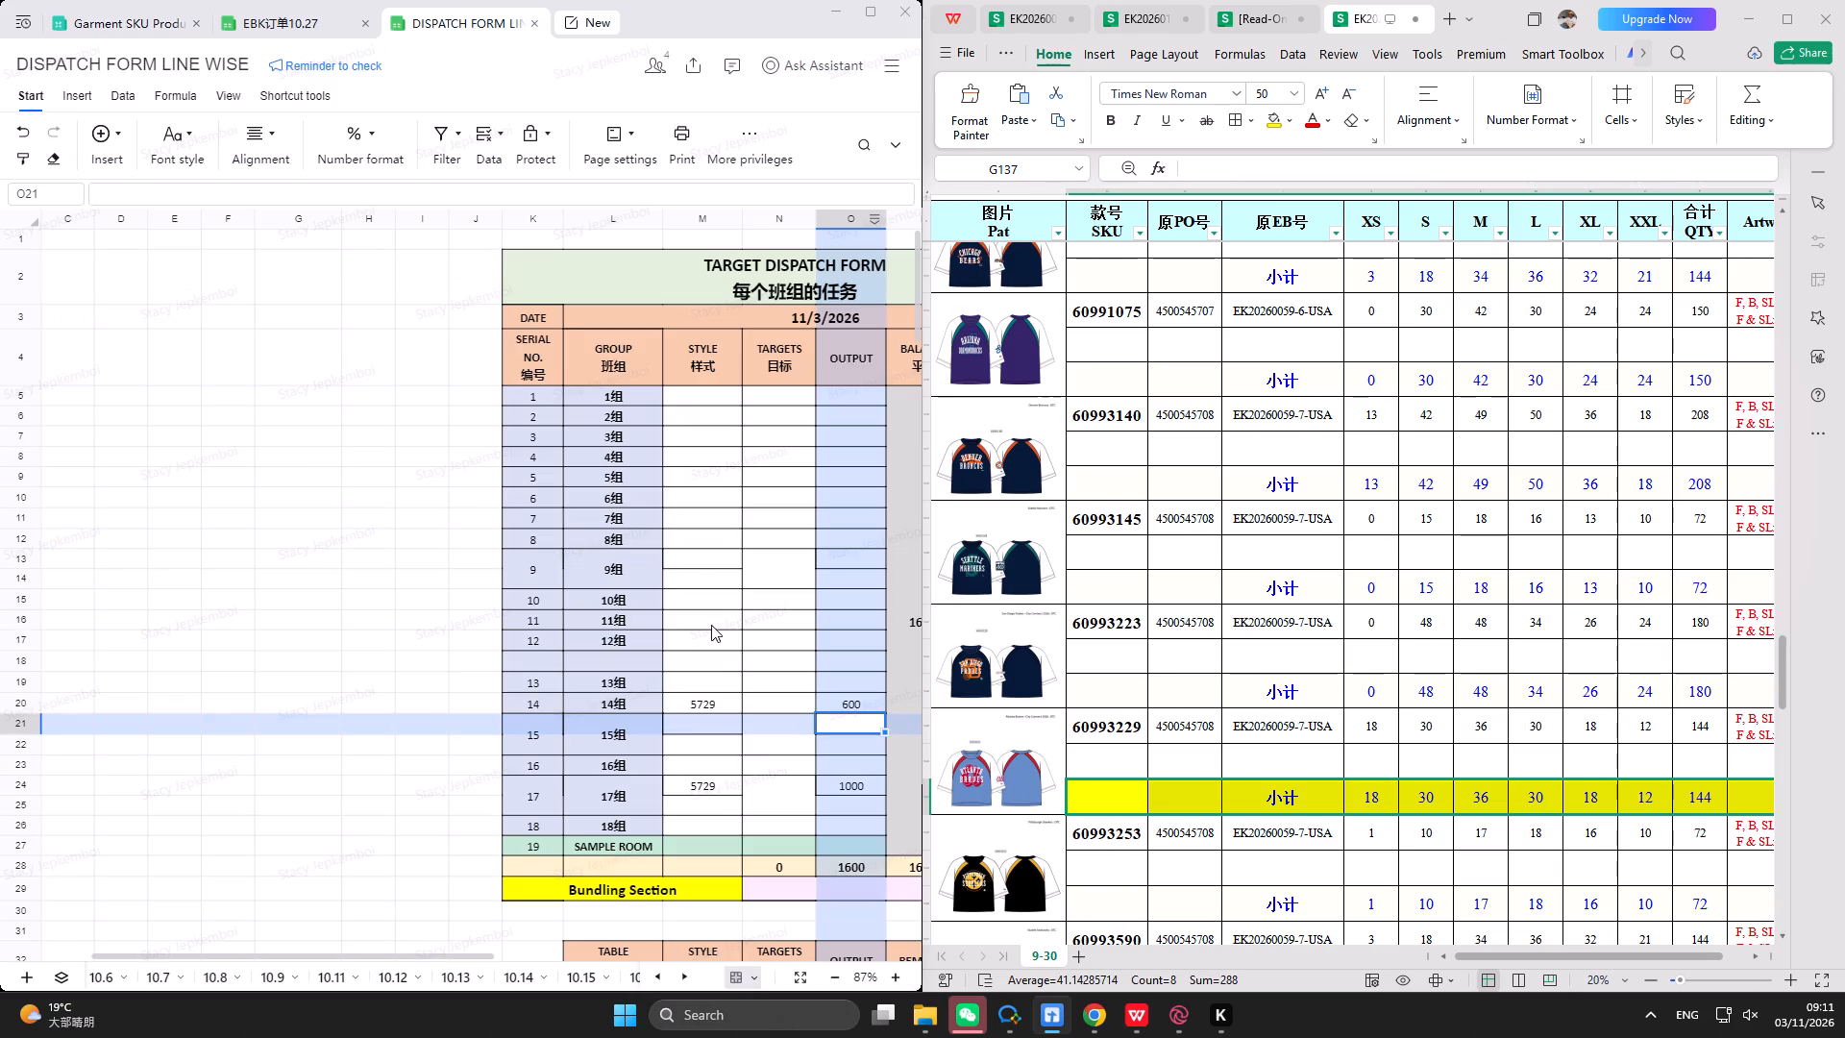
{"action": "left_click_drag", "start_coordinate": [488, 953], "coordinate": [595, 950]}
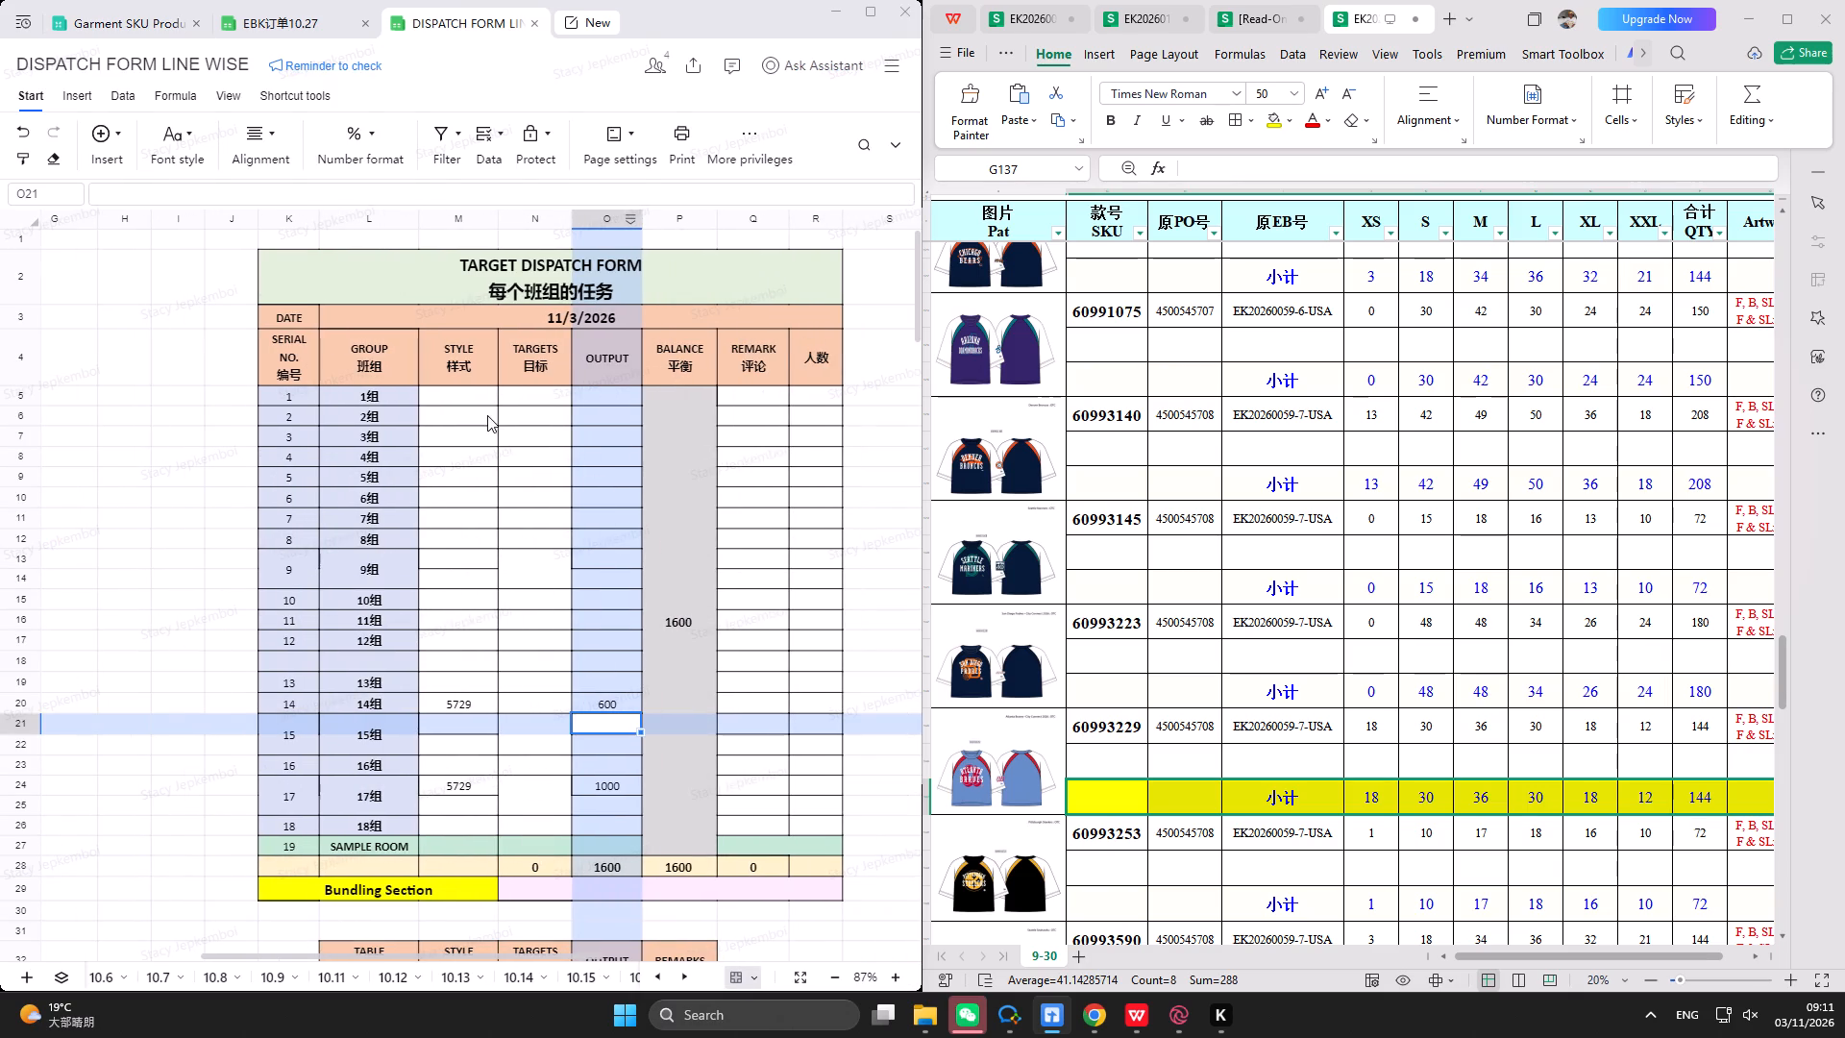
{"action": "left_click", "coordinate": [486, 408]}
{"action": "type", "text": "4408"}
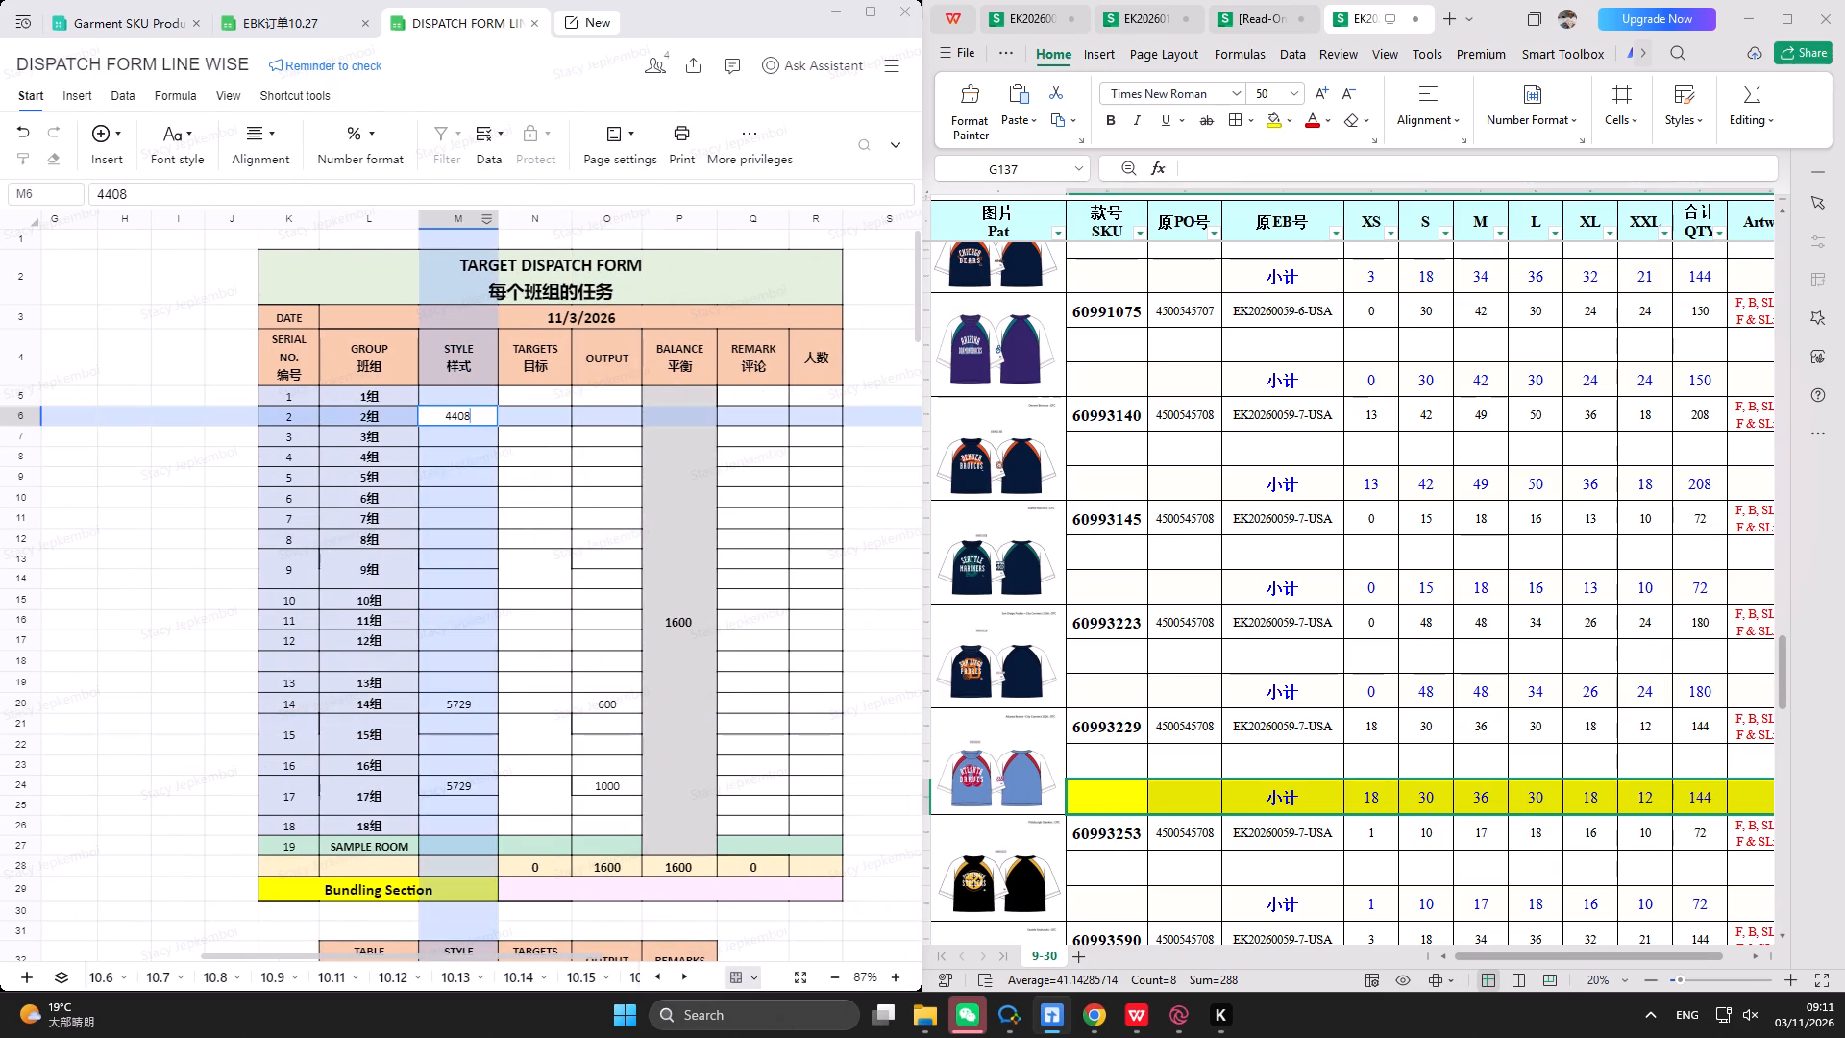
{"action": "left_click", "coordinate": [599, 421]}
{"action": "key", "text": "equal"}
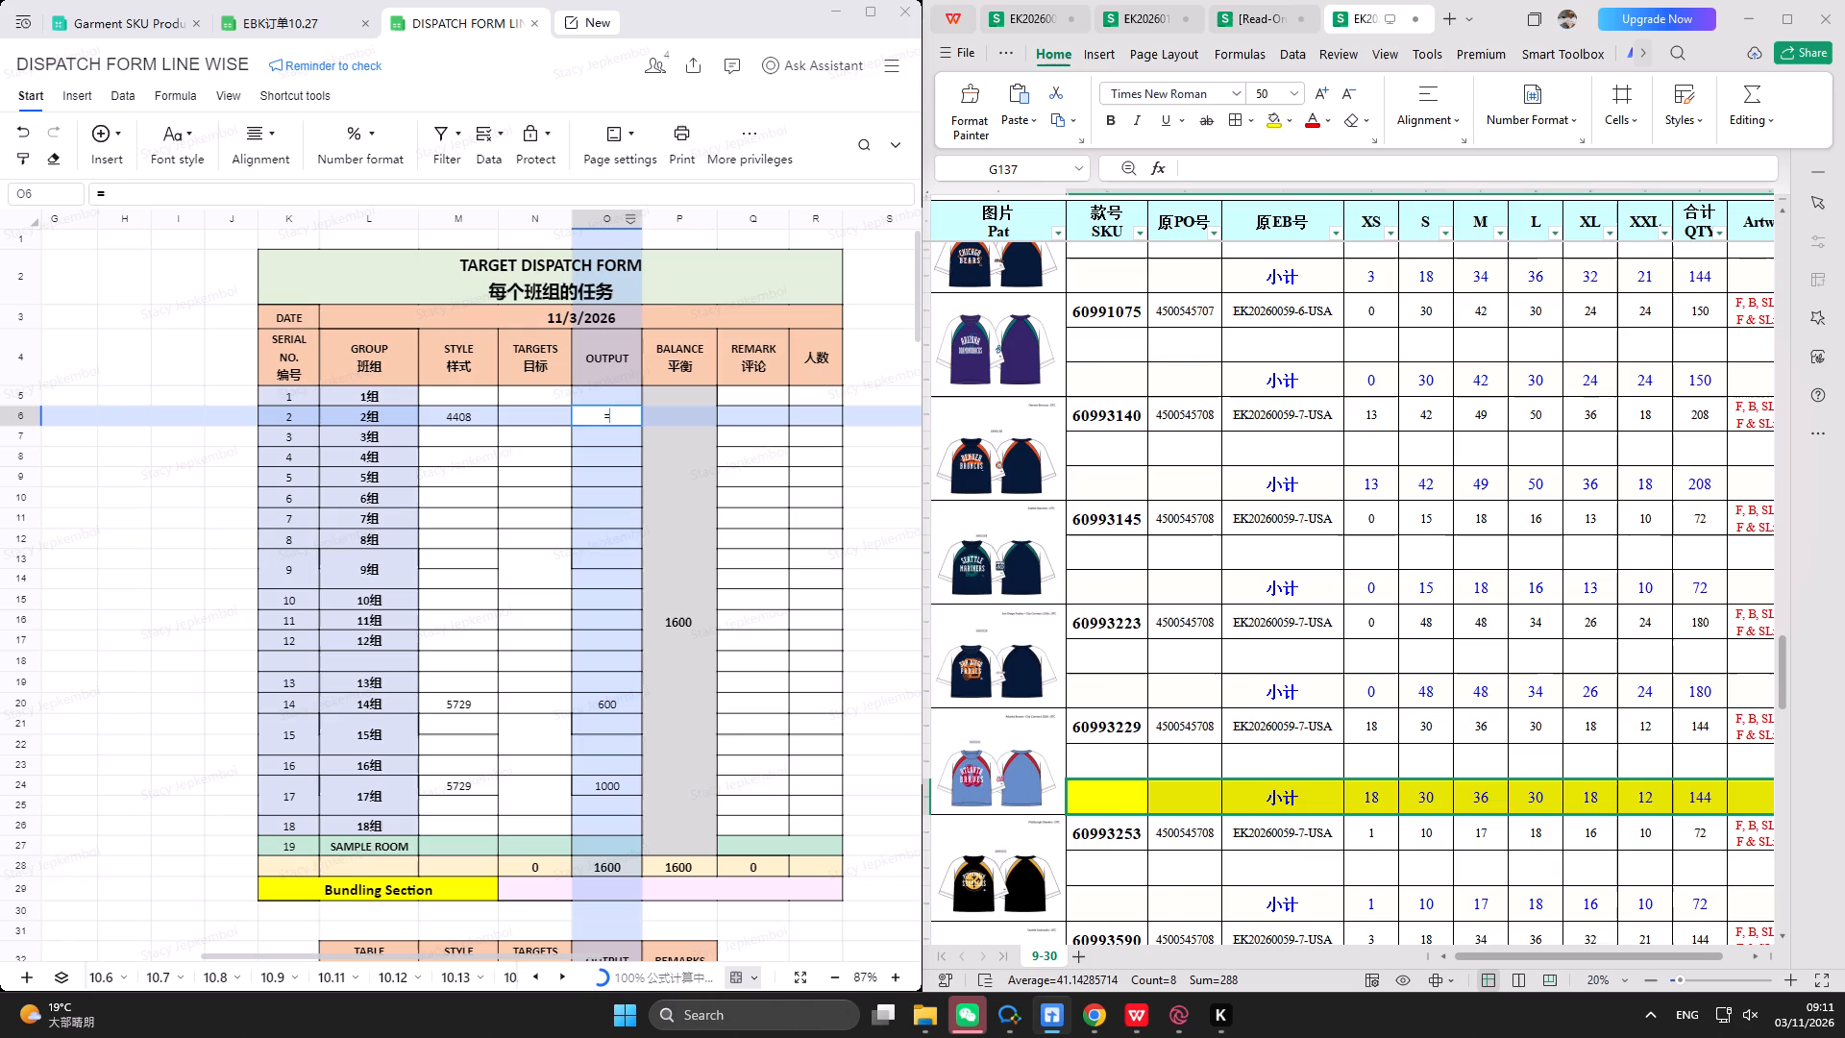
{"action": "type", "text": "16"}
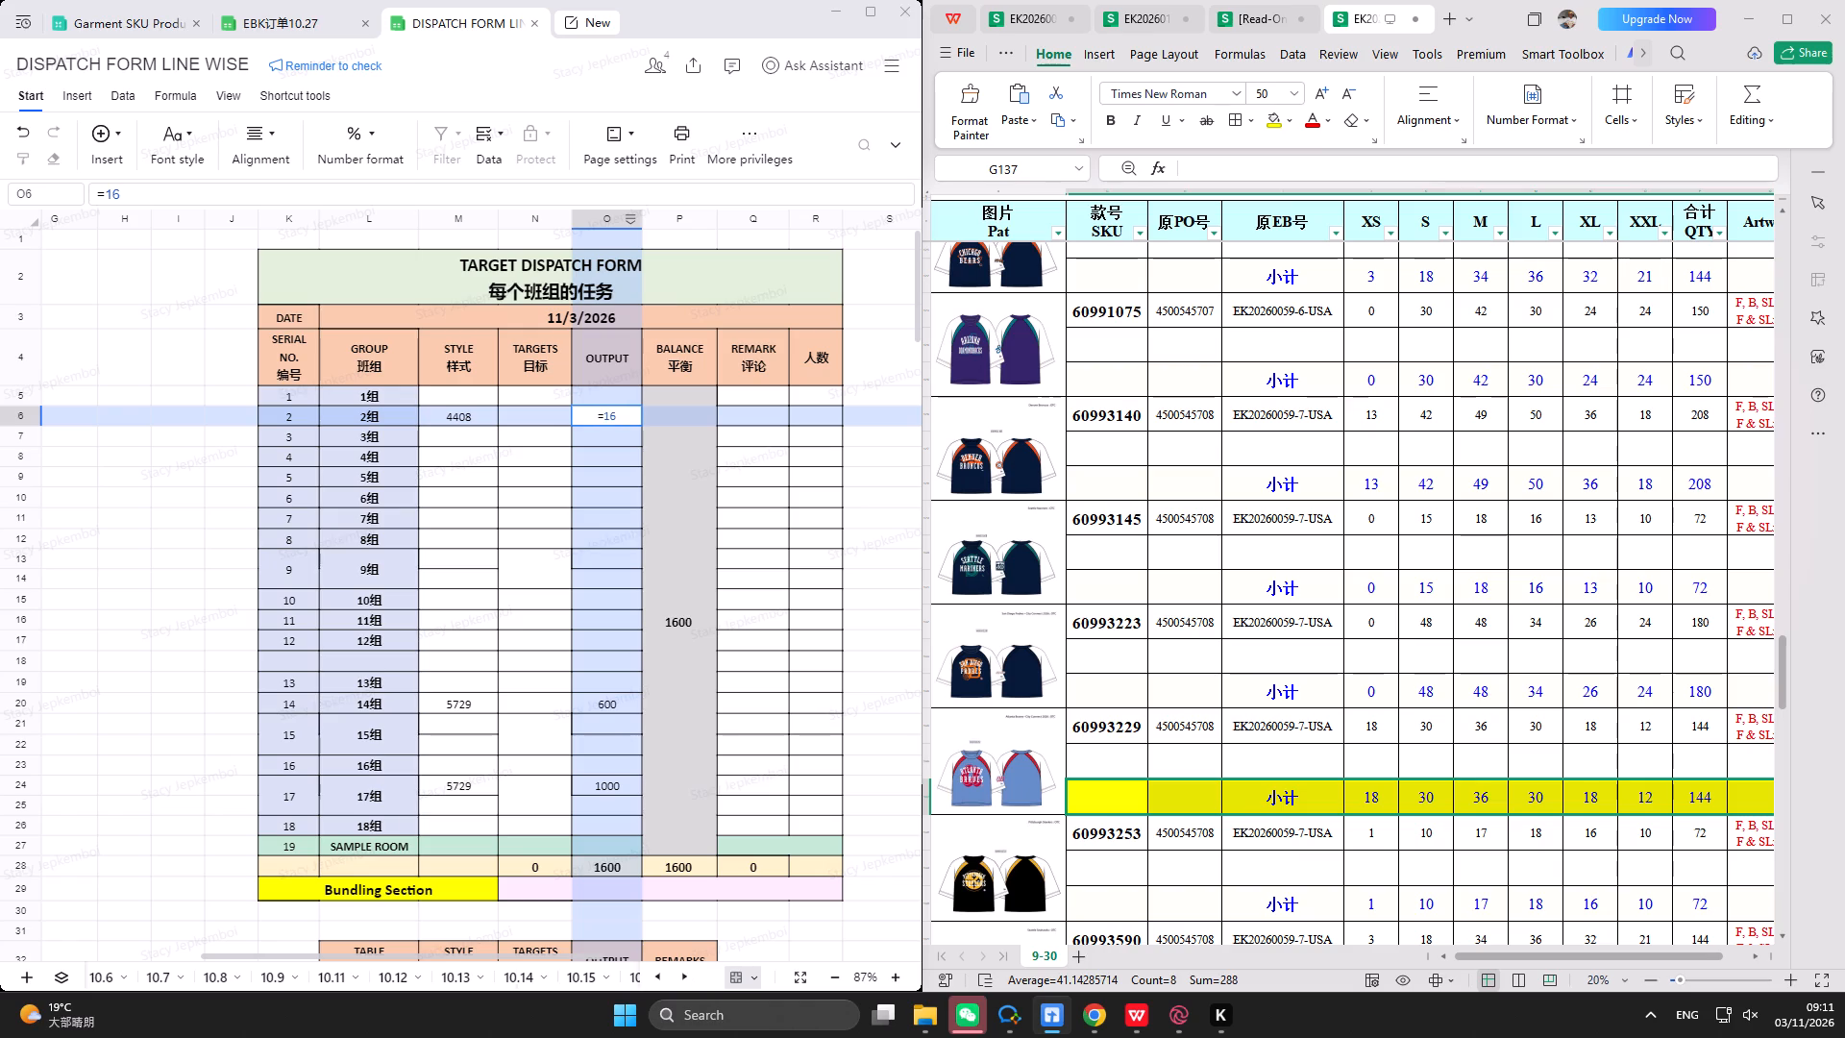
{"action": "key", "text": "Return"}
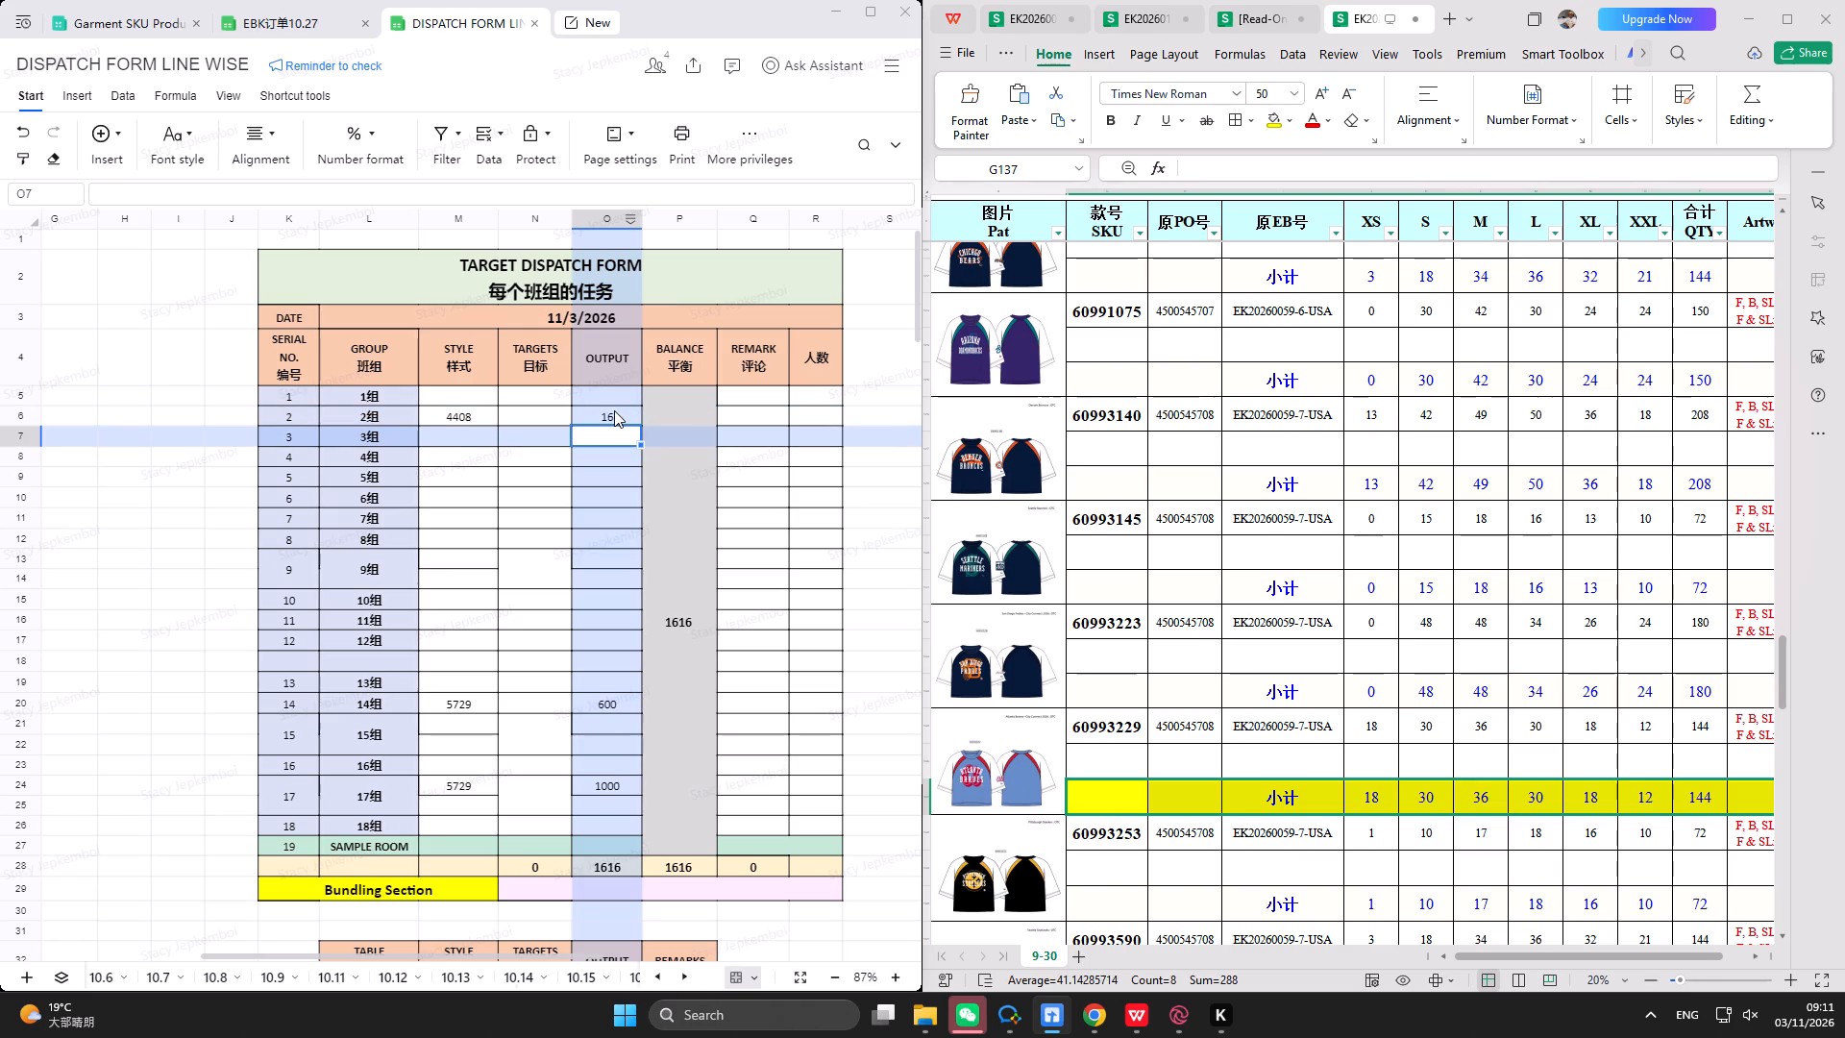
Check the latest messages in the EBK planning chat in WeChat.
{"action": "left_click", "coordinate": [979, 999]}
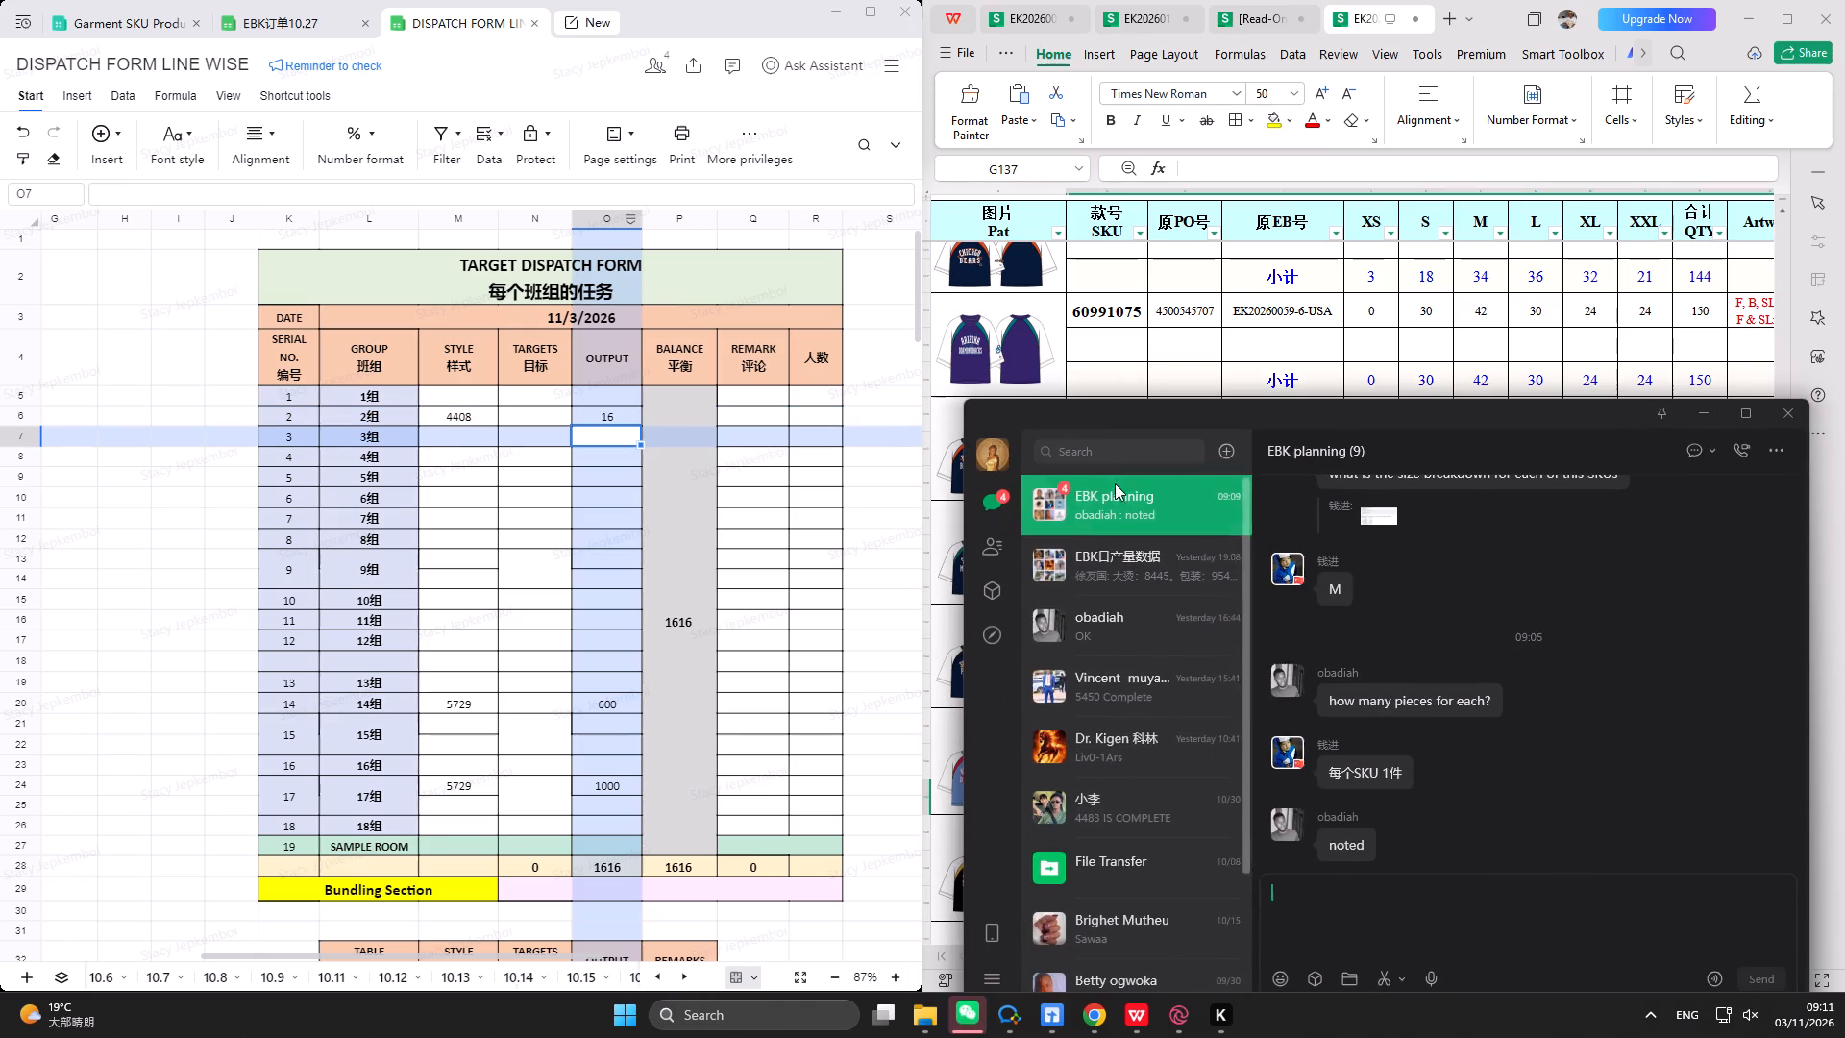
{"action": "left_click", "coordinate": [1119, 528]}
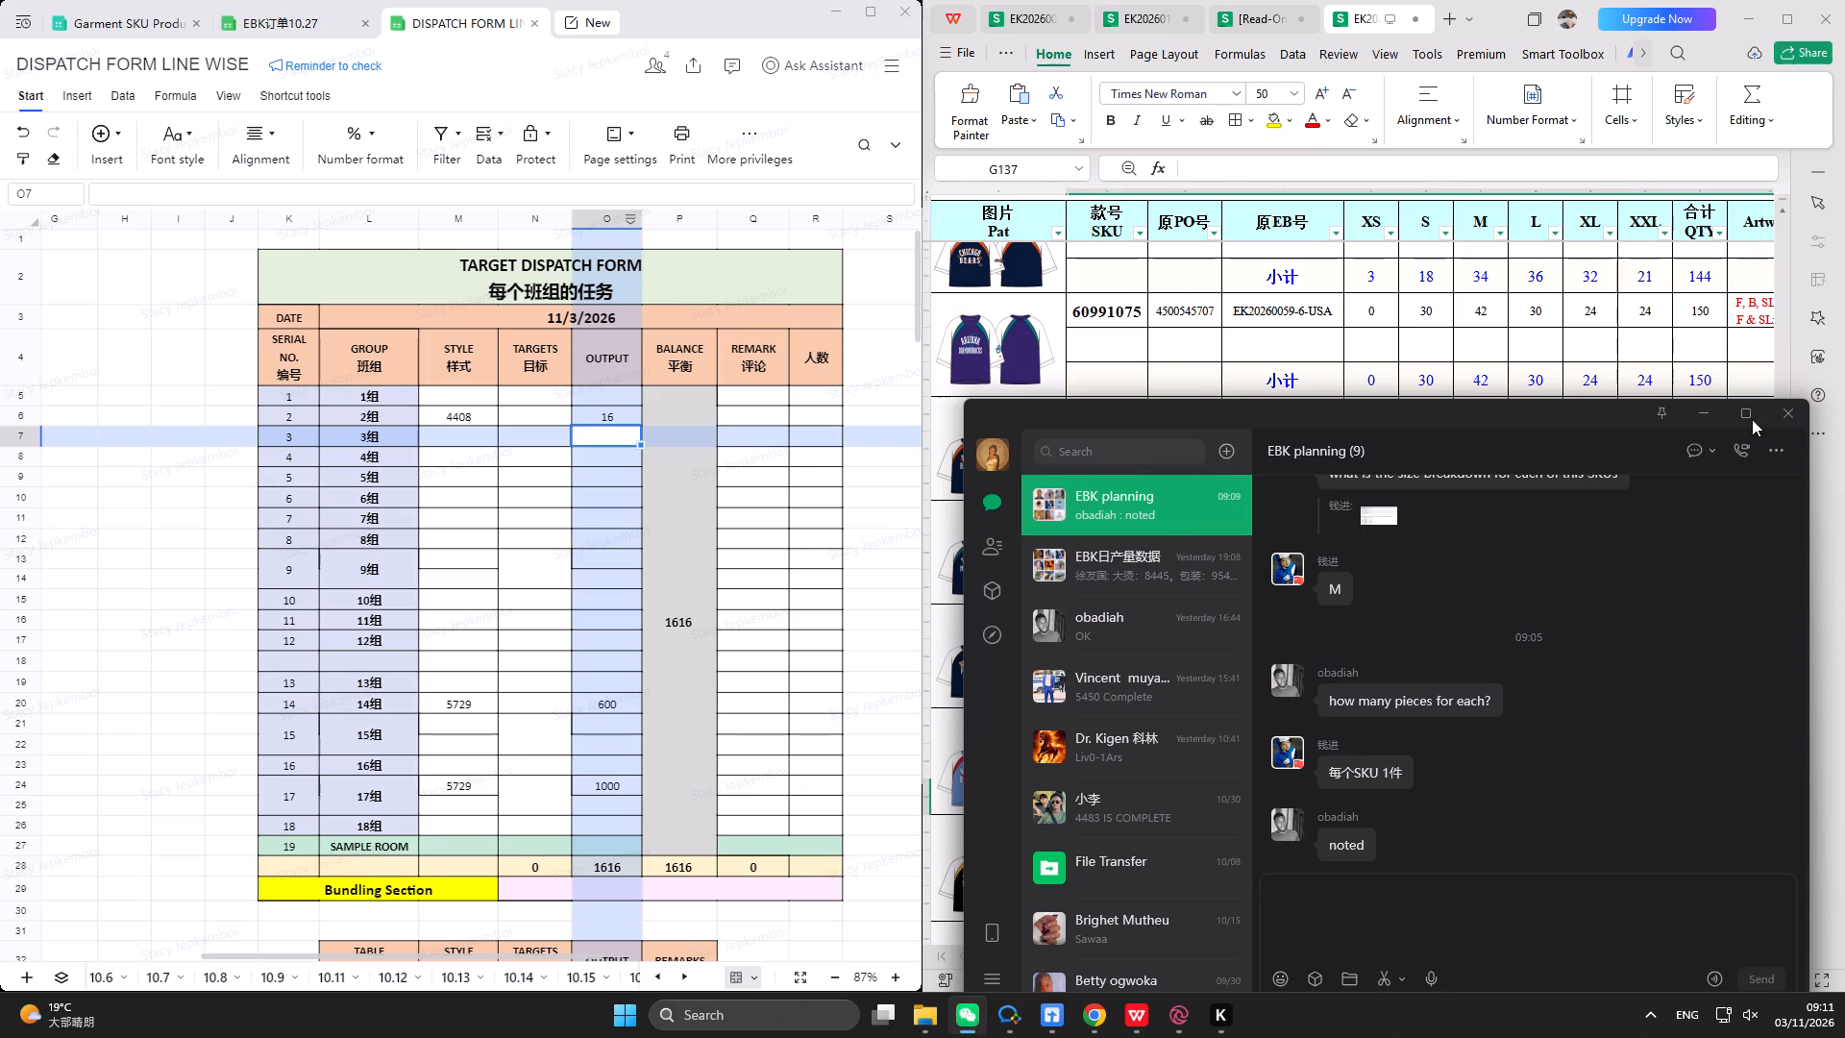
{"action": "left_click", "coordinate": [1710, 414]}
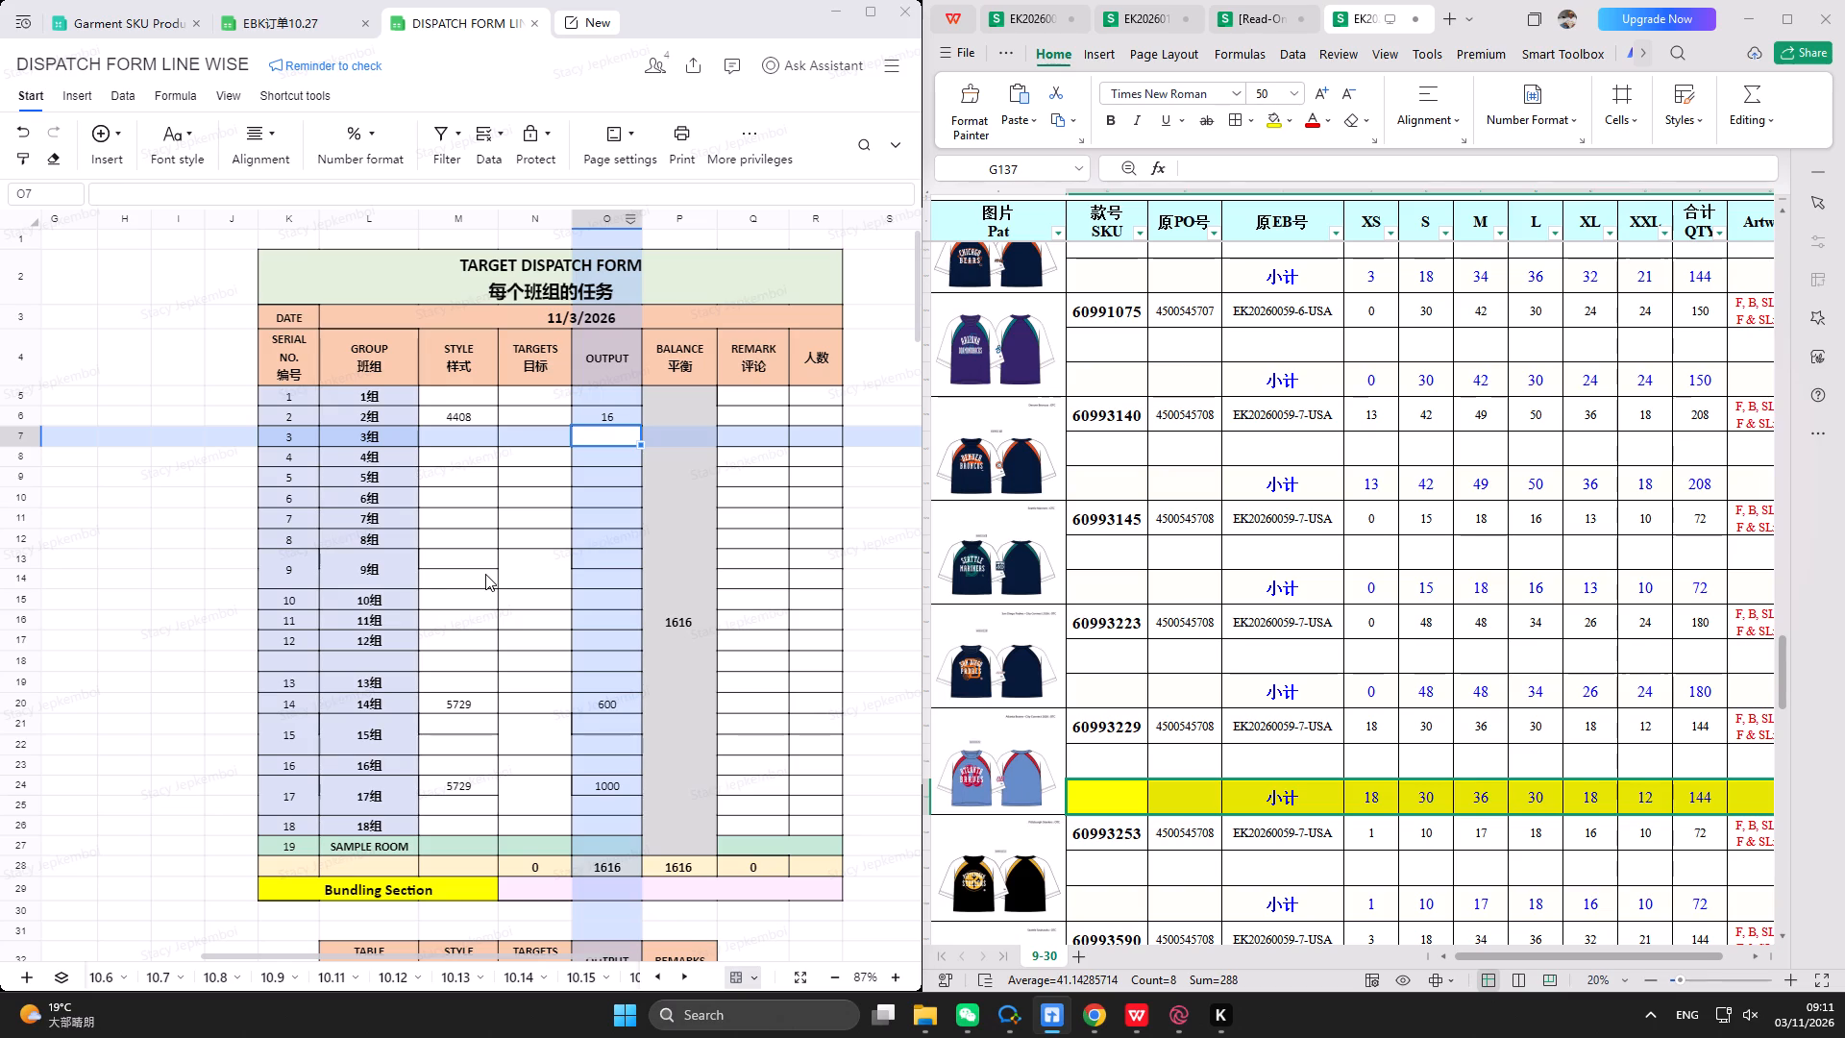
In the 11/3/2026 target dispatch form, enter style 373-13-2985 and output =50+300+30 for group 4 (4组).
{"action": "left_click", "coordinate": [480, 456]}
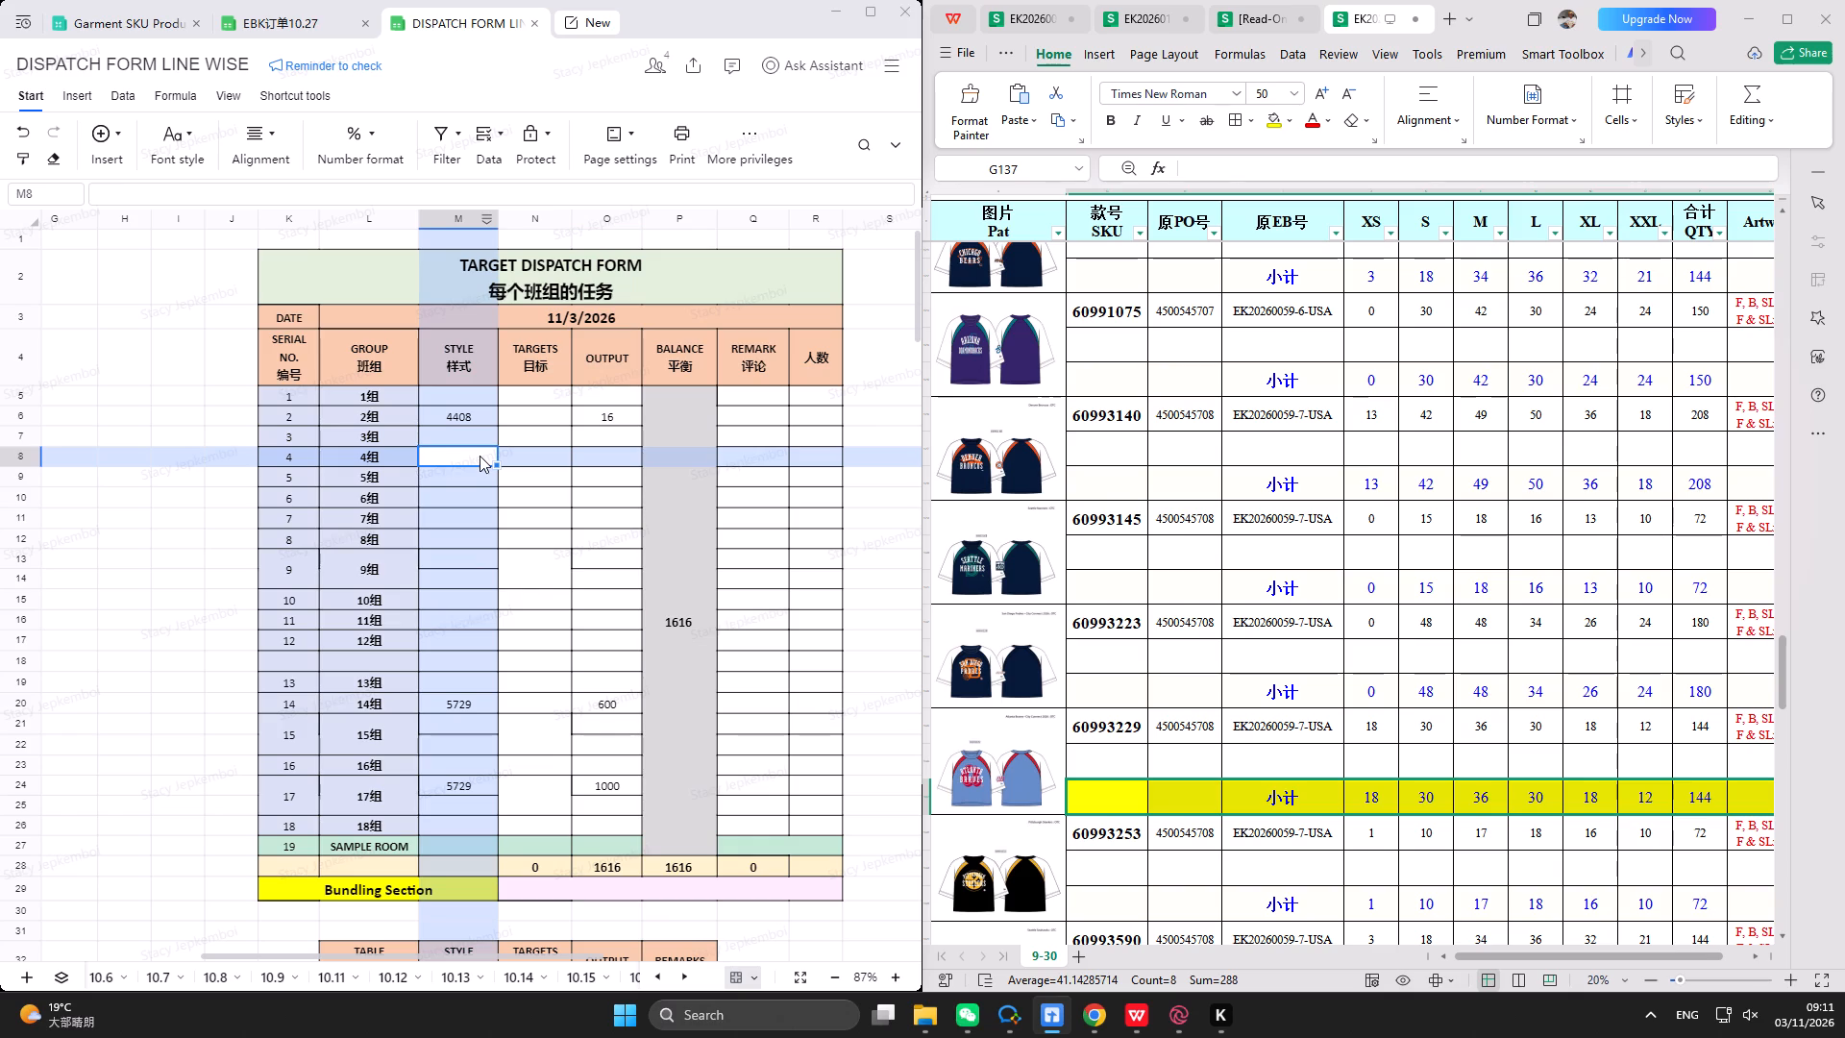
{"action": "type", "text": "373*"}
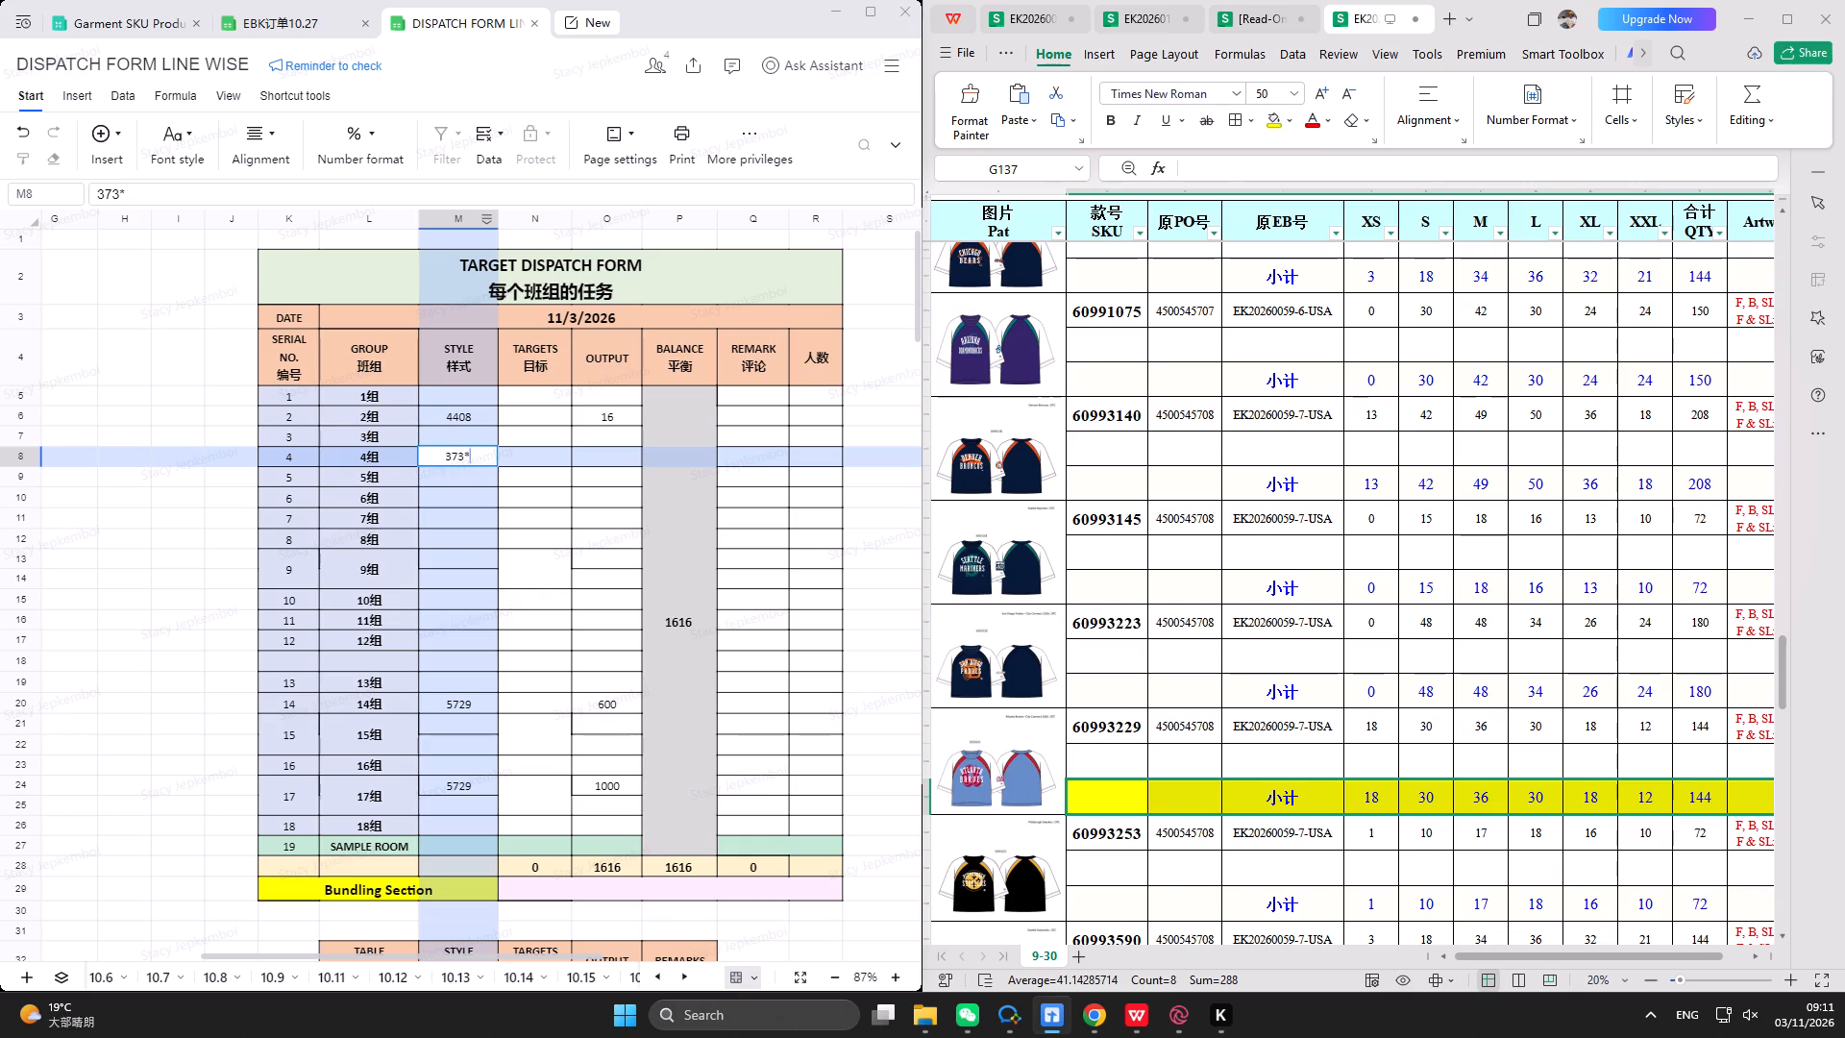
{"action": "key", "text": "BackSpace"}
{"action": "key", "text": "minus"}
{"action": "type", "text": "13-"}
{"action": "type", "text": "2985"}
{"action": "left_click", "coordinate": [594, 455]}
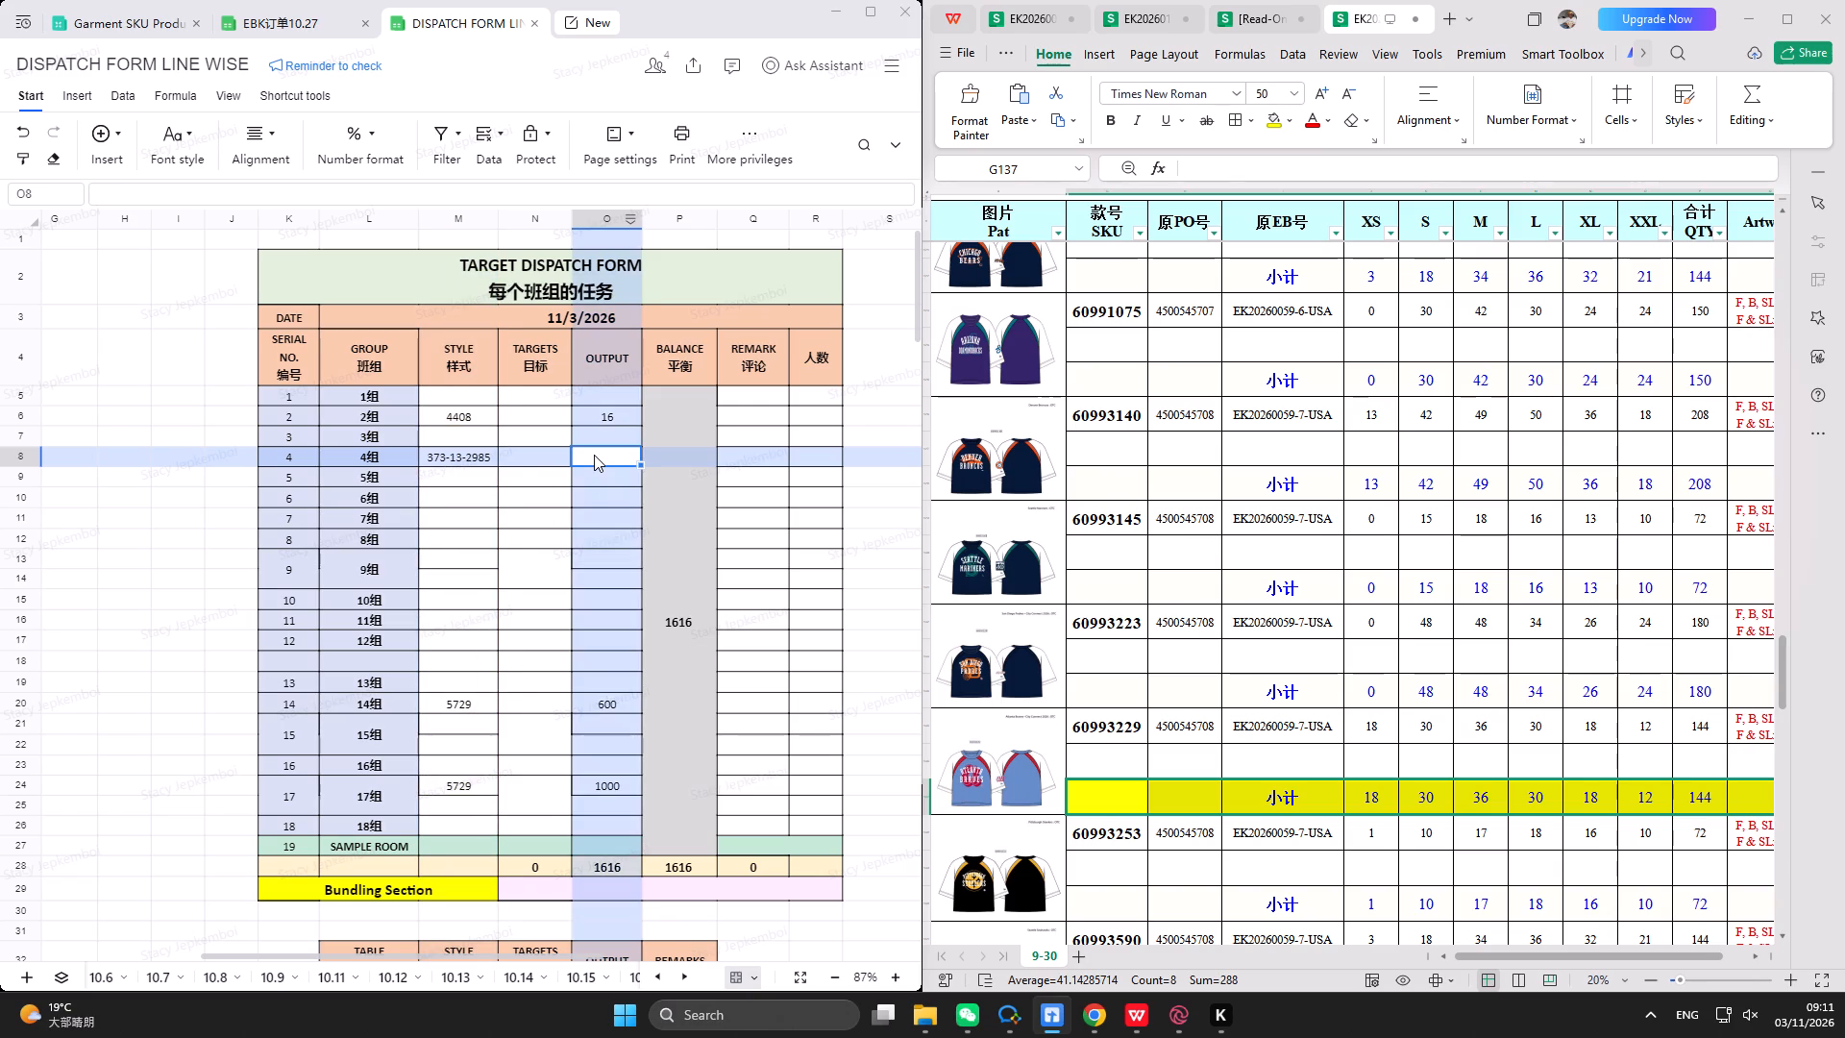
{"action": "key", "text": "equal"}
{"action": "type", "text": "50+300+30"}
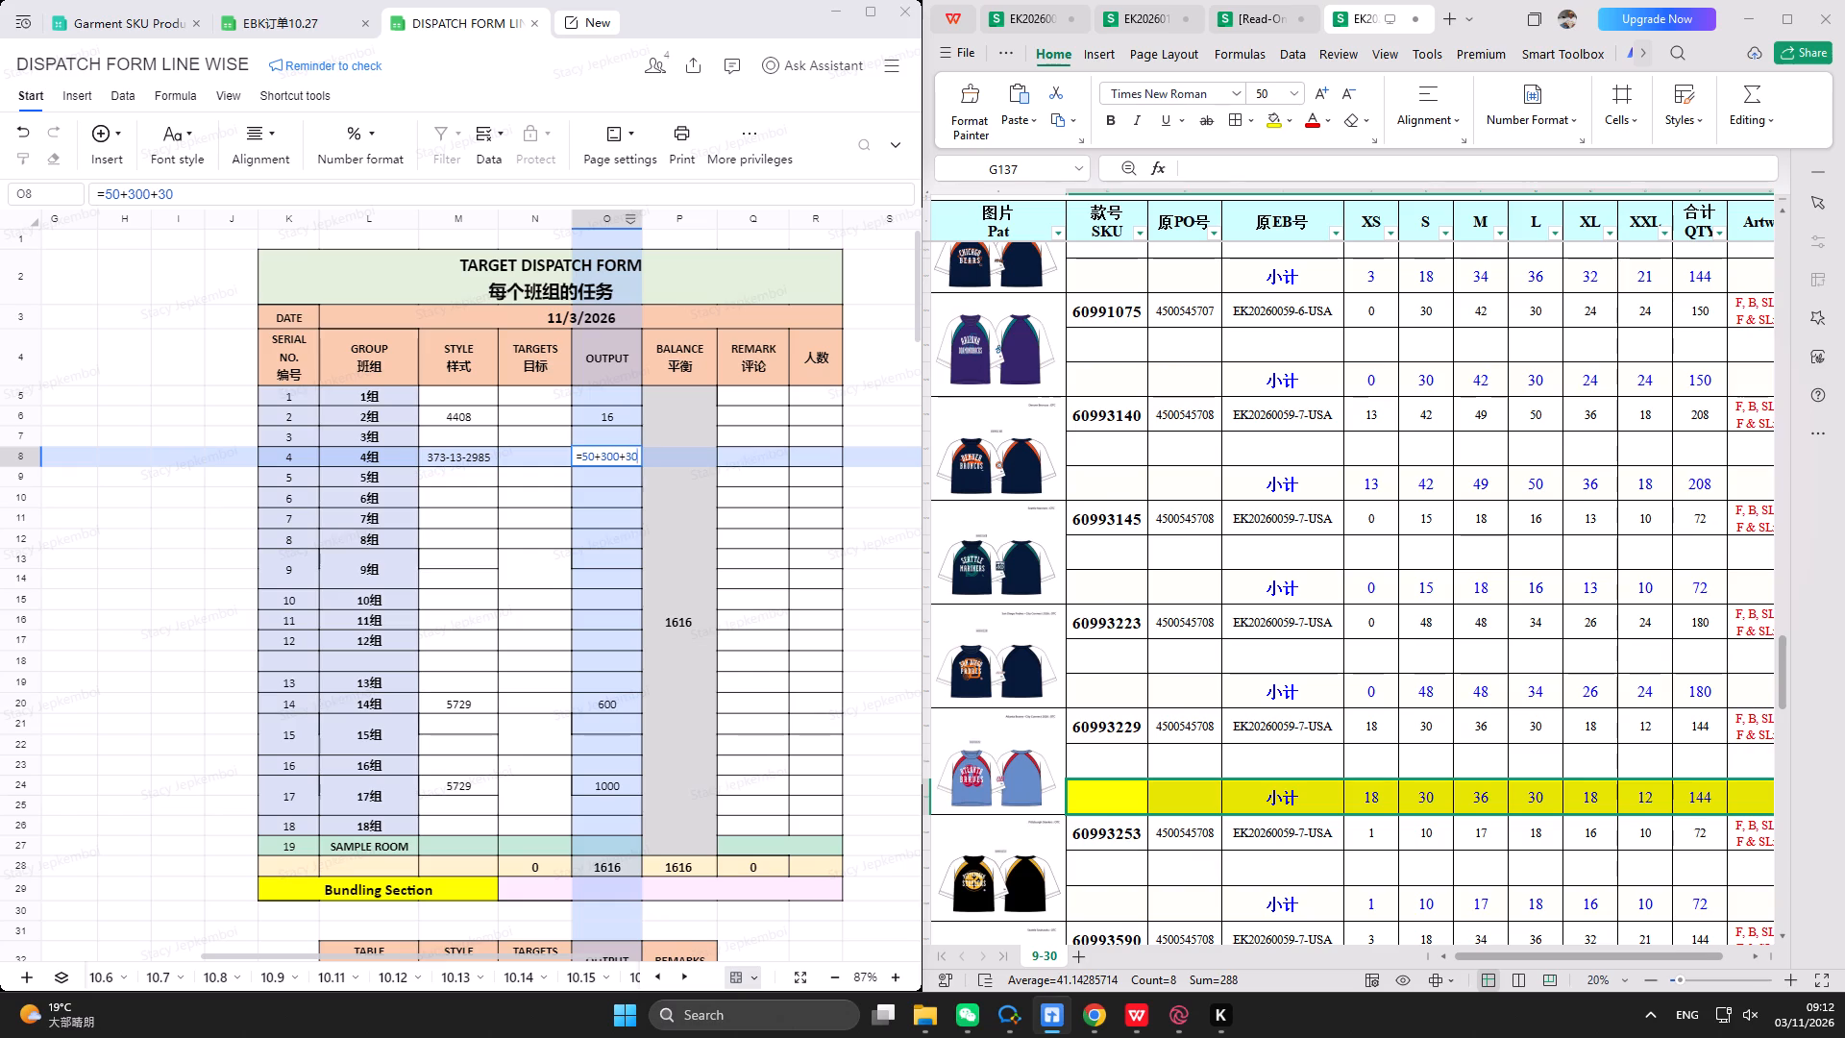
{"action": "key", "text": "Return"}
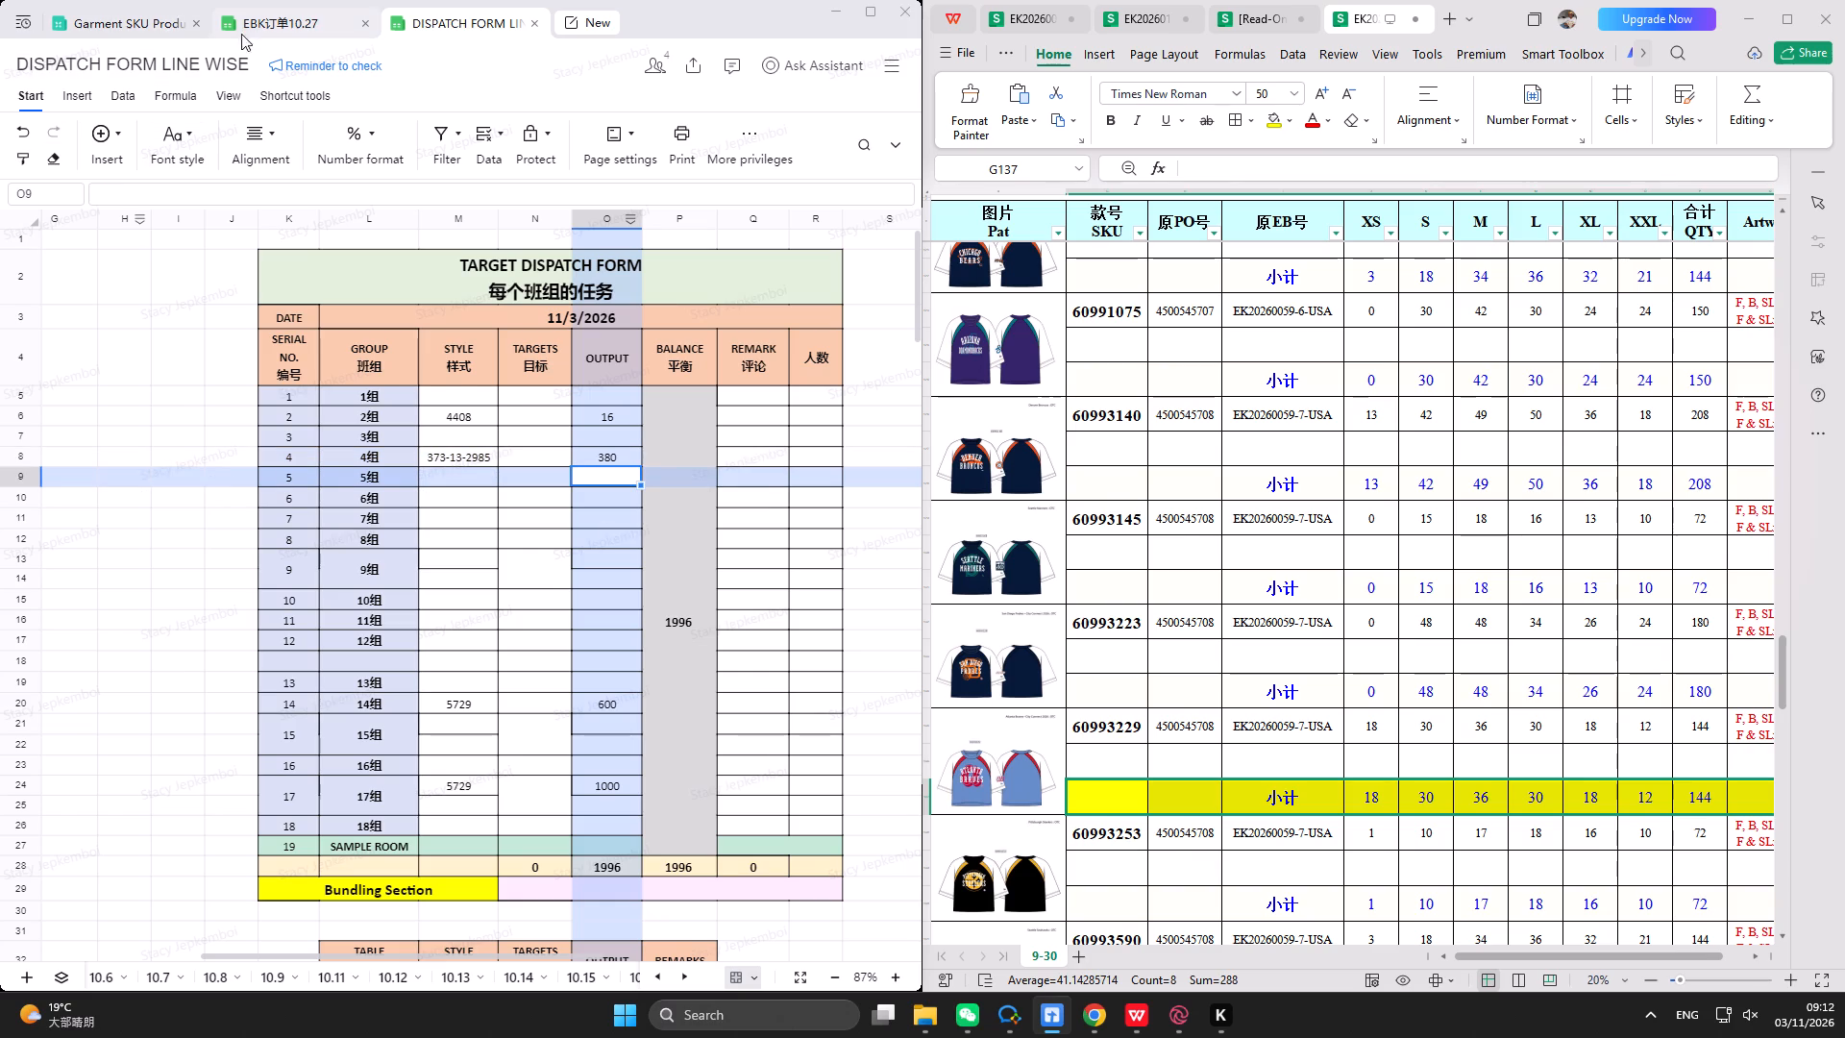
In the EBK订单10.27 workbook's planning sheet, filter the EB PO column to all orders containing 373.
{"action": "left_click", "coordinate": [250, 22]}
{"action": "left_click", "coordinate": [175, 291]}
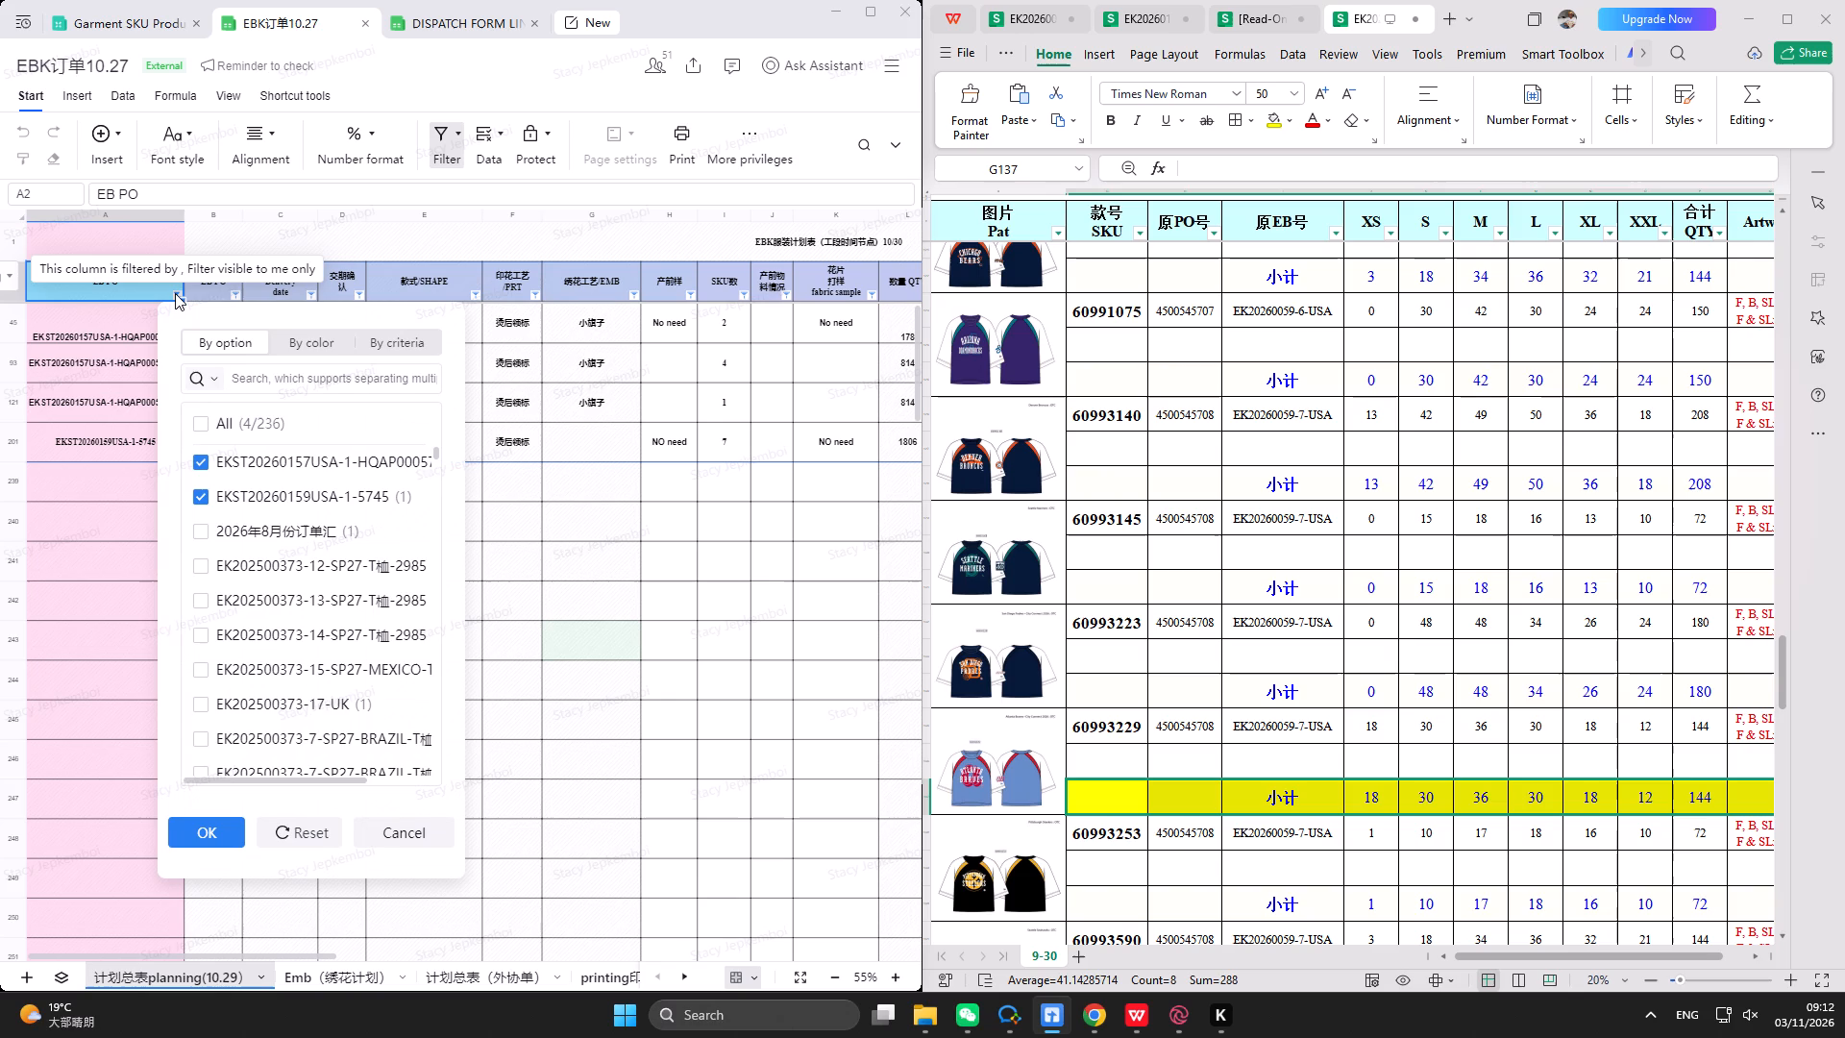
{"action": "type", "text": "373"}
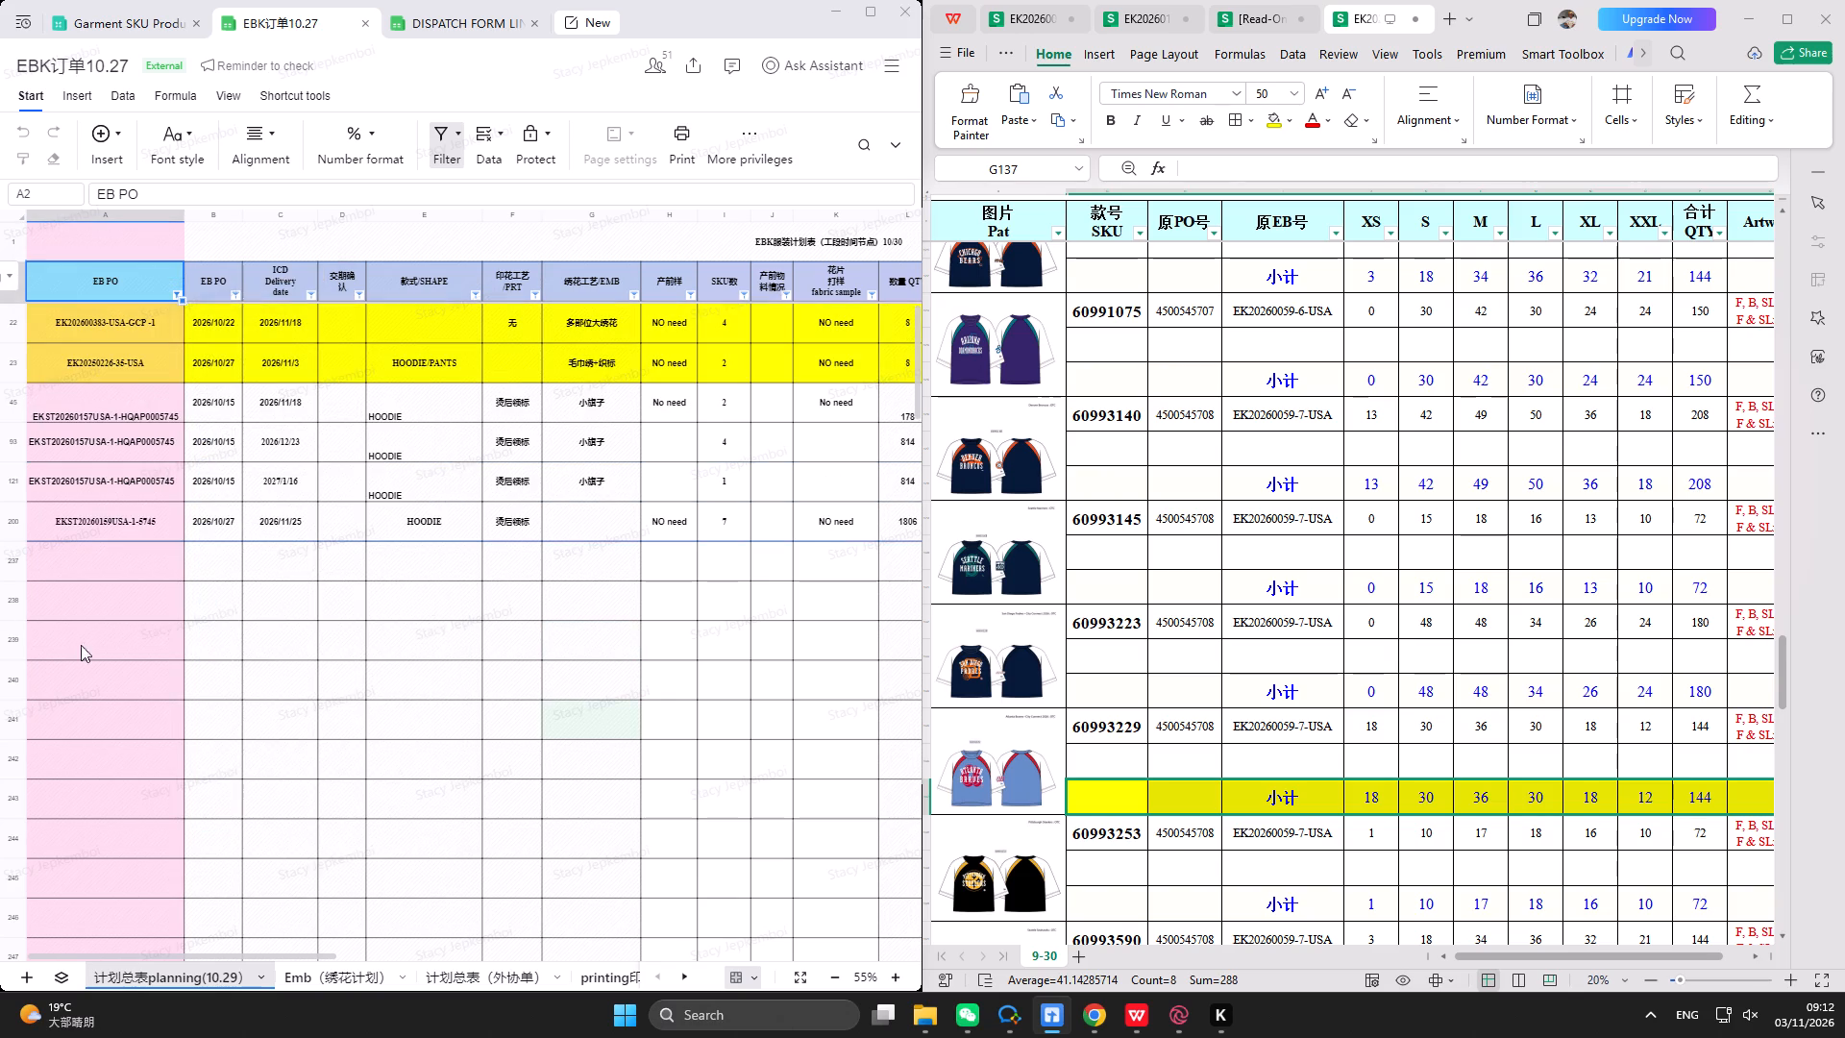
{"action": "left_click", "coordinate": [175, 292]}
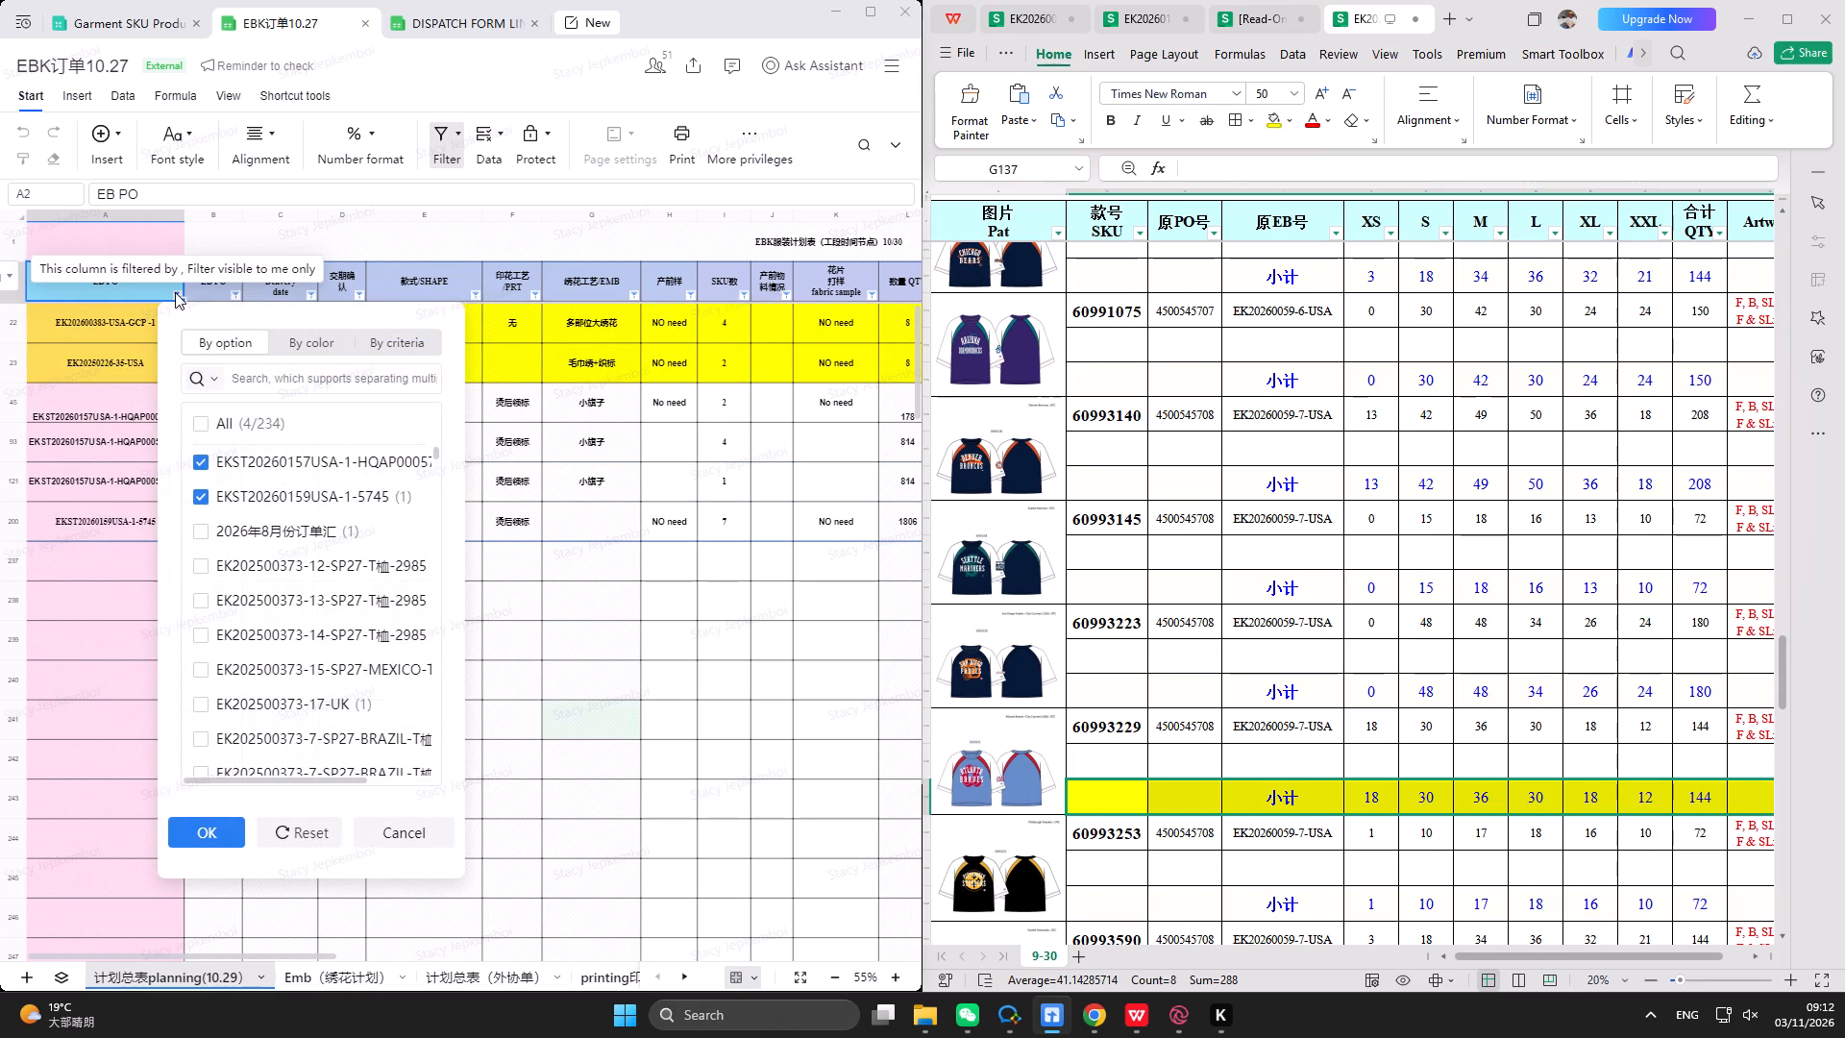
{"action": "type", "text": "373"}
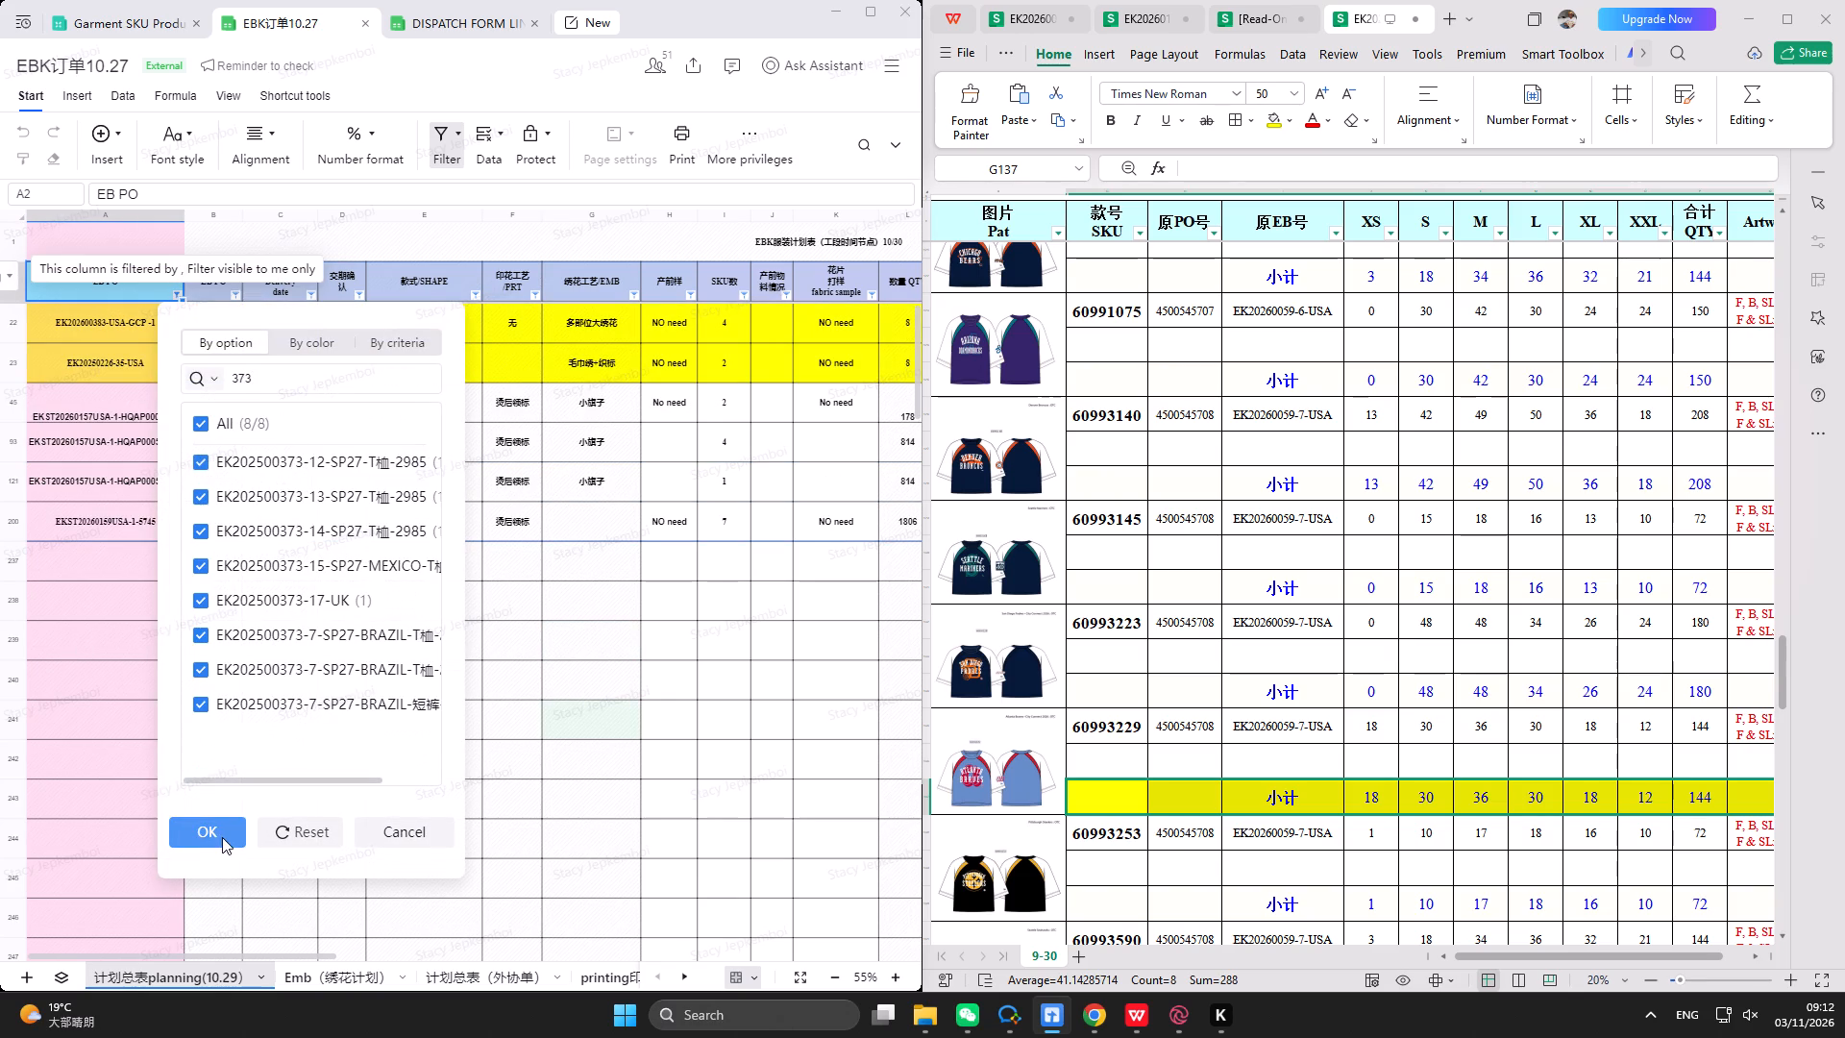
{"action": "left_click", "coordinate": [226, 836]}
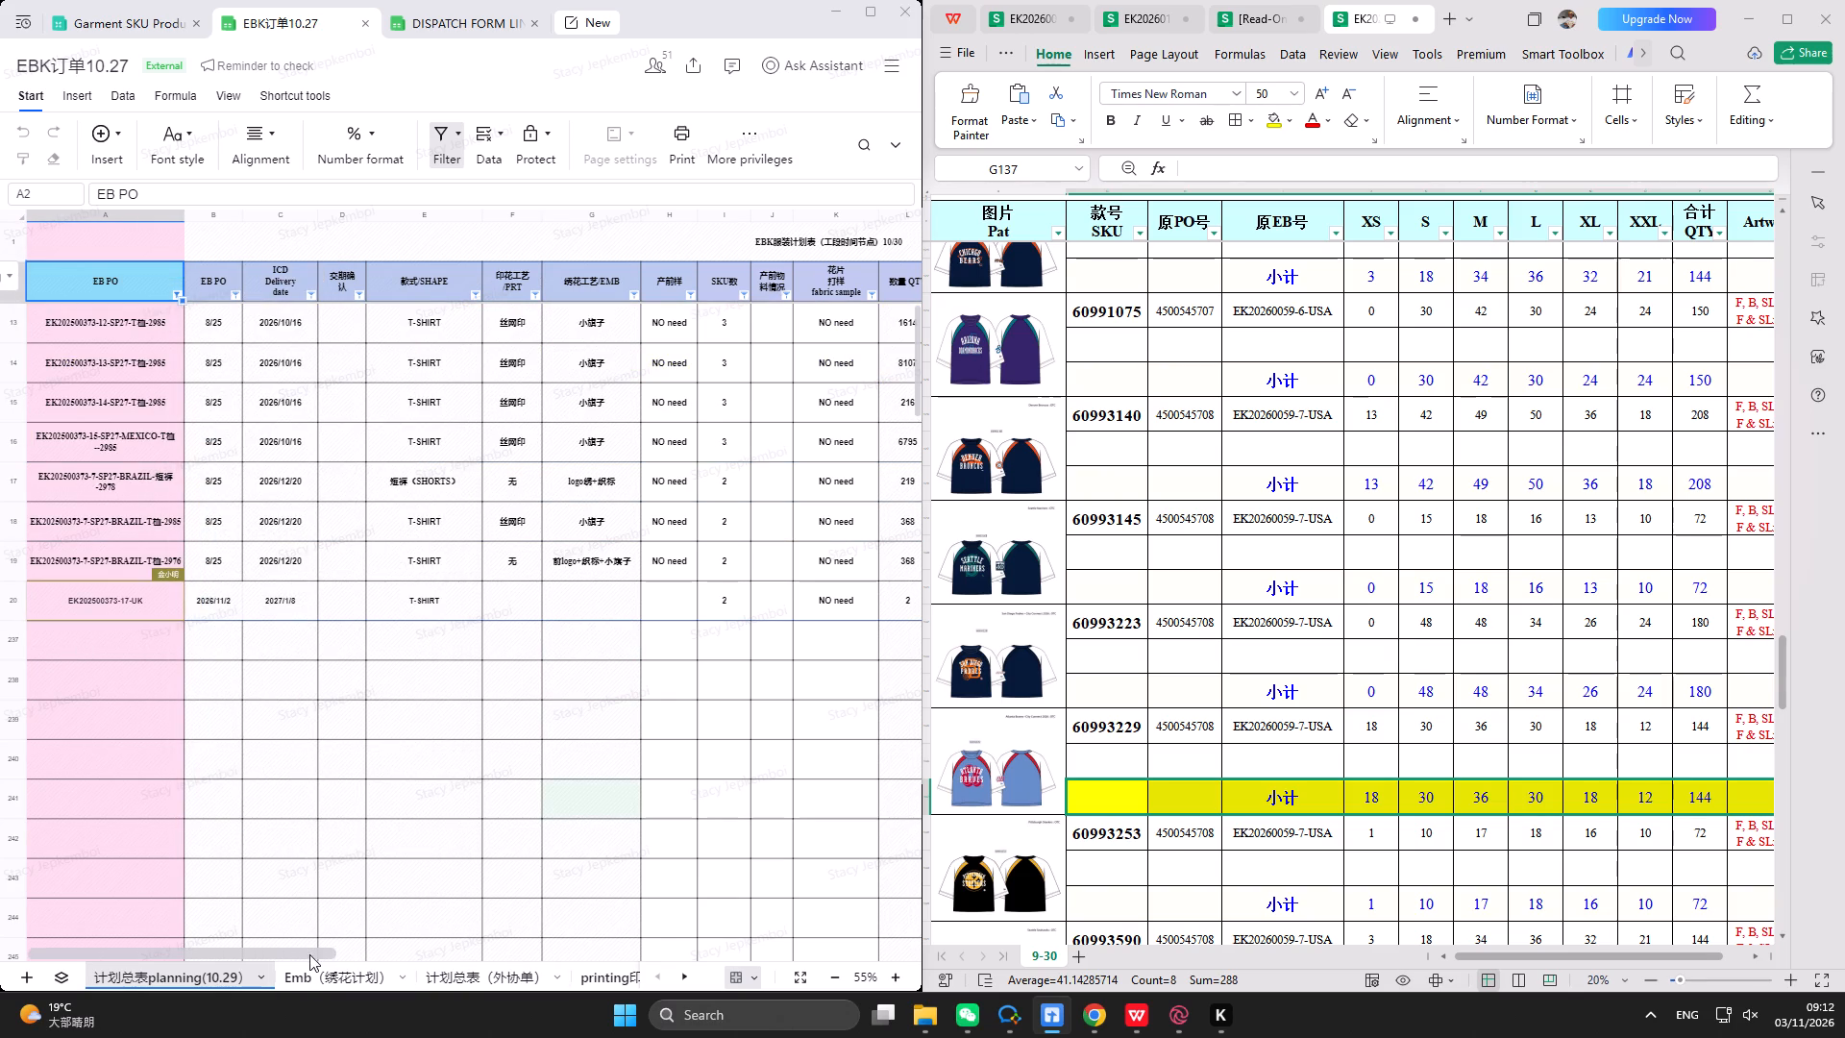
{"action": "left_click", "coordinate": [309, 954]}
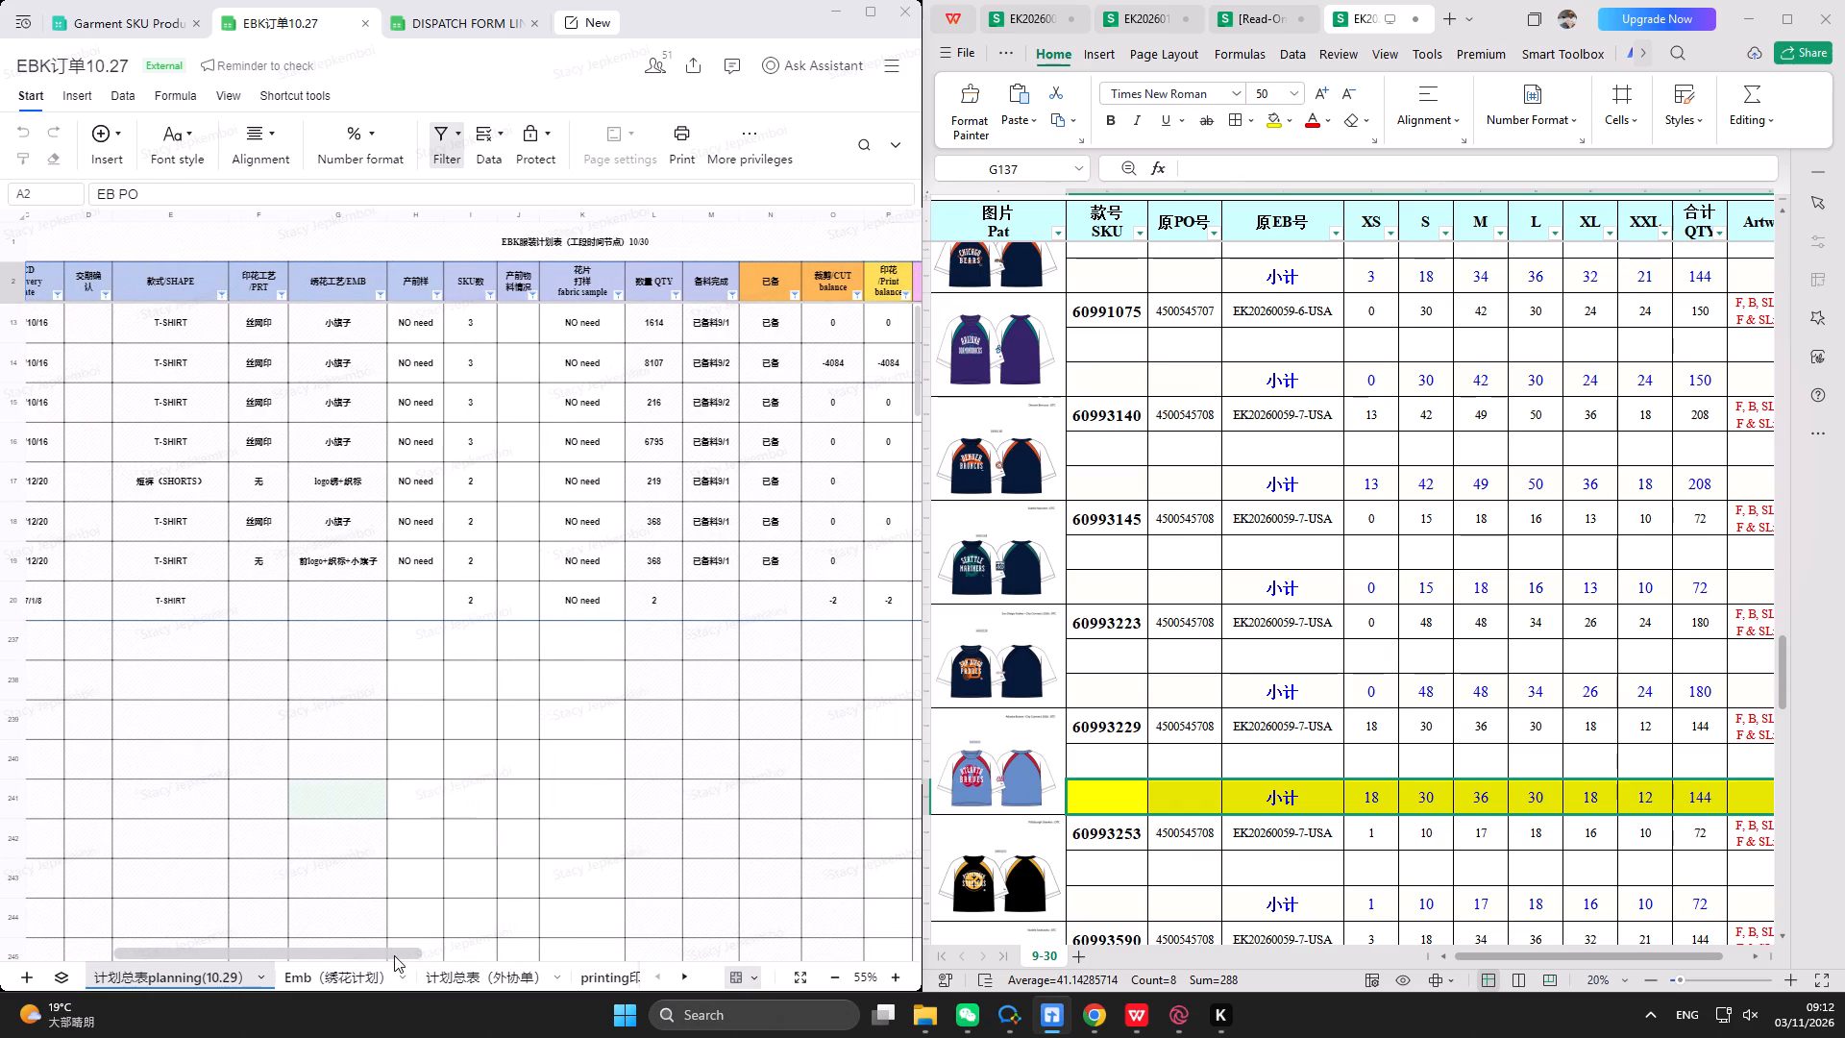
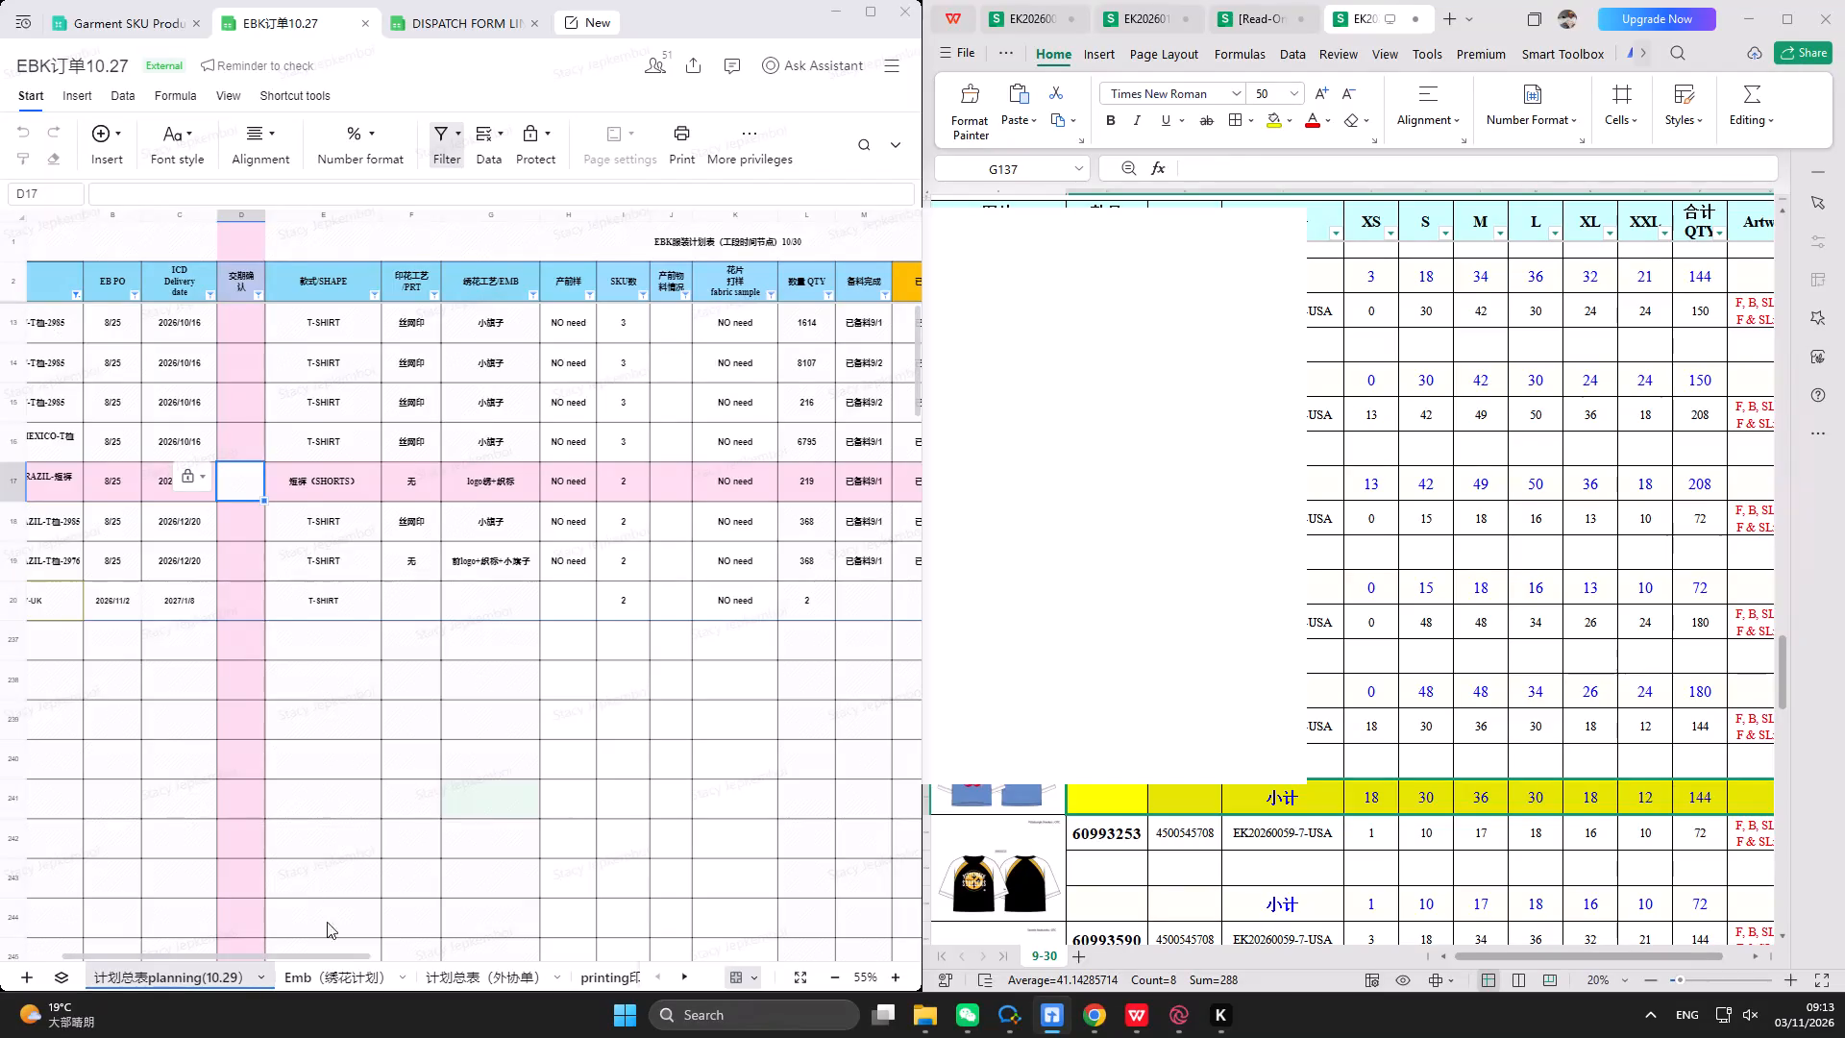
{"action": "left_click", "coordinate": [331, 950]}
{"action": "left_click_drag", "start_coordinate": [332, 955], "coordinate": [282, 954]}
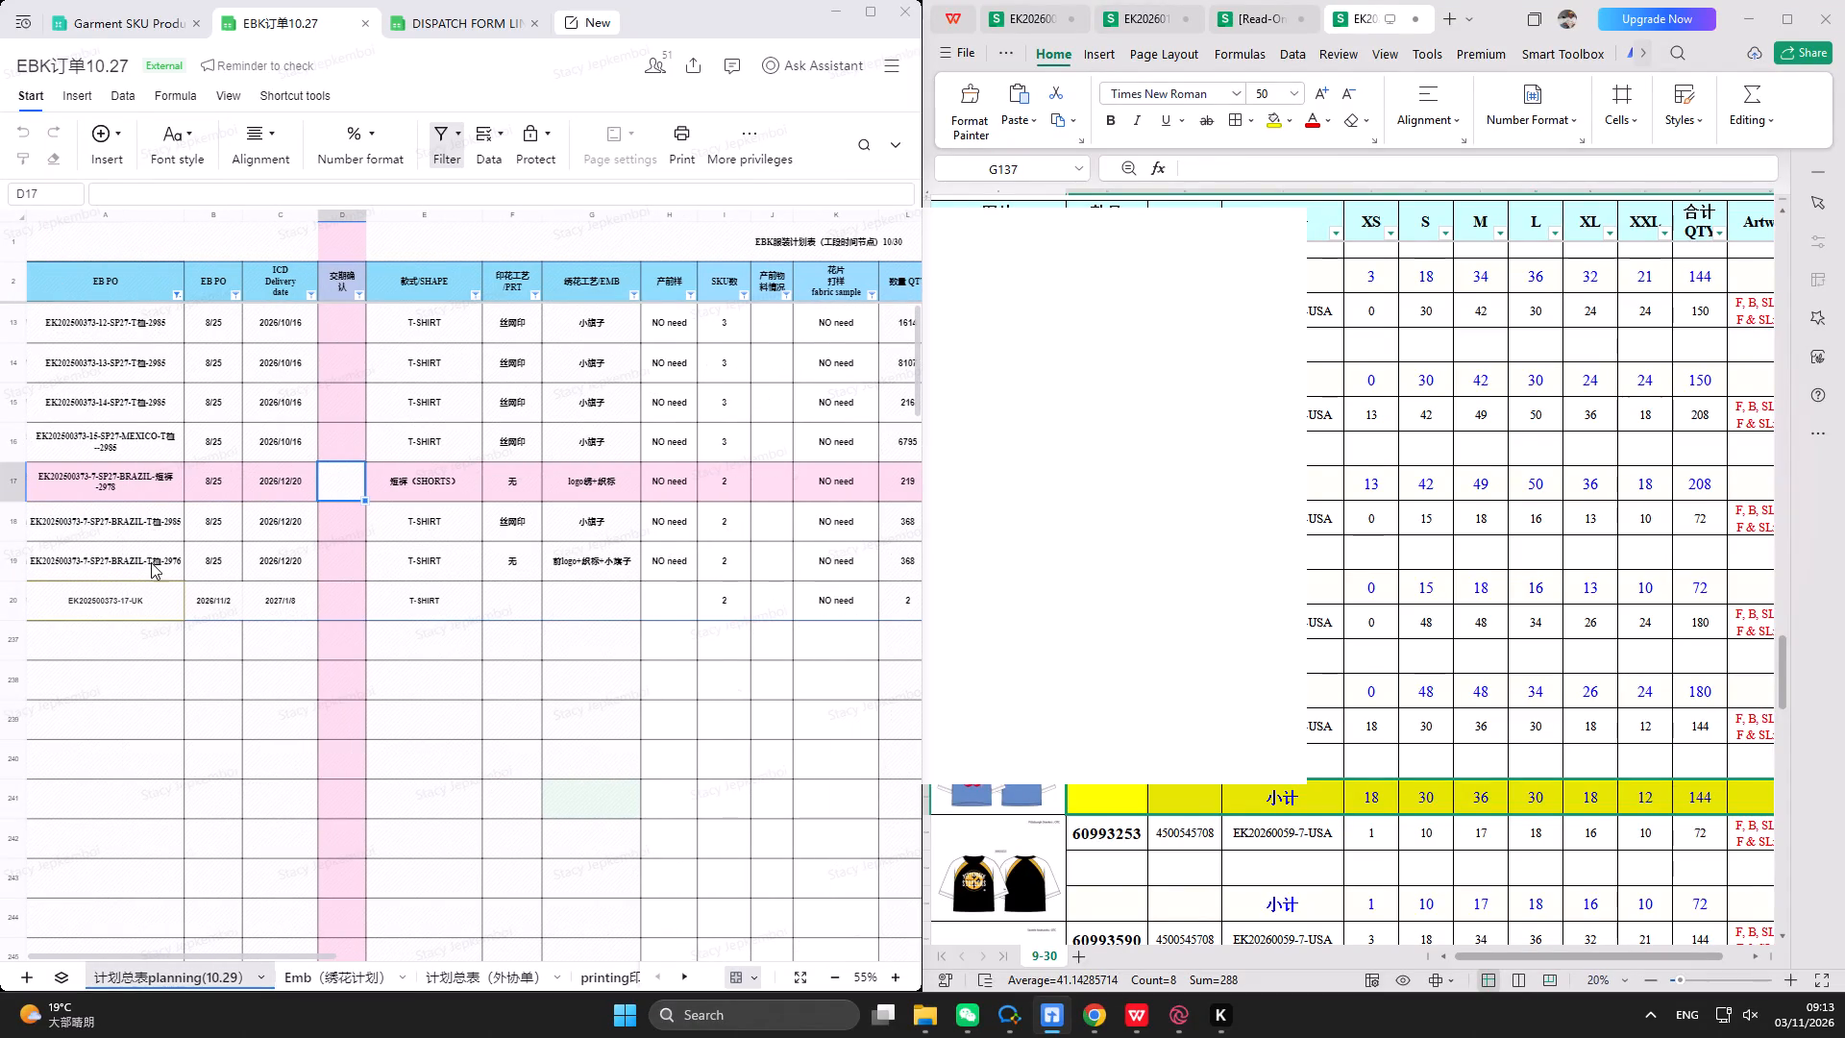
{"action": "left_click", "coordinate": [125, 366]}
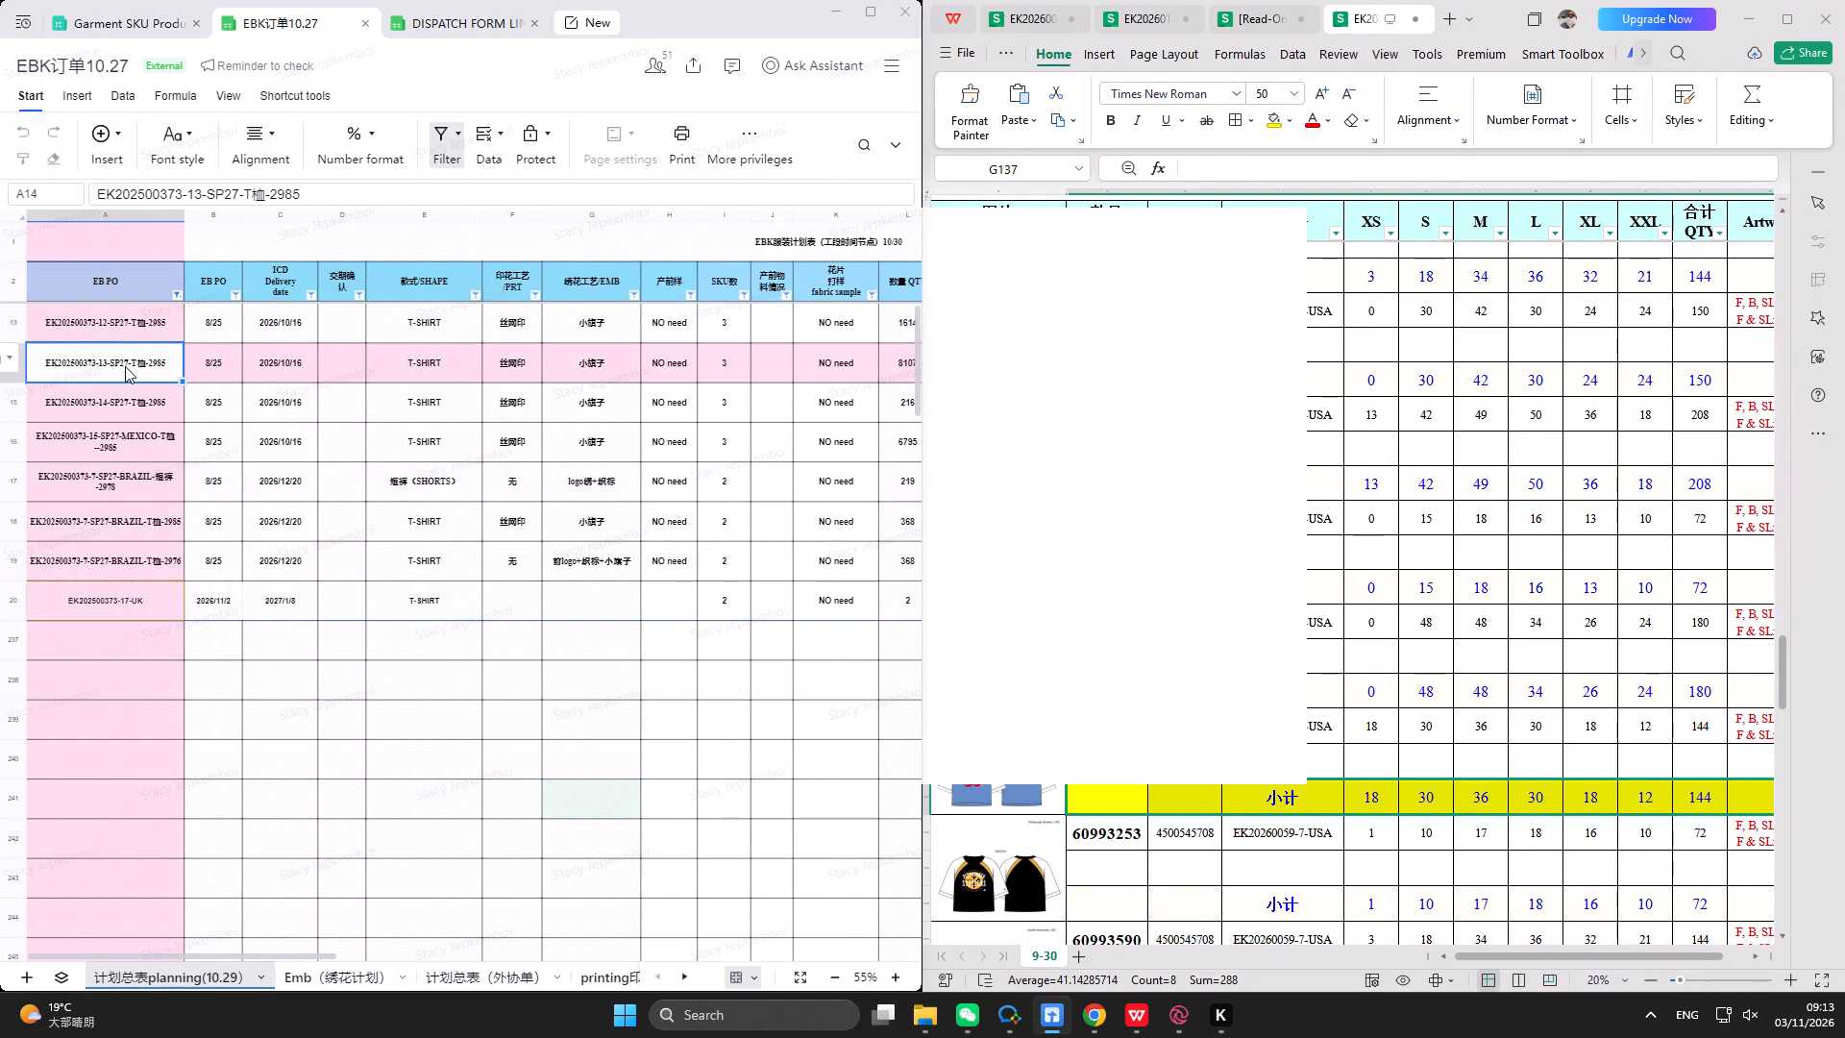
{"action": "left_click_drag", "start_coordinate": [332, 953], "coordinate": [428, 958]}
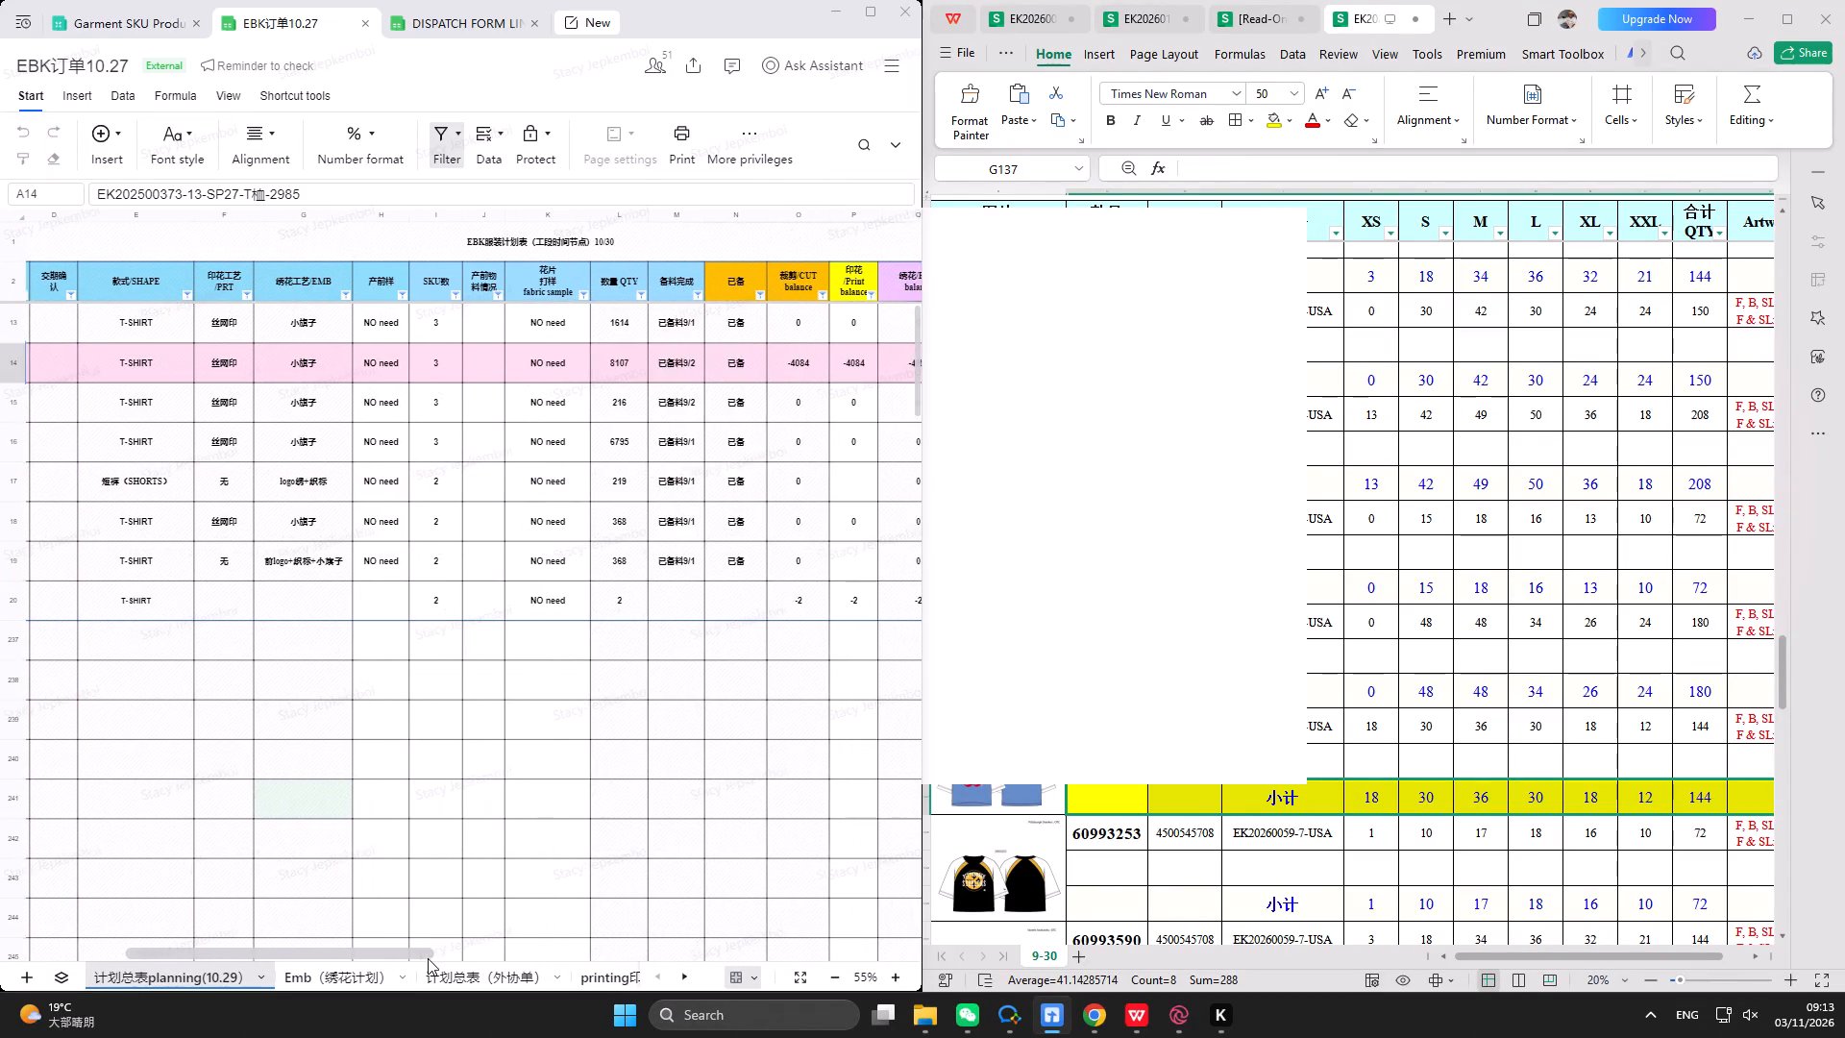
{"action": "left_click_drag", "start_coordinate": [428, 958], "coordinate": [517, 976]}
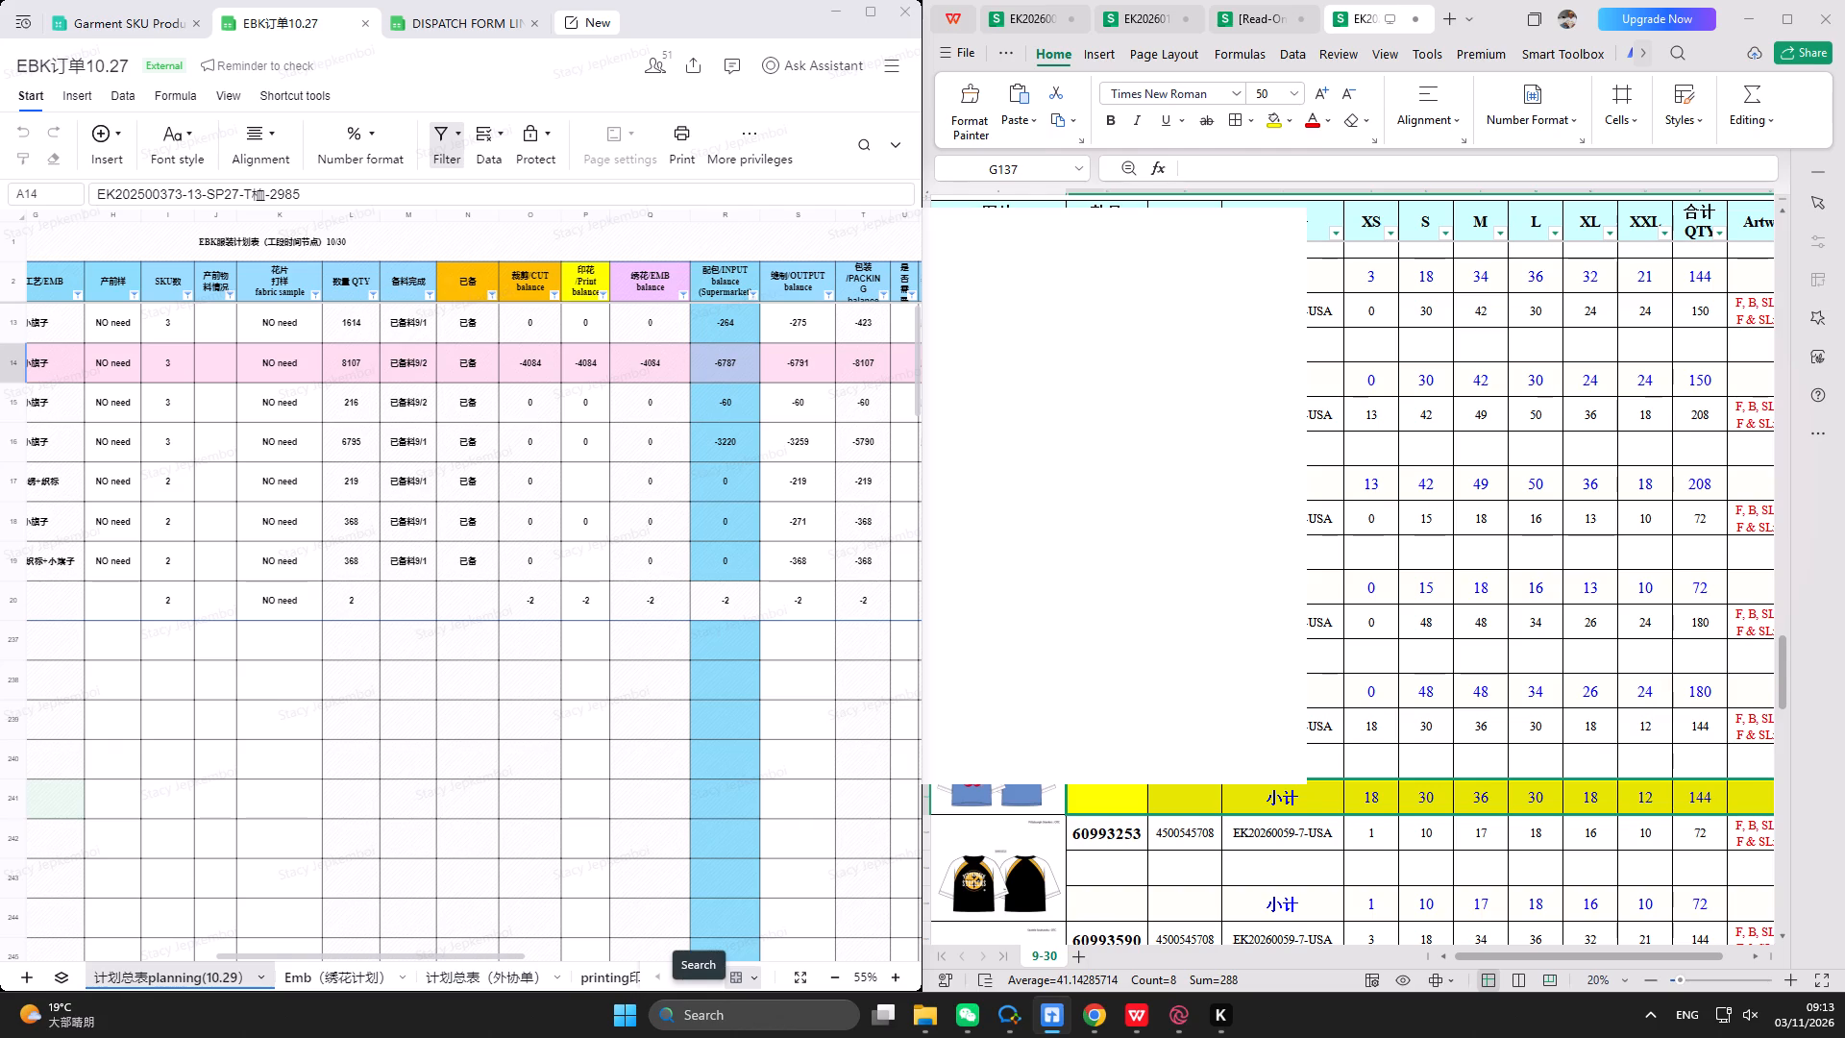
In the Garment SKU Production Tracker's 064-5607 table, set TTL QTY for navy SKU 61052289 to 510 for size S and 600 for L.
{"action": "left_click", "coordinate": [103, 6]}
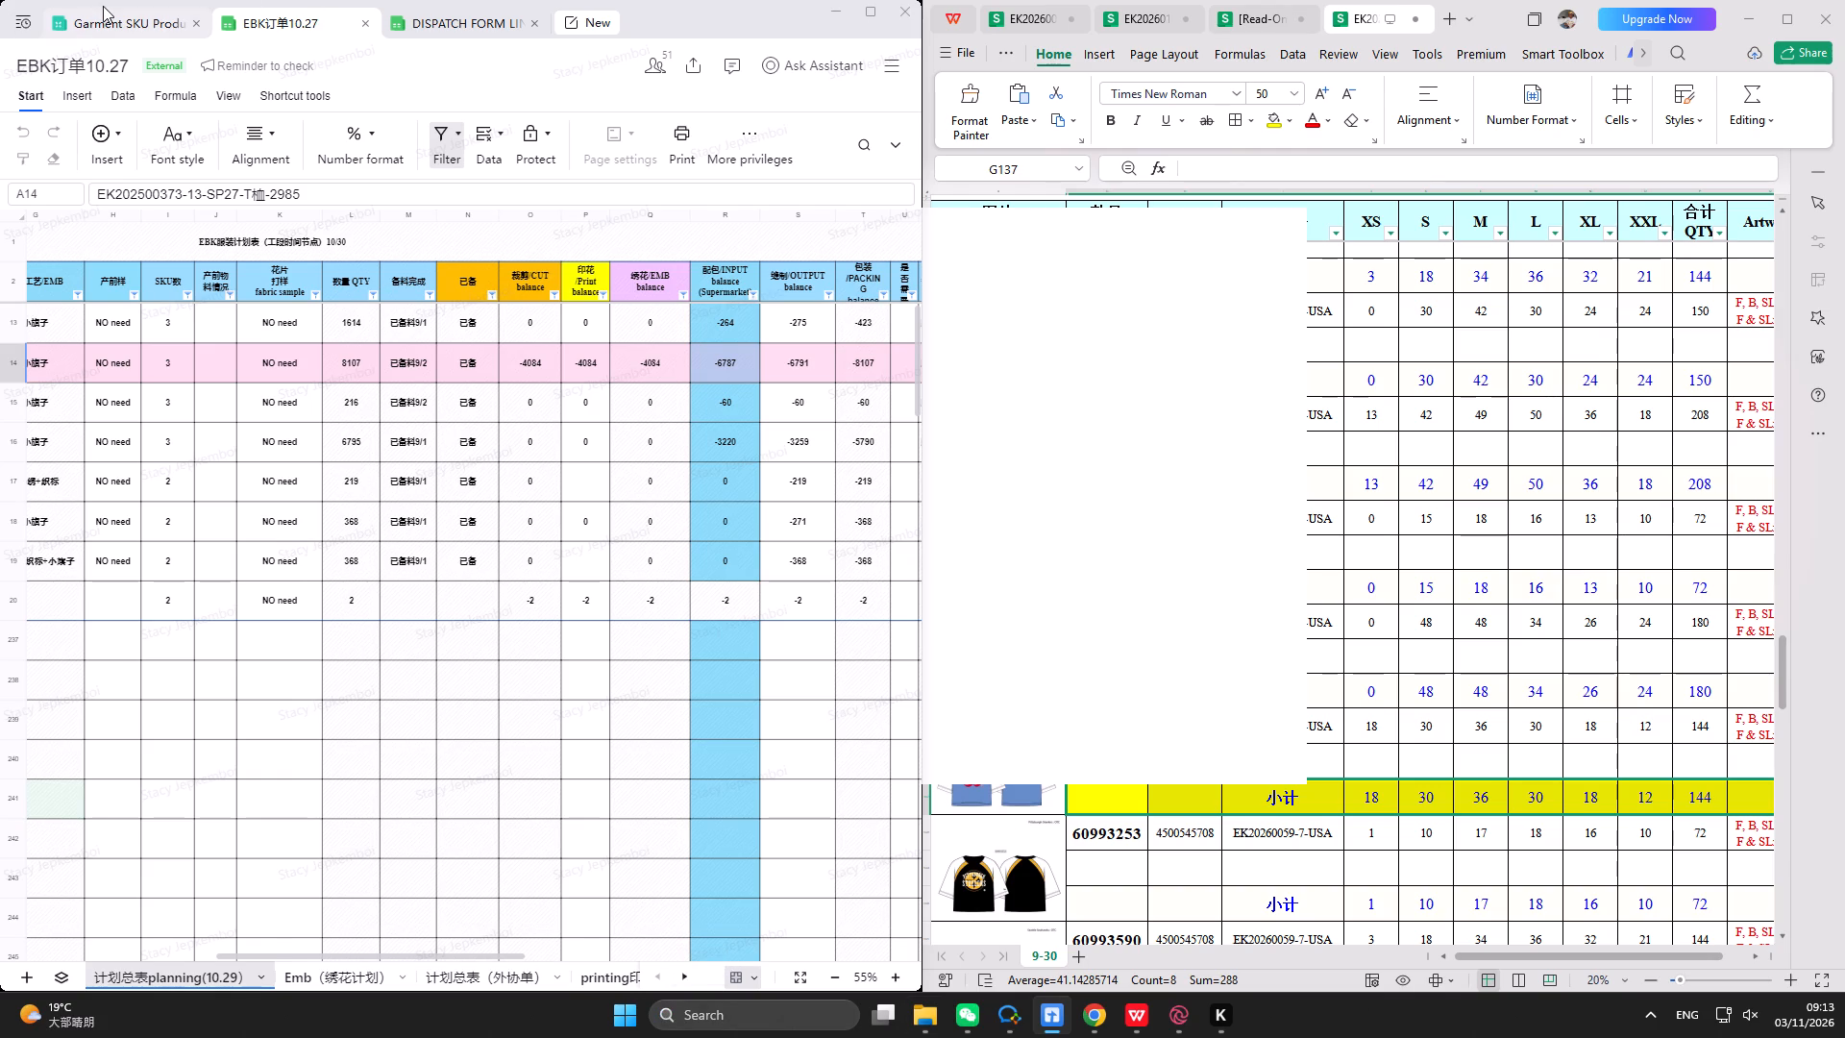
{"action": "left_click", "coordinate": [104, 18]}
{"action": "scroll", "coordinate": [104, 530], "scroll_direction": "down", "scroll_amount": 7}
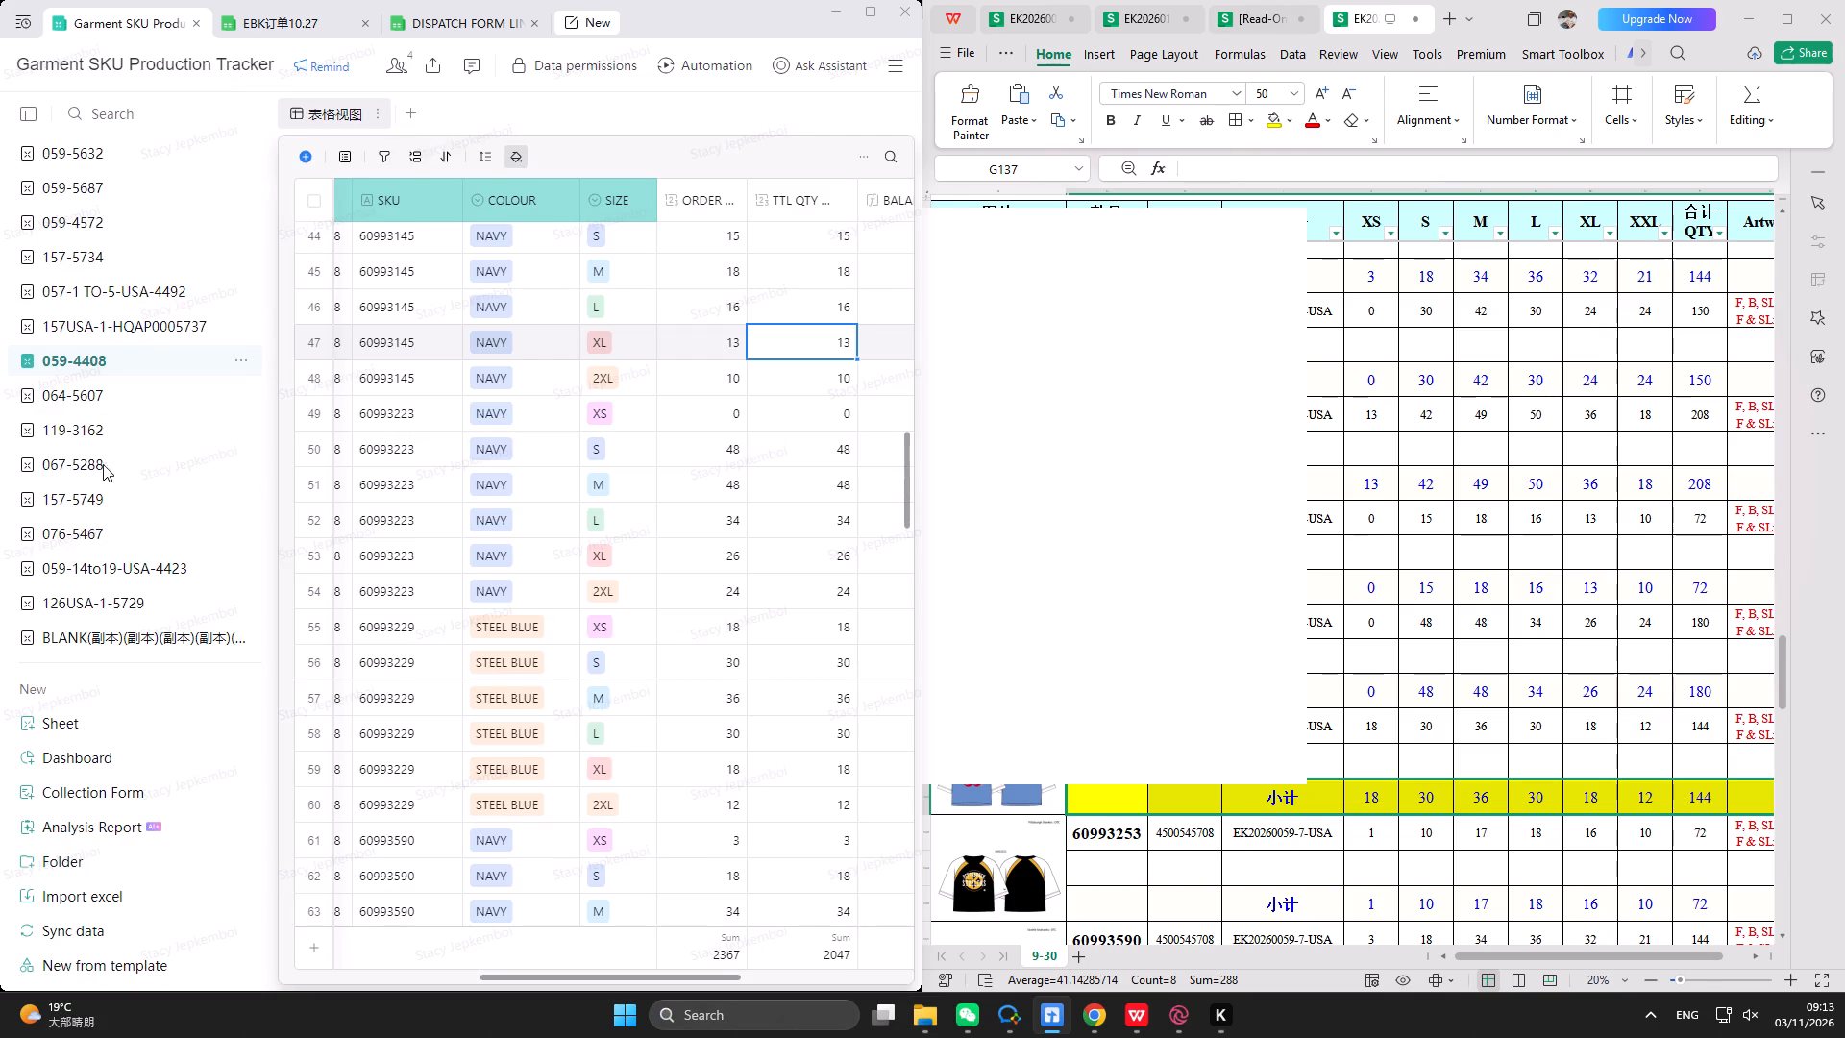
{"action": "left_click", "coordinate": [87, 397]}
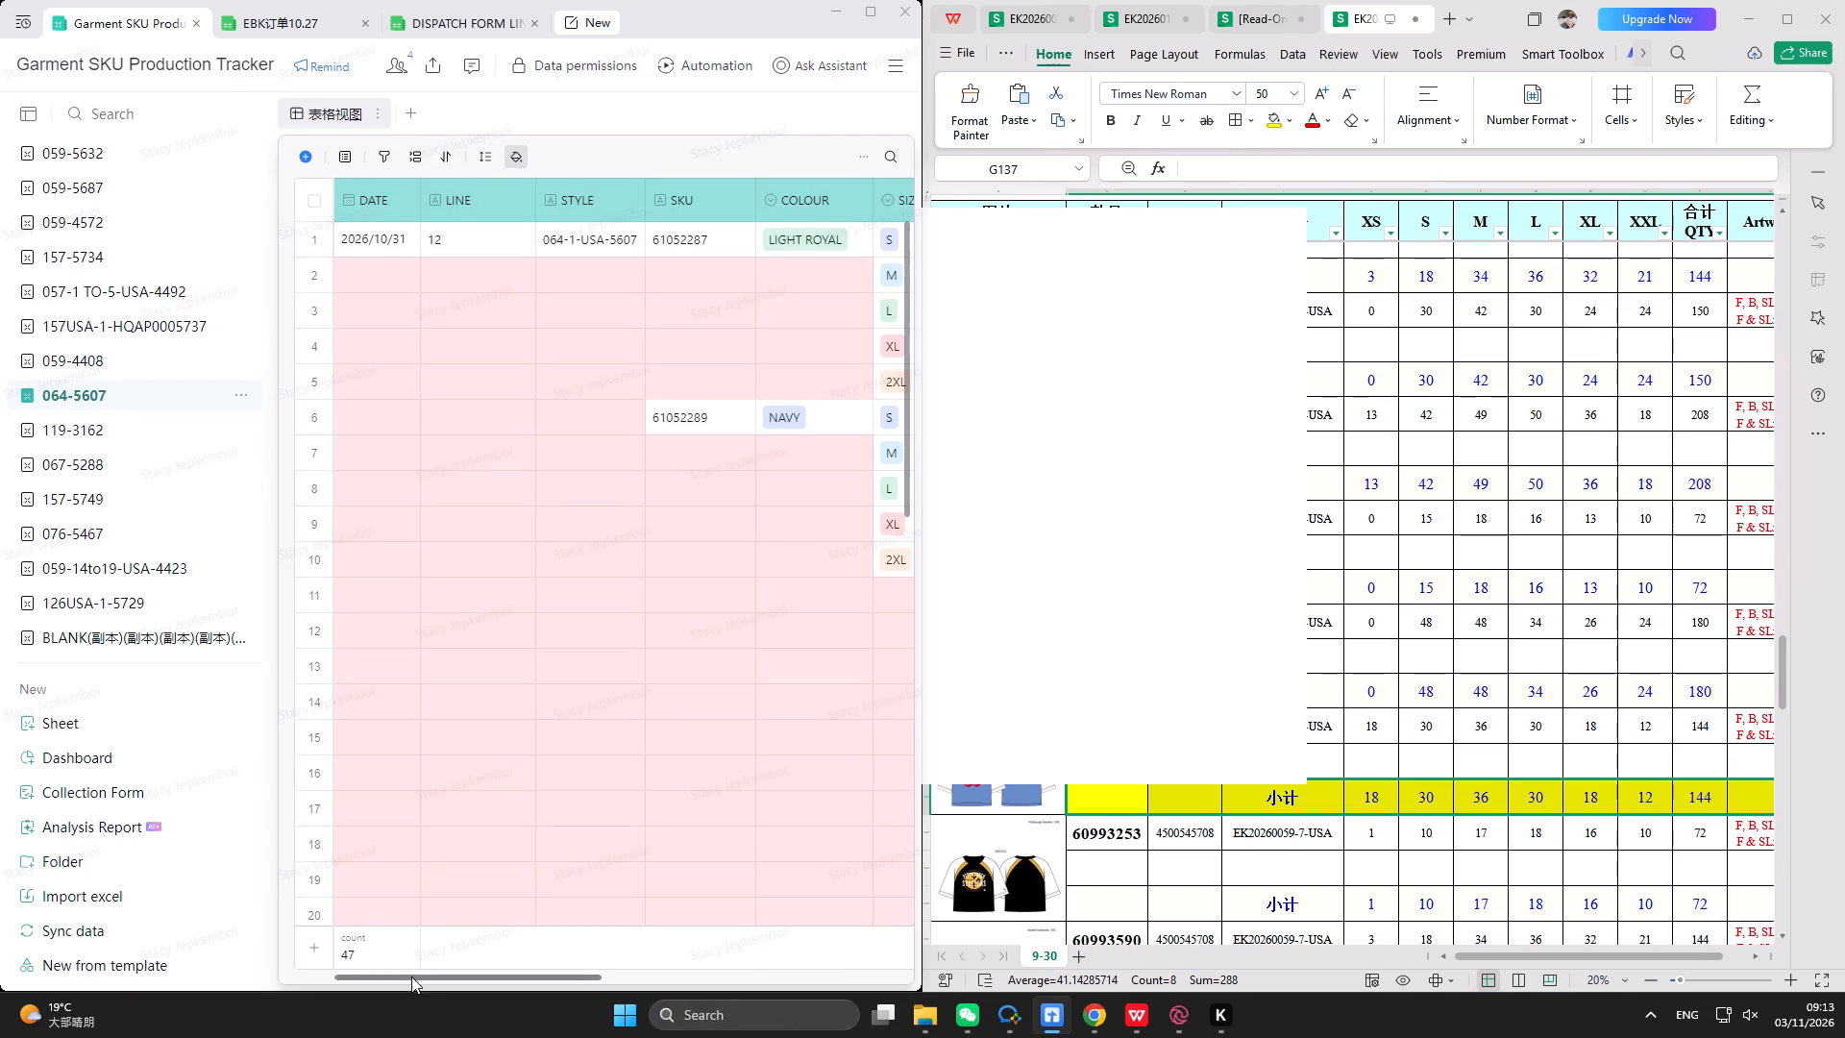
{"action": "left_click_drag", "start_coordinate": [415, 976], "coordinate": [498, 980]}
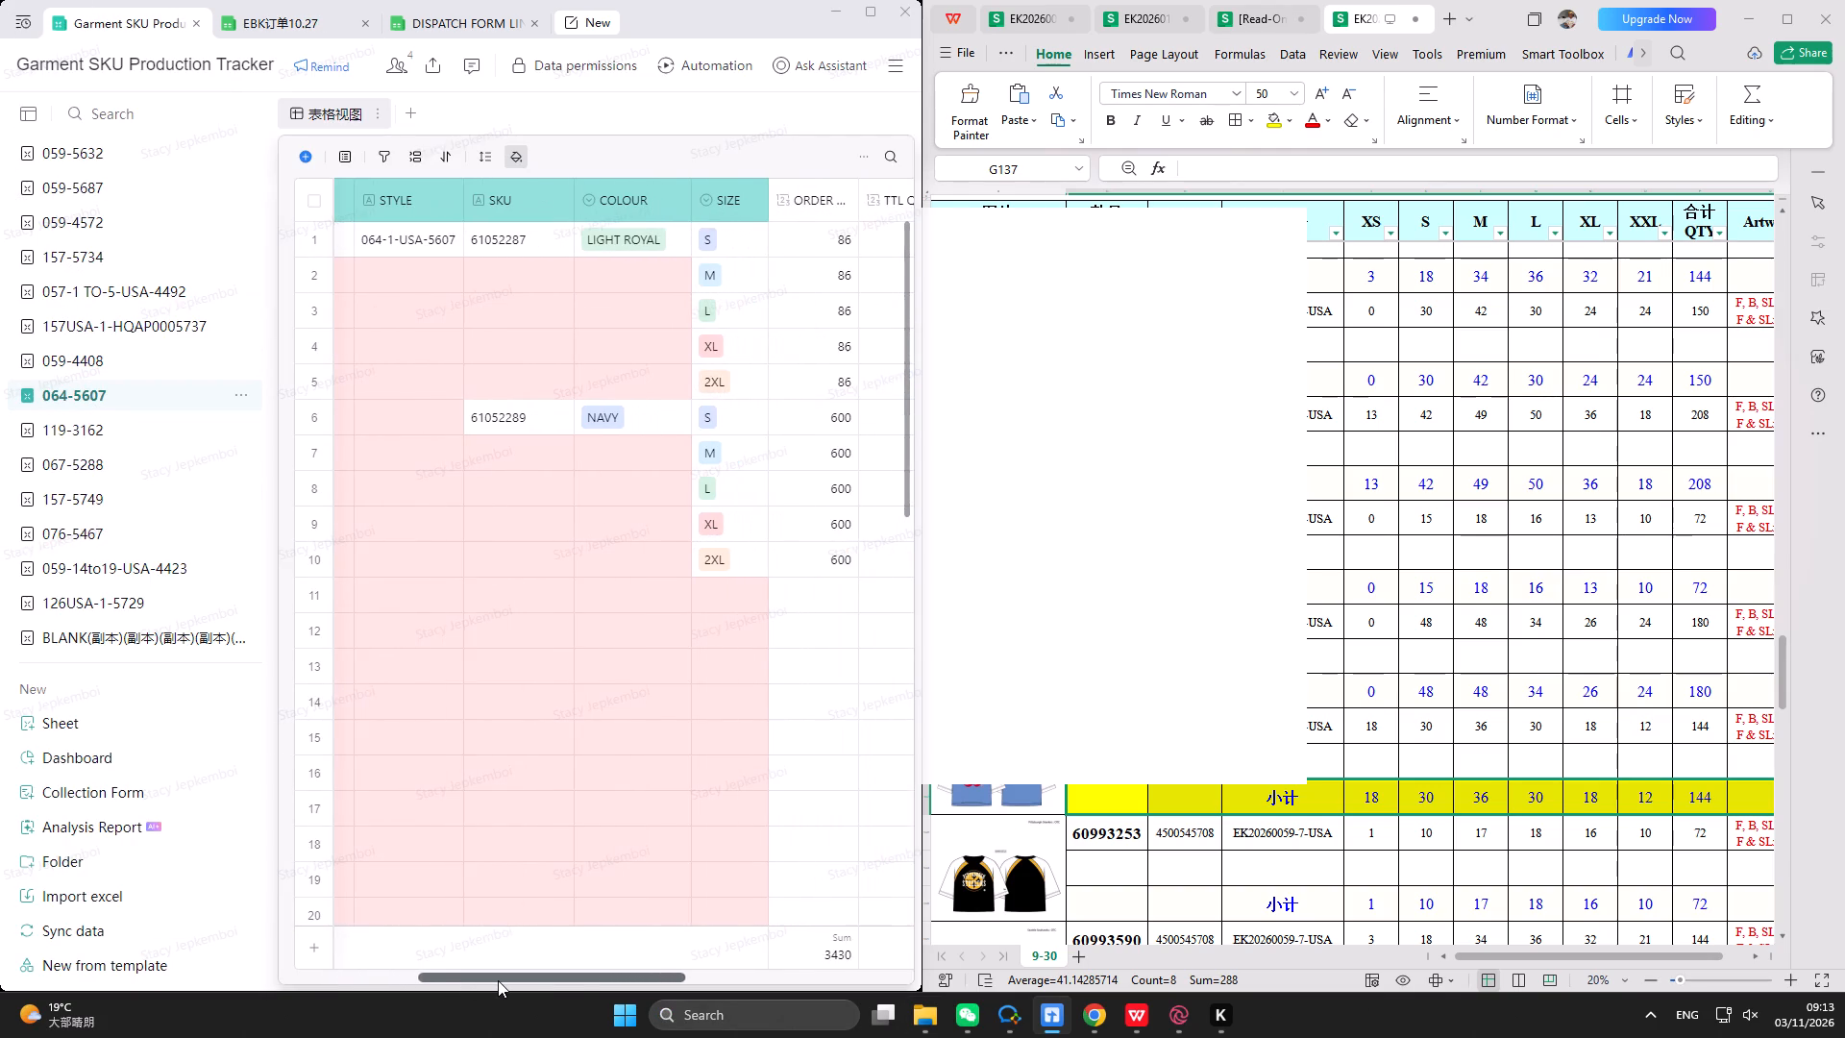
{"action": "left_click_drag", "start_coordinate": [498, 980], "coordinate": [595, 986]}
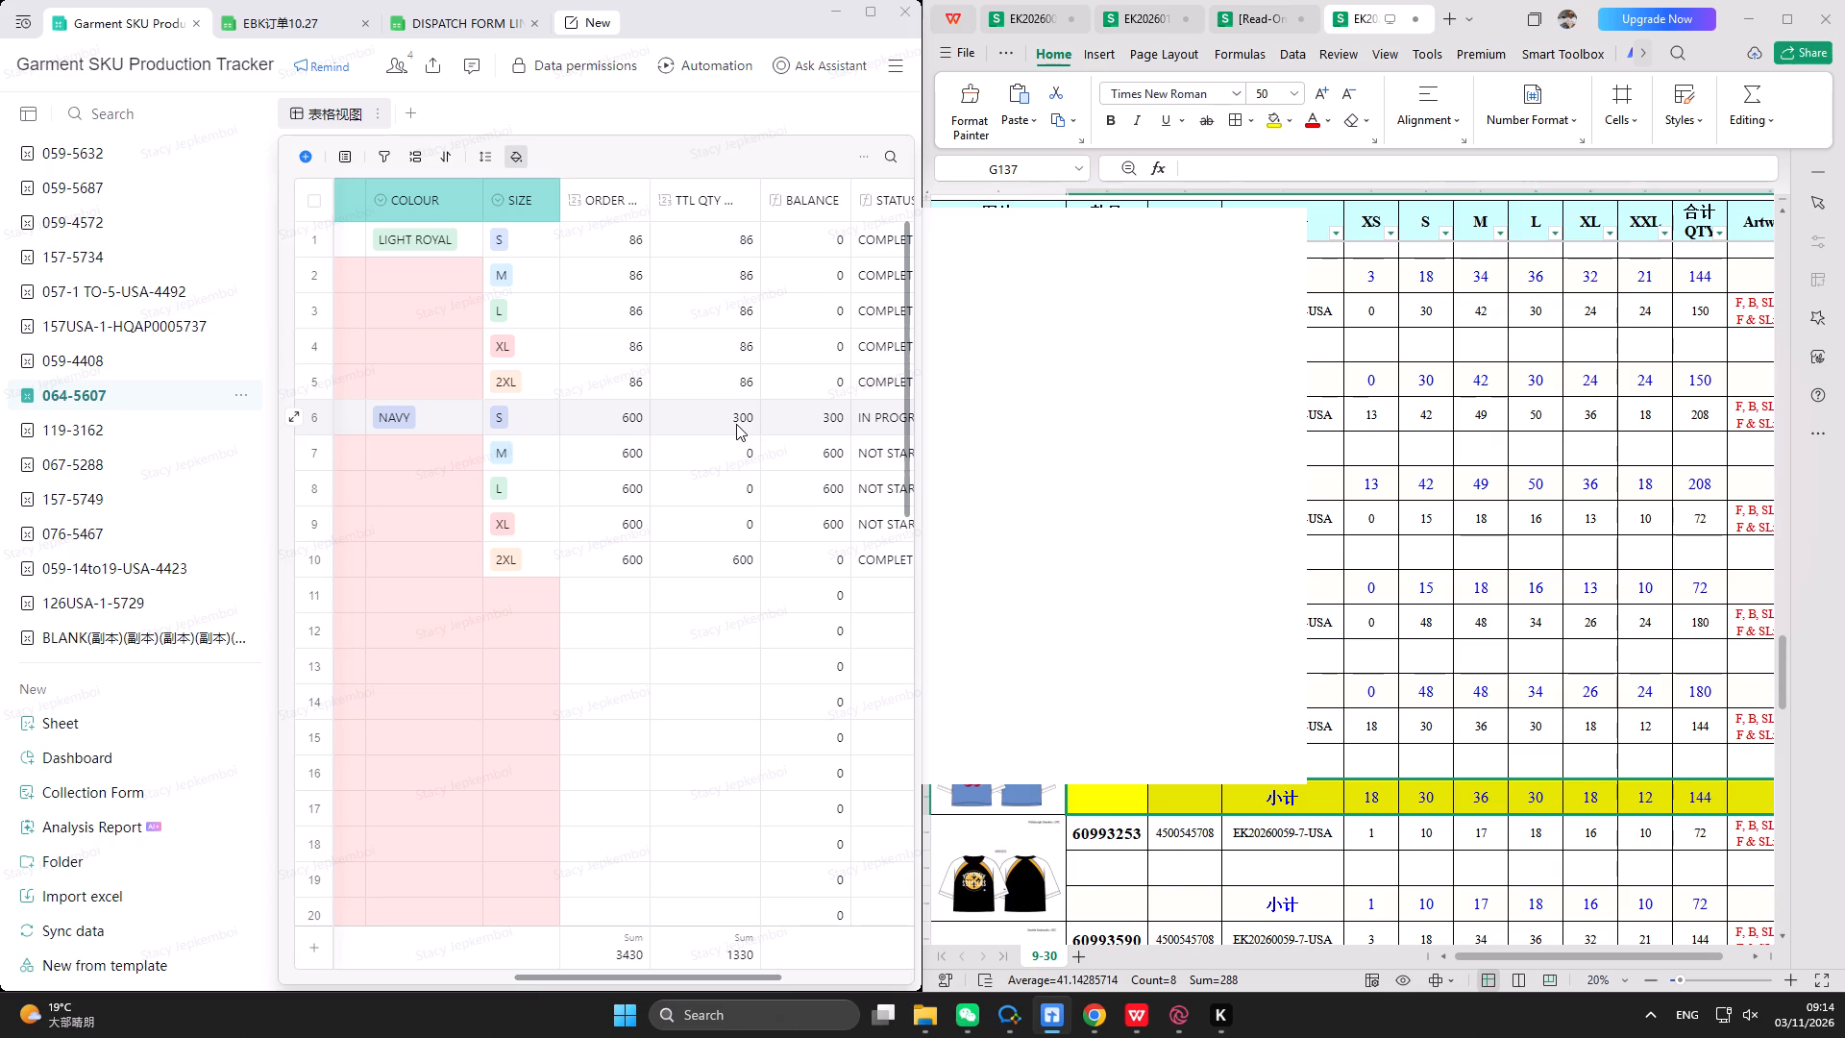
{"action": "left_click_drag", "start_coordinate": [742, 979], "coordinate": [503, 981]}
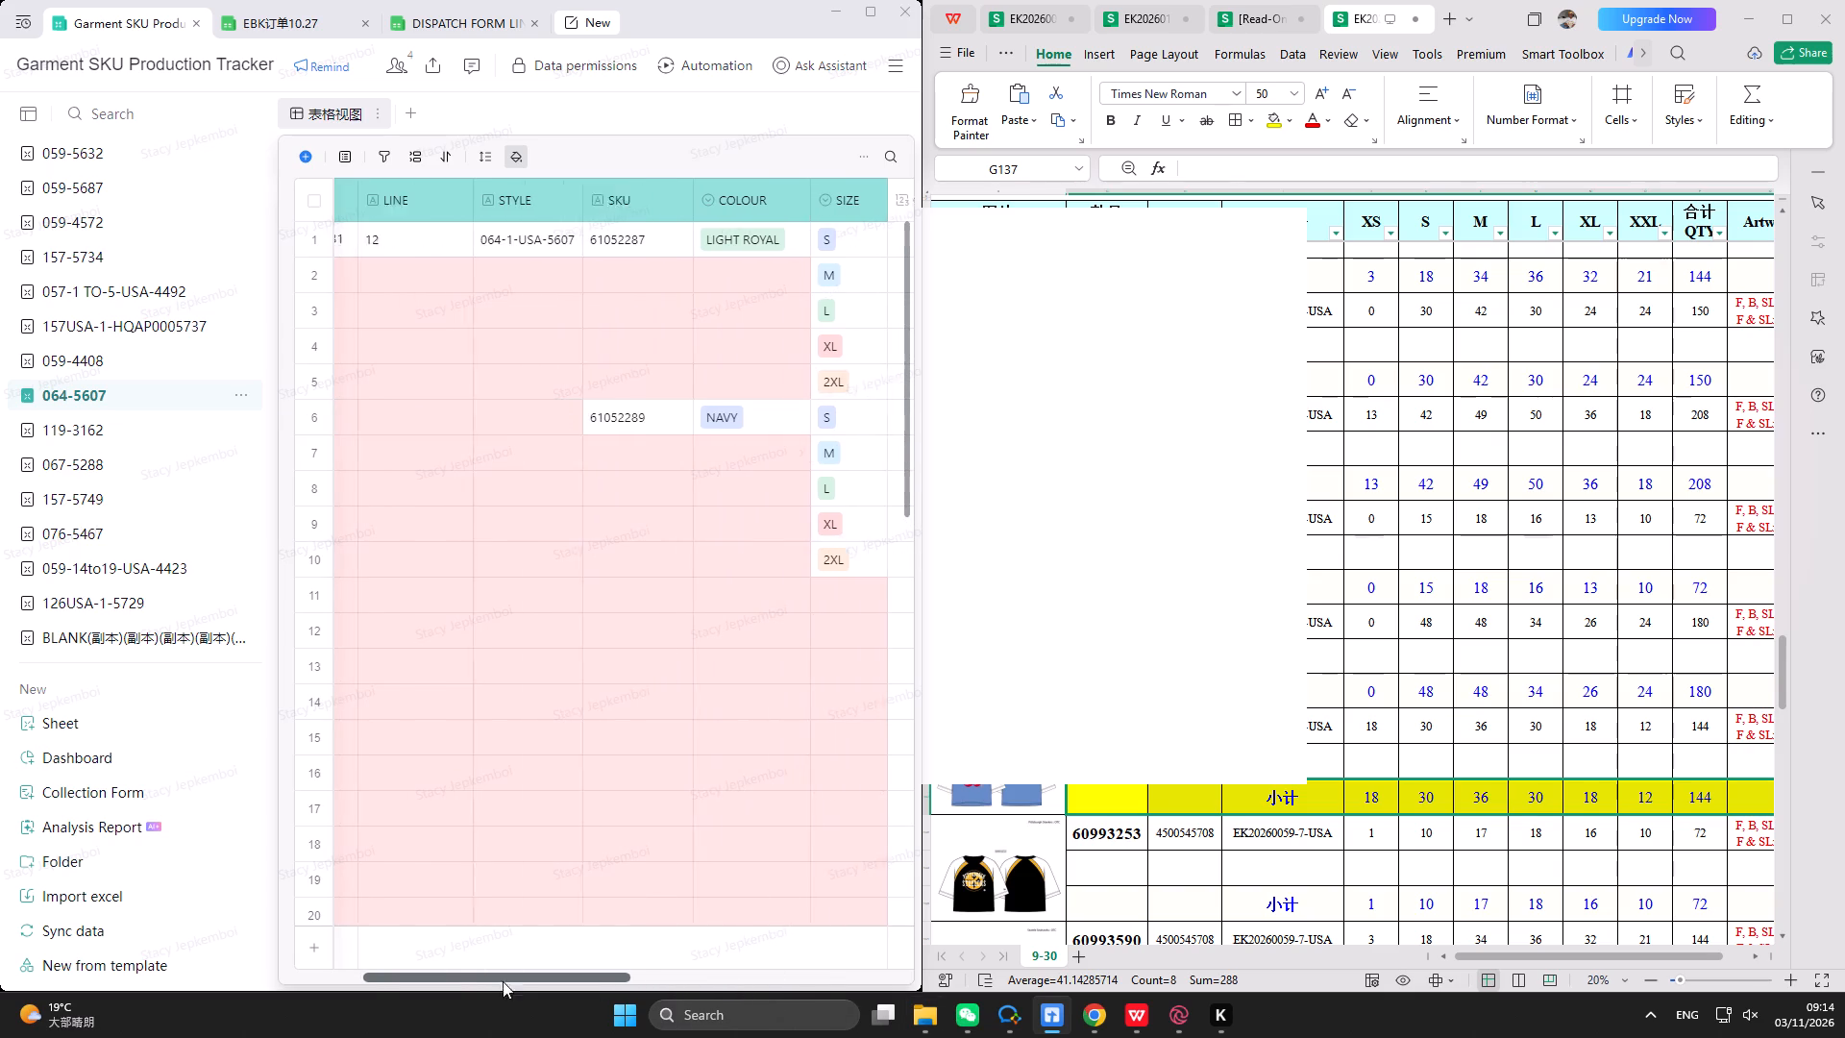
{"action": "left_click_drag", "start_coordinate": [503, 981], "coordinate": [629, 990]}
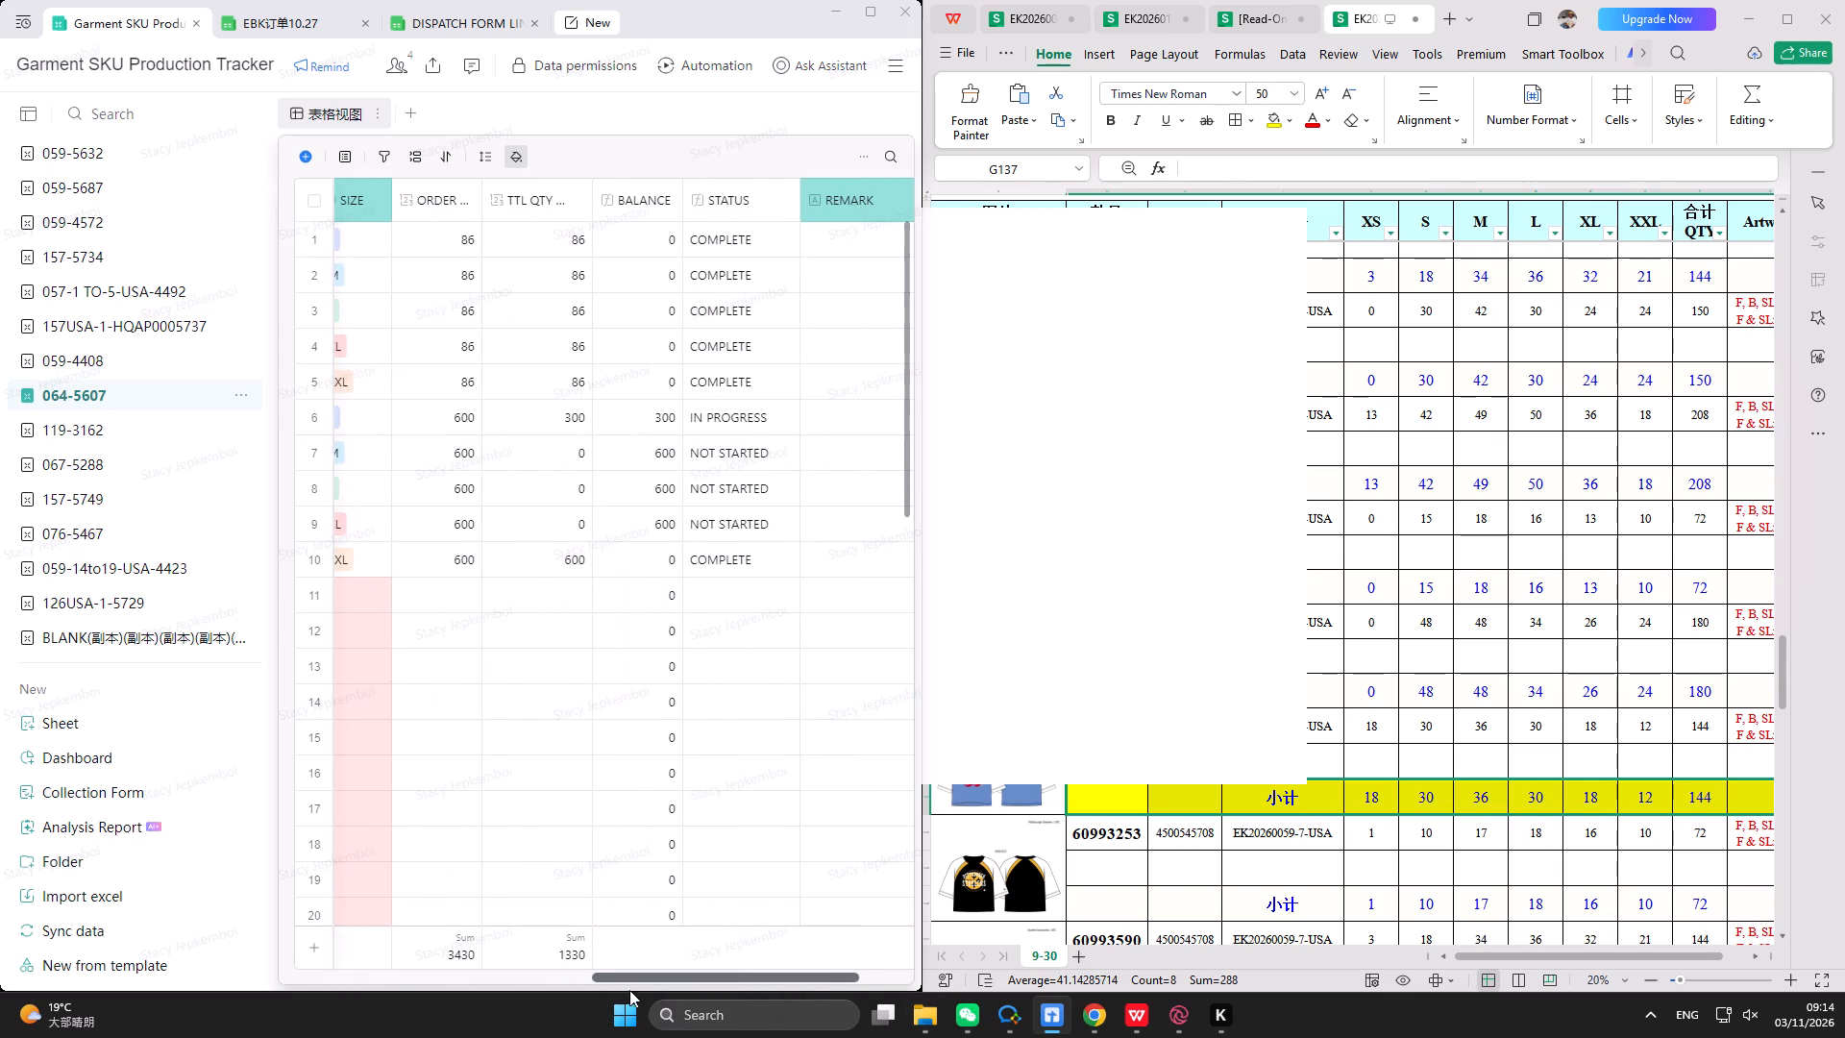
{"action": "left_click_drag", "start_coordinate": [629, 990], "coordinate": [548, 985]}
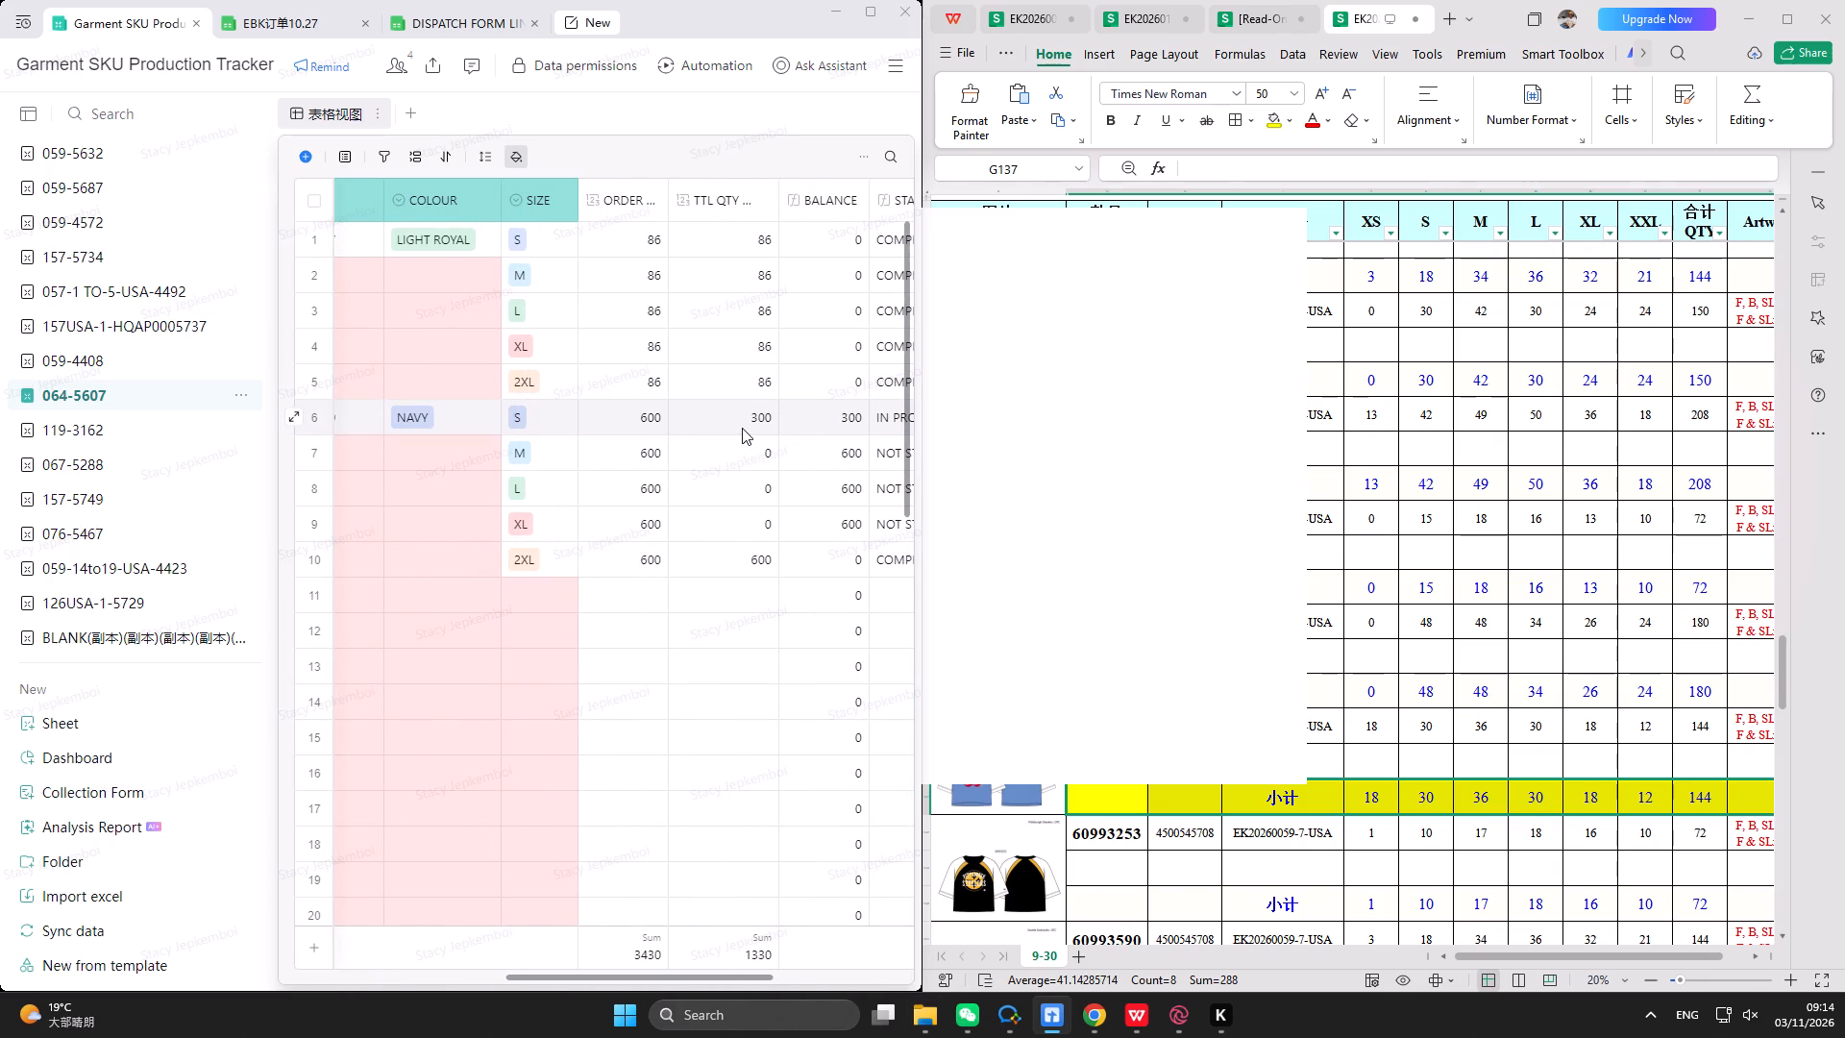
{"action": "left_click", "coordinate": [742, 428]}
{"action": "type", "text": "51"}
{"action": "key", "text": "0"}
{"action": "key", "text": "Return"}
{"action": "key", "text": "Return"}
{"action": "type", "text": "600"}
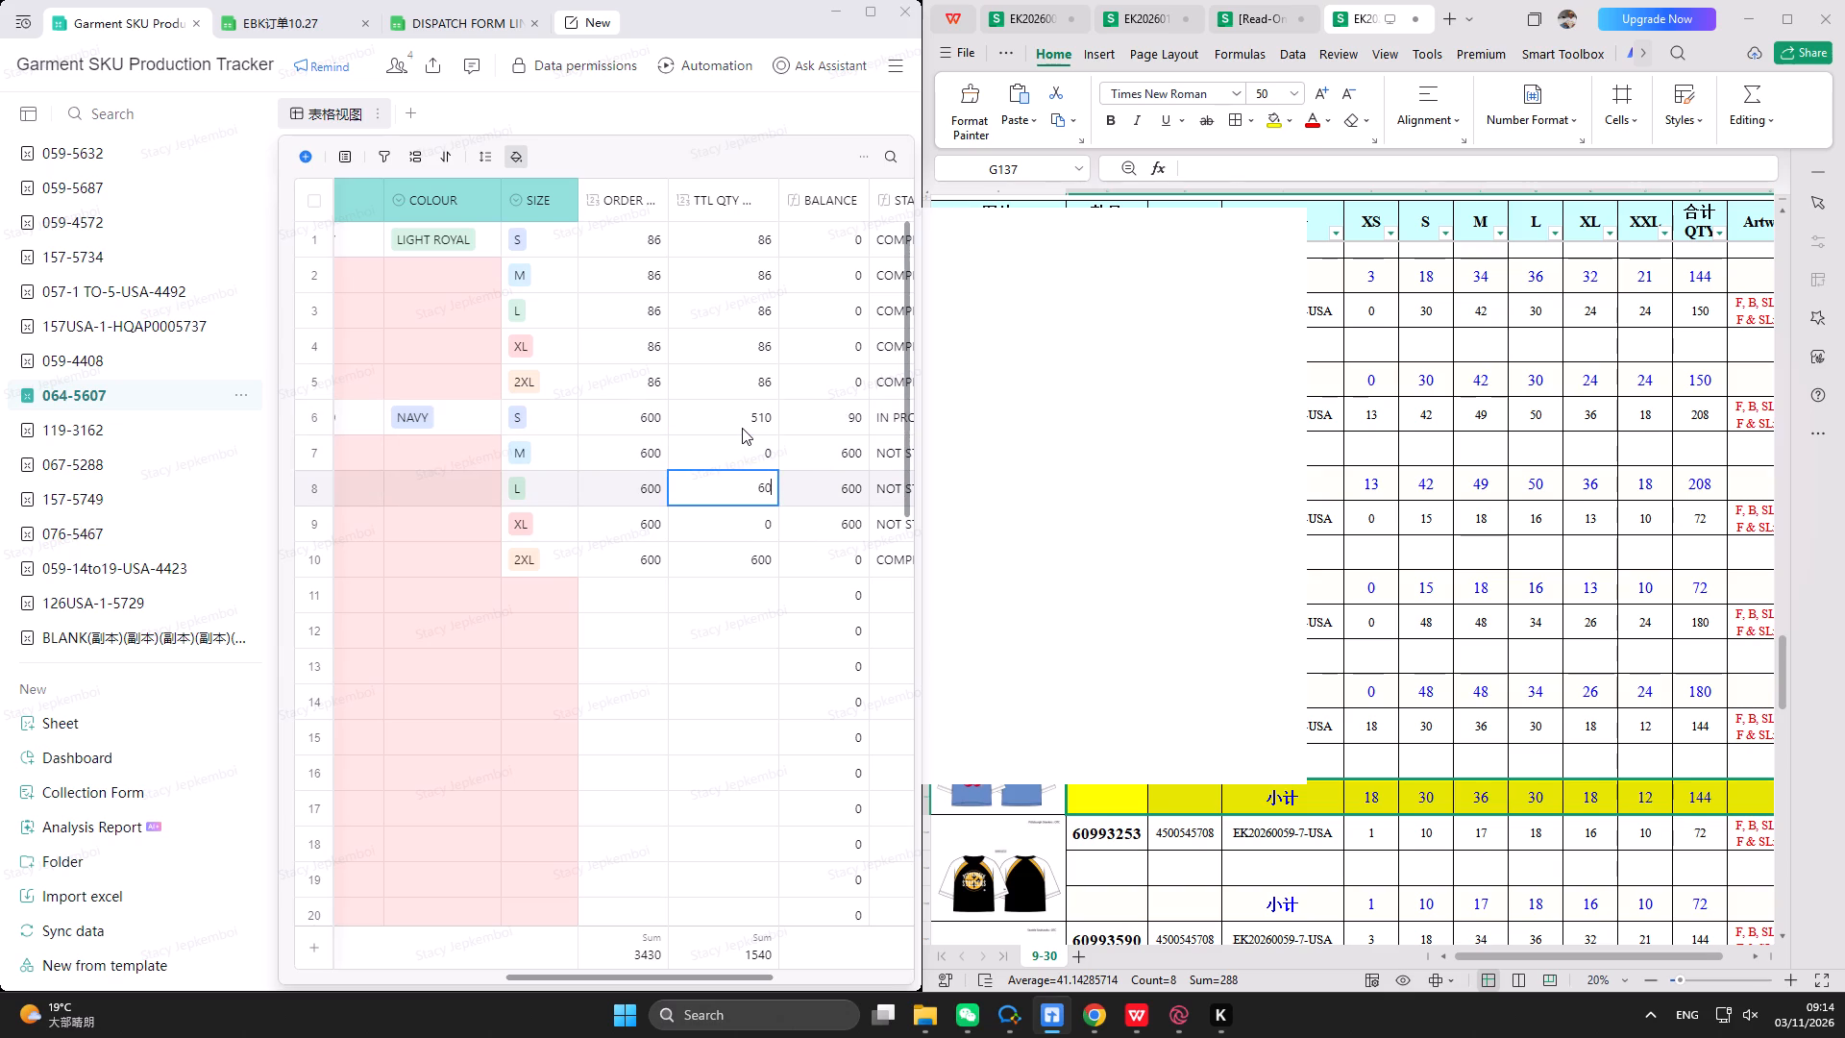
Set the DATE of the navy size L row of 064-5607 to 2026/11/2.
{"action": "left_click", "coordinate": [357, 492]}
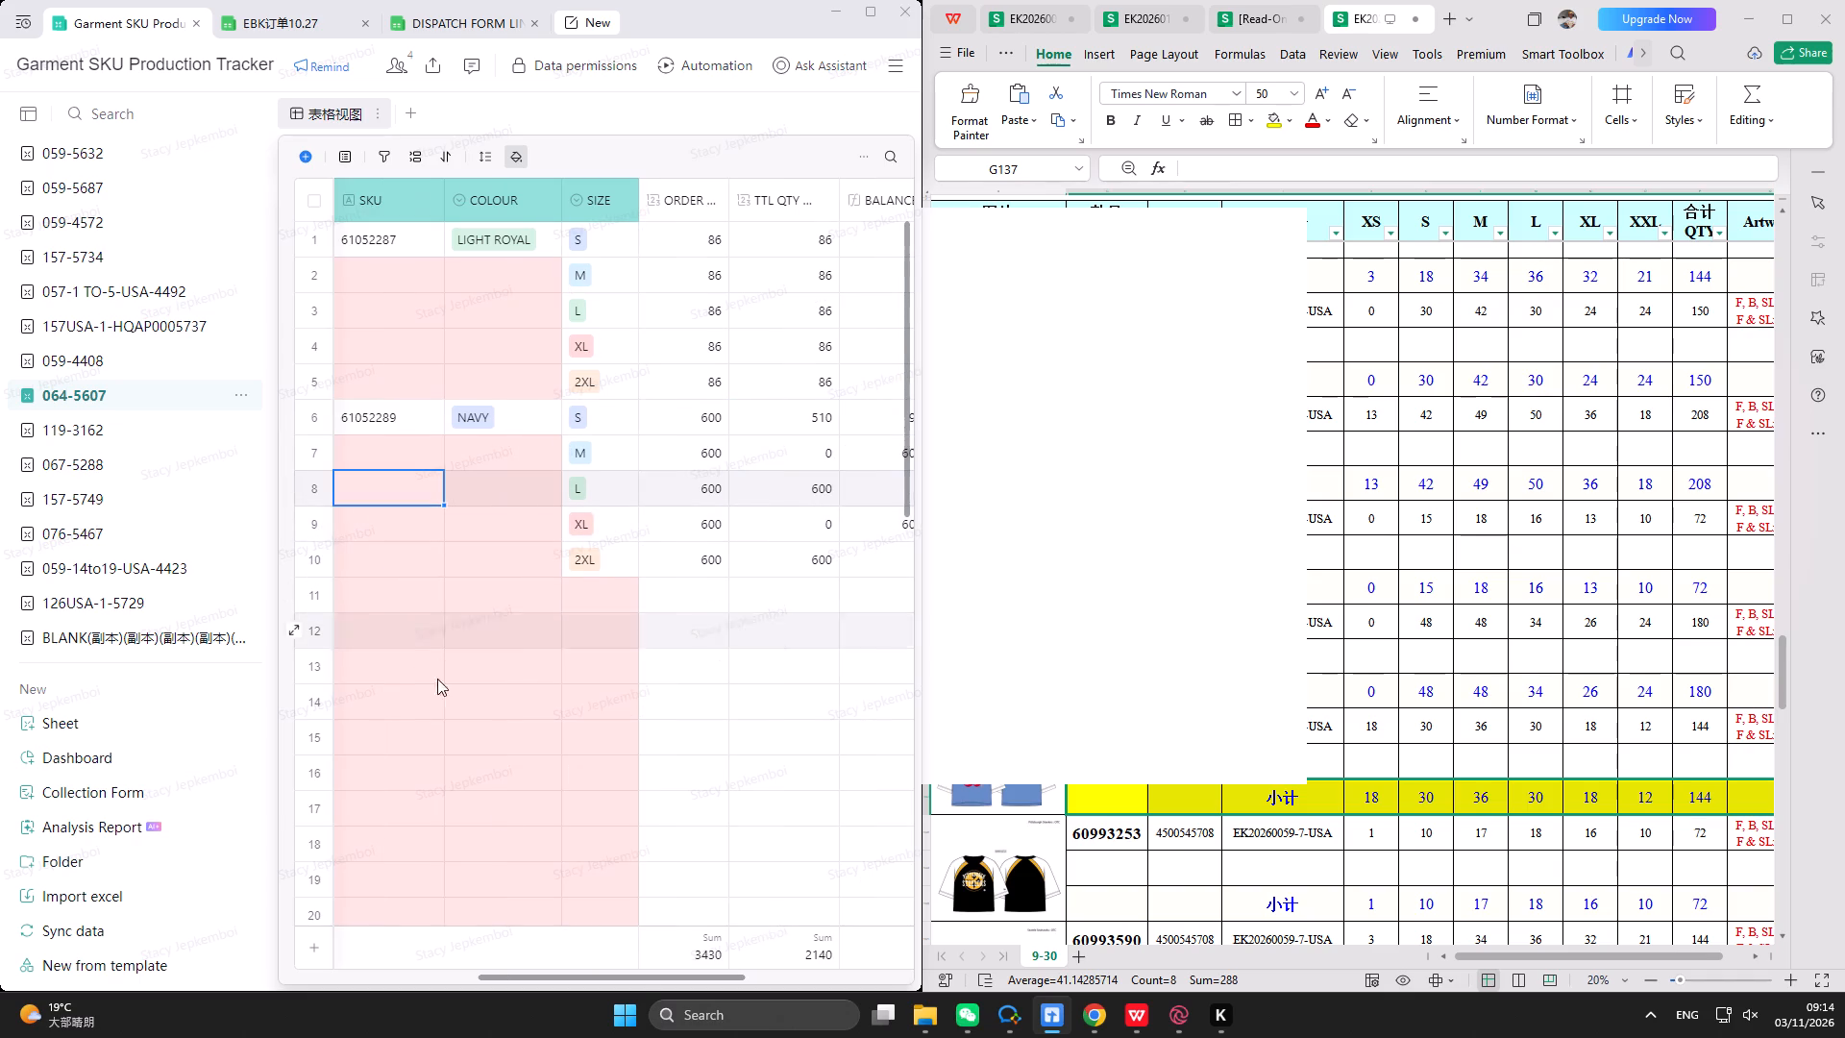
{"action": "double_click", "coordinate": [621, 984]}
{"action": "left_click_drag", "start_coordinate": [627, 976], "coordinate": [589, 971]}
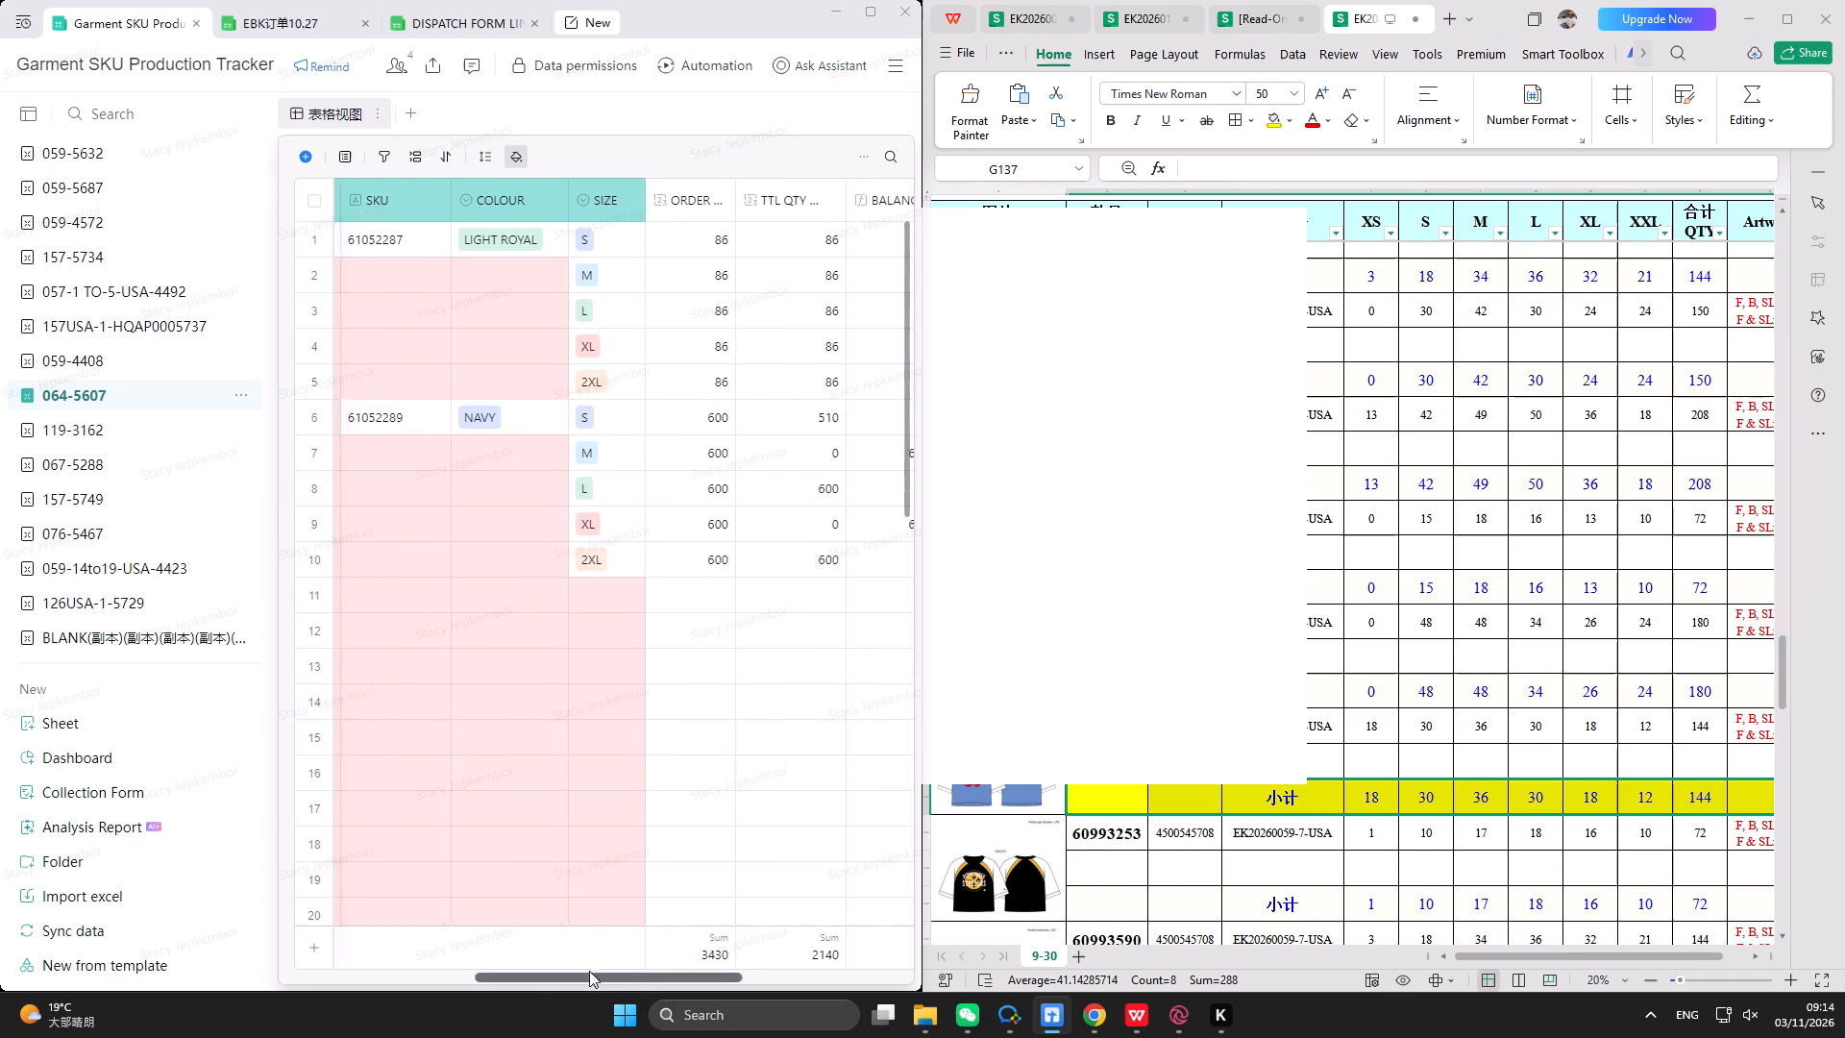
{"action": "left_click_drag", "start_coordinate": [589, 971], "coordinate": [529, 969]}
{"action": "left_click", "coordinate": [700, 487]}
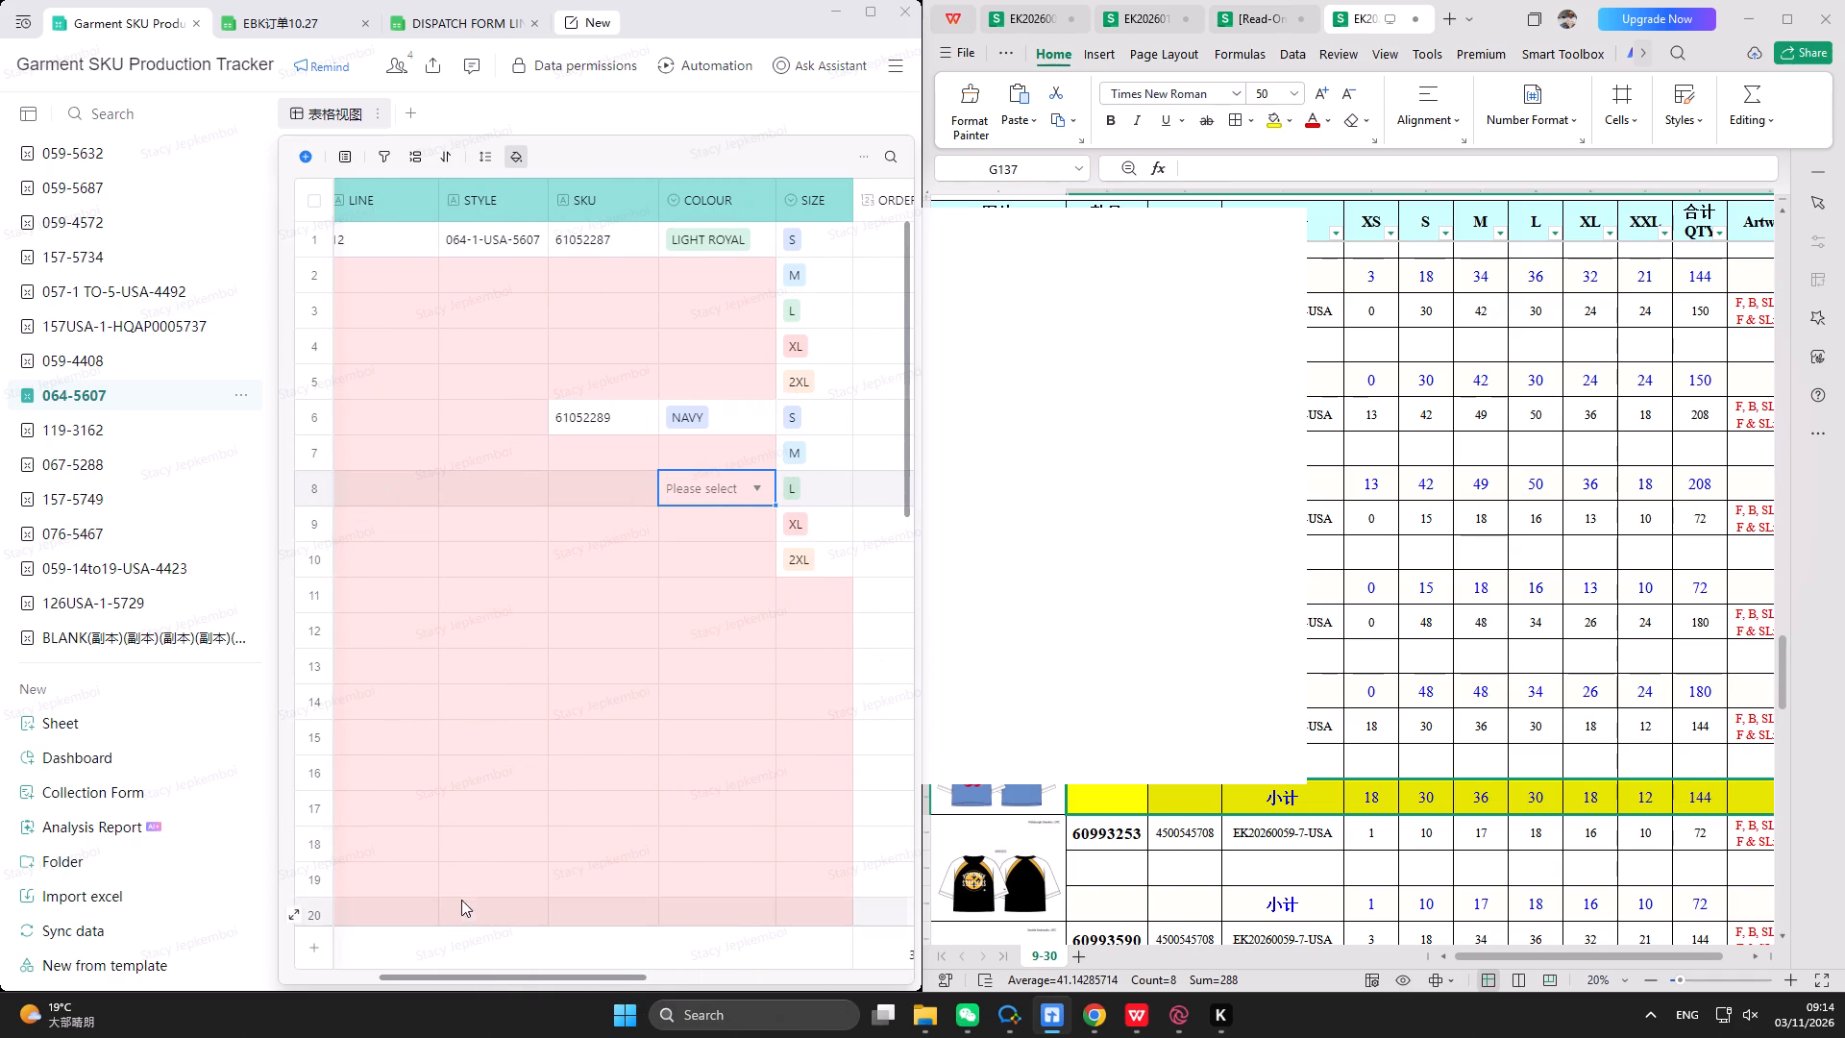
{"action": "left_click_drag", "start_coordinate": [495, 979], "coordinate": [351, 954]}
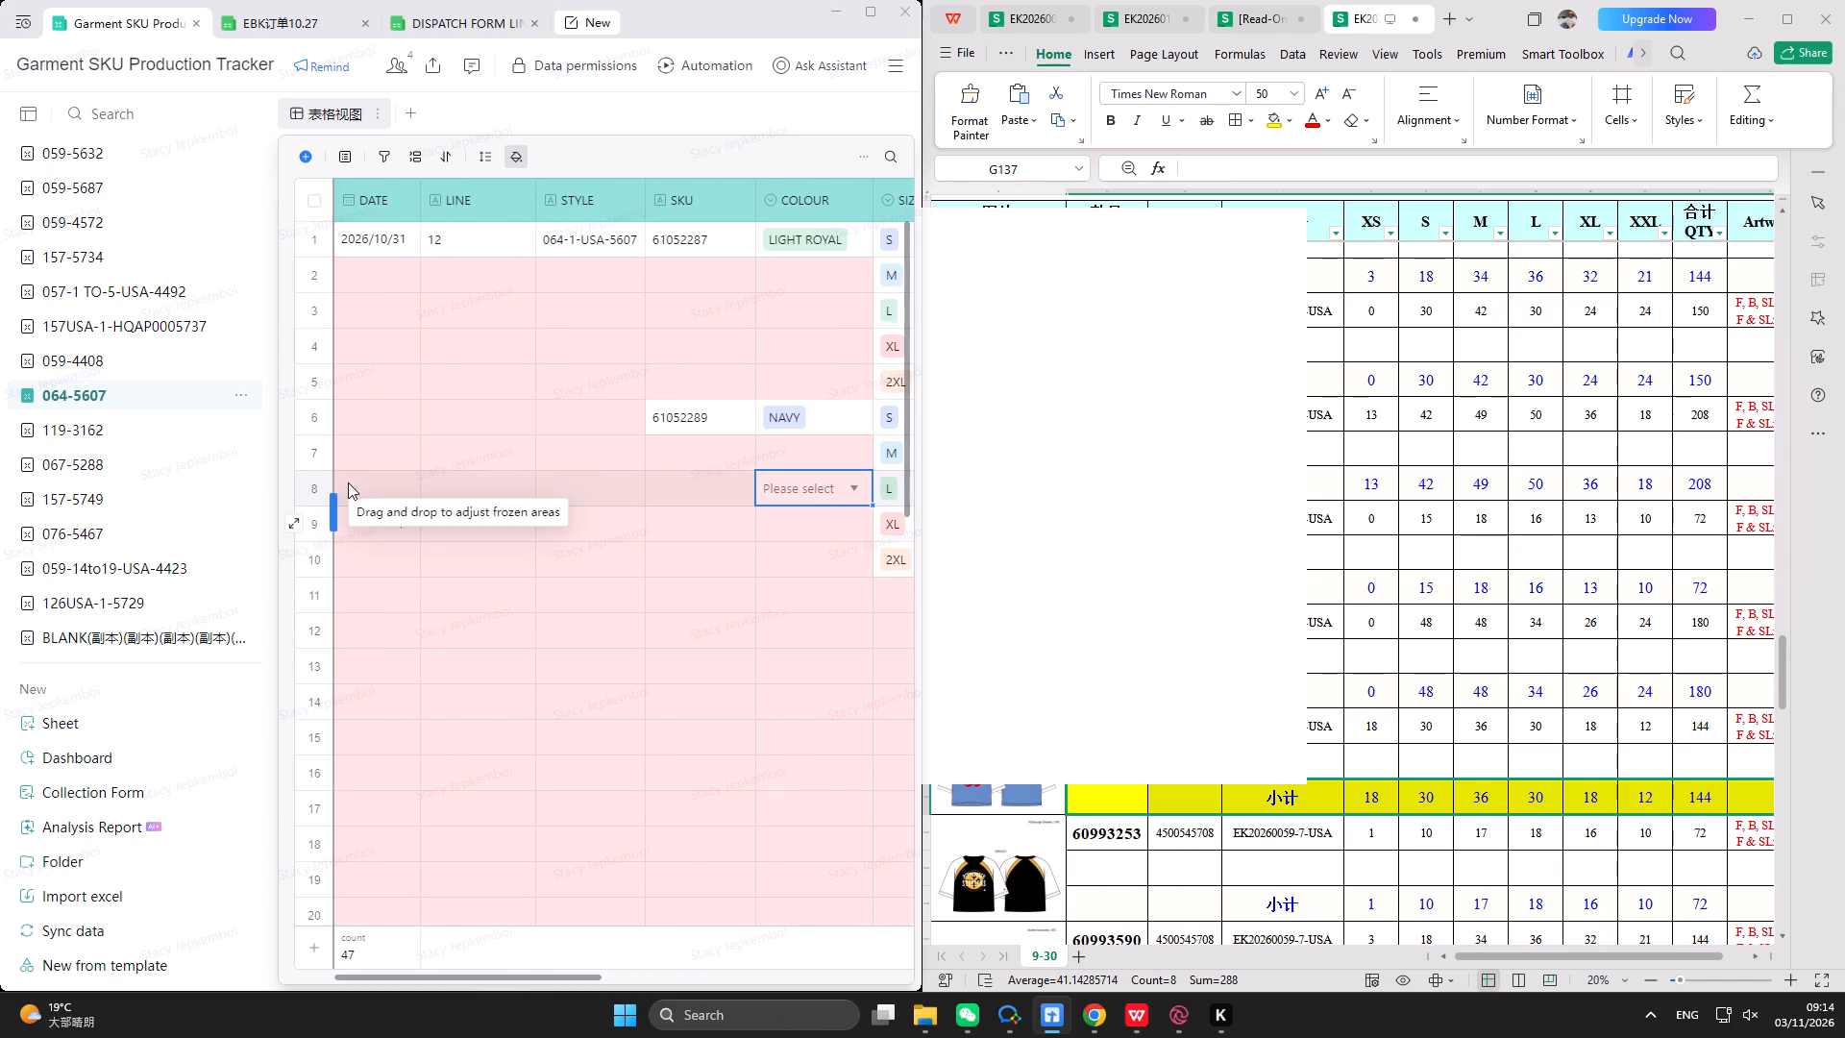
{"action": "double_click", "coordinate": [347, 490]}
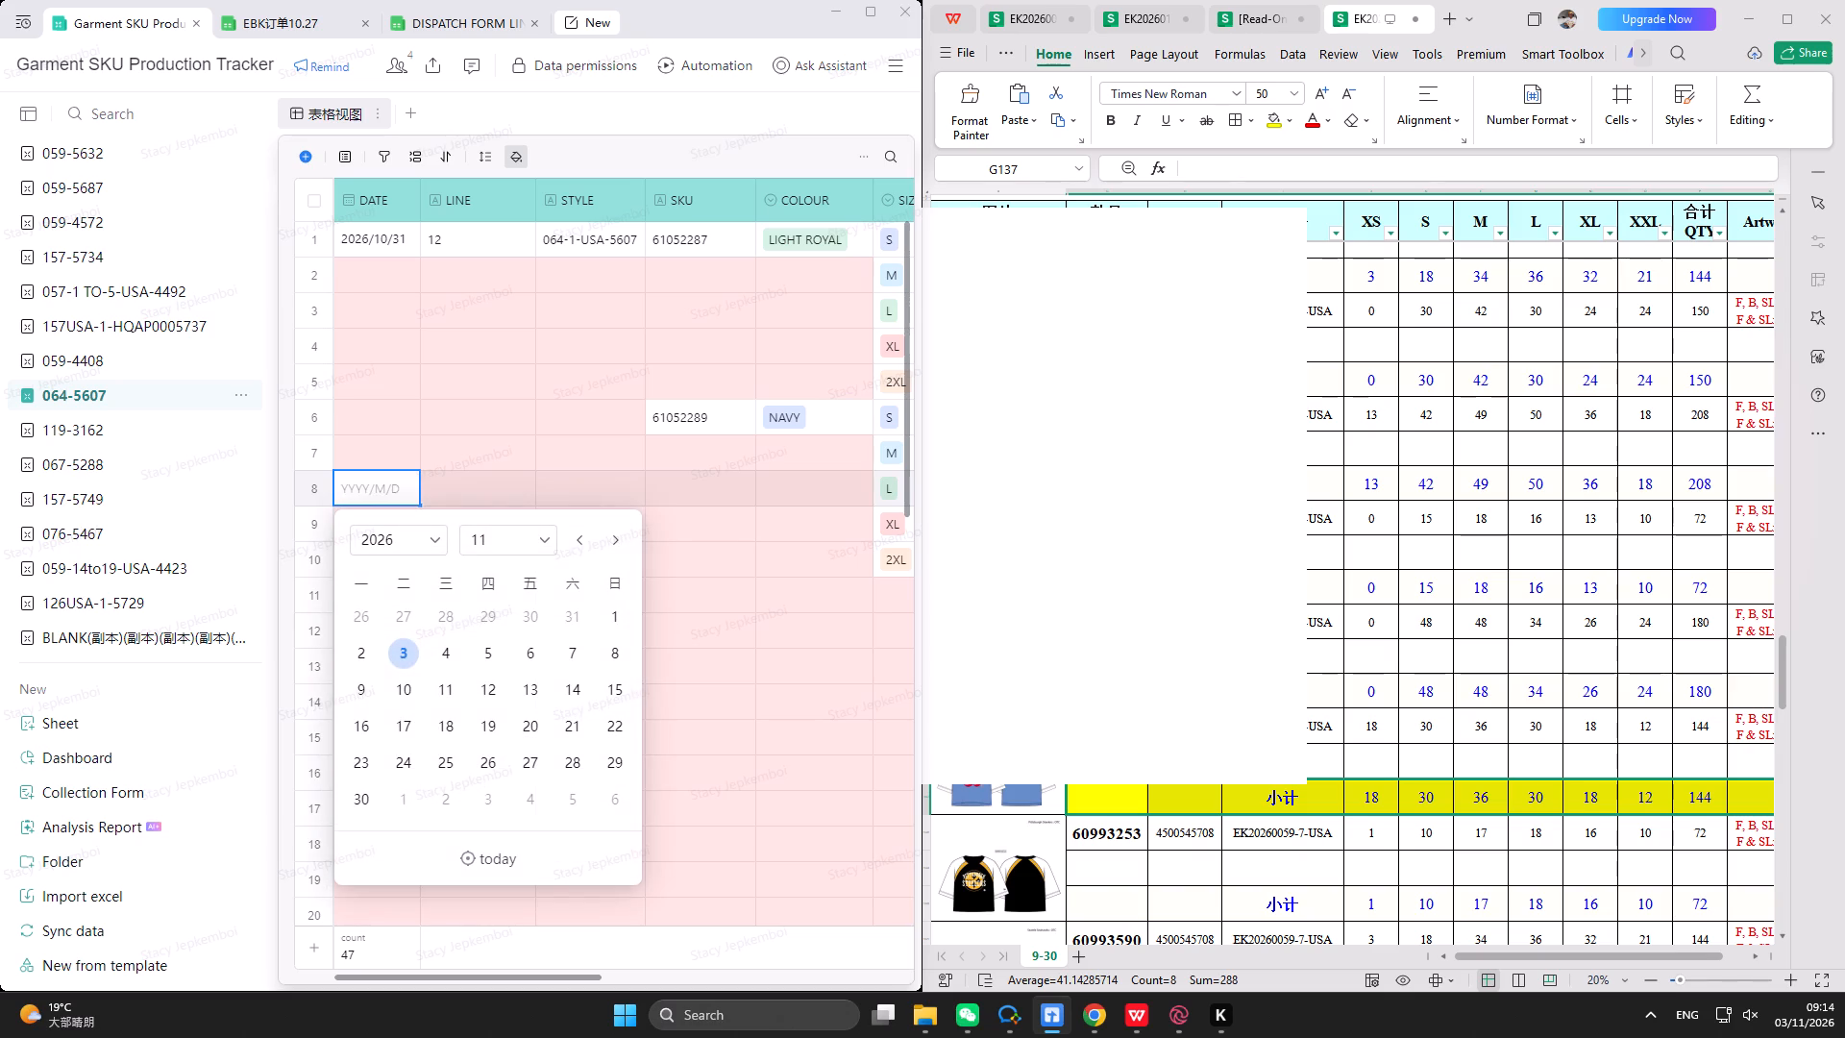
{"action": "left_click", "coordinate": [360, 656]}
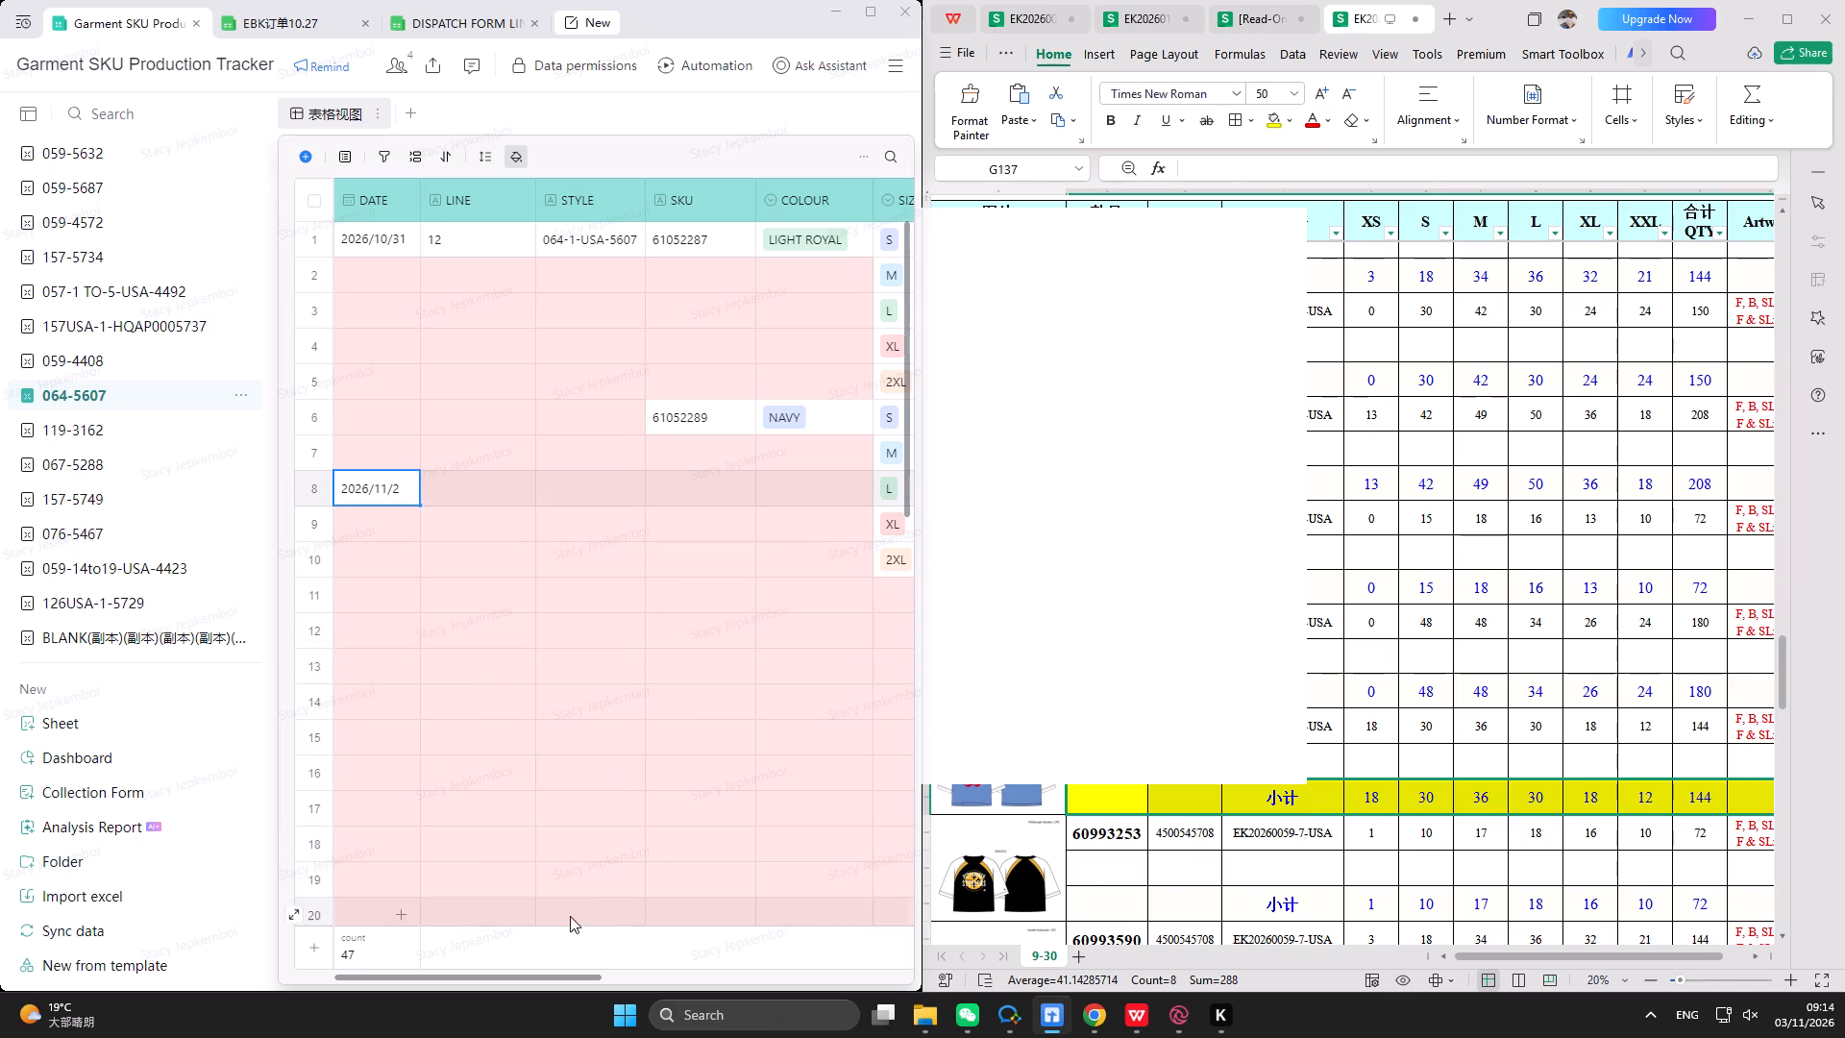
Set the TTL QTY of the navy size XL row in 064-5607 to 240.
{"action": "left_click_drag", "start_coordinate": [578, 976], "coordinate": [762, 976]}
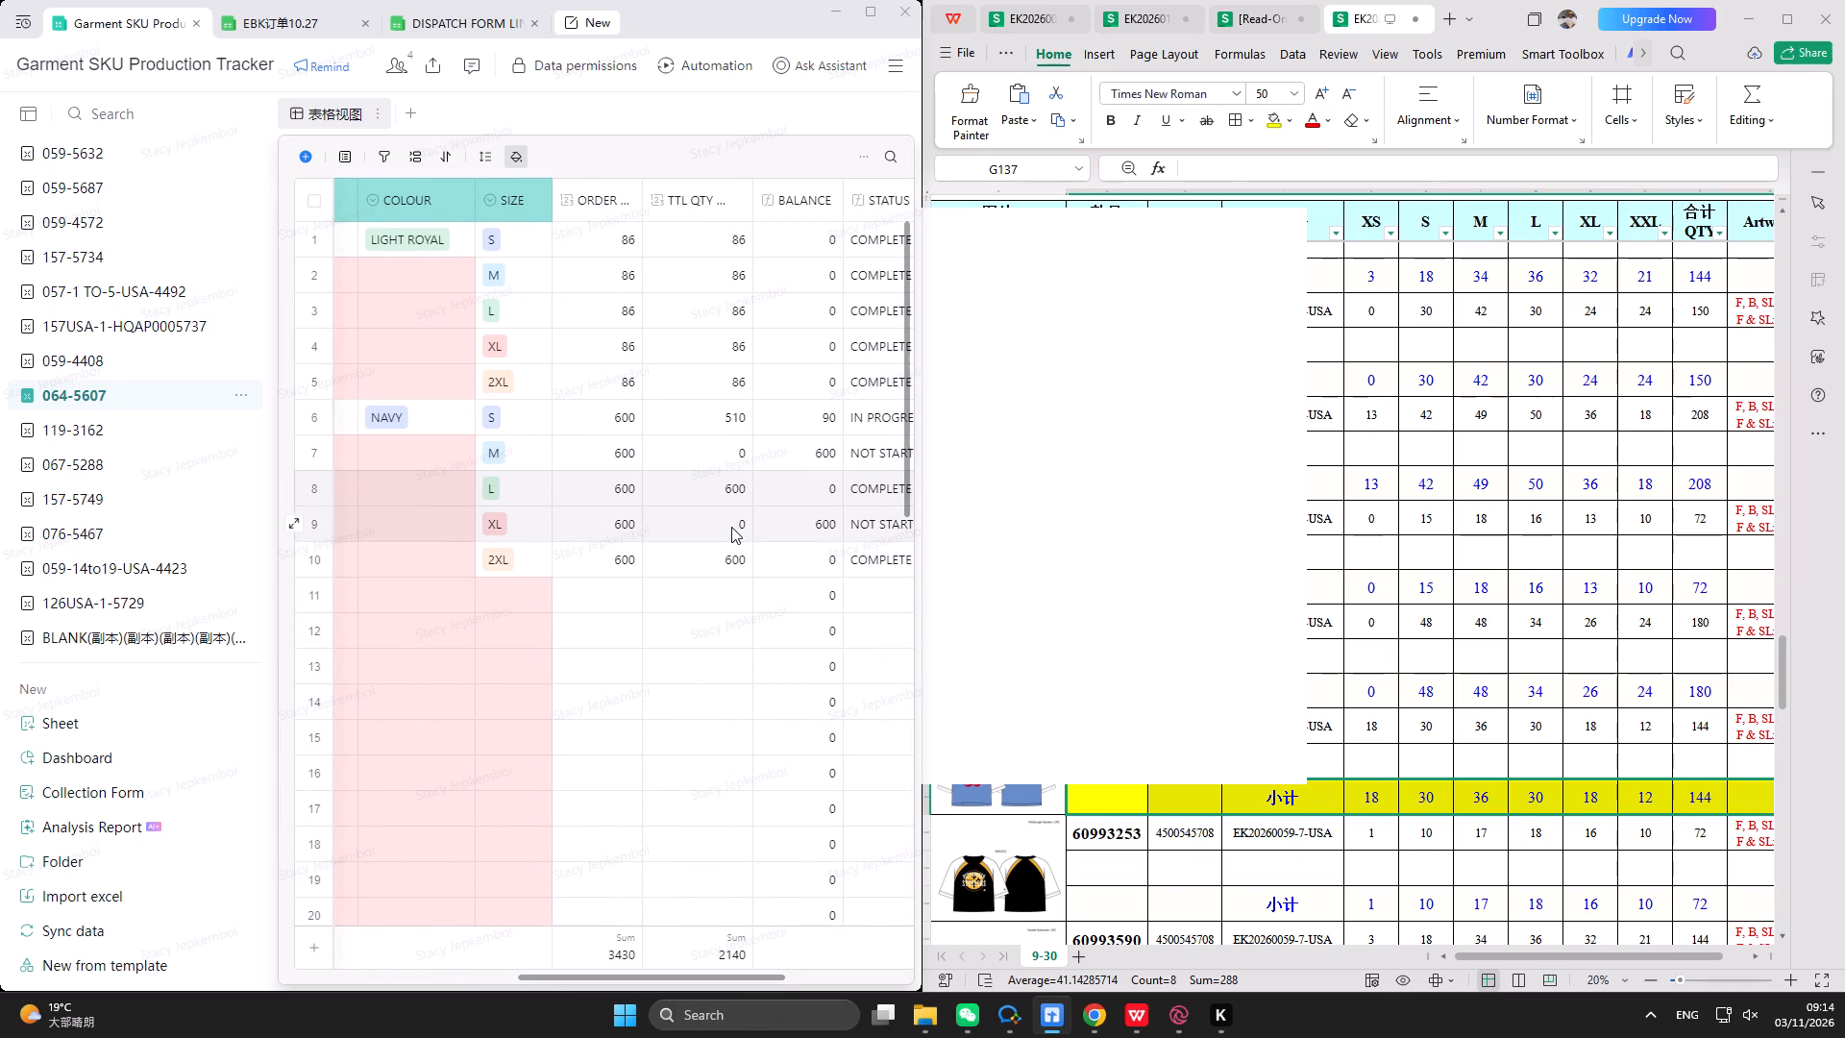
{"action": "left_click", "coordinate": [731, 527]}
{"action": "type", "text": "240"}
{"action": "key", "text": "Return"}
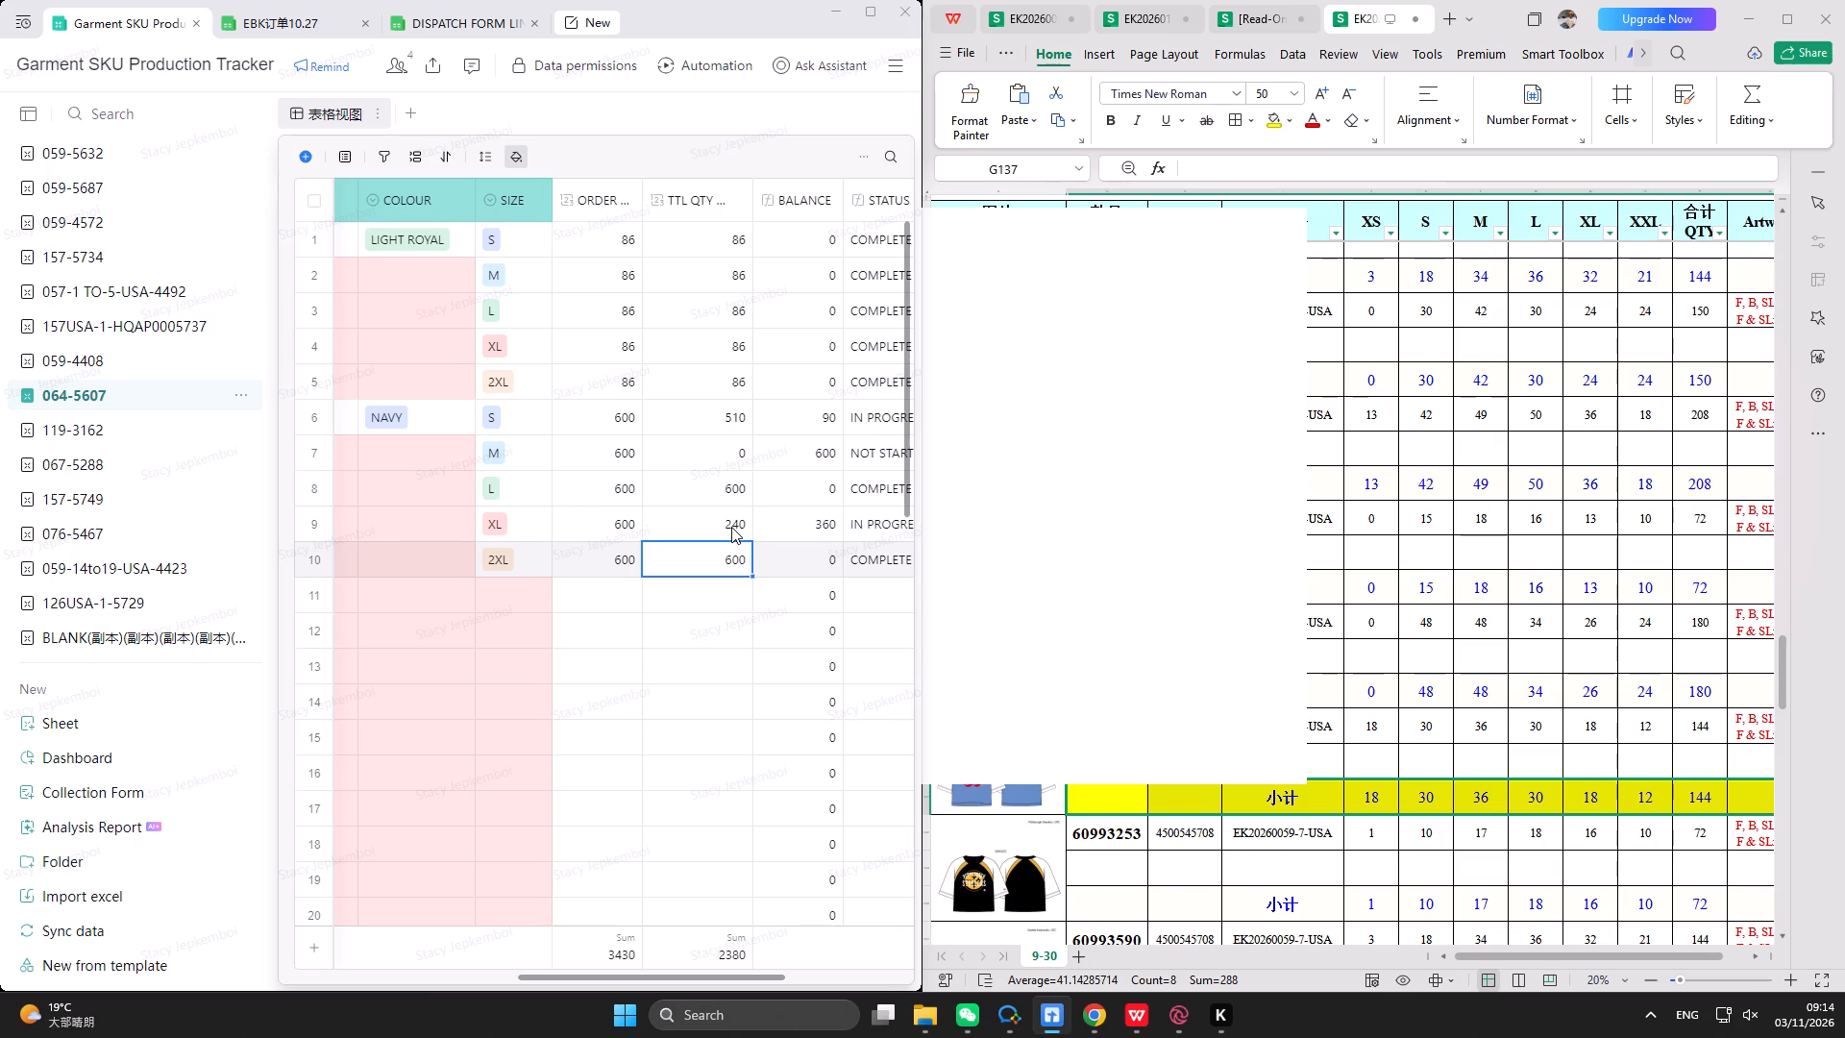
Set the navy TTL QTY in 064-5607 to 570 for size S and 210 for size M.
{"action": "left_click", "coordinate": [726, 432]}
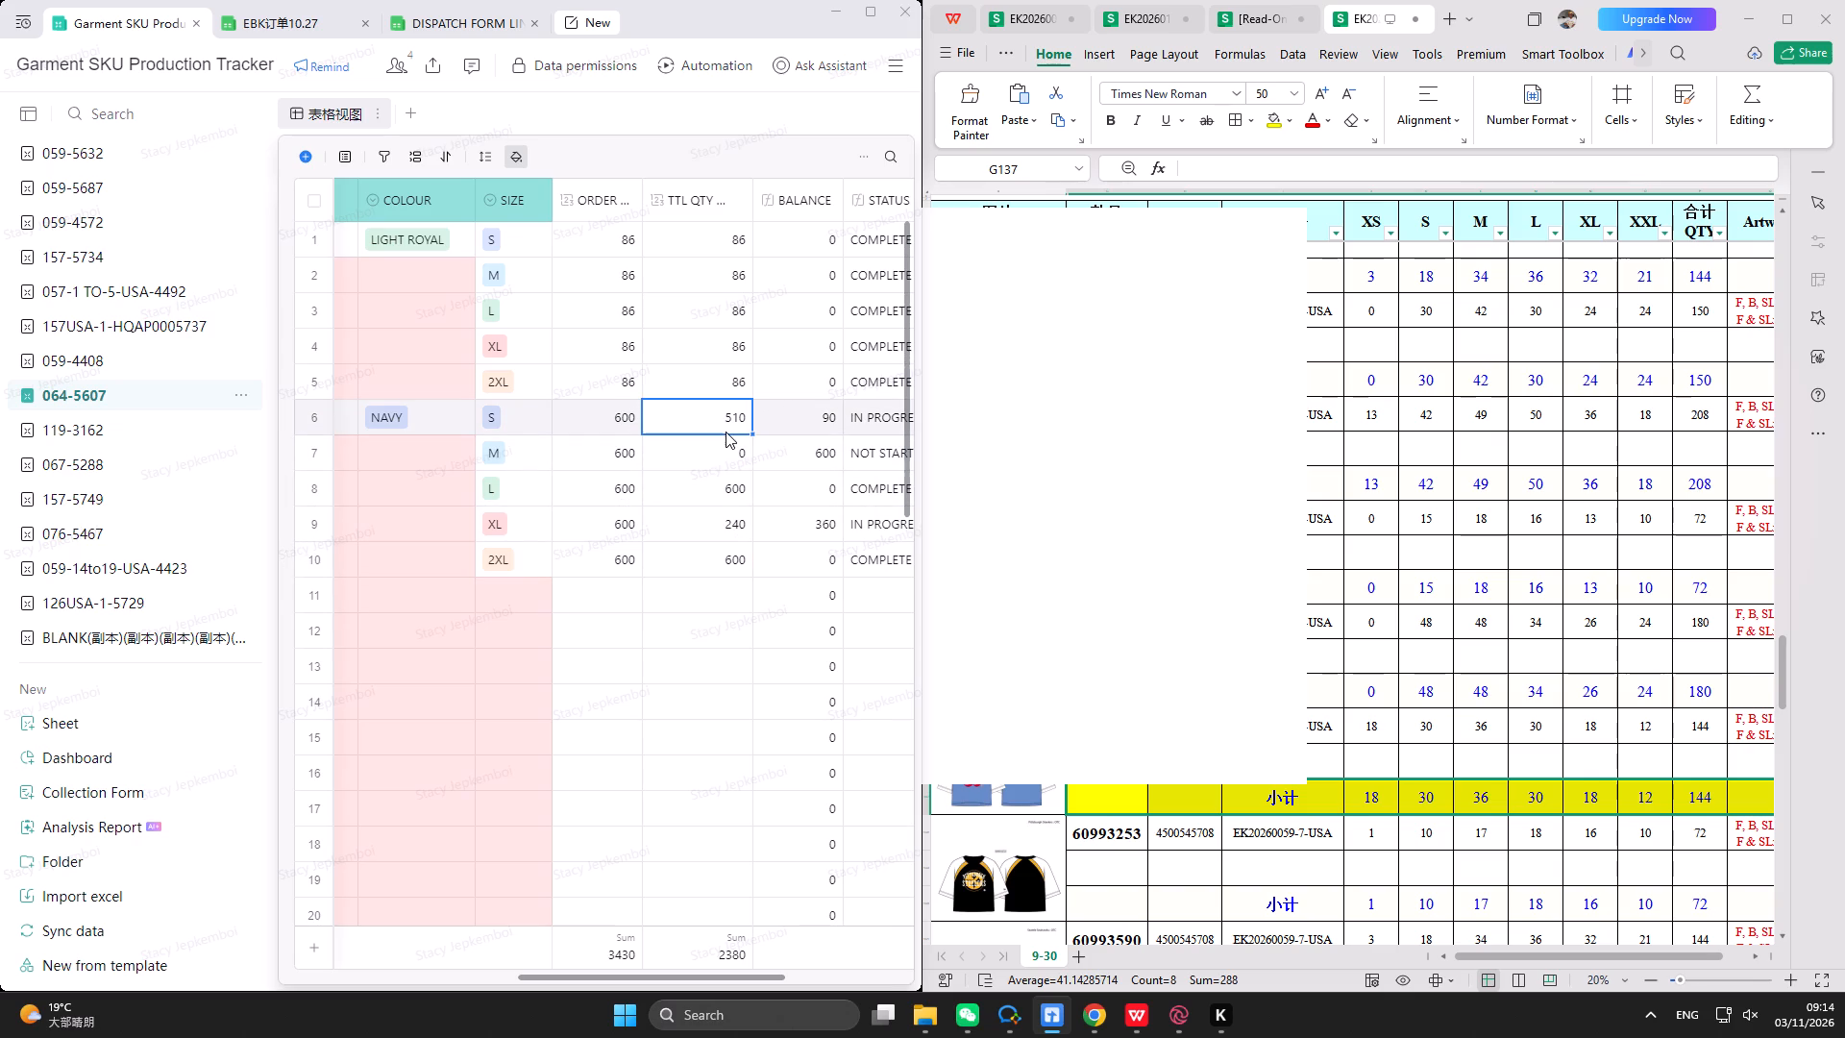
{"action": "type", "text": "570"}
{"action": "key", "text": "Return"}
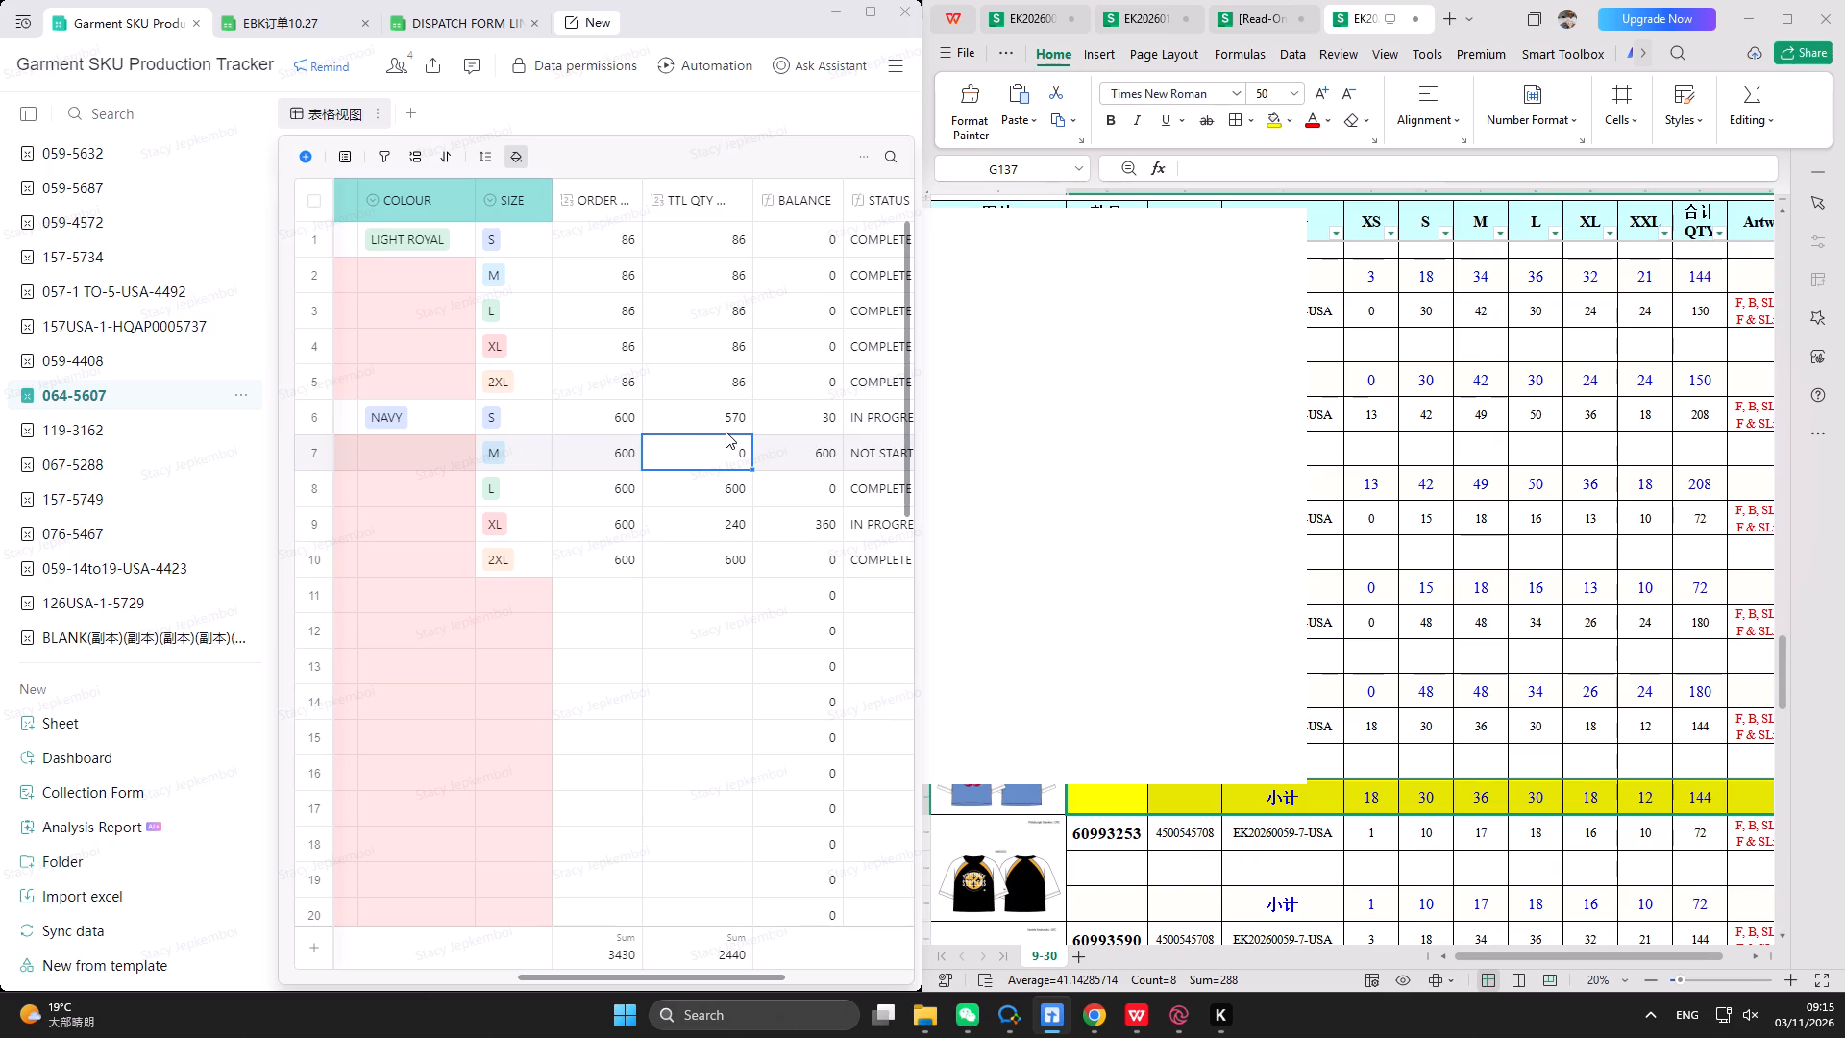
{"action": "type", "text": "210"}
{"action": "key", "text": "Return"}
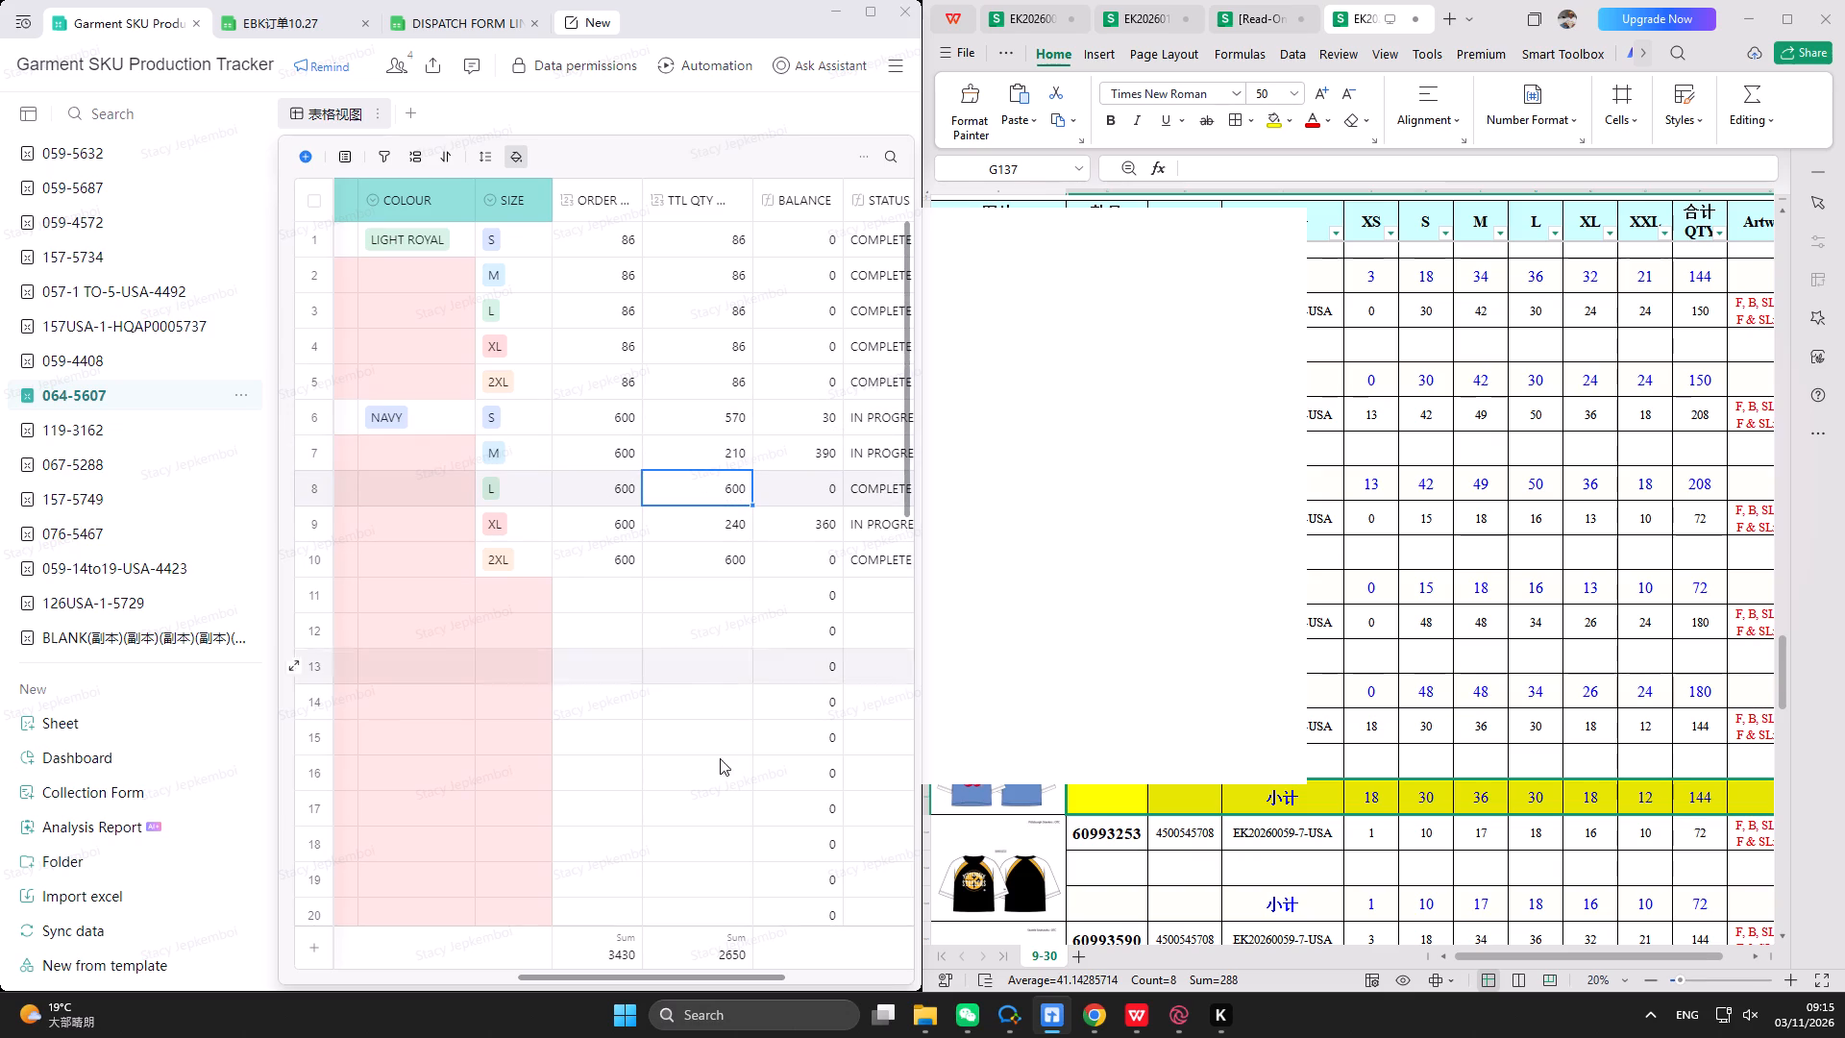
Set the DATE of the navy size M row of 064-5607 to 2026/11/3.
{"action": "left_click_drag", "start_coordinate": [758, 980], "coordinate": [557, 968]}
{"action": "left_click", "coordinate": [666, 444]}
{"action": "triple_click", "coordinate": [374, 453]}
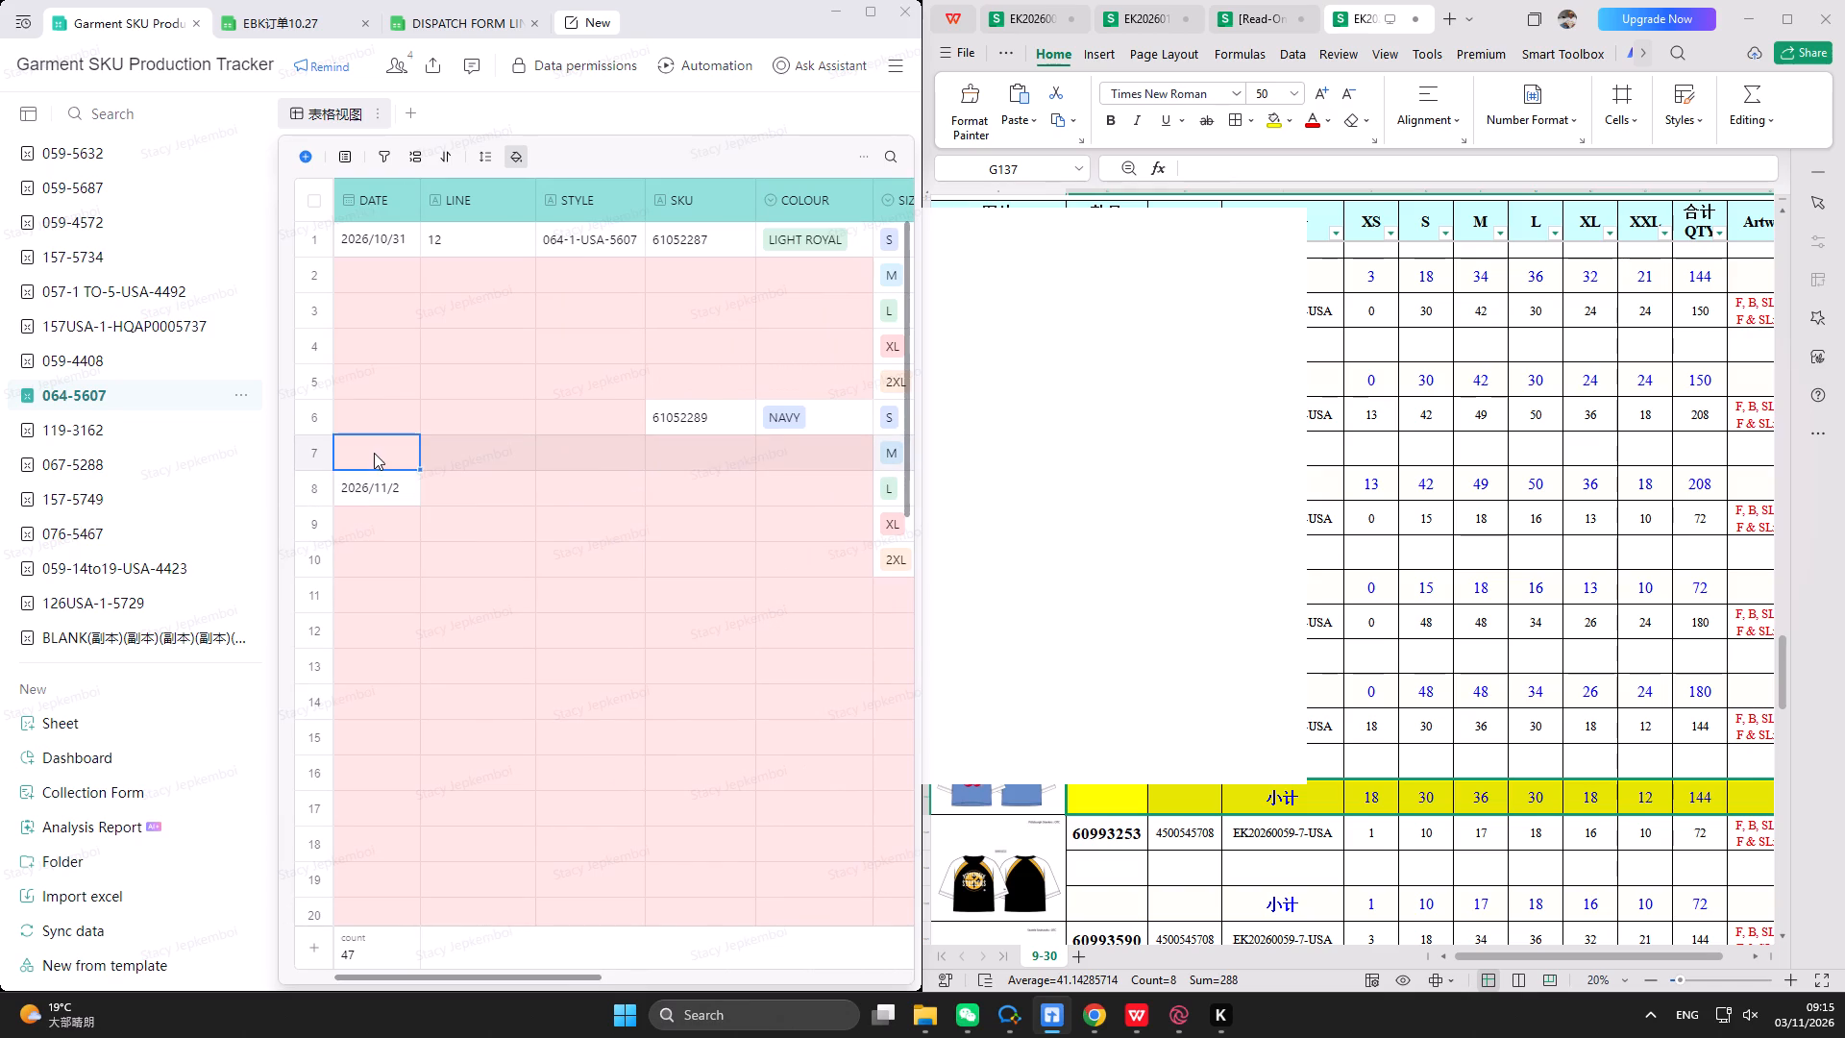
{"action": "left_click", "coordinate": [396, 612]}
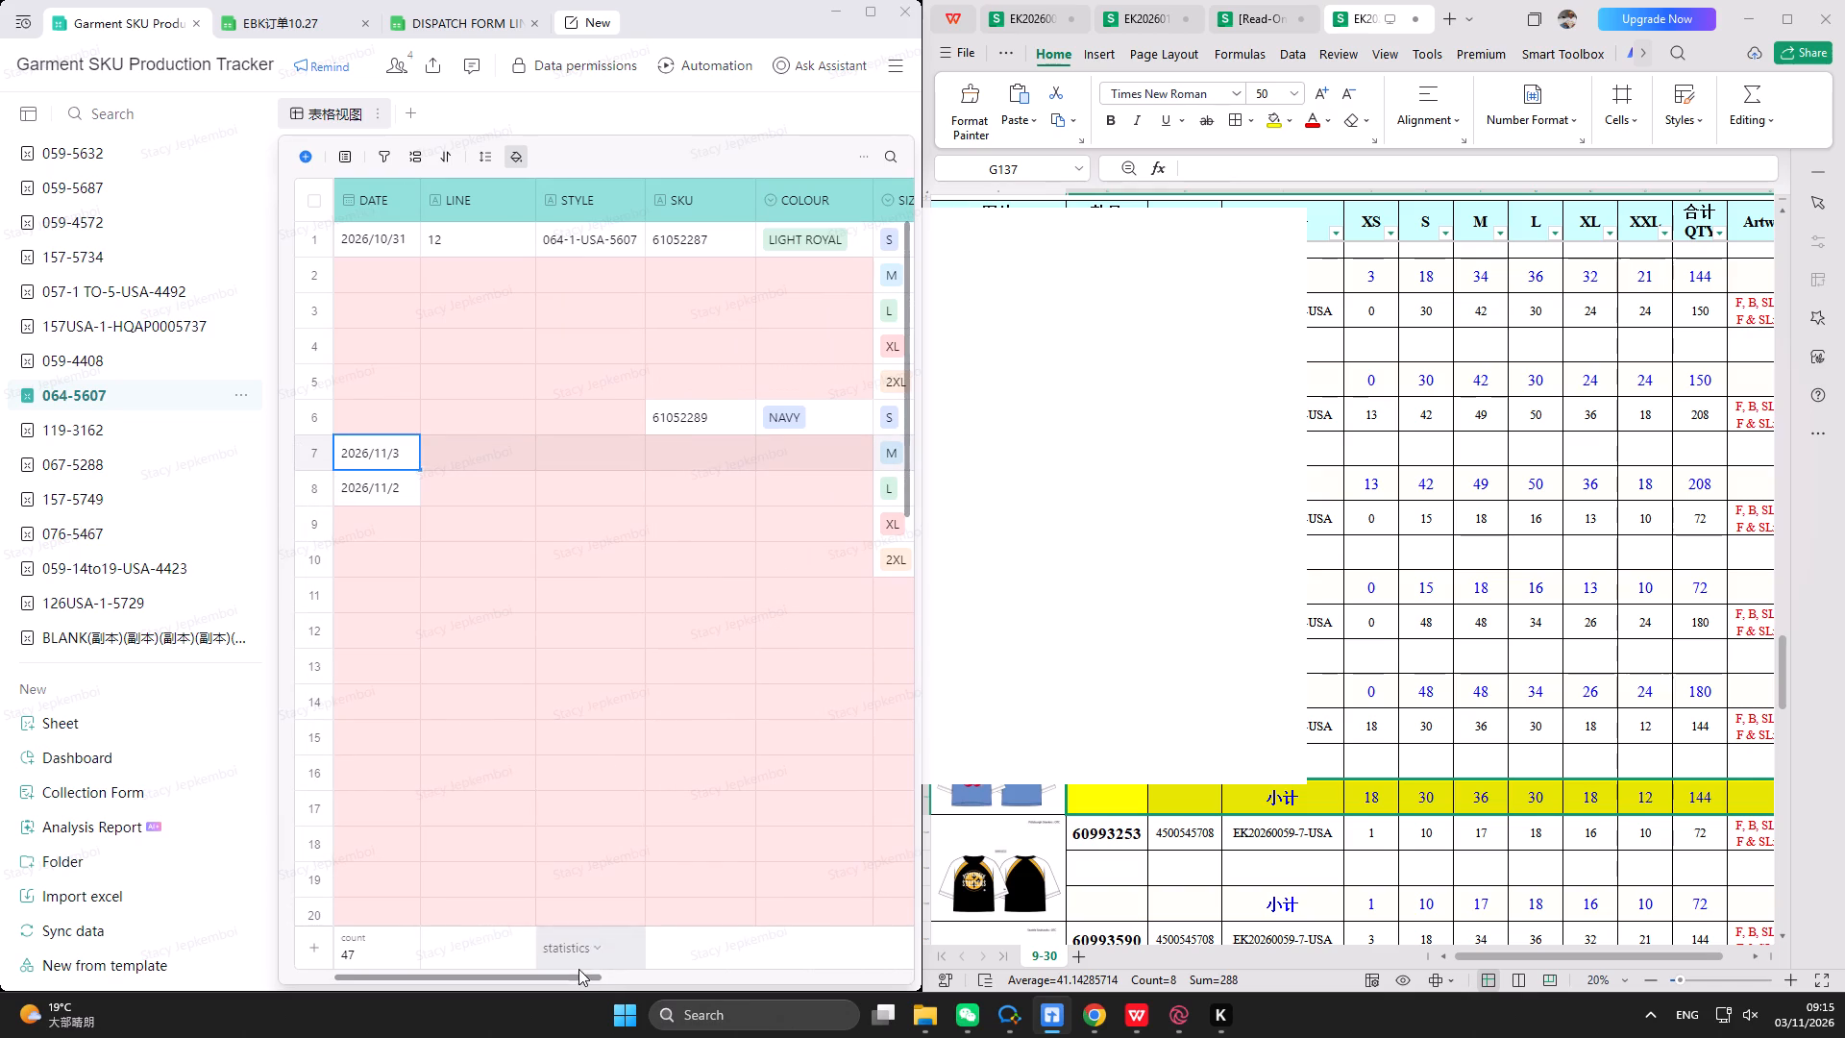
Set the TTL QTY of the navy size XL row in 064-5607 to 570.
{"action": "left_click_drag", "start_coordinate": [578, 975], "coordinate": [767, 976]}
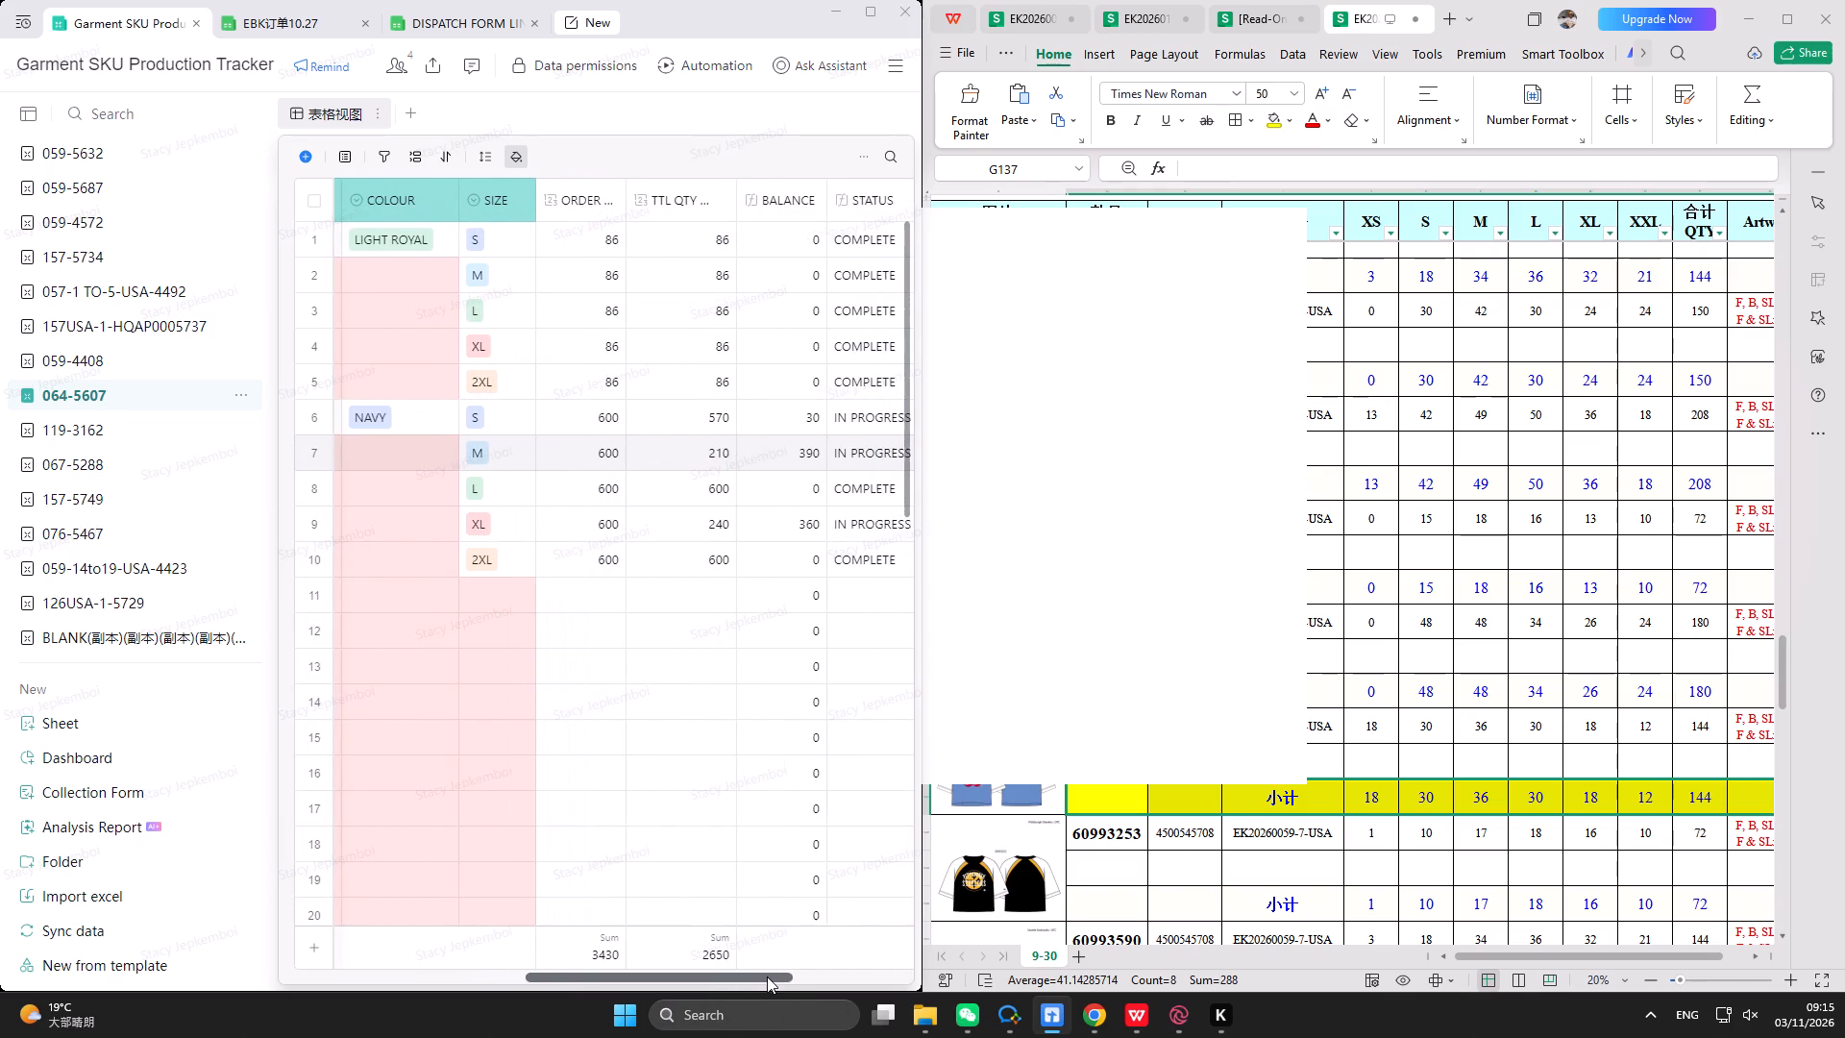
{"action": "left_click_drag", "start_coordinate": [767, 976], "coordinate": [791, 978]}
{"action": "left_click", "coordinate": [651, 531]}
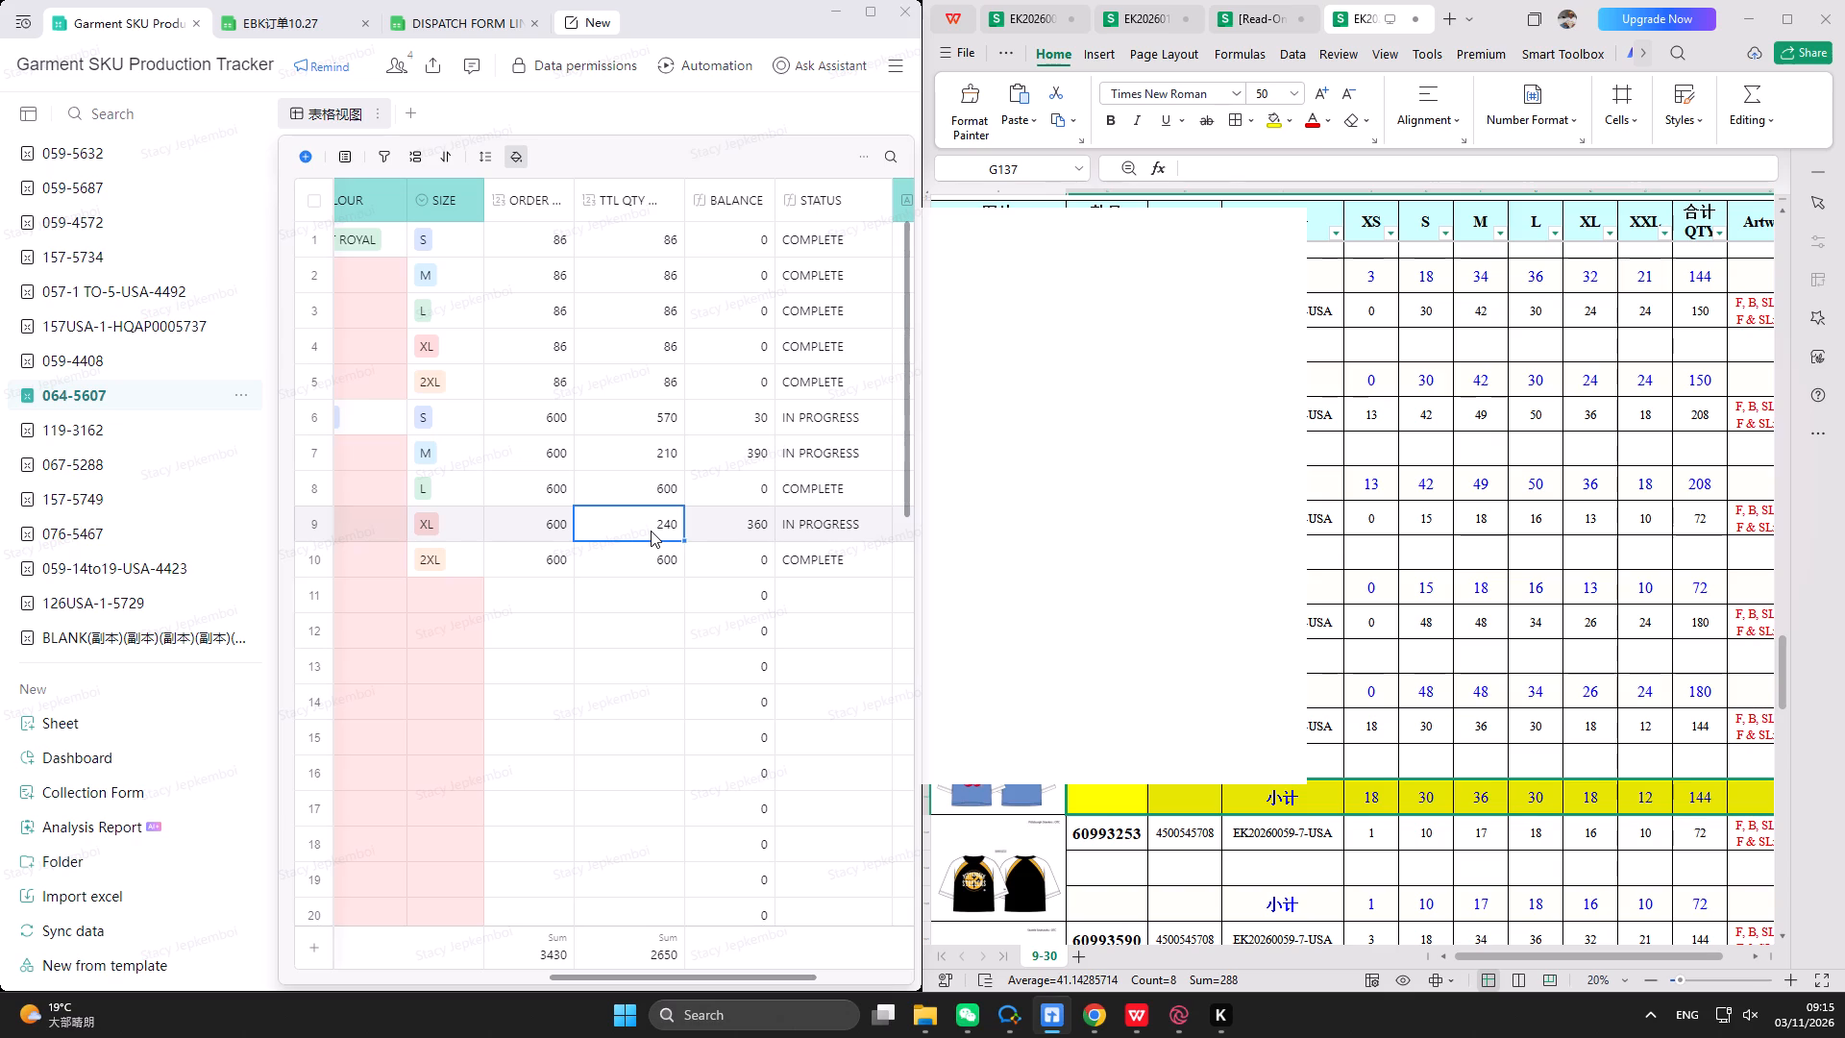
{"action": "type", "text": "570"}
{"action": "key", "text": "Return"}
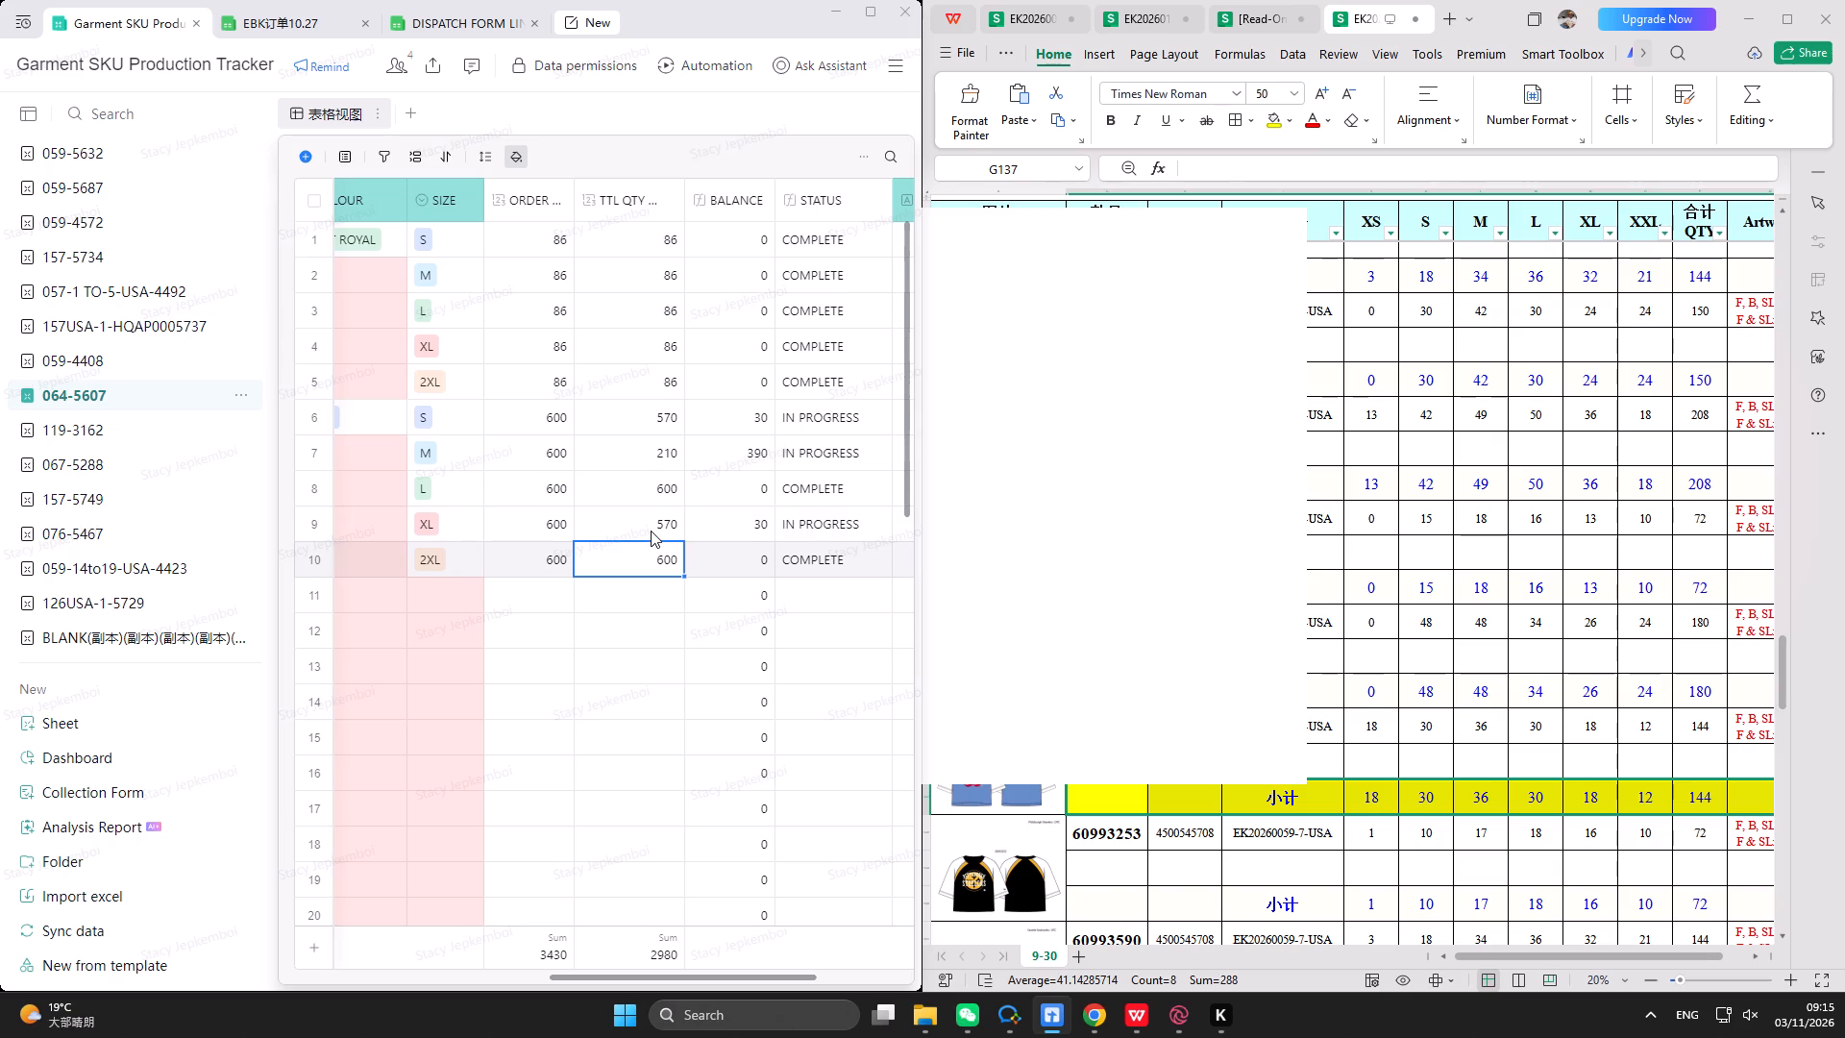
In the 11/3/2026 dispatch form, enter style 5607 and output =60+210+330 for group 5 (5组).
{"action": "left_click", "coordinate": [478, 9]}
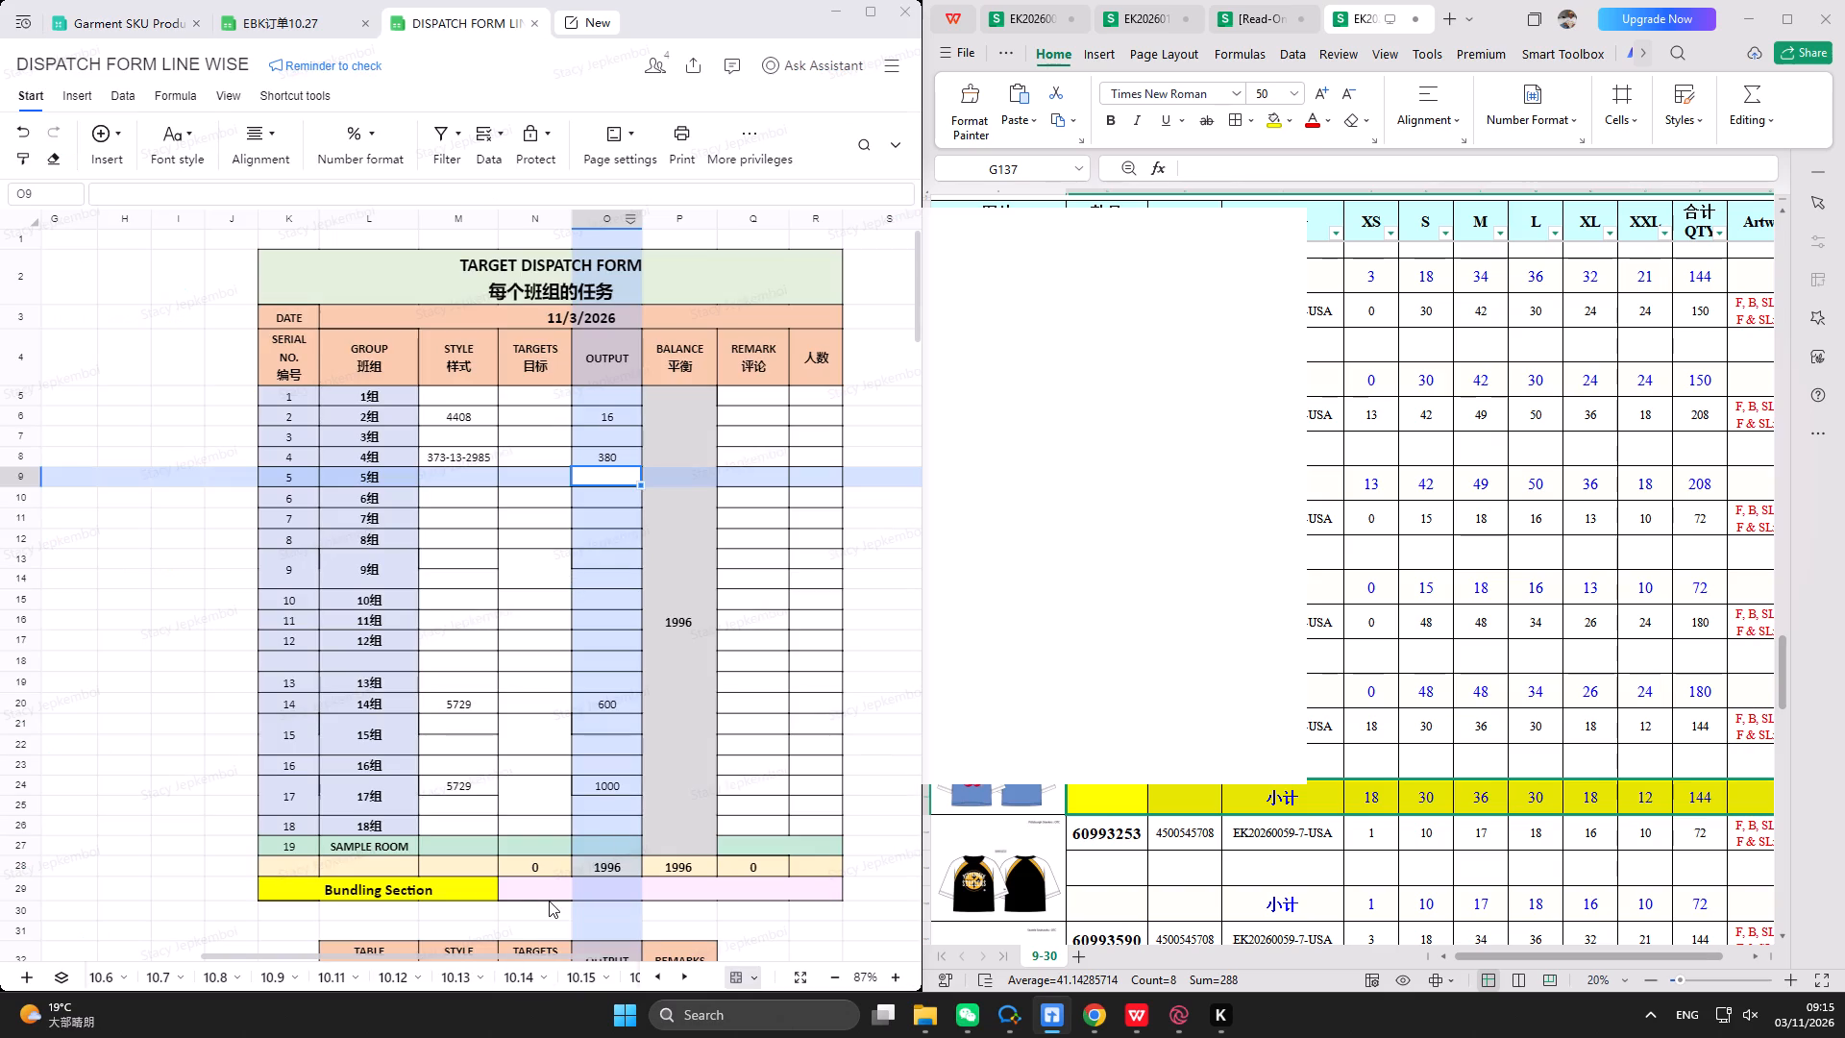
{"action": "left_click", "coordinate": [448, 472]}
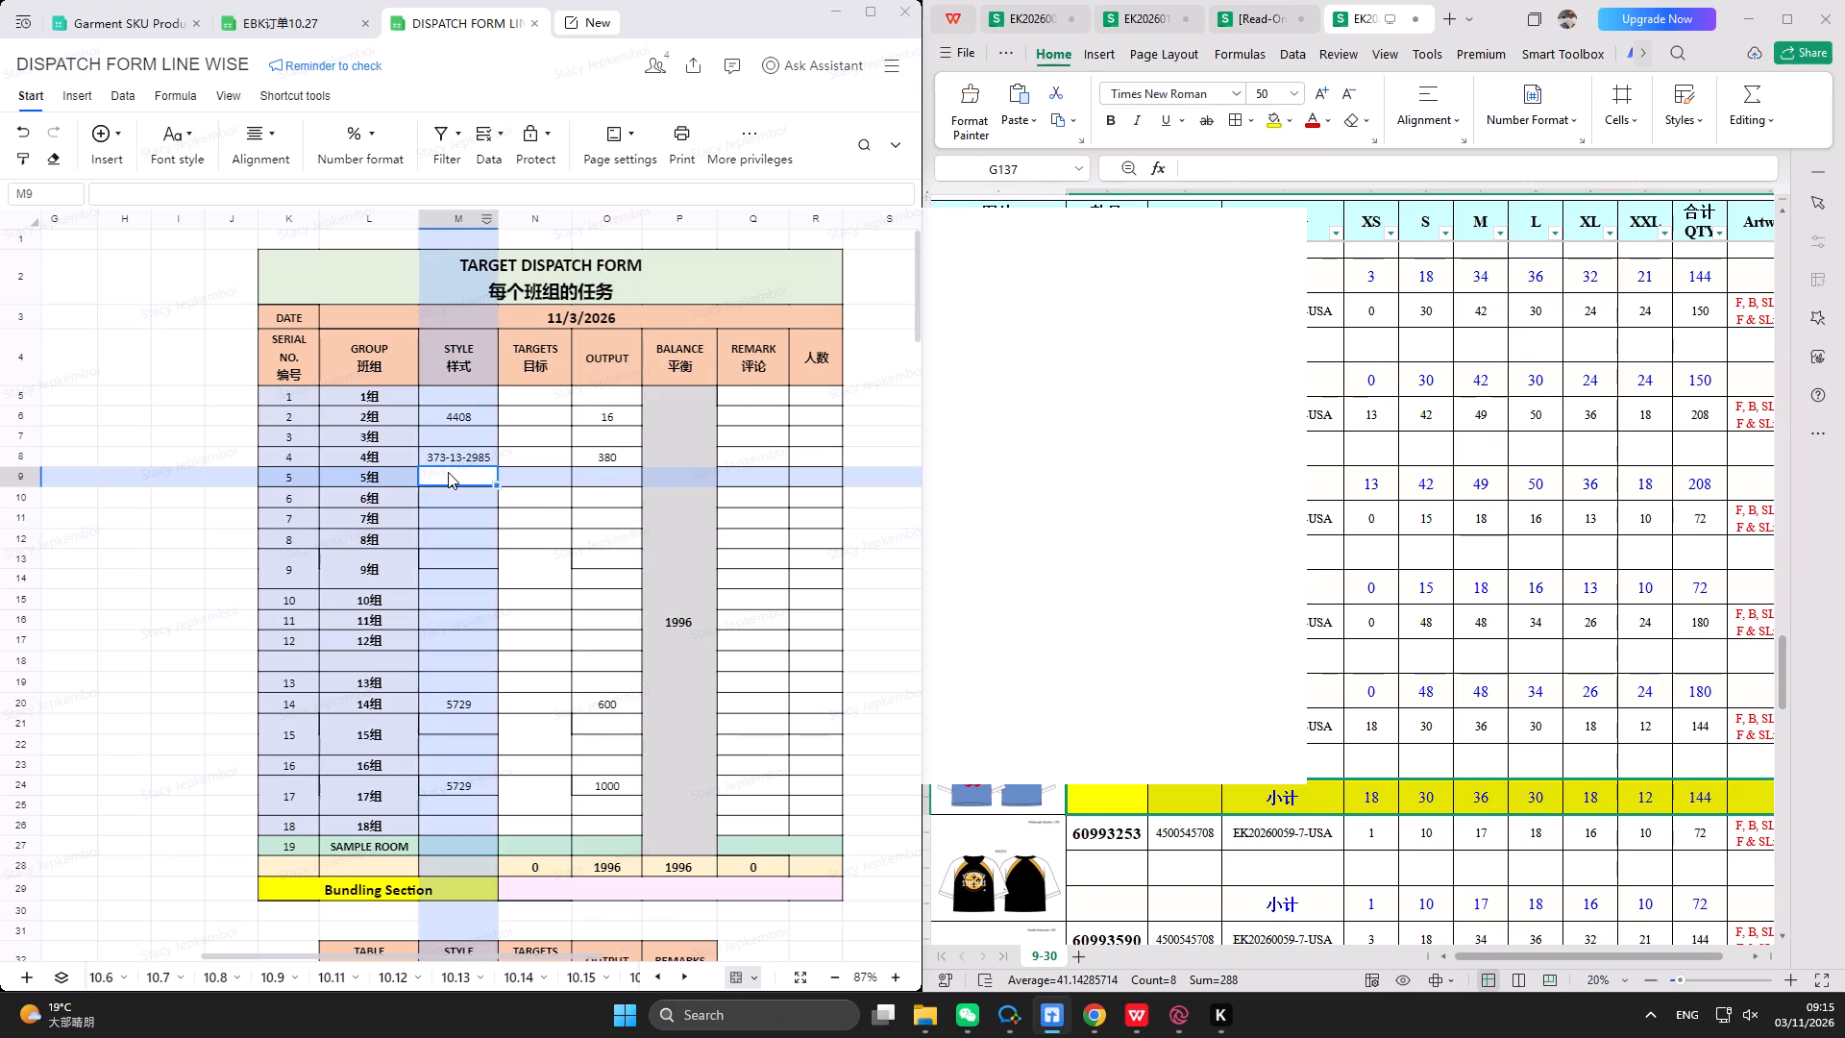
{"action": "type", "text": "5607"}
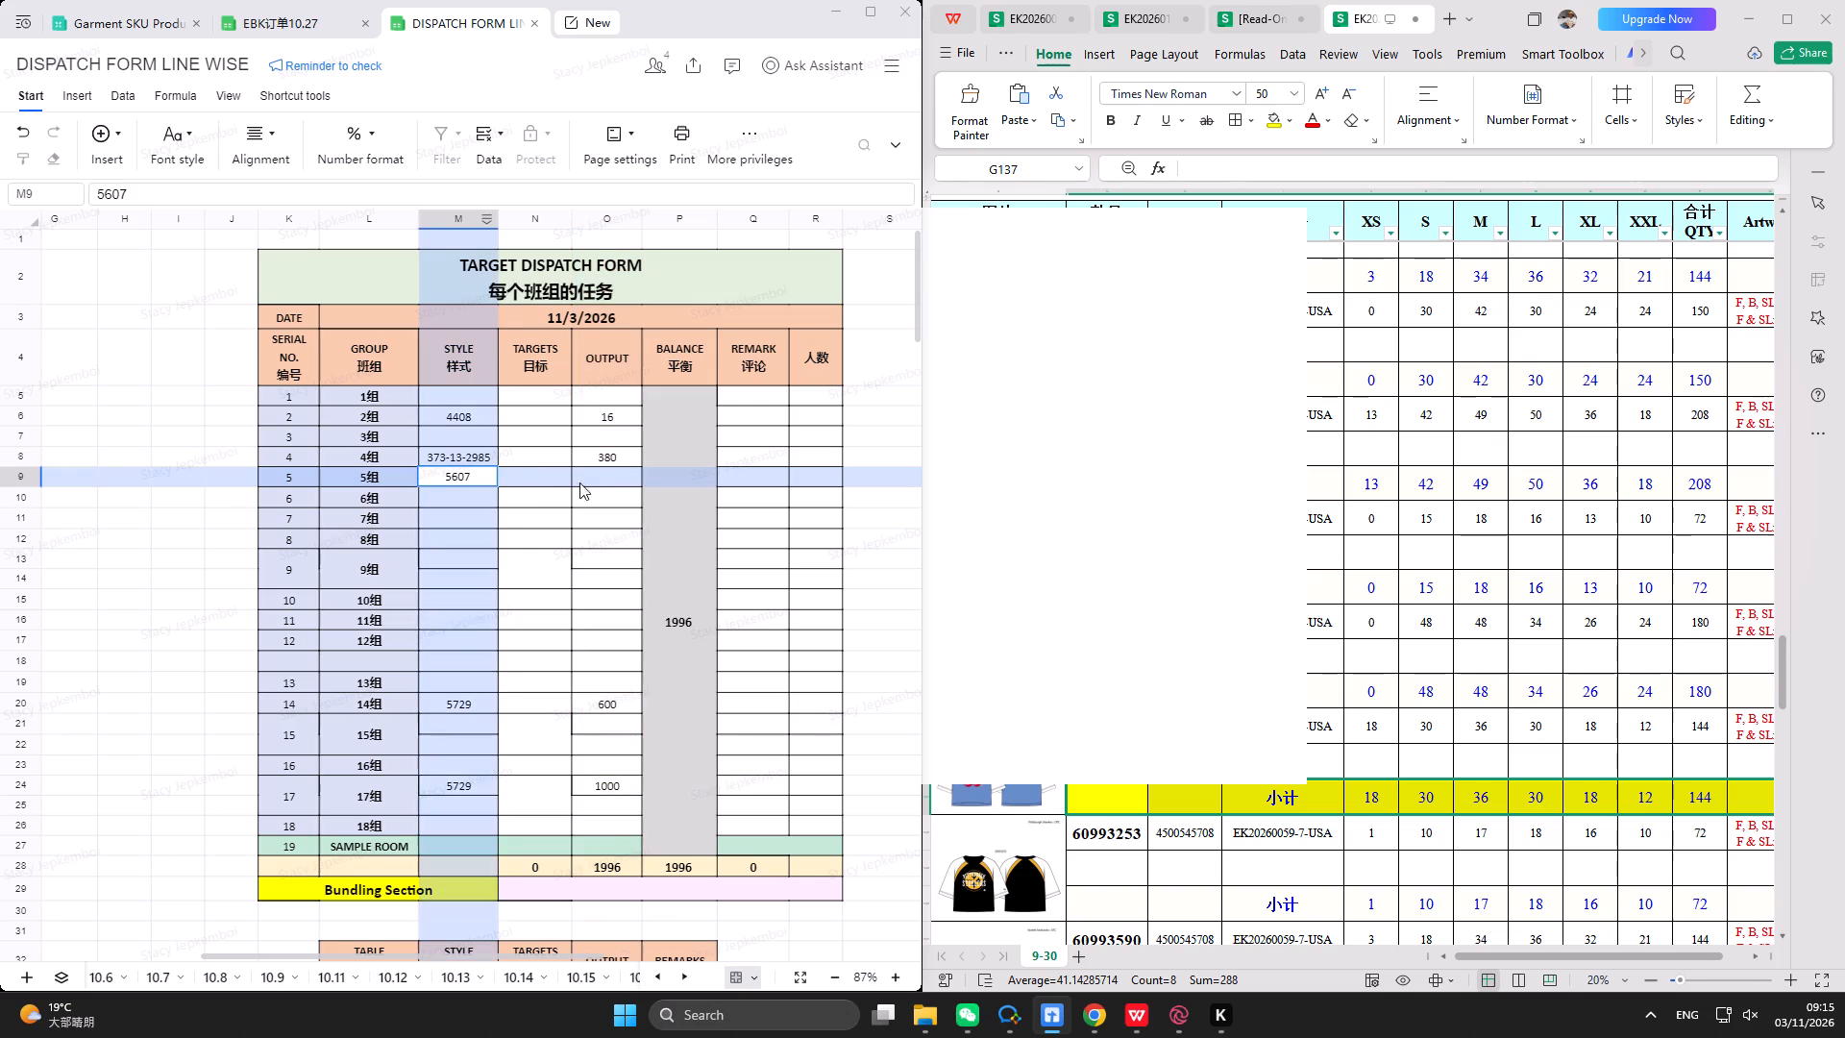
{"action": "left_click", "coordinate": [584, 477]}
{"action": "key", "text": "equal"}
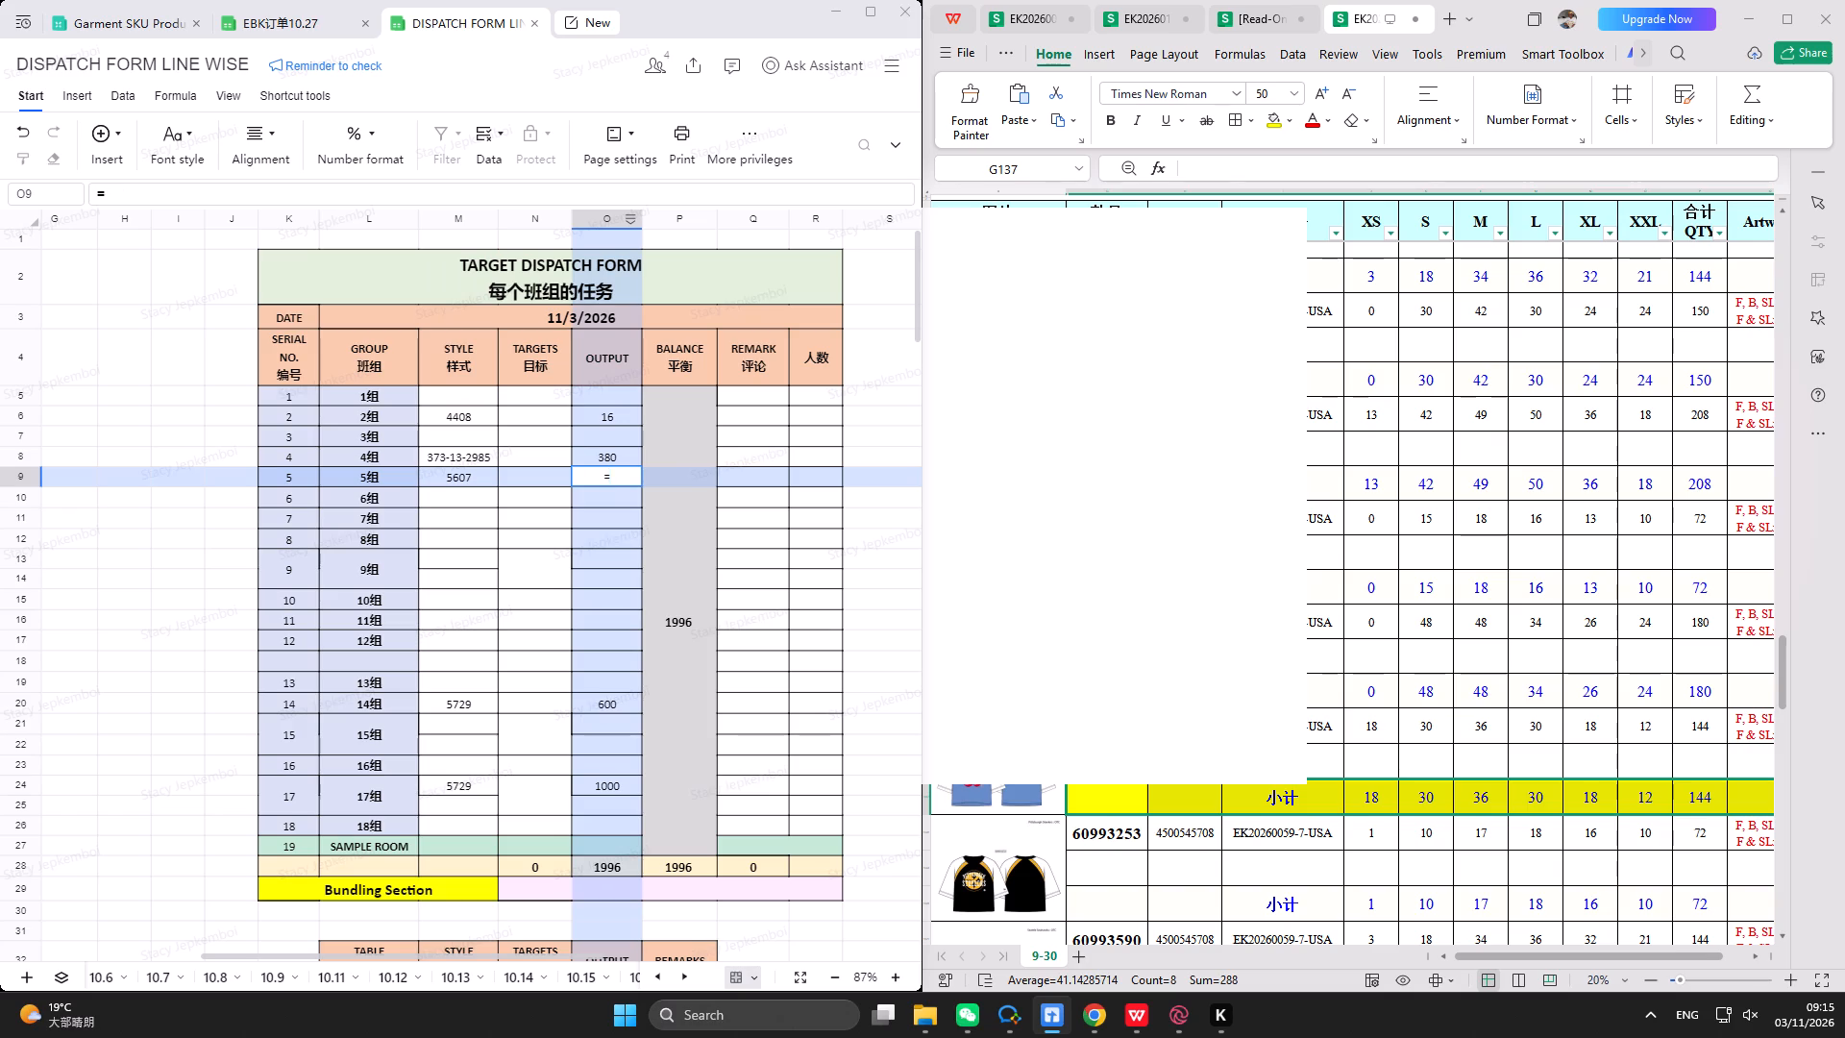
{"action": "type", "text": "60+210+330"}
{"action": "key", "text": "Return"}
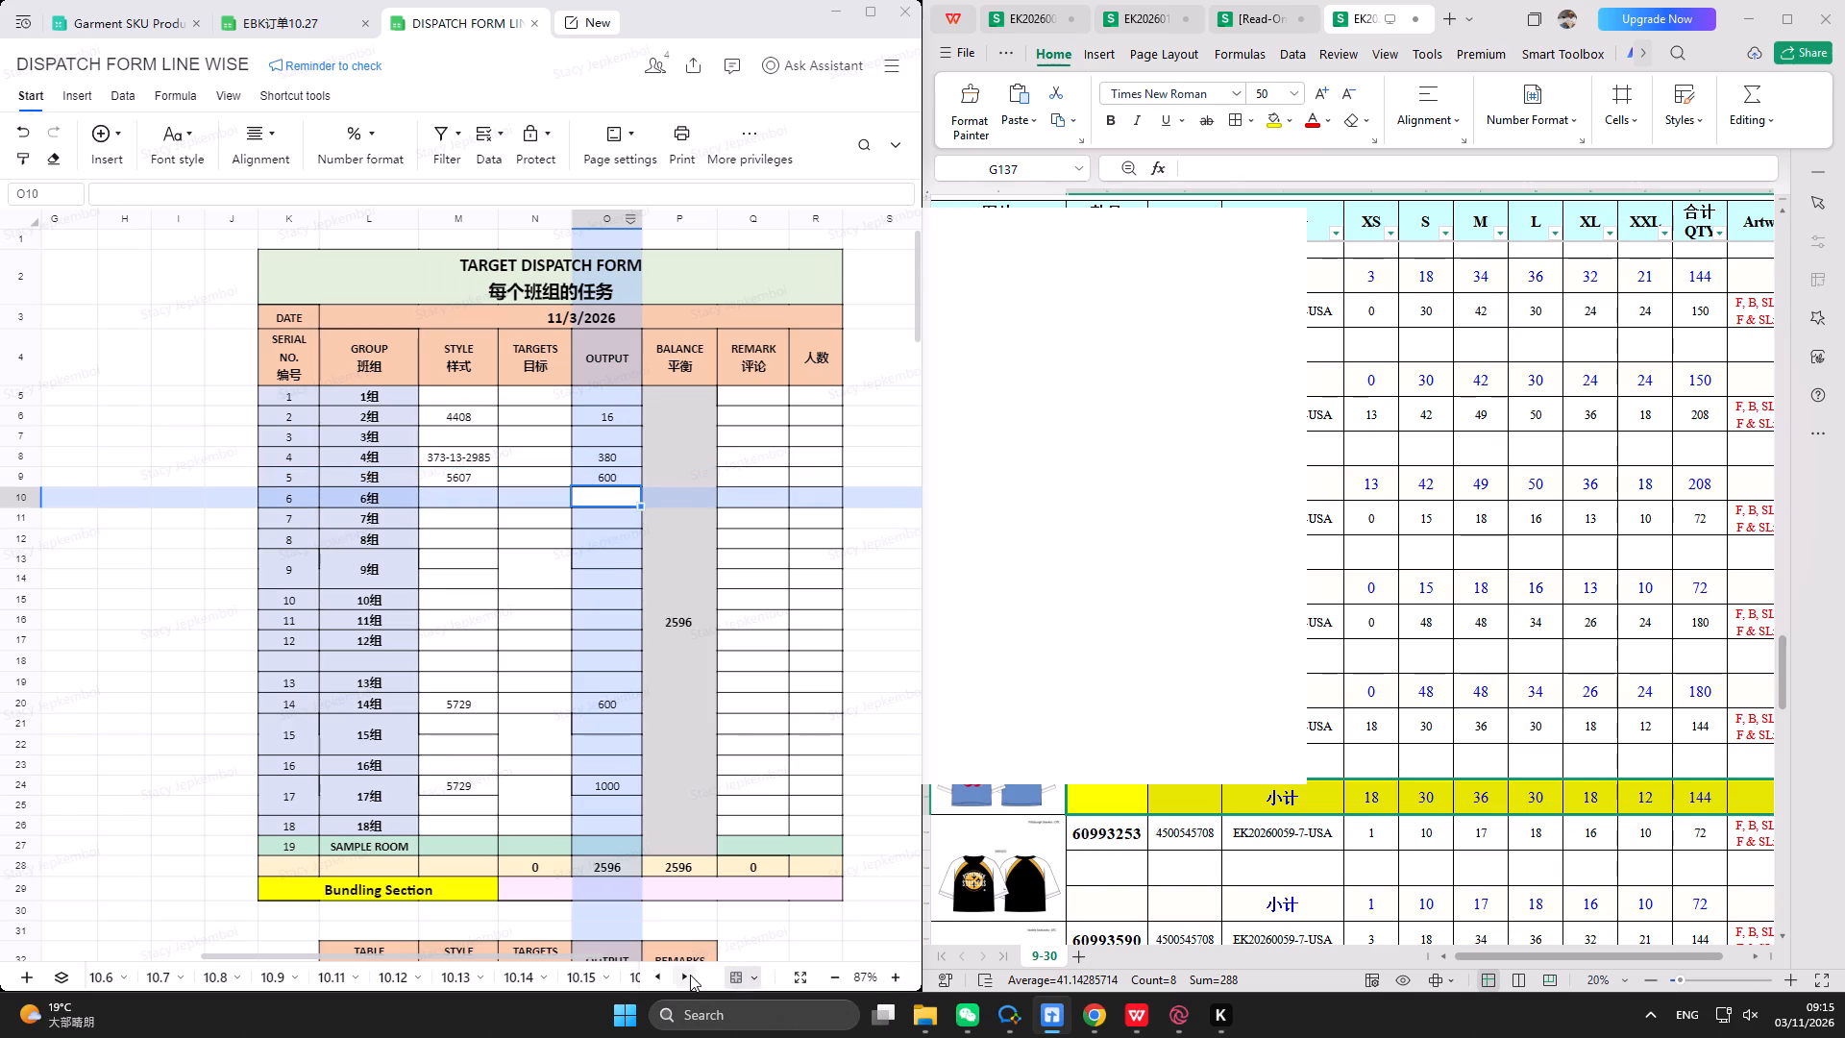
Compare group 5's (5组) output formula for style 5607 in sheet 11.2 with its entry in sheet 11.3.
{"action": "left_click", "coordinate": [690, 975]}
{"action": "left_click", "coordinate": [690, 975]}
{"action": "left_click", "coordinate": [550, 974]}
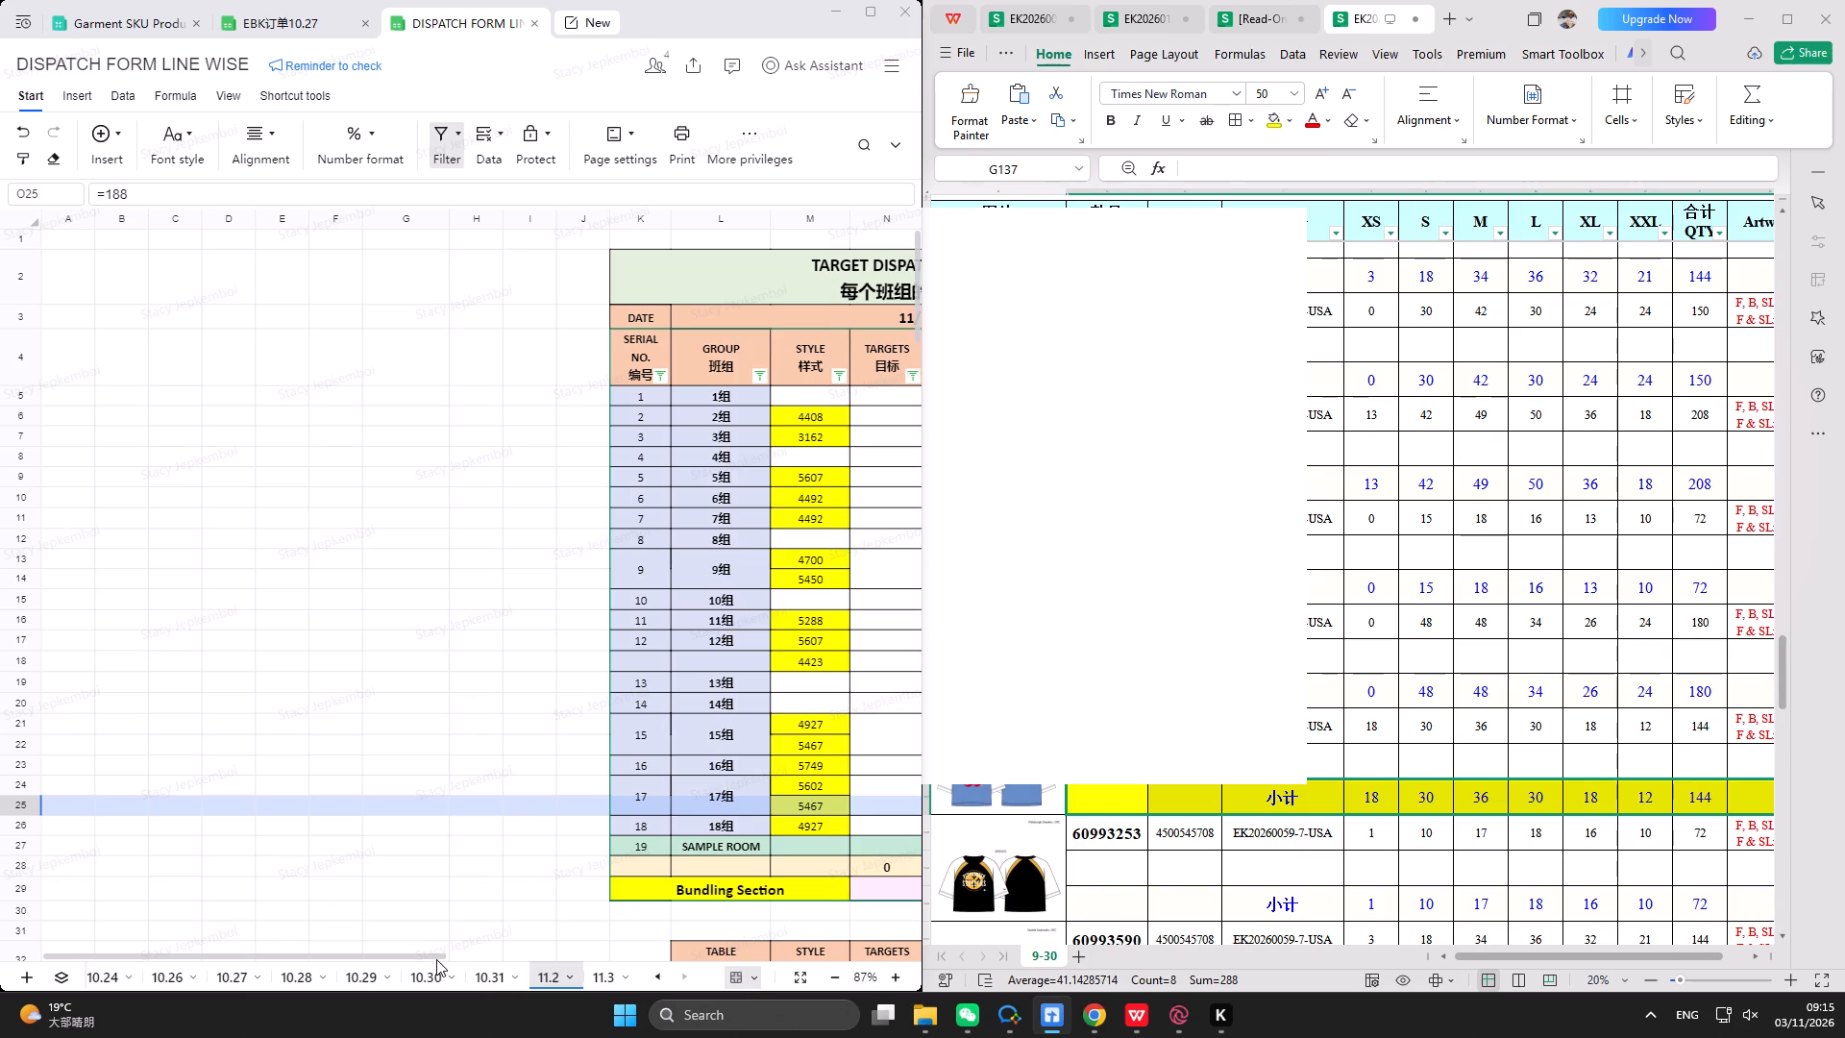
{"action": "left_click_drag", "start_coordinate": [436, 954], "coordinate": [595, 956]}
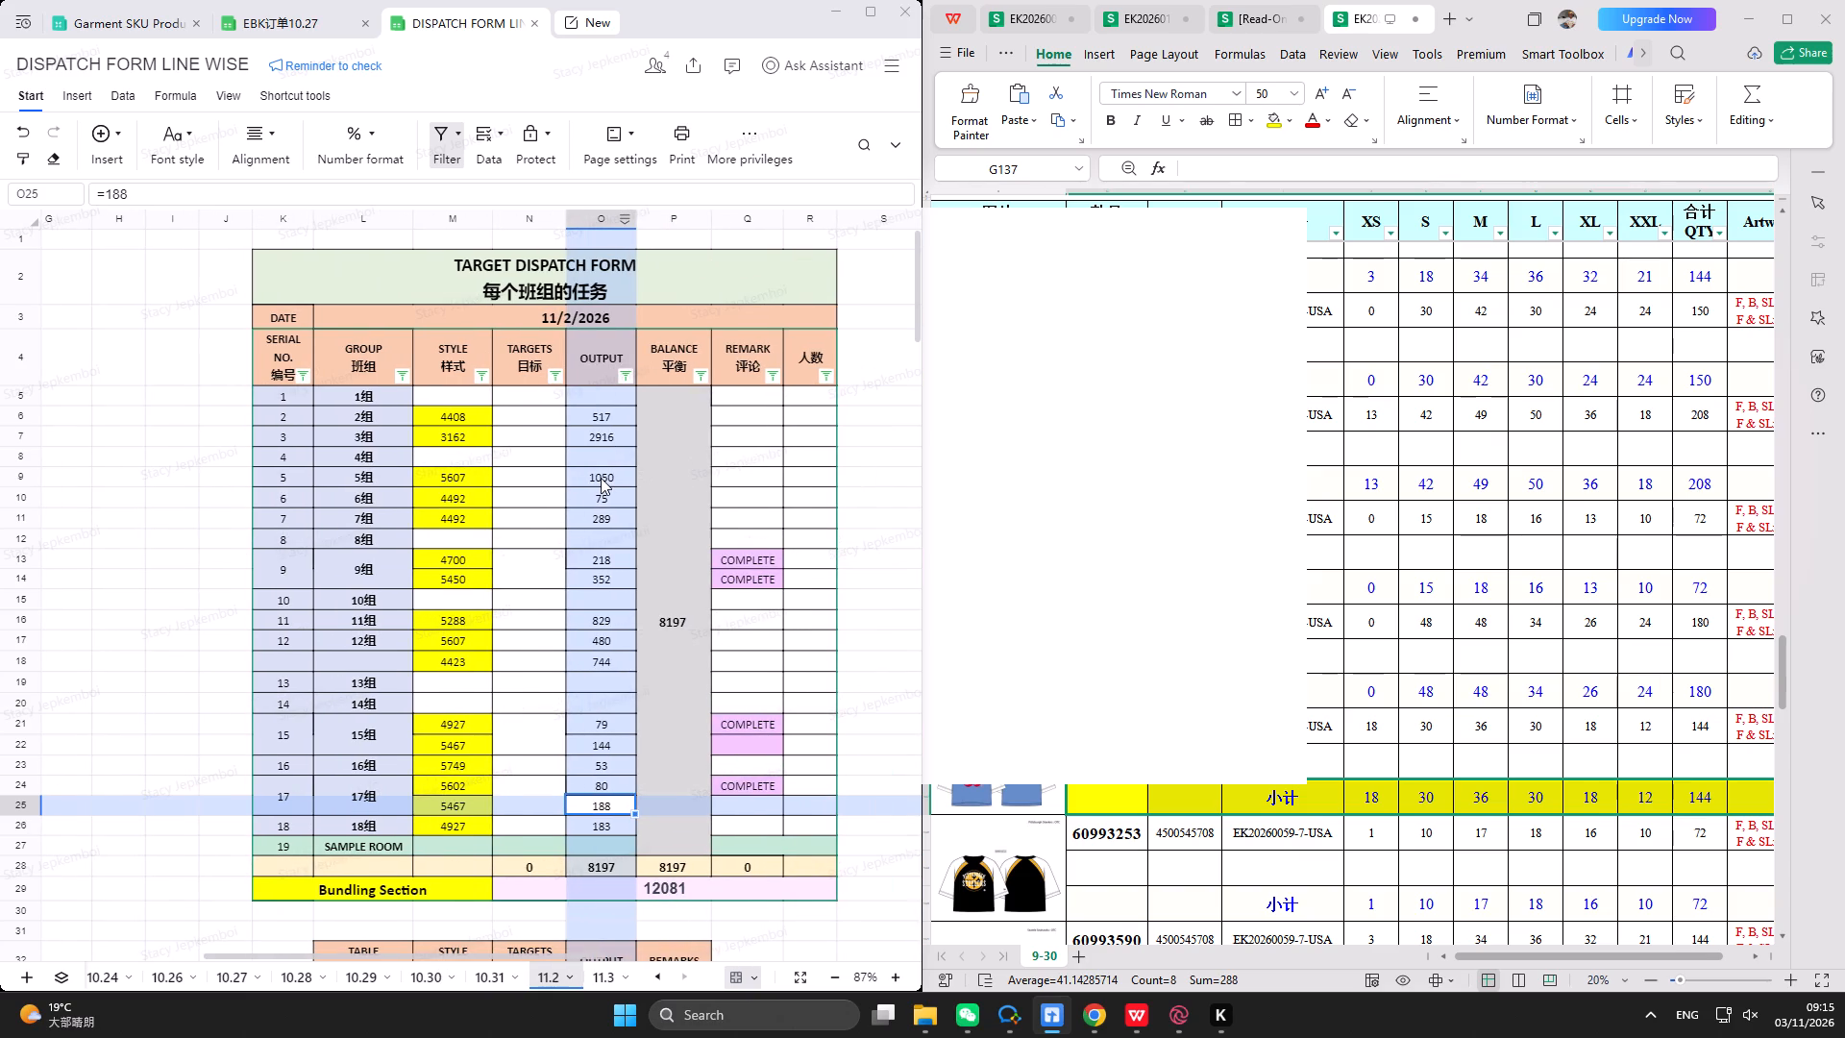
{"action": "left_click", "coordinate": [601, 478]}
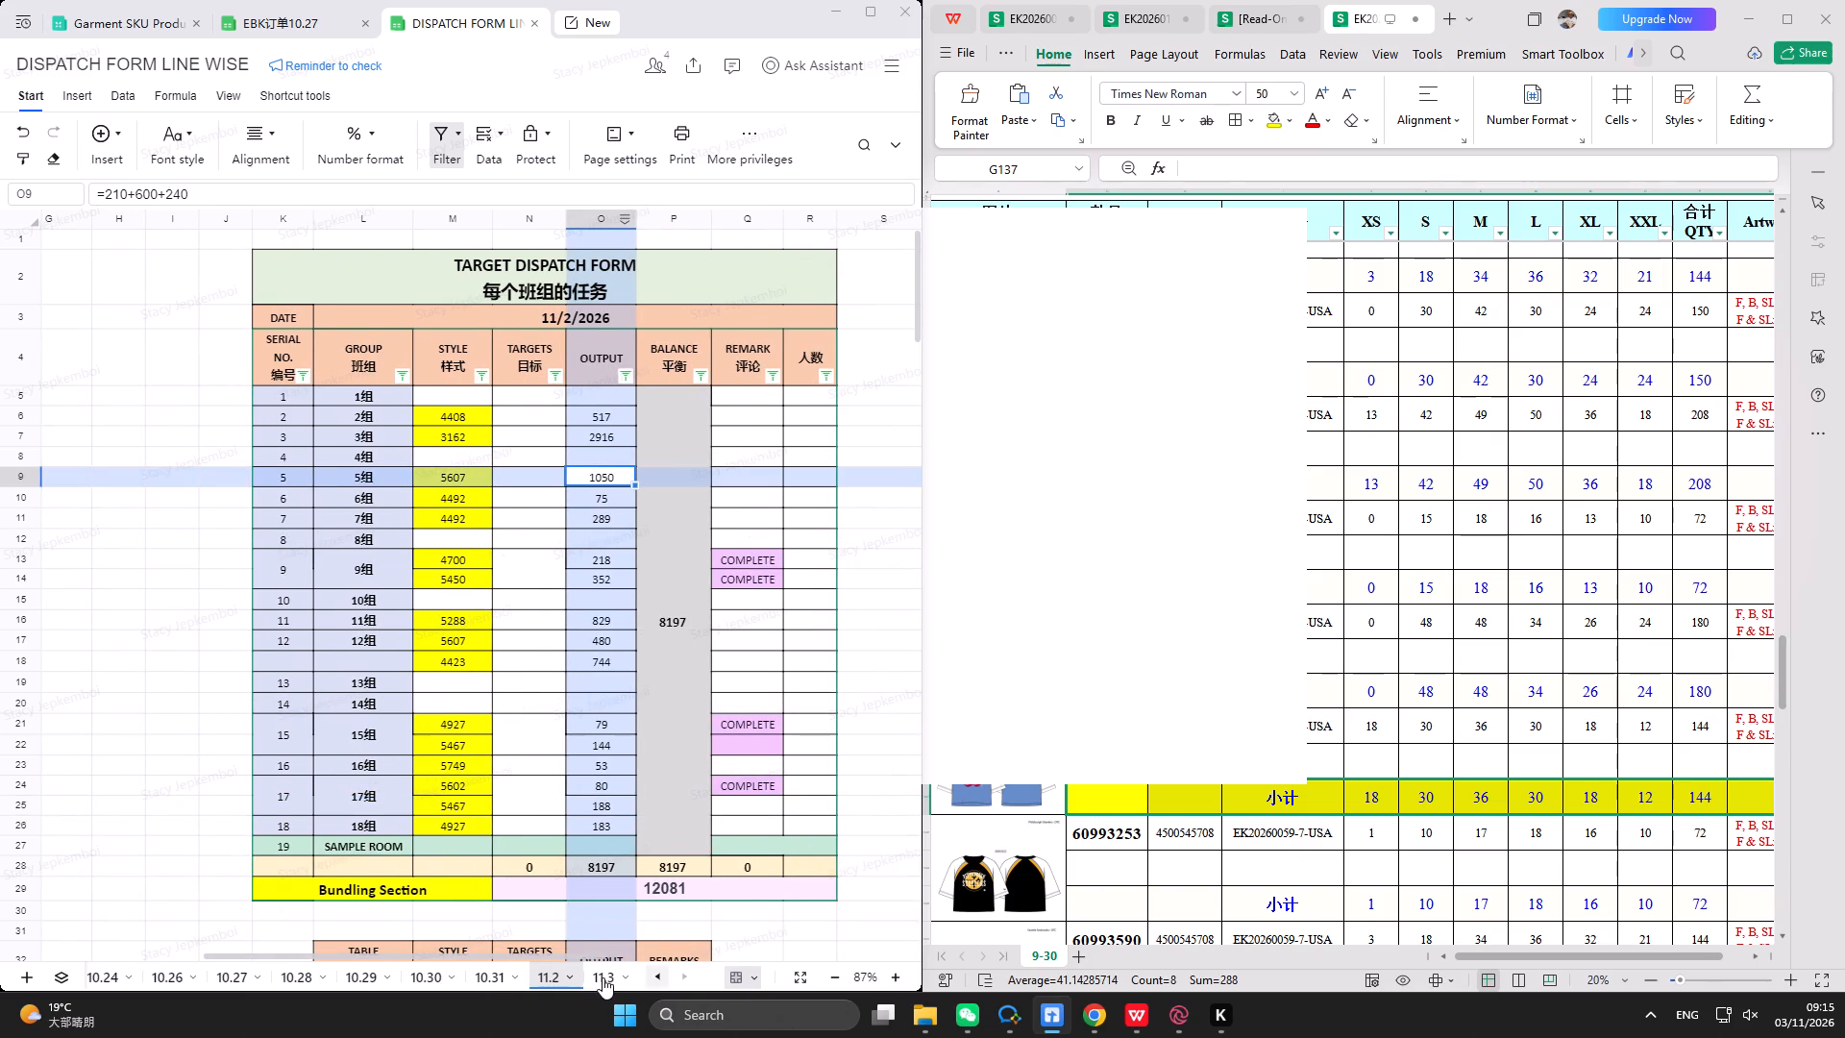
{"action": "left_click", "coordinate": [603, 977]}
{"action": "left_click", "coordinate": [632, 470]}
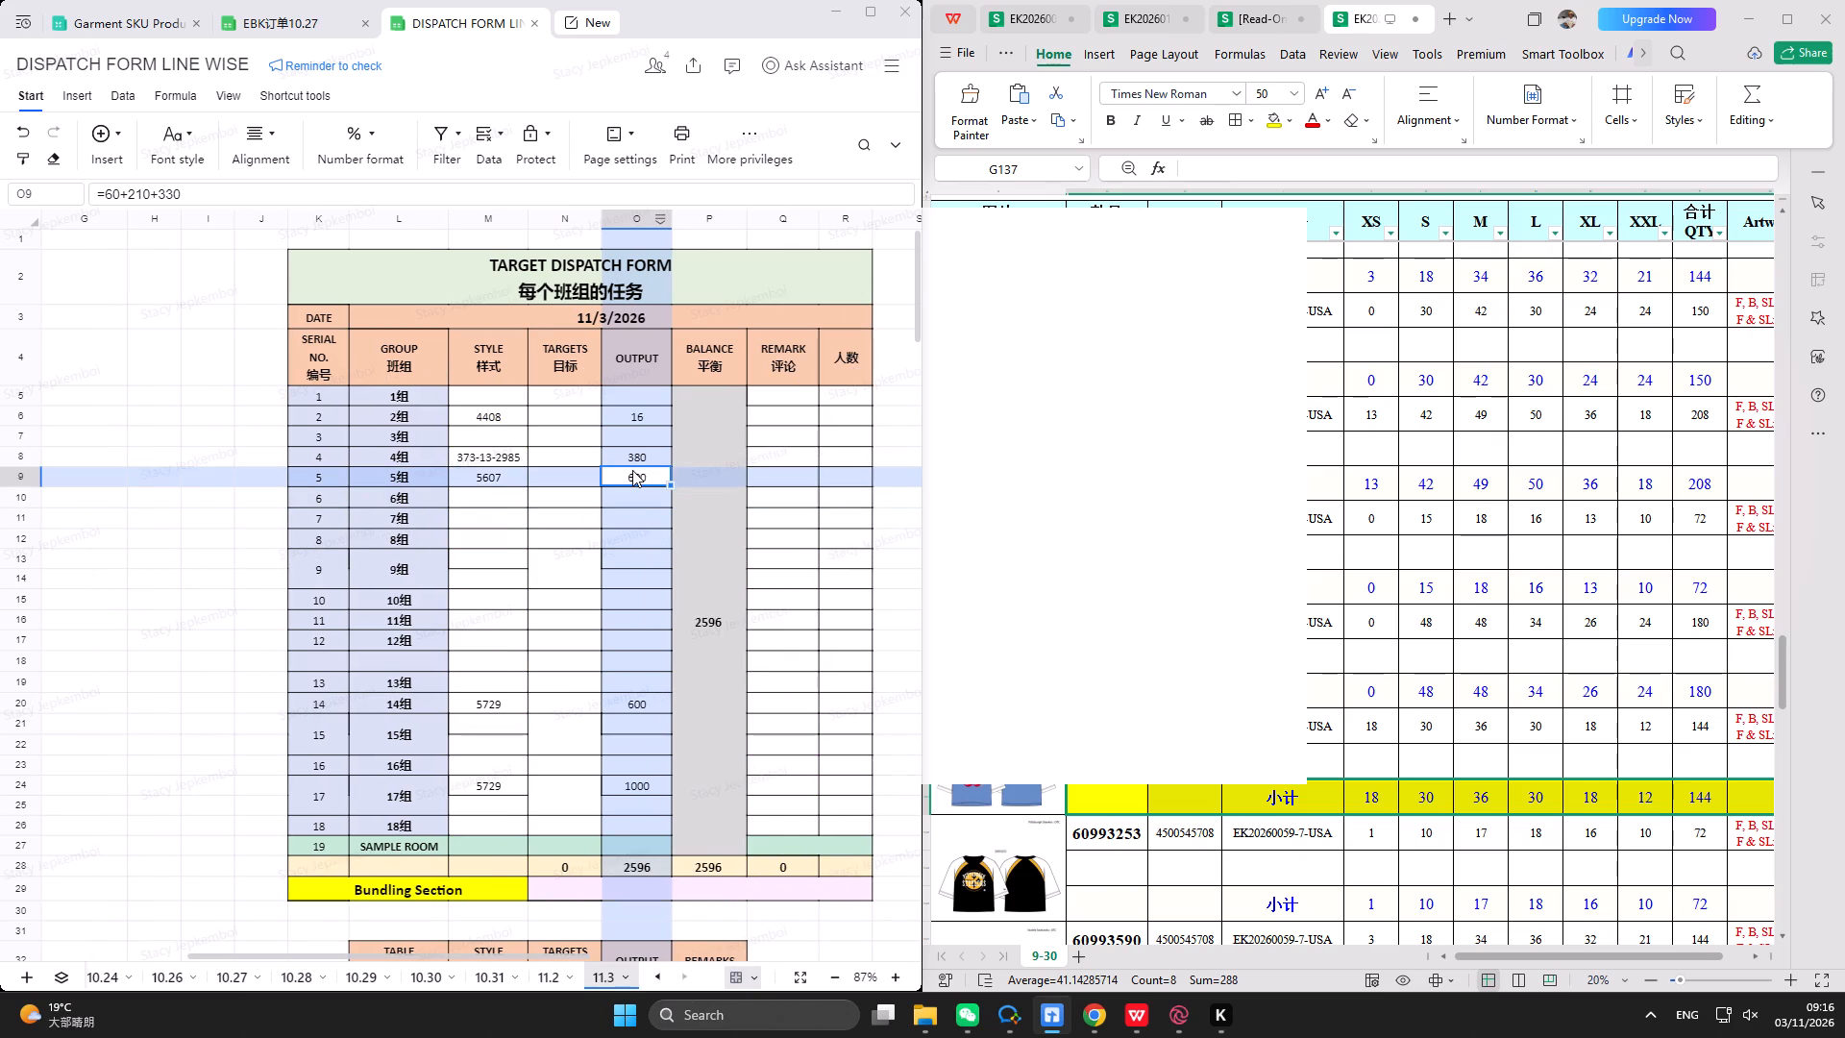
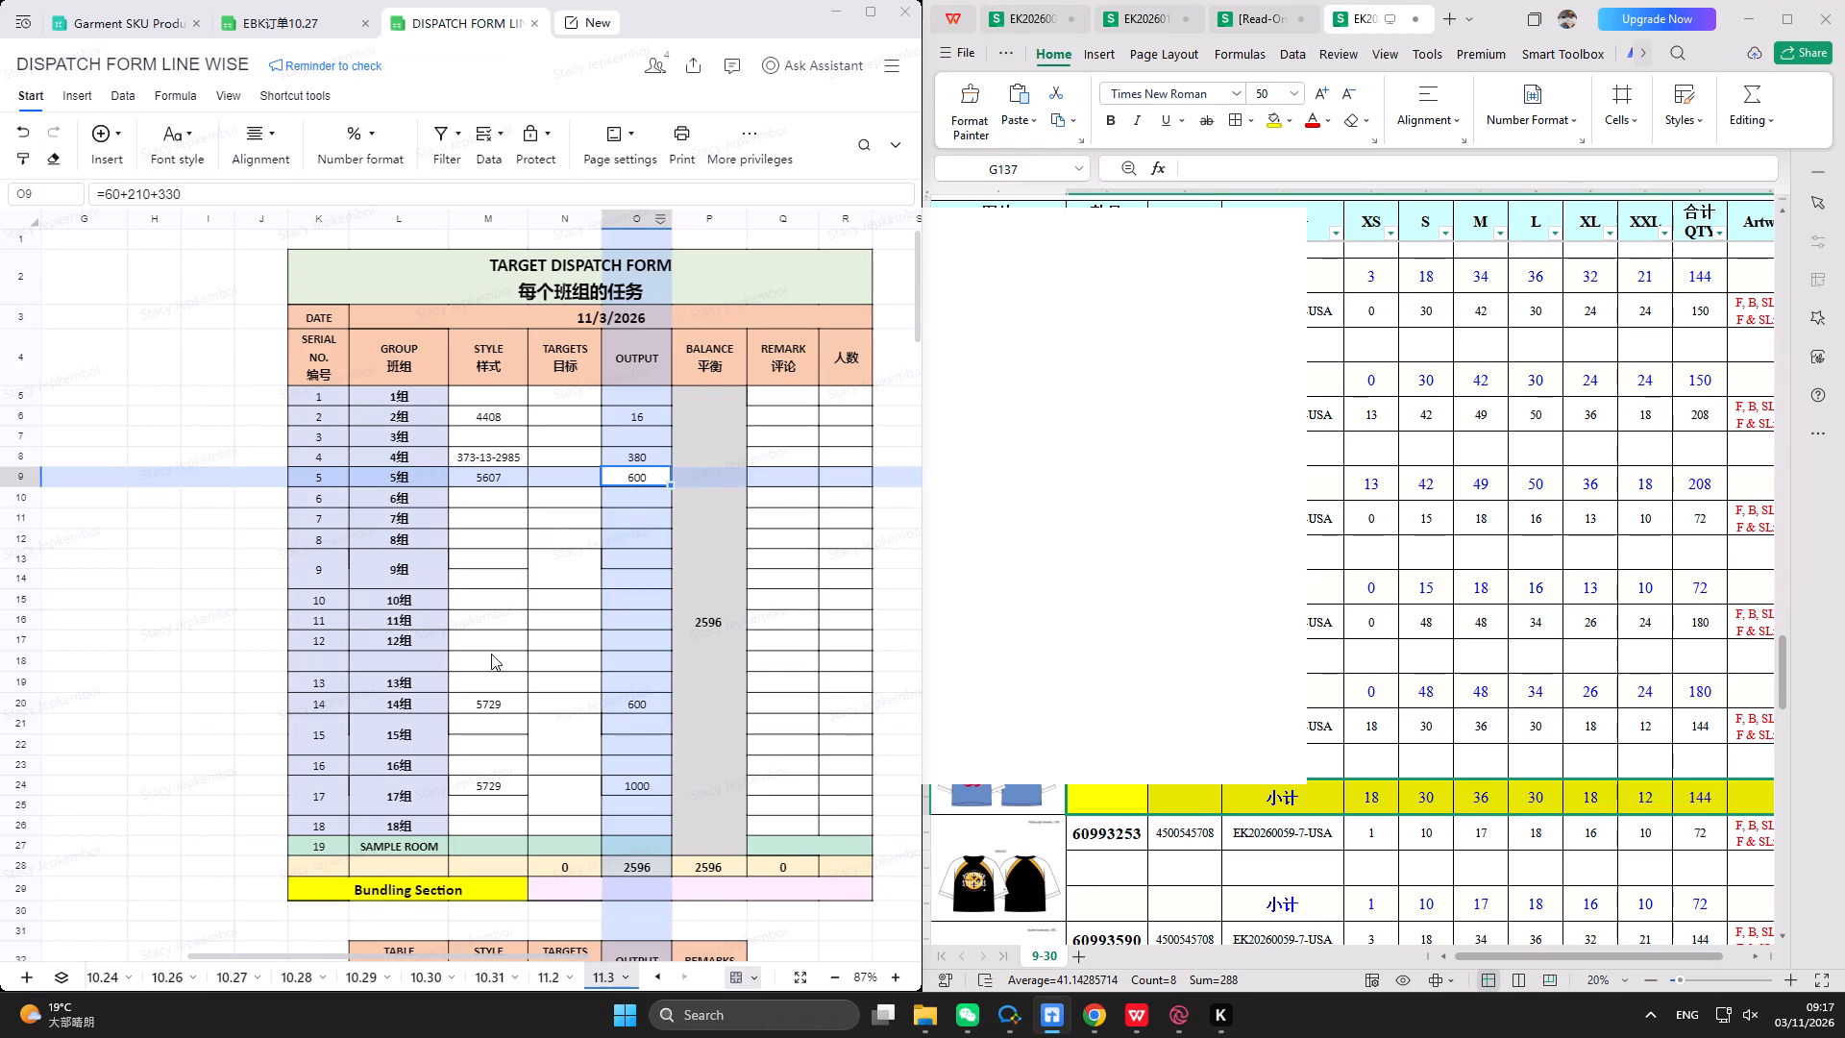
In the 11/3/2026 dispatch form, enter style 5607 and output =200+58+58+58+30 for group 10 (10组).
{"action": "left_click", "coordinate": [487, 595]}
{"action": "type", "text": "5607"}
{"action": "left_click", "coordinate": [616, 600]}
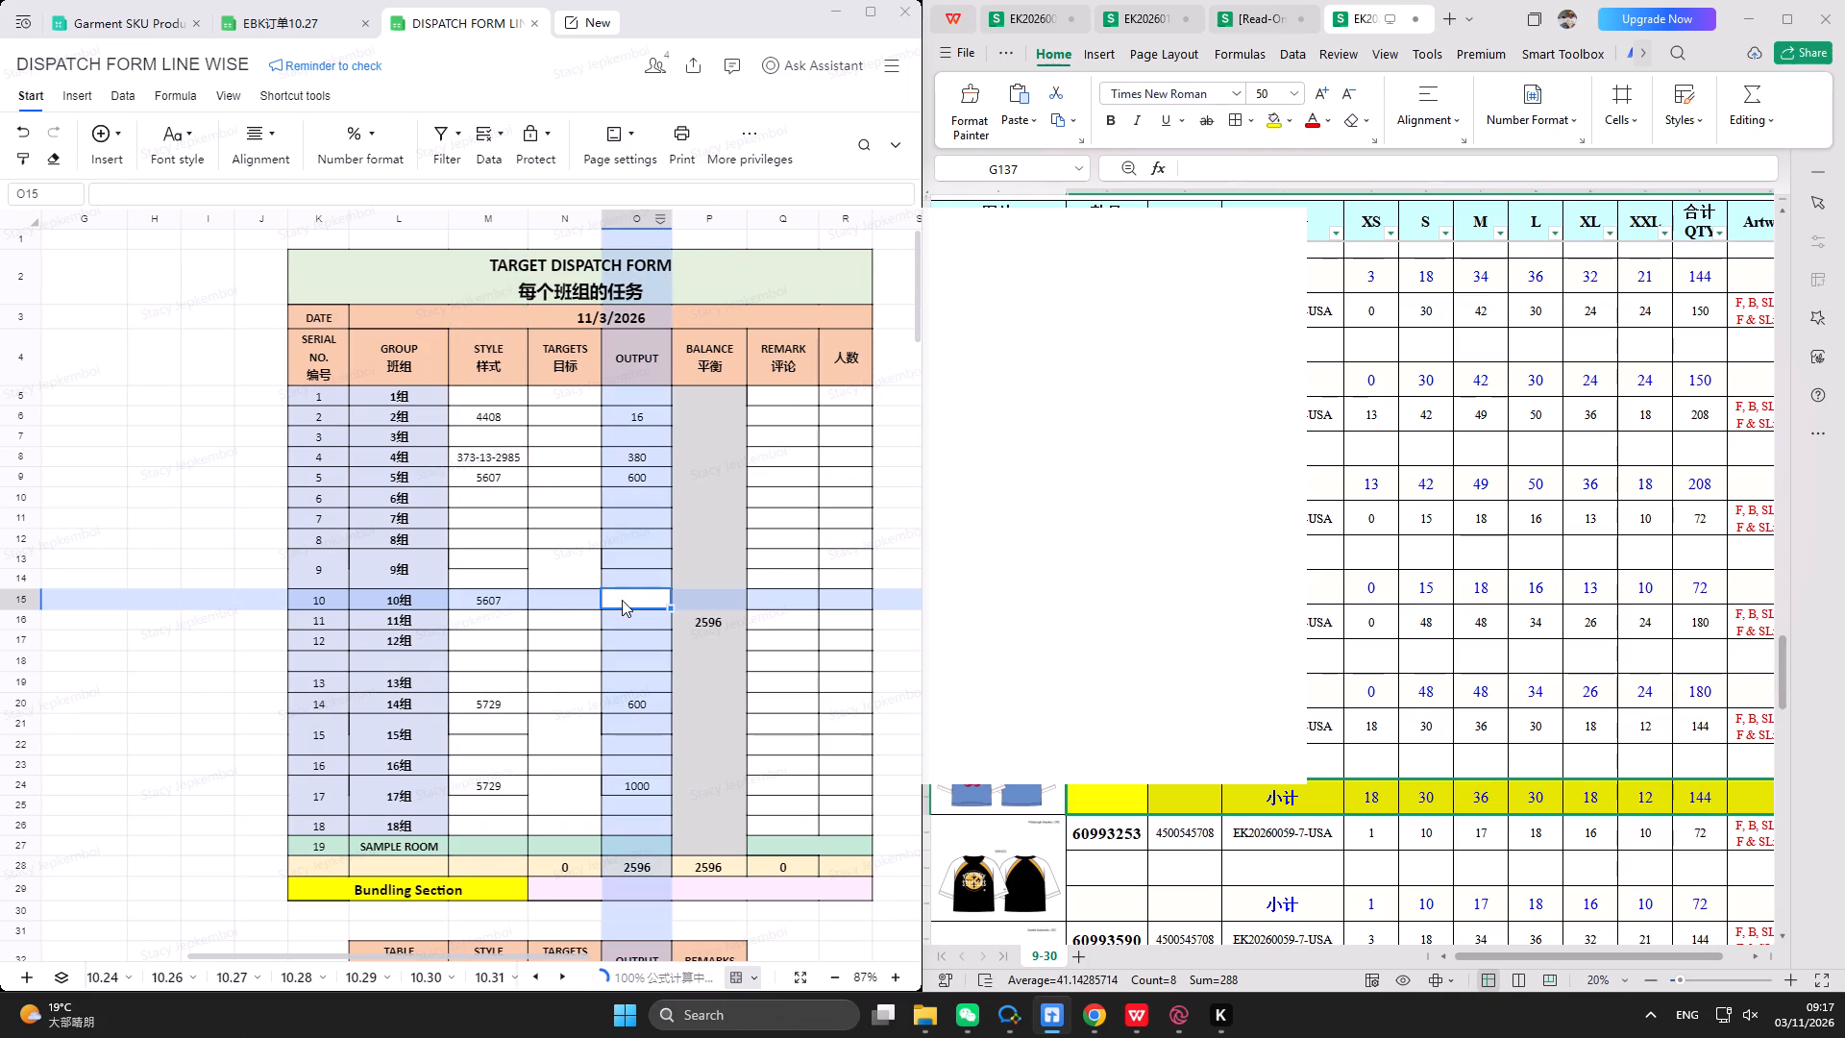
{"action": "key", "text": "equal"}
{"action": "type", "text": "200"}
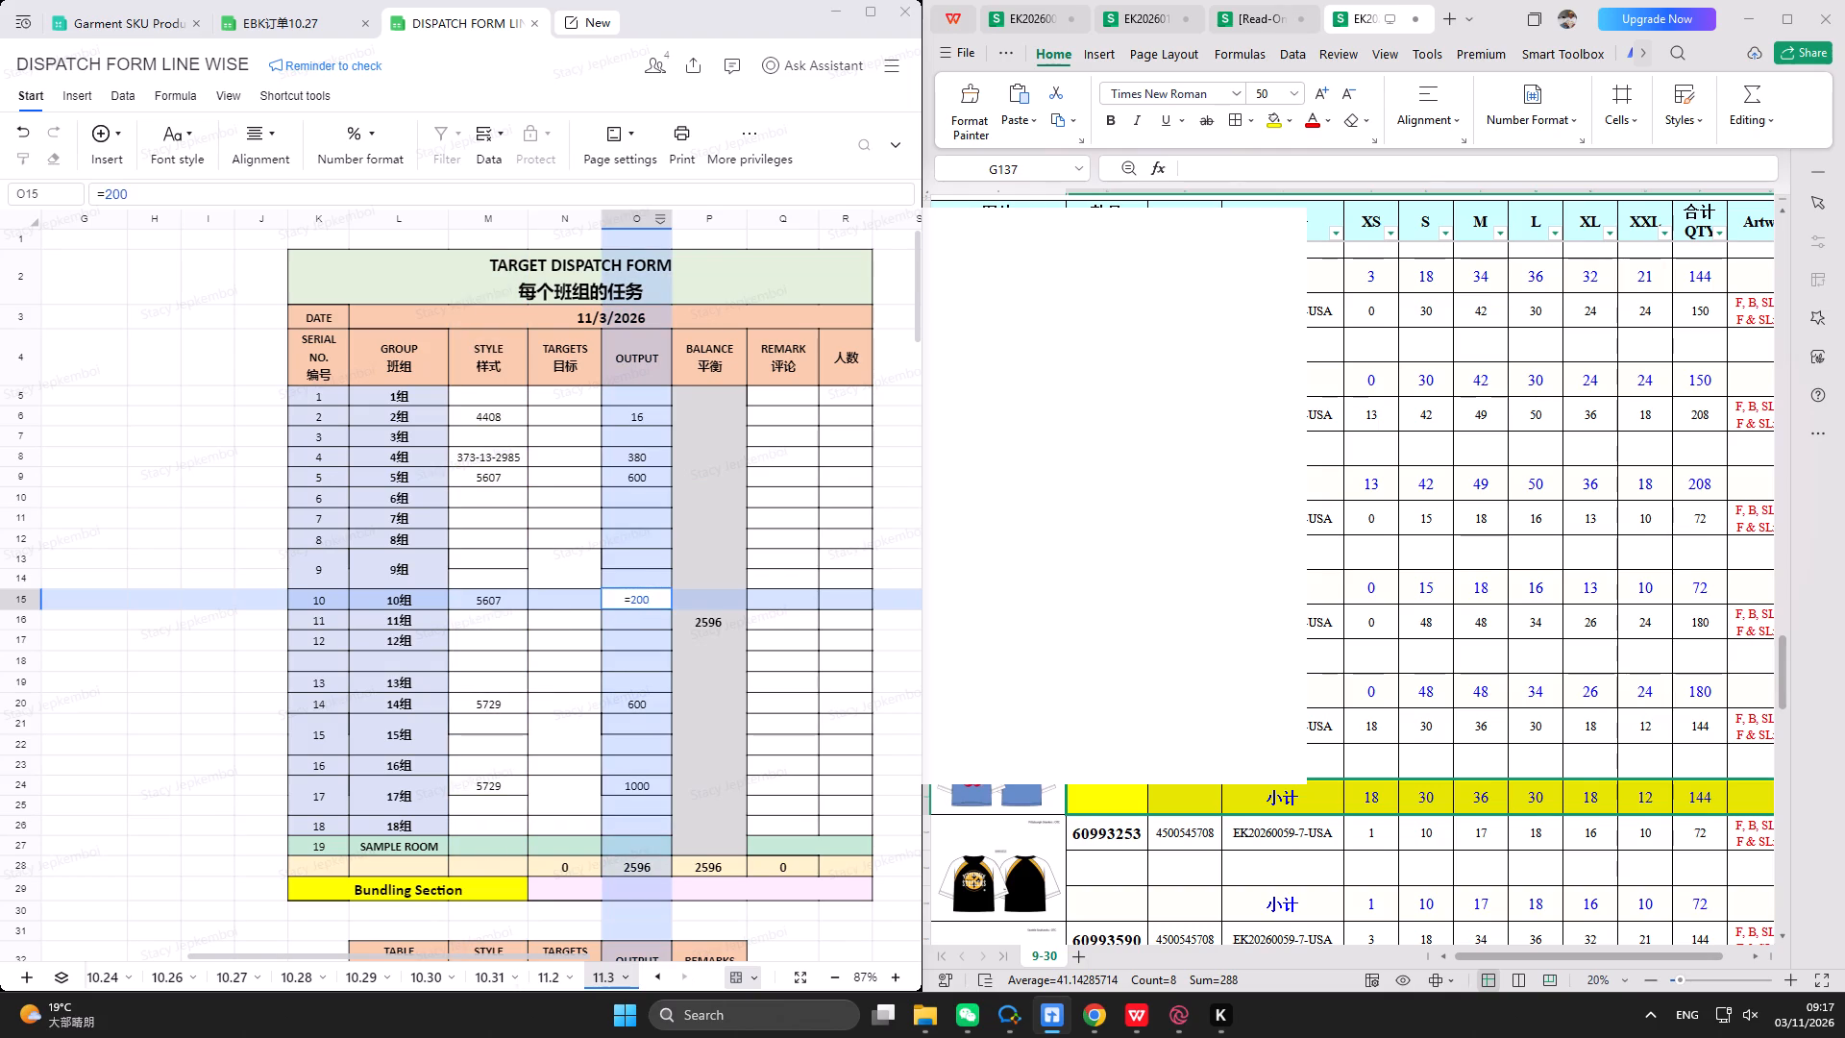
{"action": "key", "text": "plus"}
{"action": "type", "text": "58+58+58+30"}
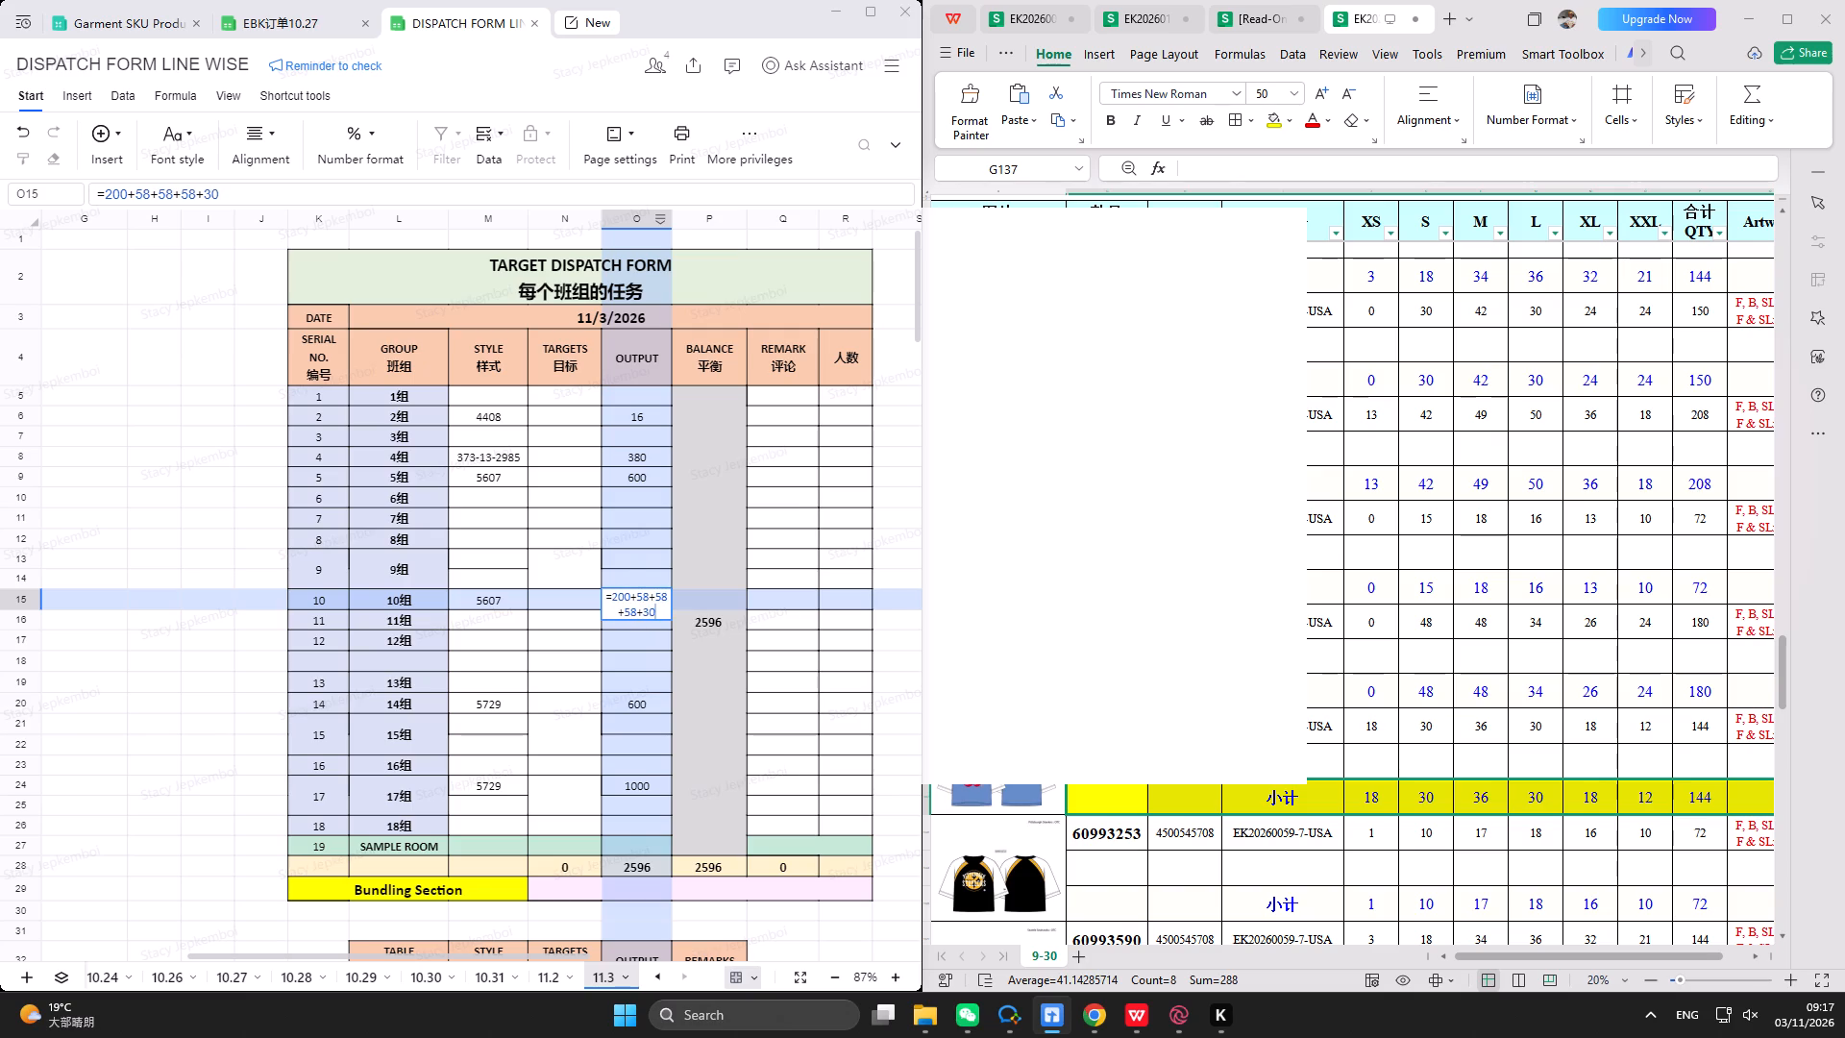
{"action": "key", "text": "Return"}
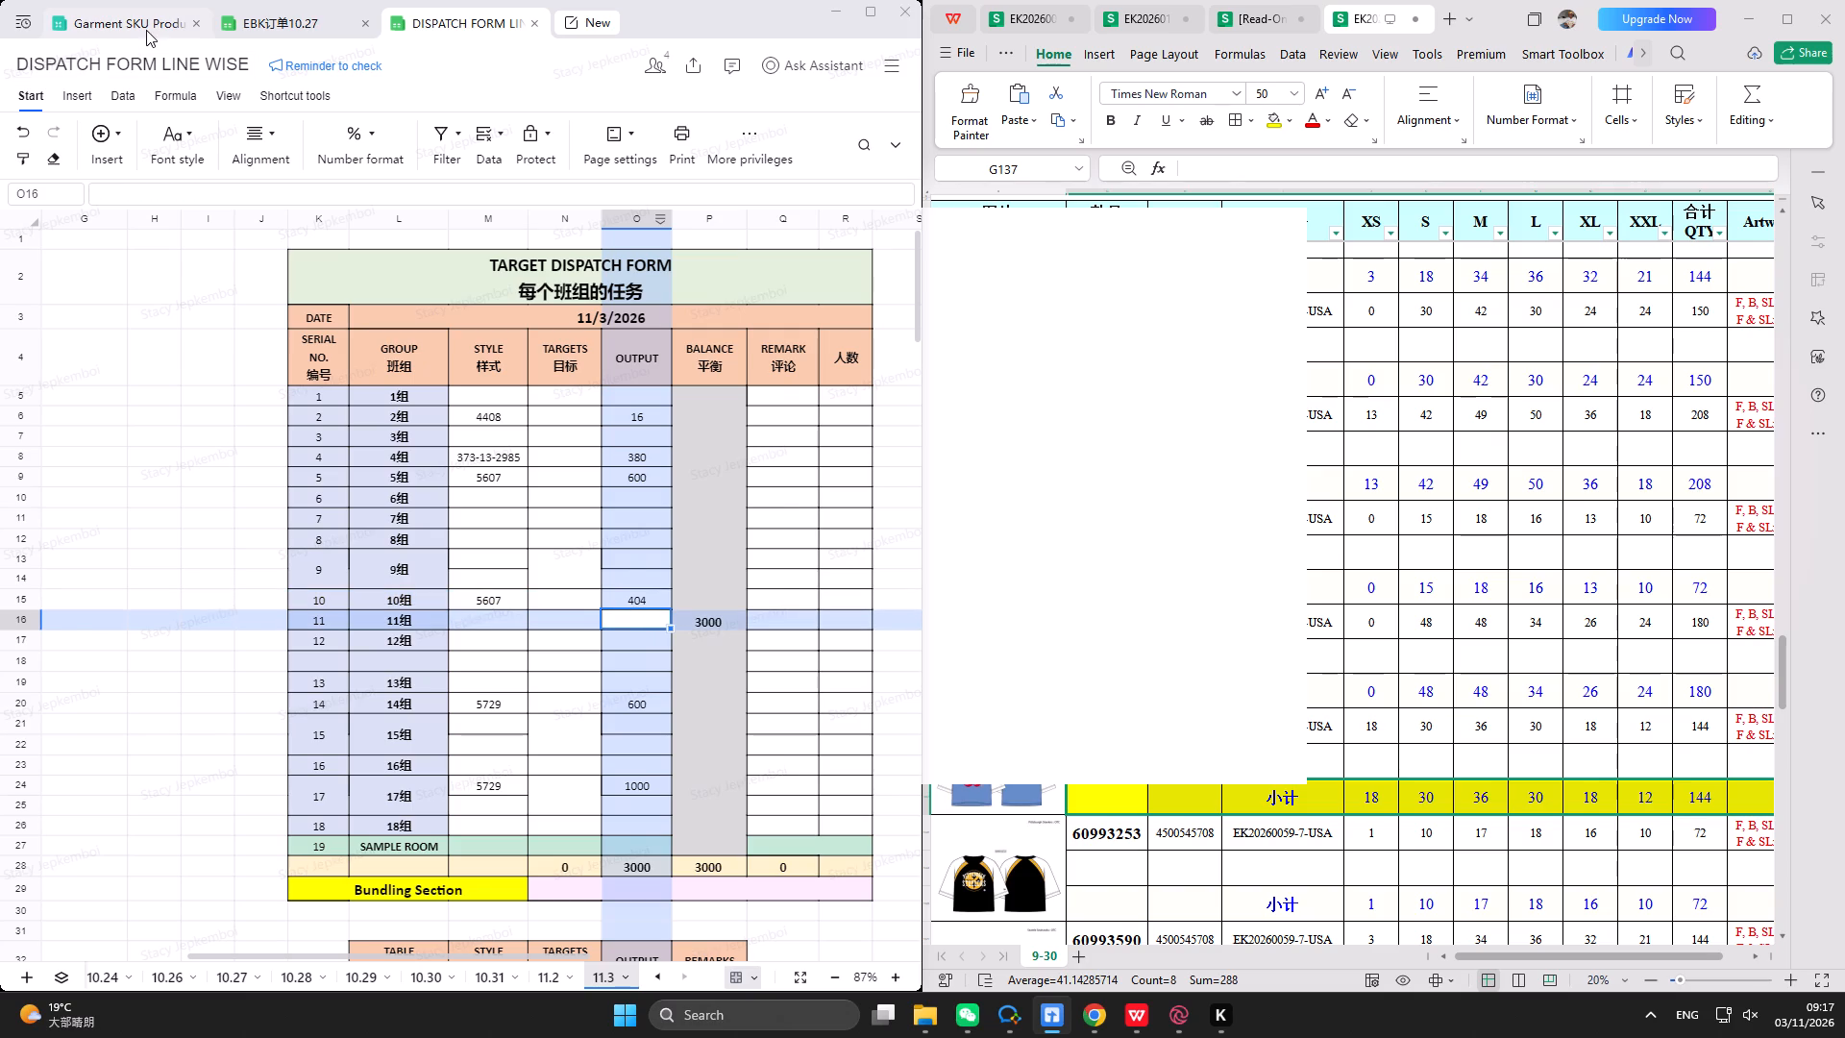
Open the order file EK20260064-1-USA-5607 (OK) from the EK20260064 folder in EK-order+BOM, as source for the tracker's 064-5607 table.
{"action": "left_click", "coordinate": [146, 30]}
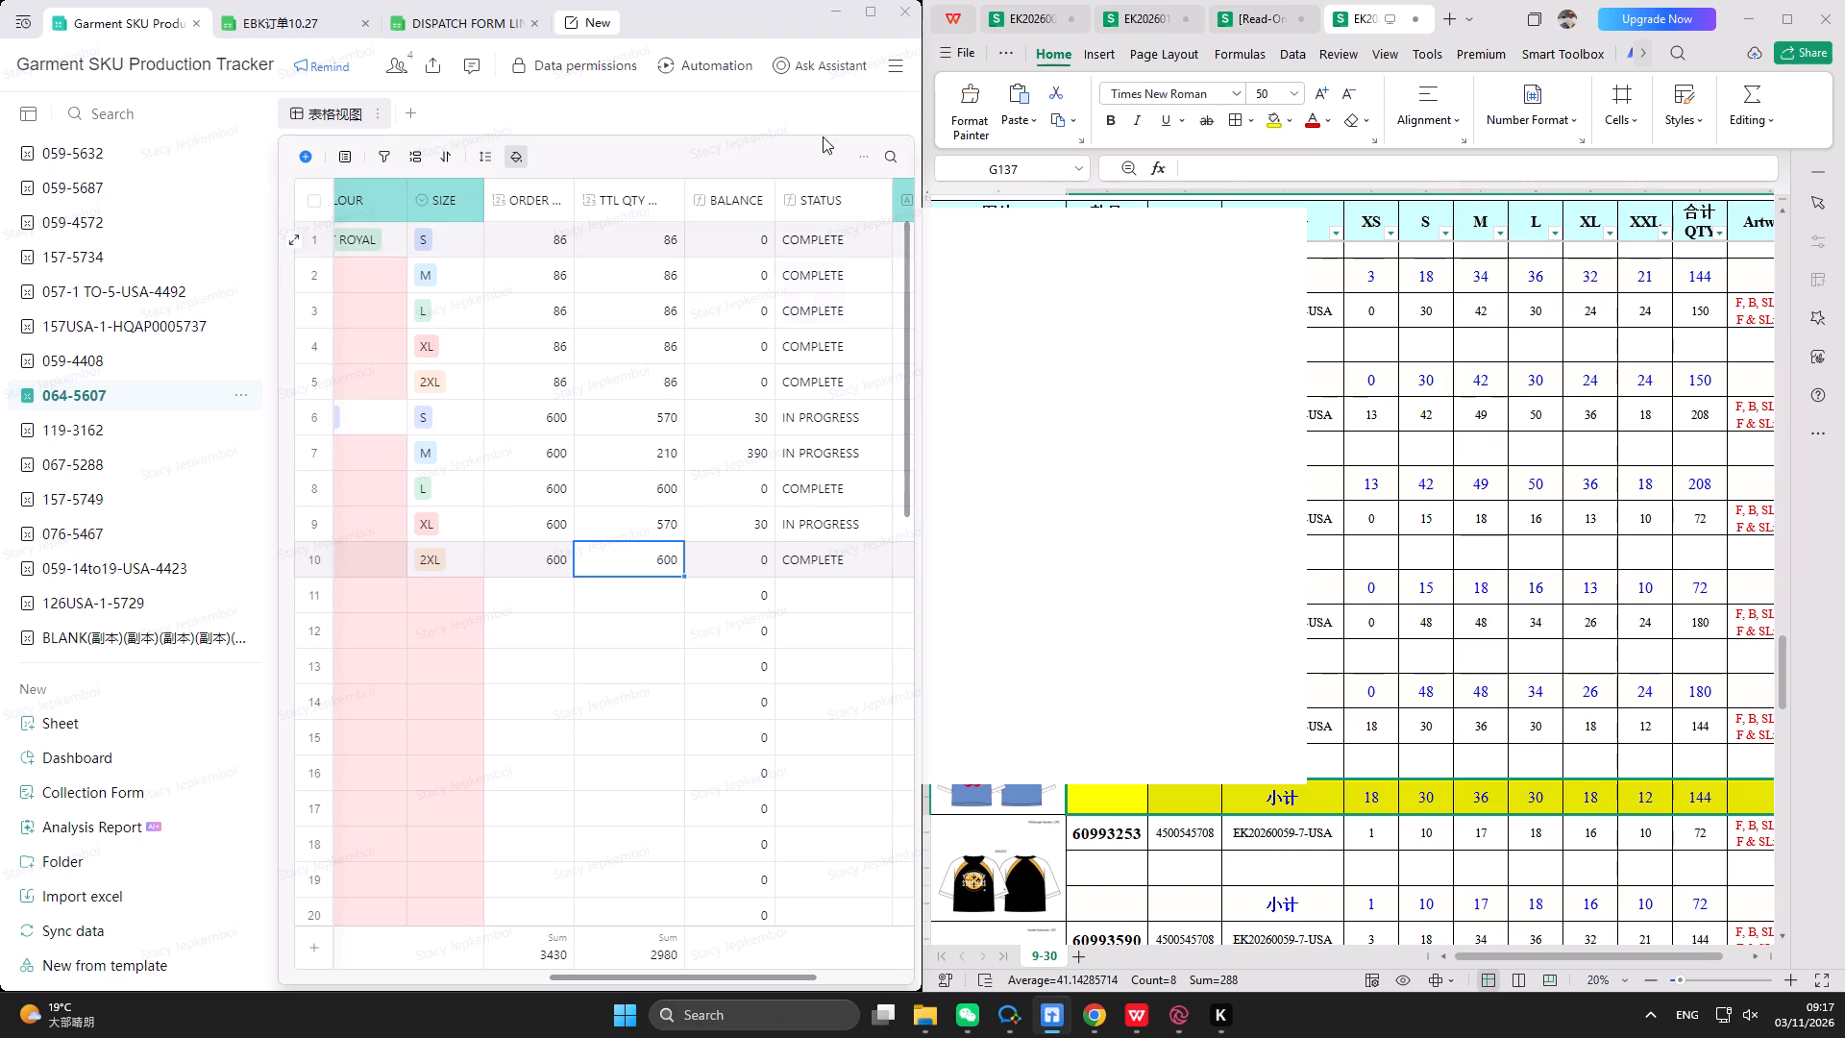
{"action": "left_click", "coordinate": [869, 19]}
{"action": "scroll", "coordinate": [775, 251], "scroll_direction": "down", "scroll_amount": 1}
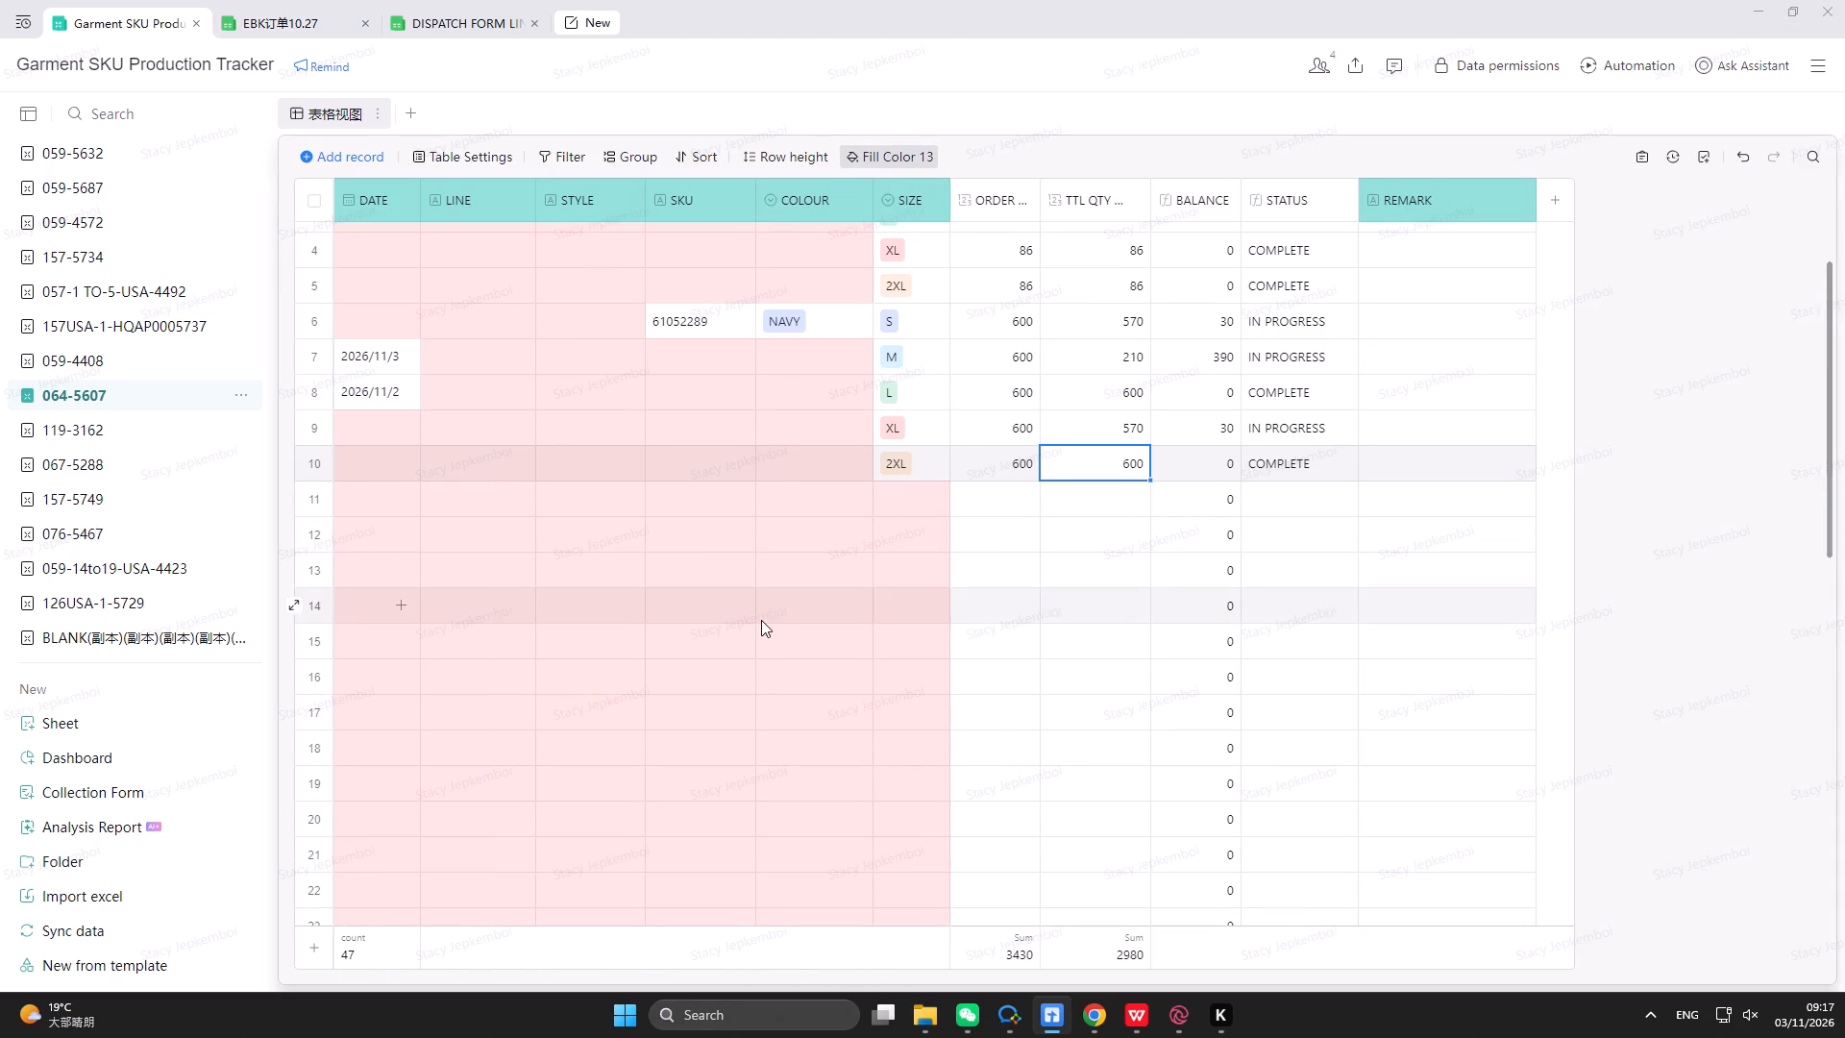
{"action": "scroll", "coordinate": [761, 619], "scroll_direction": "up", "scroll_amount": 12}
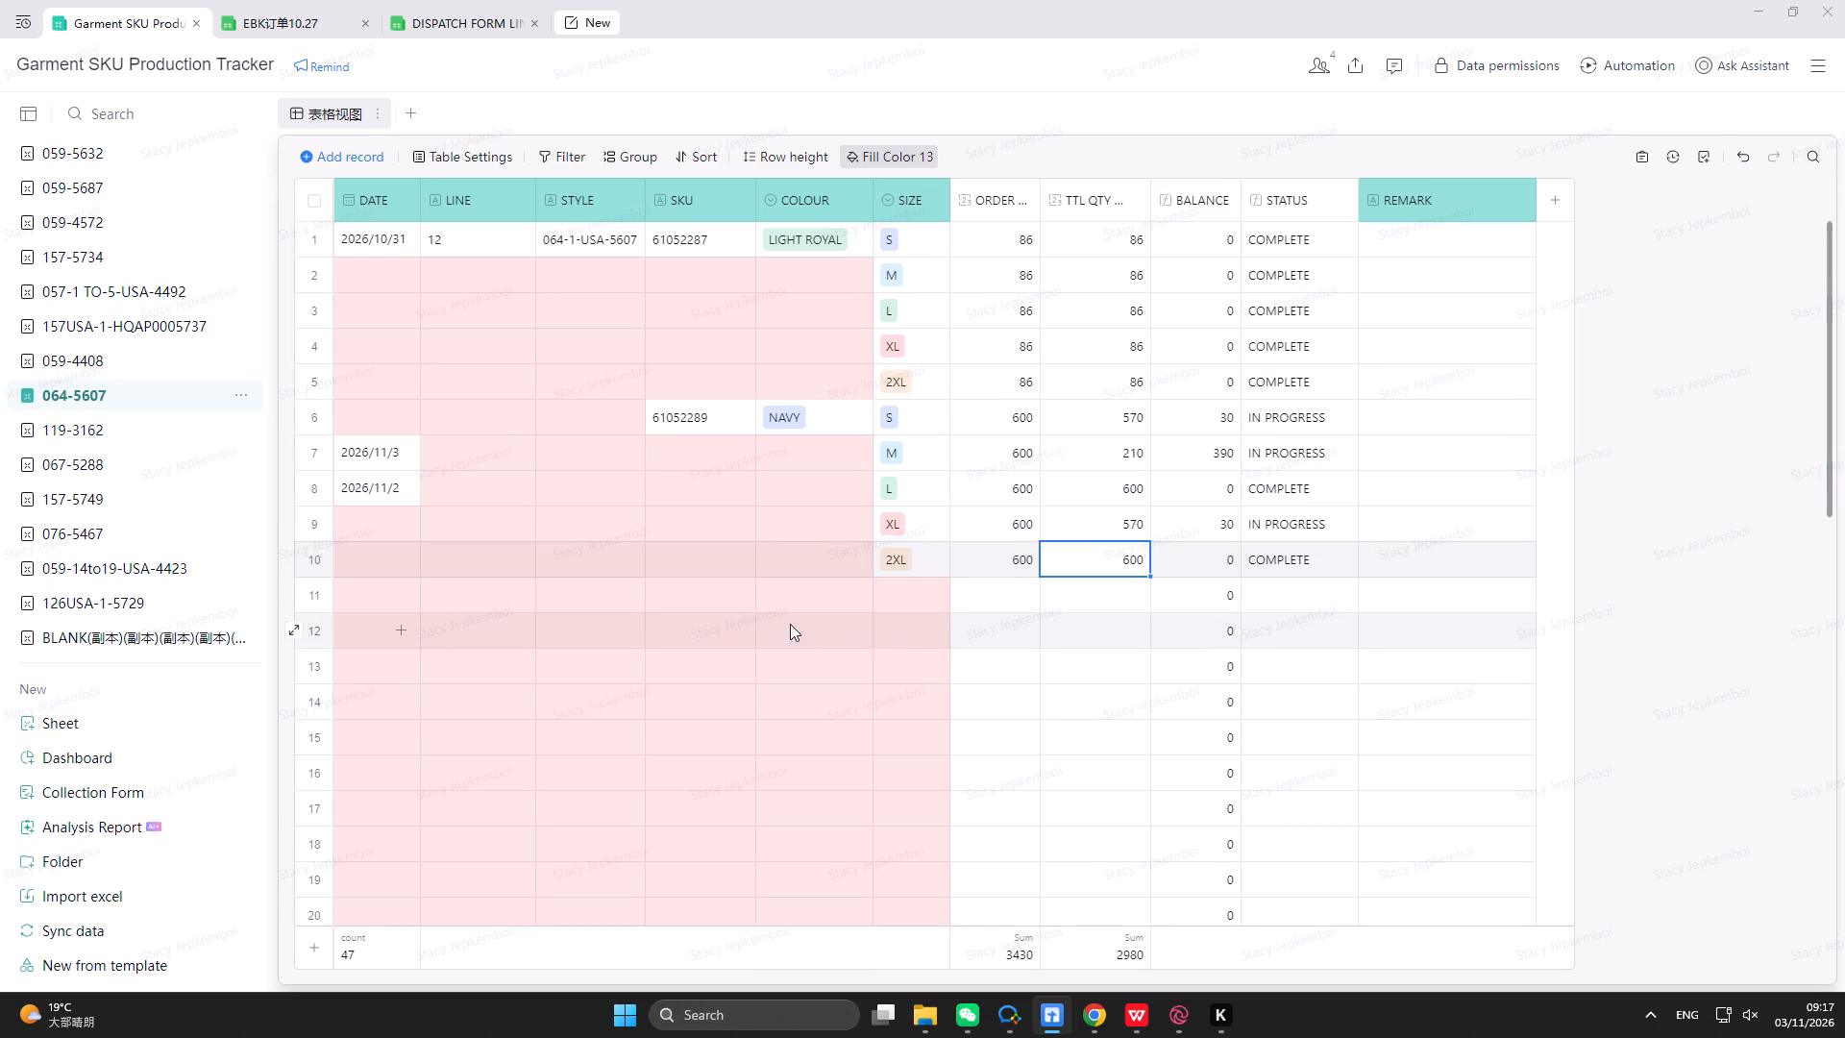
{"action": "left_click", "coordinate": [690, 606]}
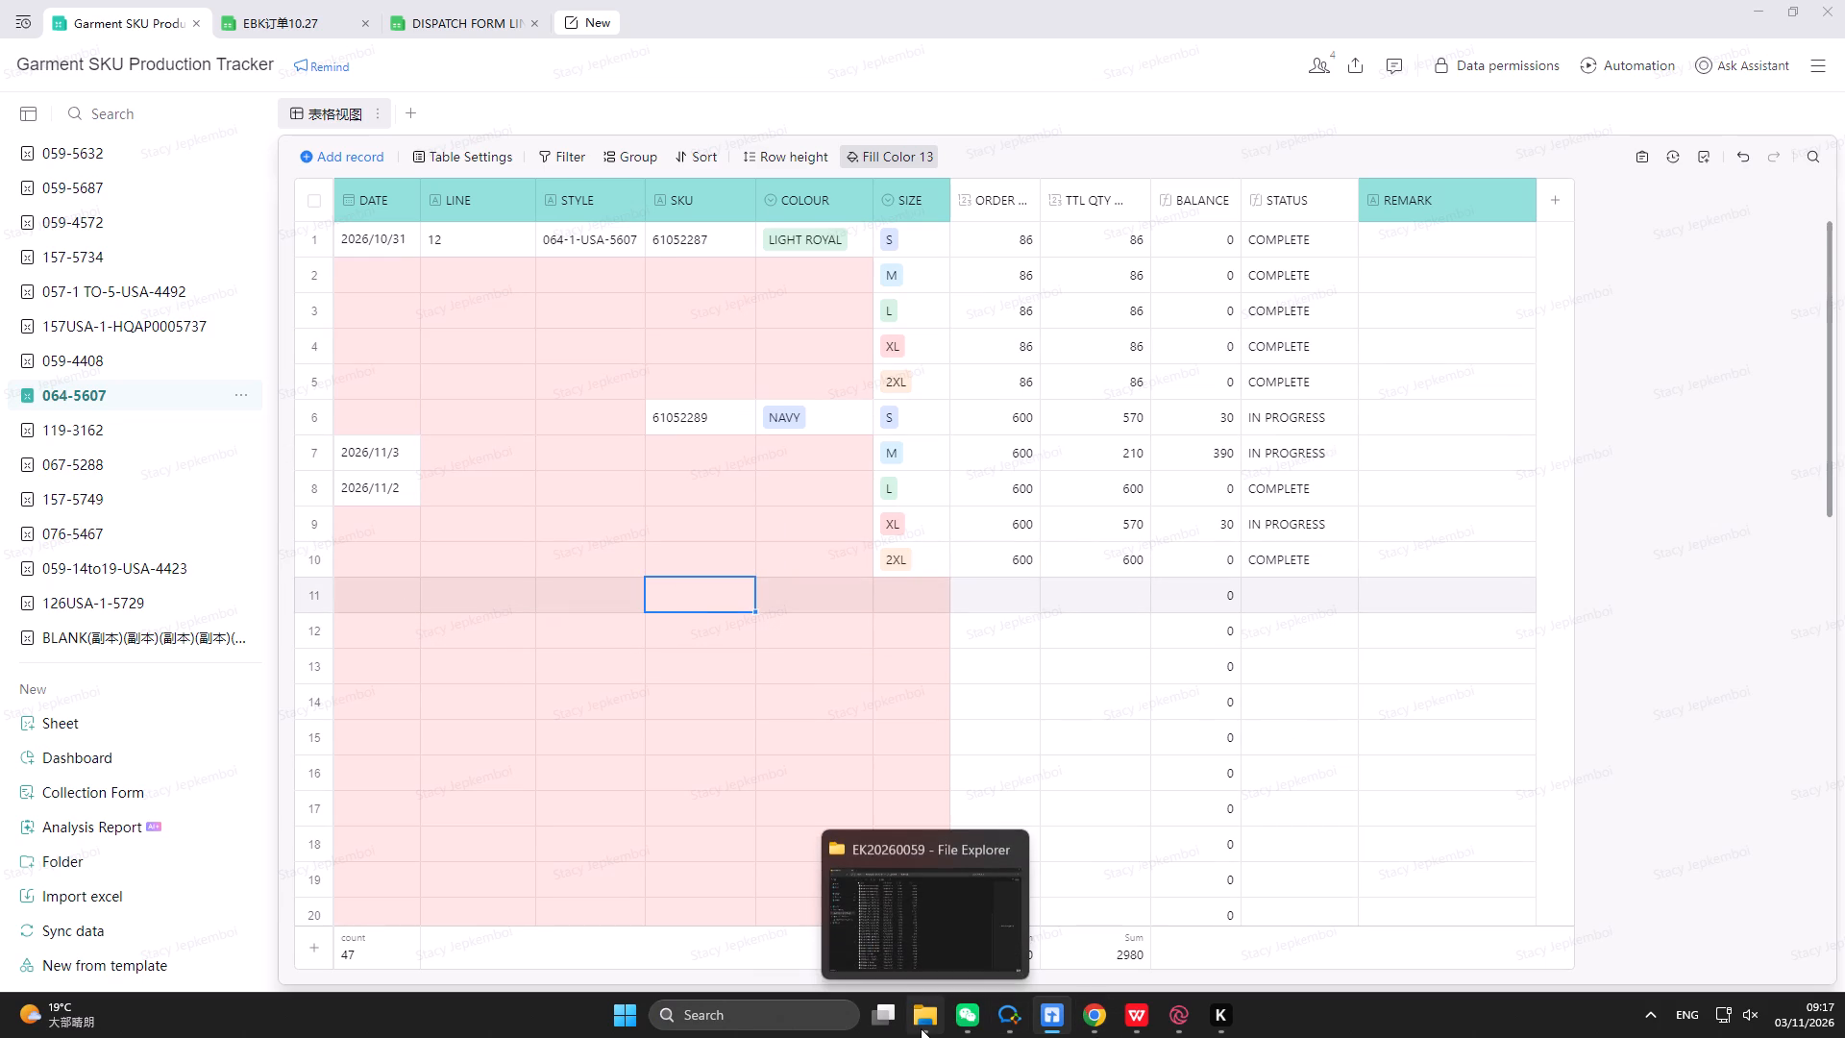
{"action": "left_click", "coordinate": [921, 1028]}
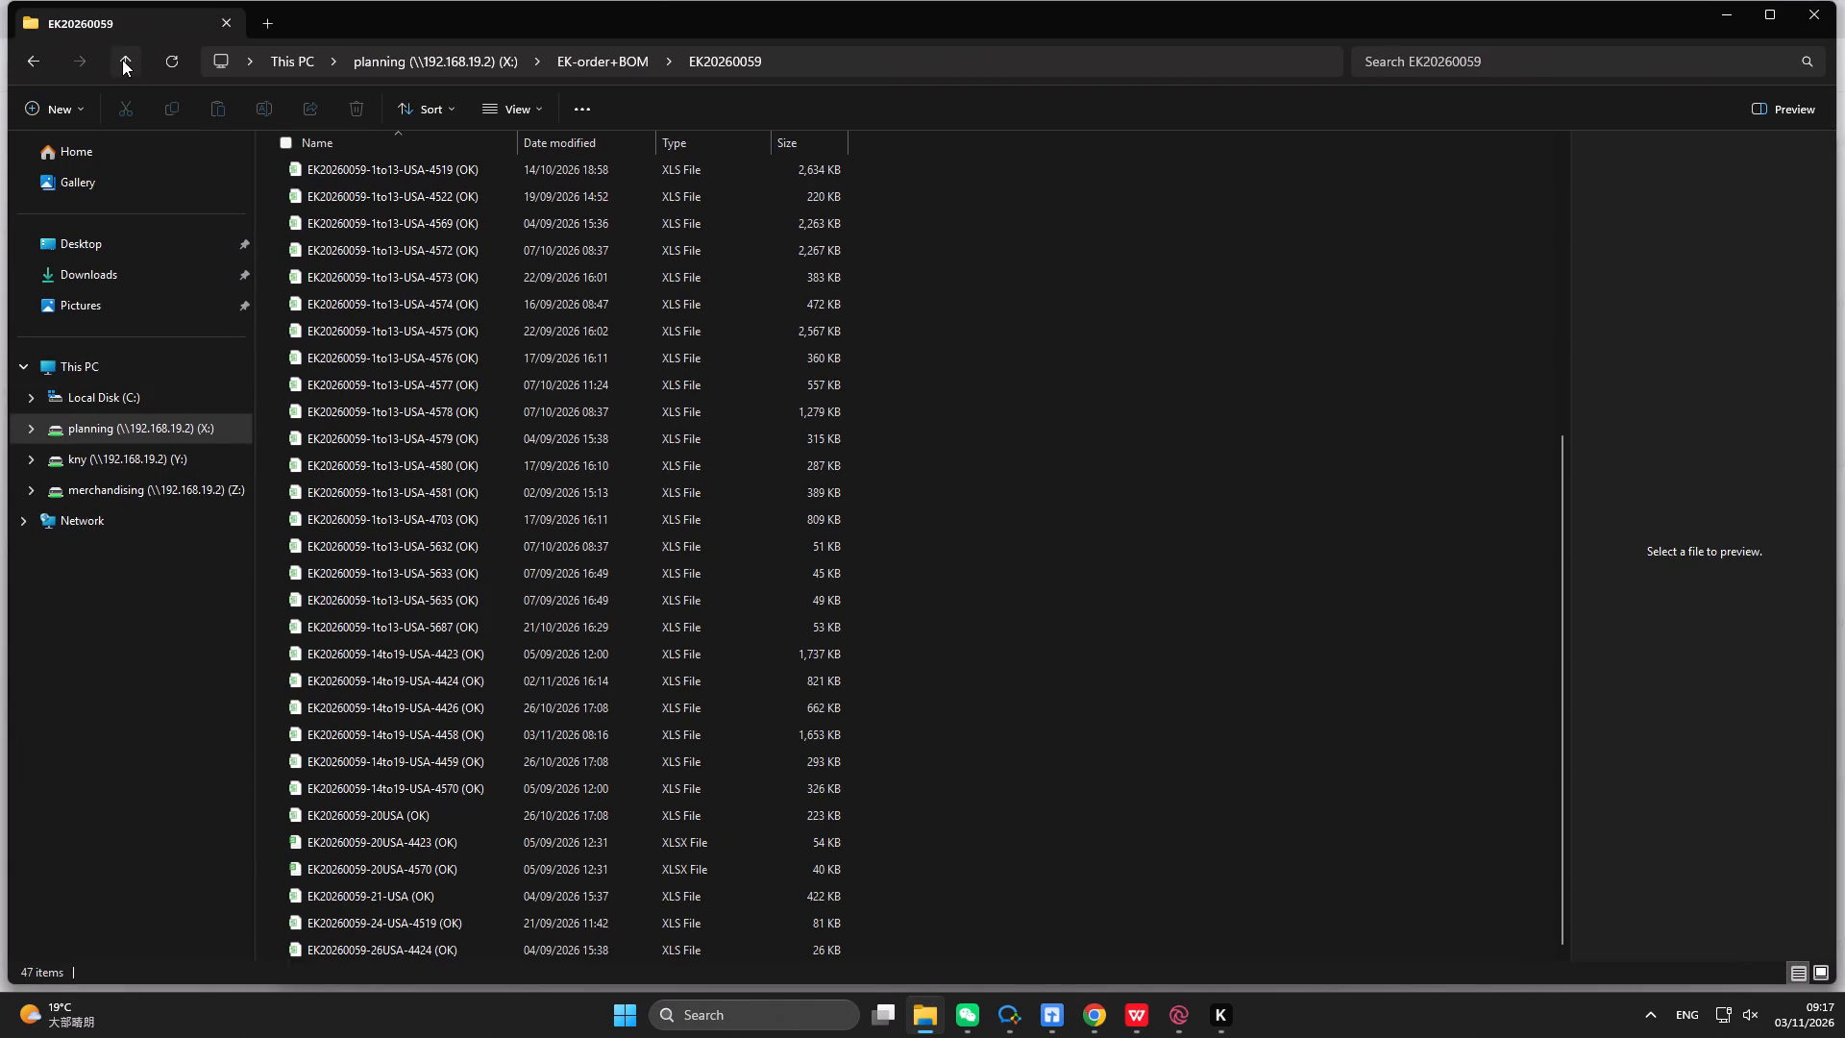
{"action": "left_click", "coordinate": [122, 60]}
{"action": "scroll", "coordinate": [435, 464], "scroll_direction": "down", "scroll_amount": 20}
{"action": "scroll", "coordinate": [435, 464], "scroll_direction": "down", "scroll_amount": 1}
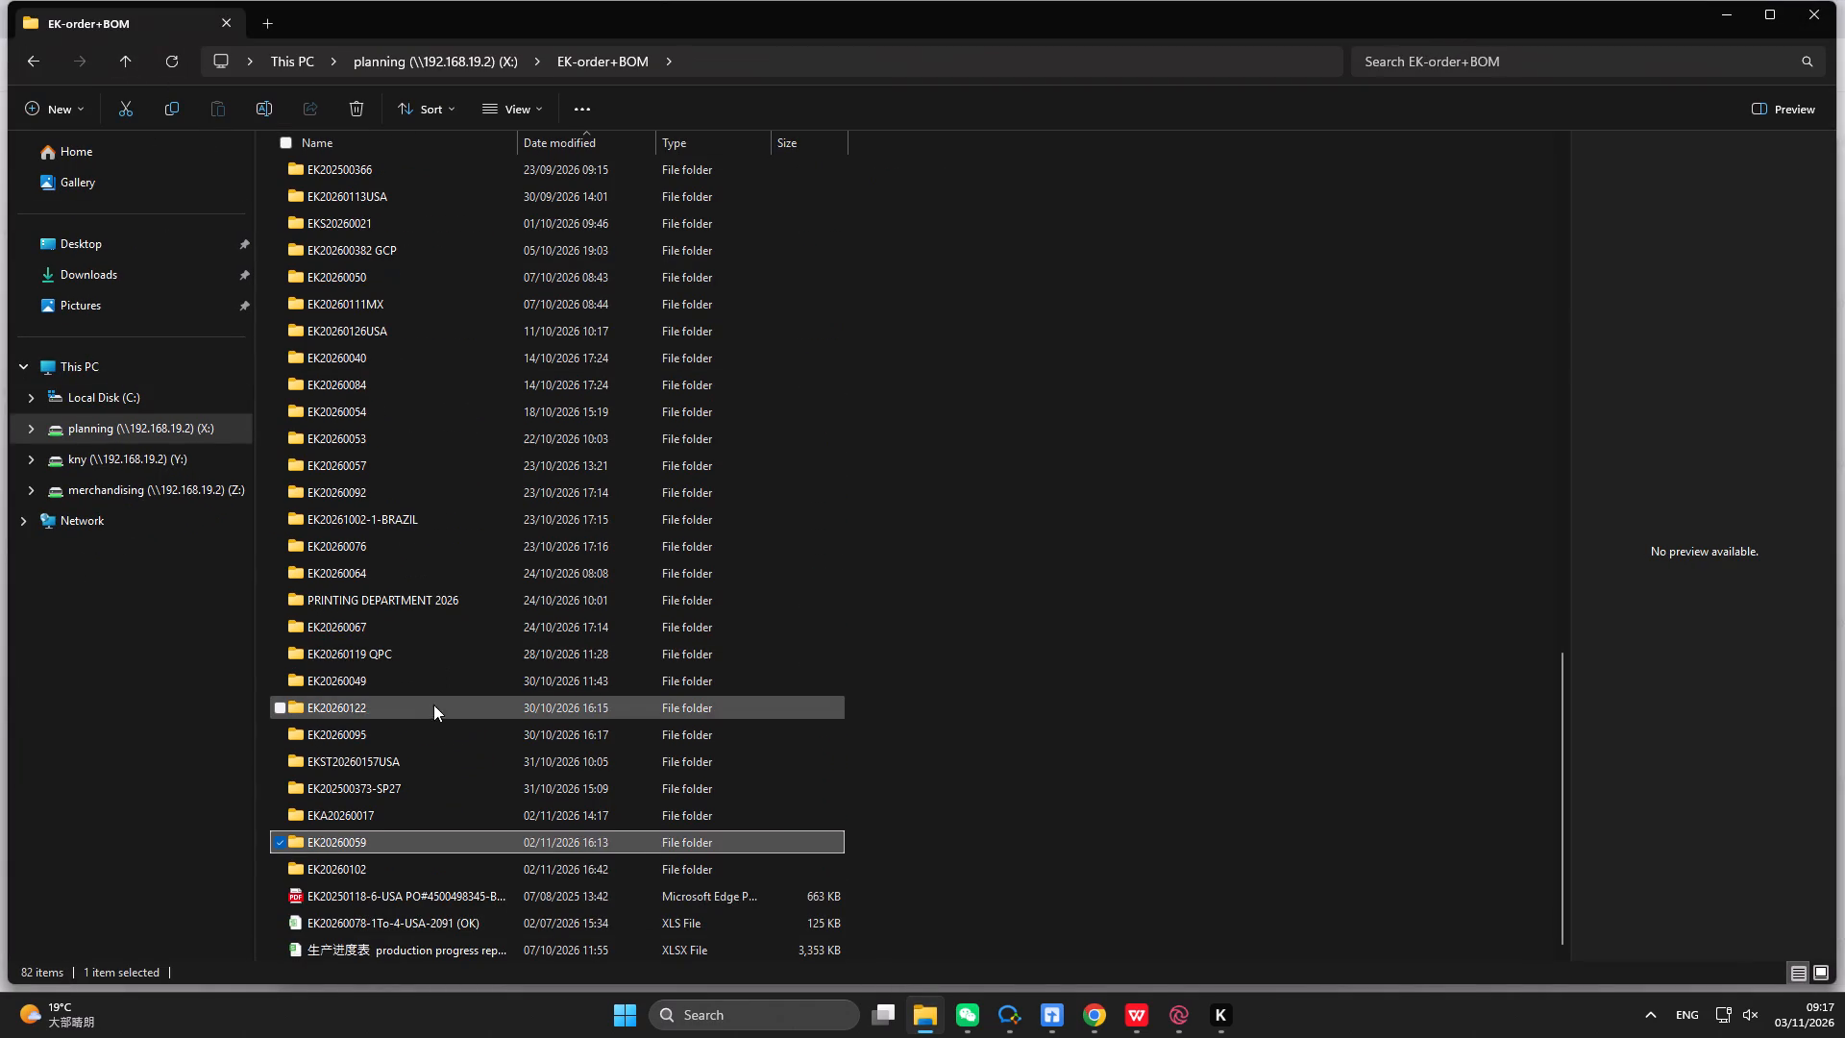
{"action": "scroll", "coordinate": [433, 704], "scroll_direction": "down", "scroll_amount": 4}
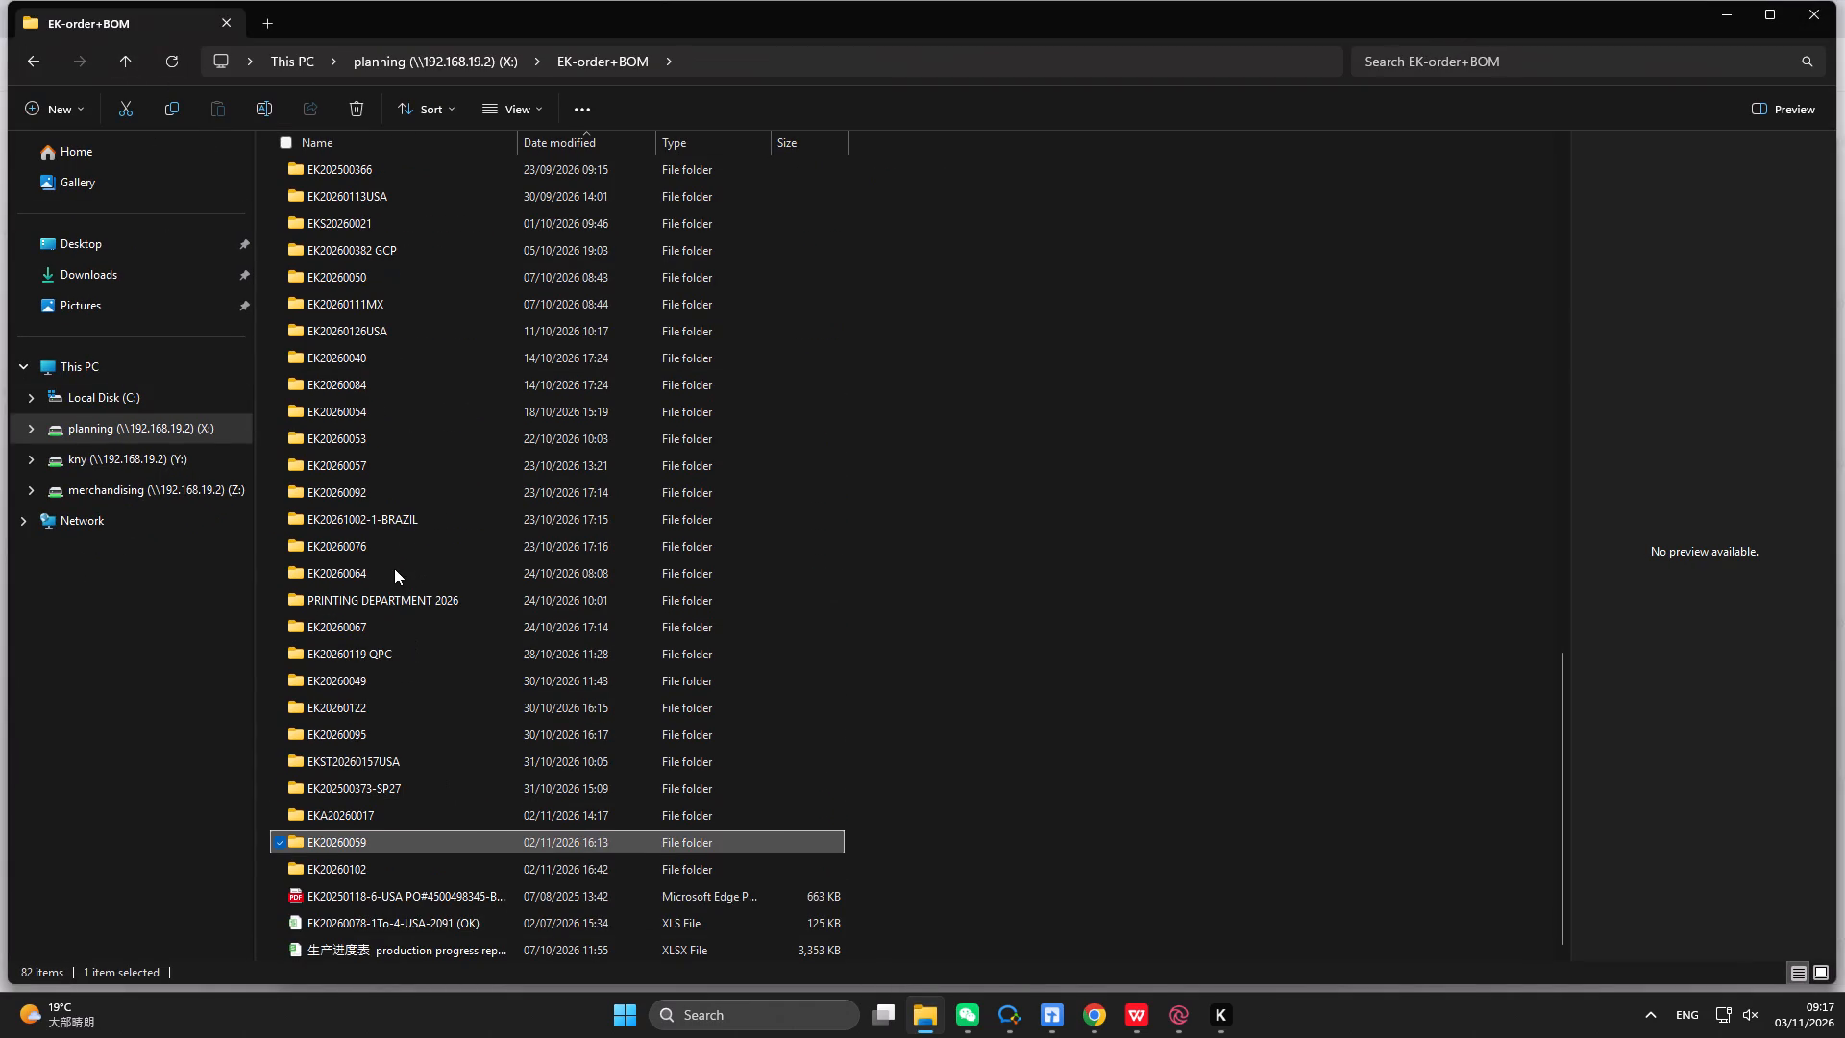
{"action": "double_click", "coordinate": [394, 568]}
{"action": "double_click", "coordinate": [435, 252]}
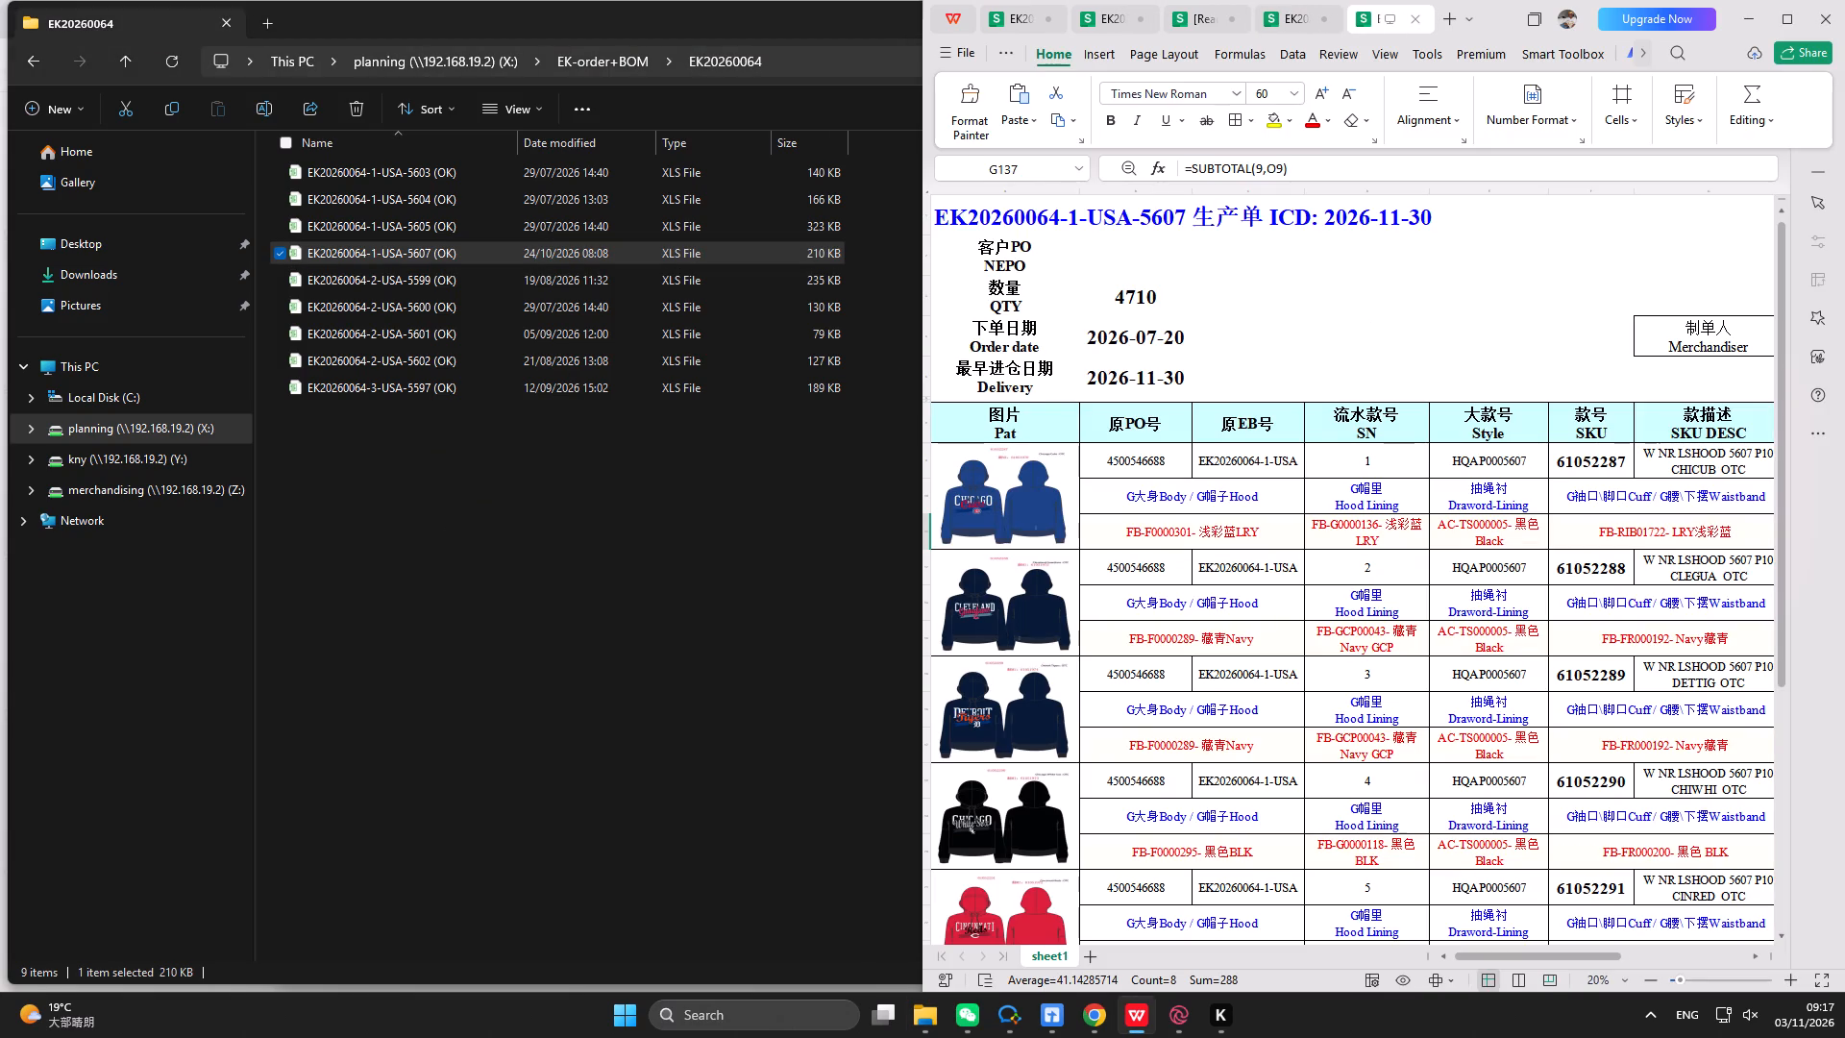
Hide the columns from 原PO号 to 大款号 Style in the 5607 order sheet.
{"action": "left_click", "coordinate": [1774, 15]}
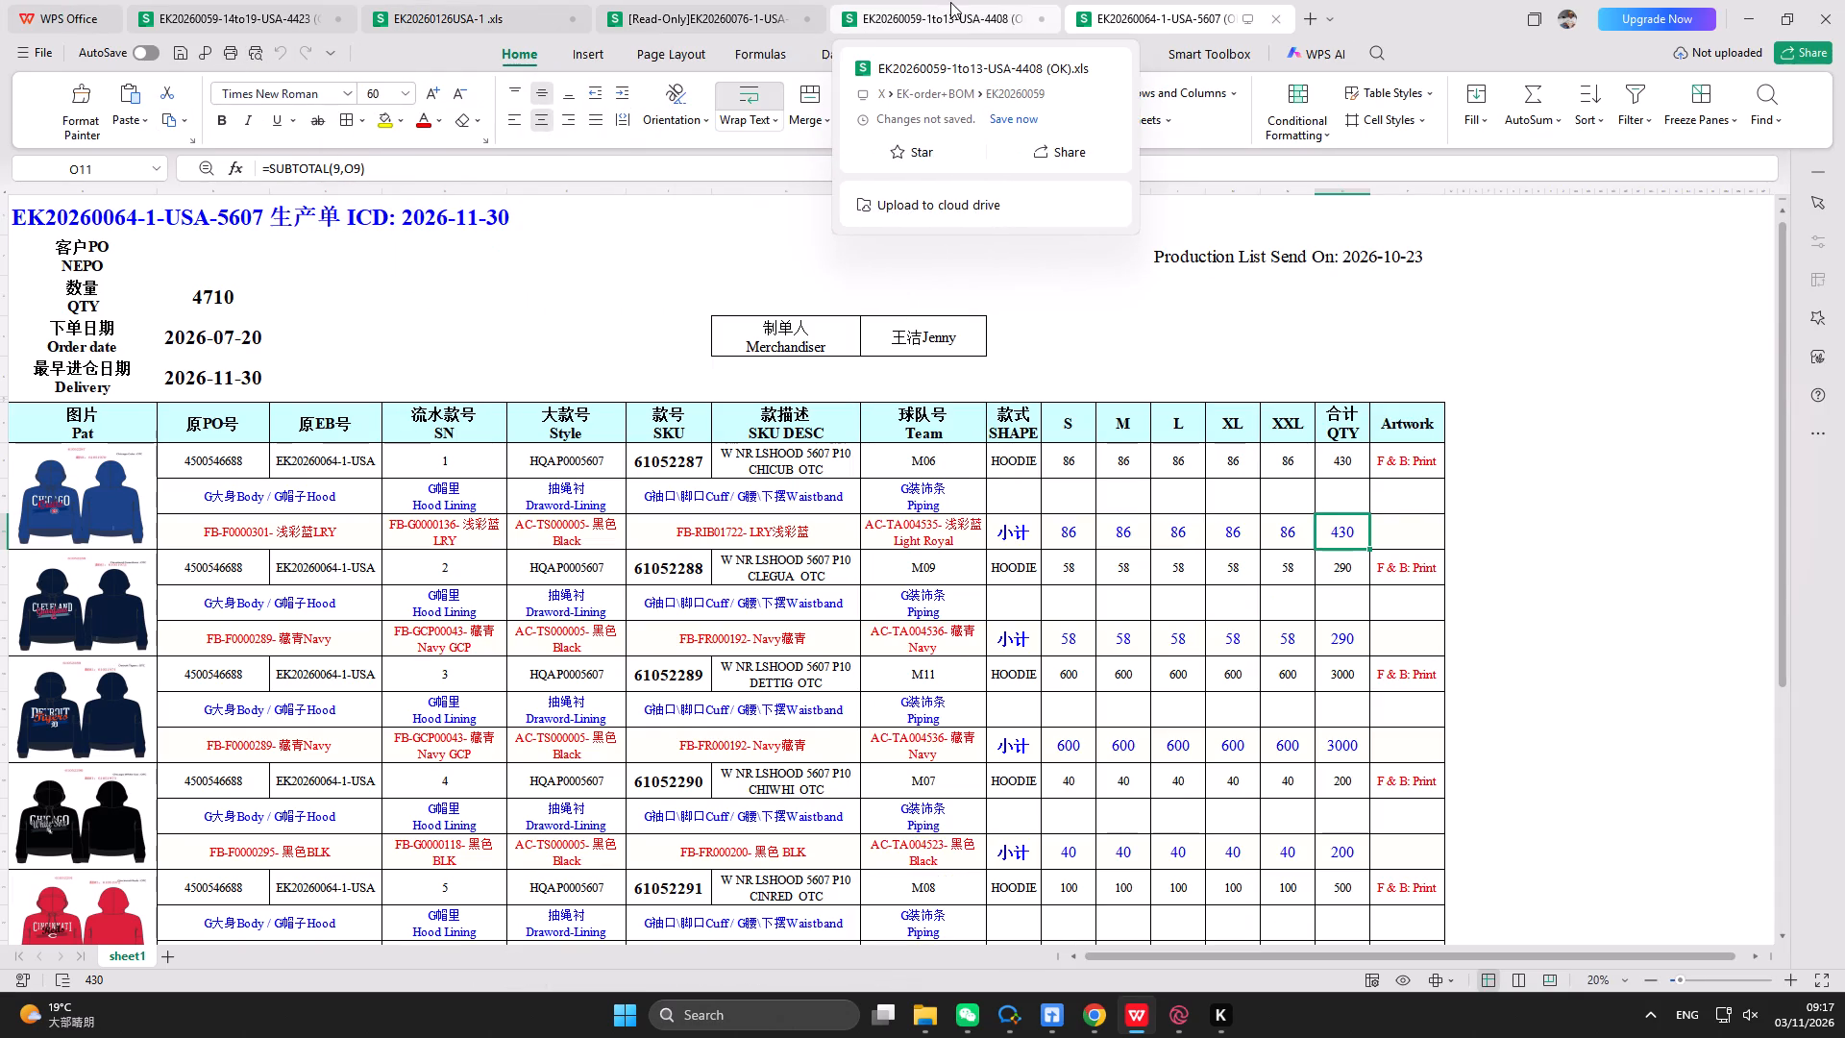
{"action": "left_click_drag", "start_coordinate": [200, 192], "coordinate": [529, 279]}
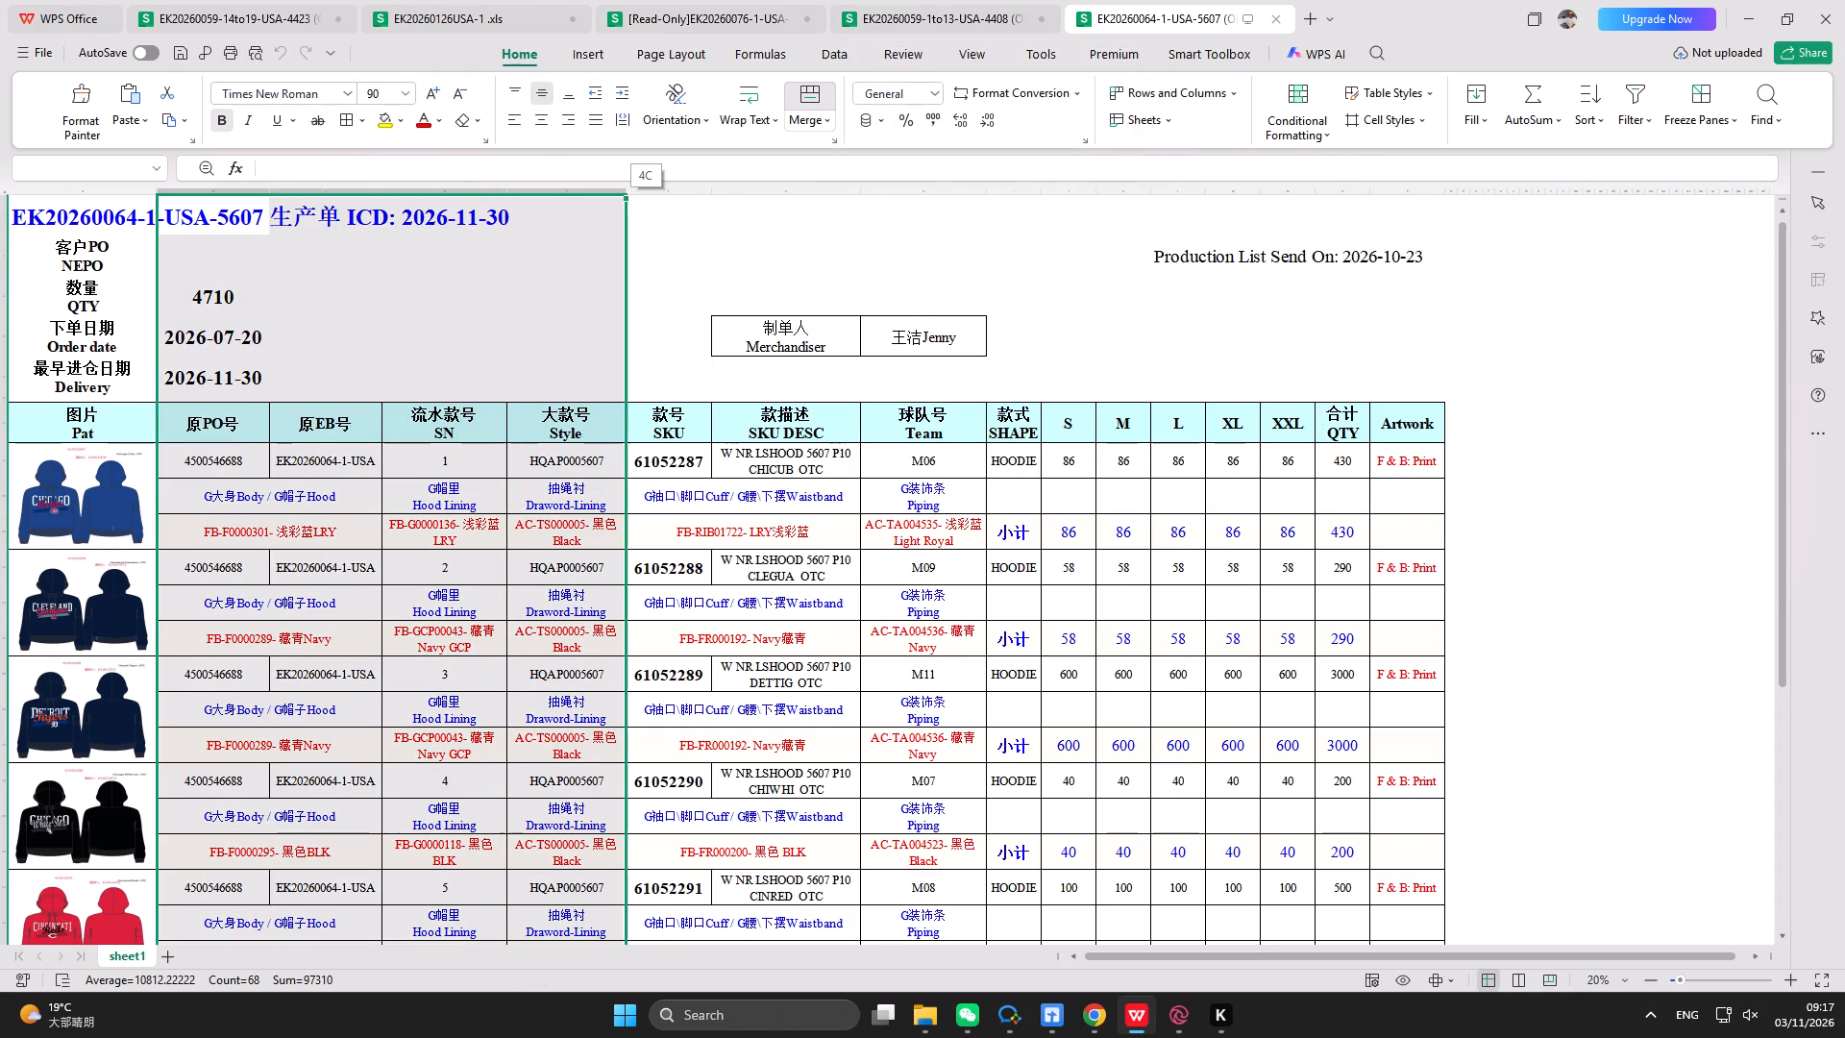
{"action": "left_click_drag", "start_coordinate": [529, 279], "coordinate": [602, 294]}
{"action": "right_click", "coordinate": [545, 287]}
{"action": "left_click", "coordinate": [598, 376]}
{"action": "scroll", "coordinate": [522, 398], "scroll_direction": "down", "scroll_amount": 4}
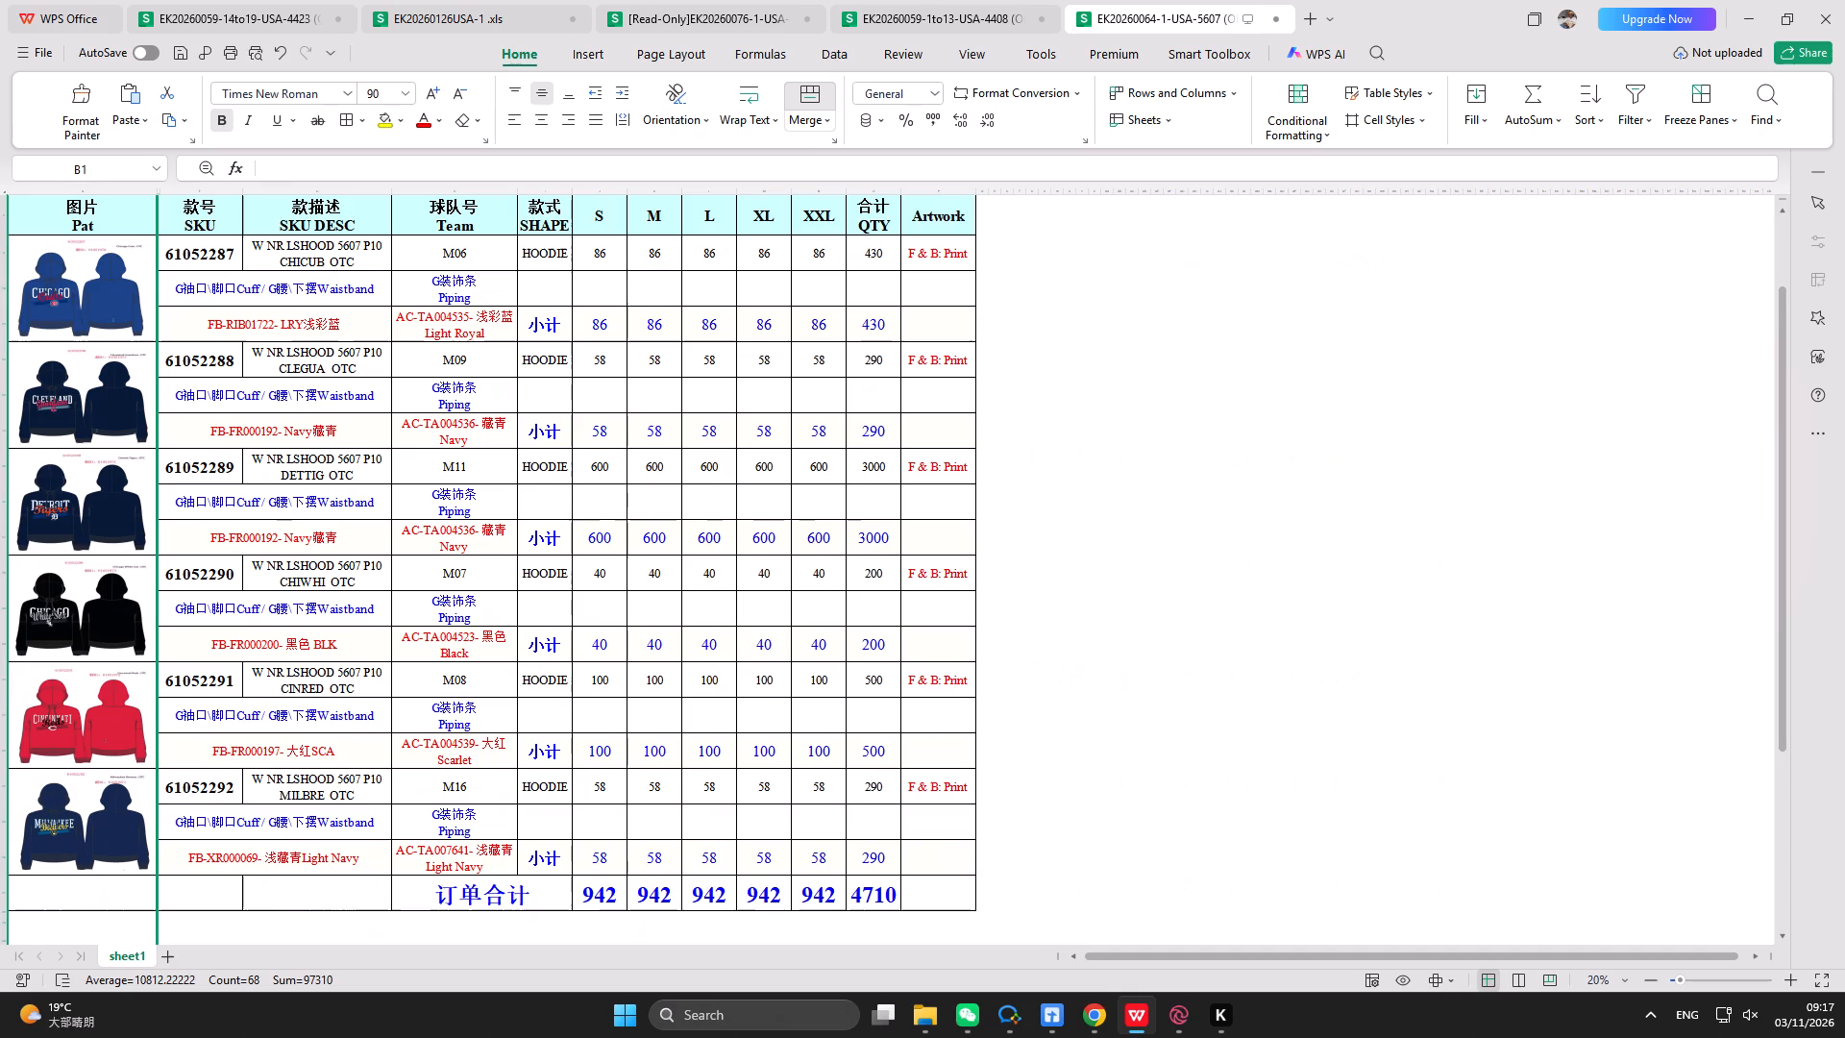
Freeze the header row with 图片 Pat, SKU and the size columns in the 5607 order sheet.
{"action": "left_click", "coordinate": [10, 222]}
{"action": "left_click", "coordinate": [5, 216]}
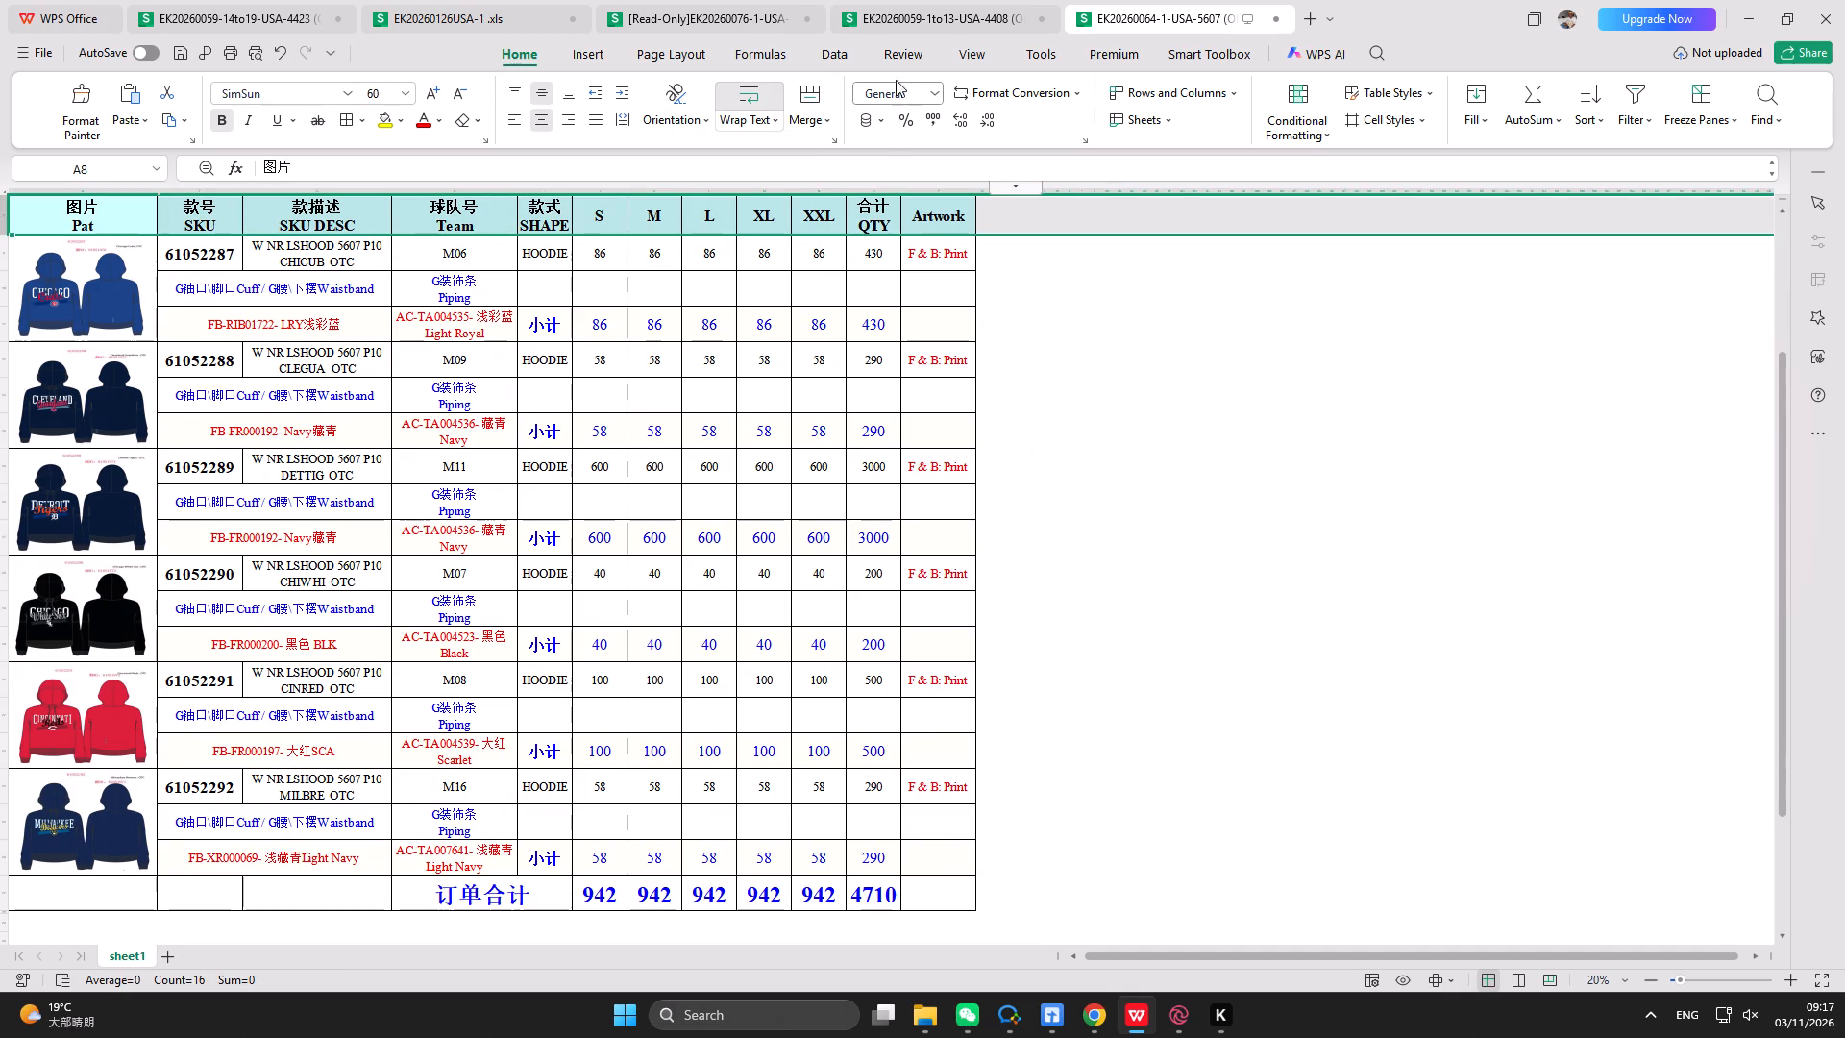
{"action": "left_click", "coordinate": [992, 52]}
{"action": "left_click", "coordinate": [1190, 121]}
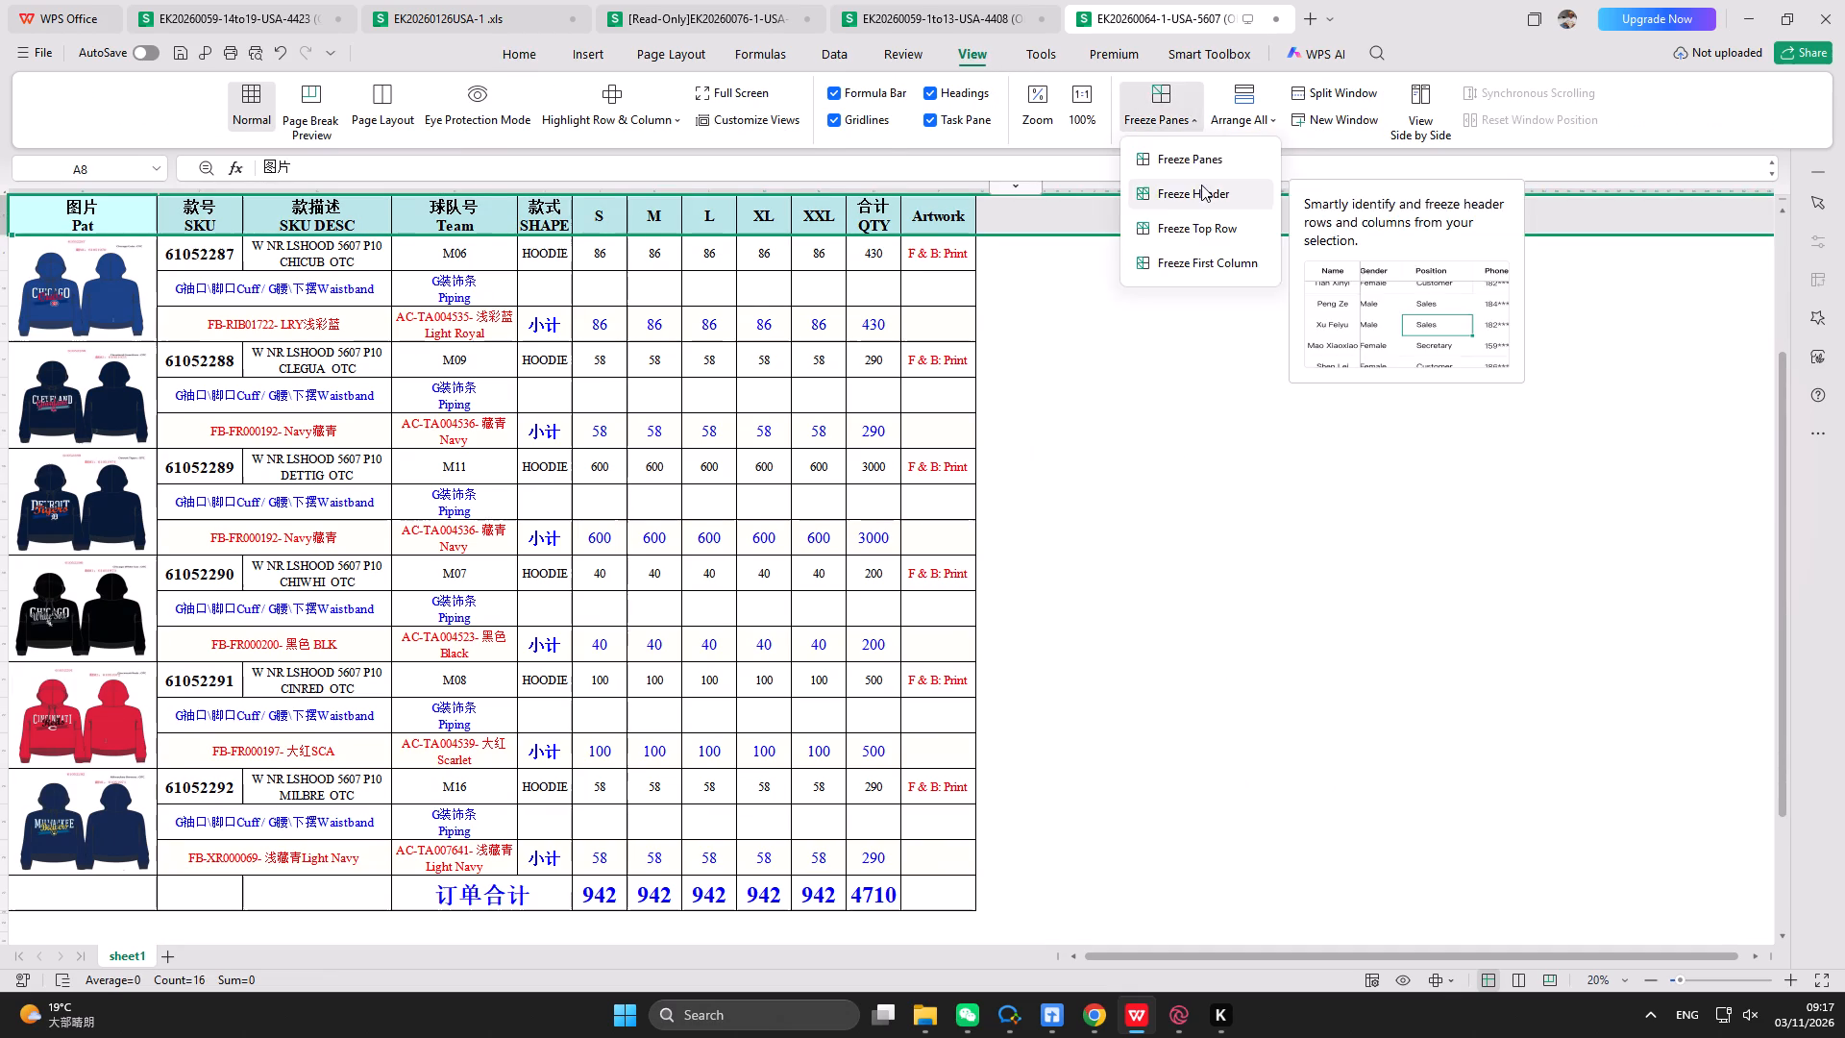
{"action": "left_click", "coordinate": [1201, 187]}
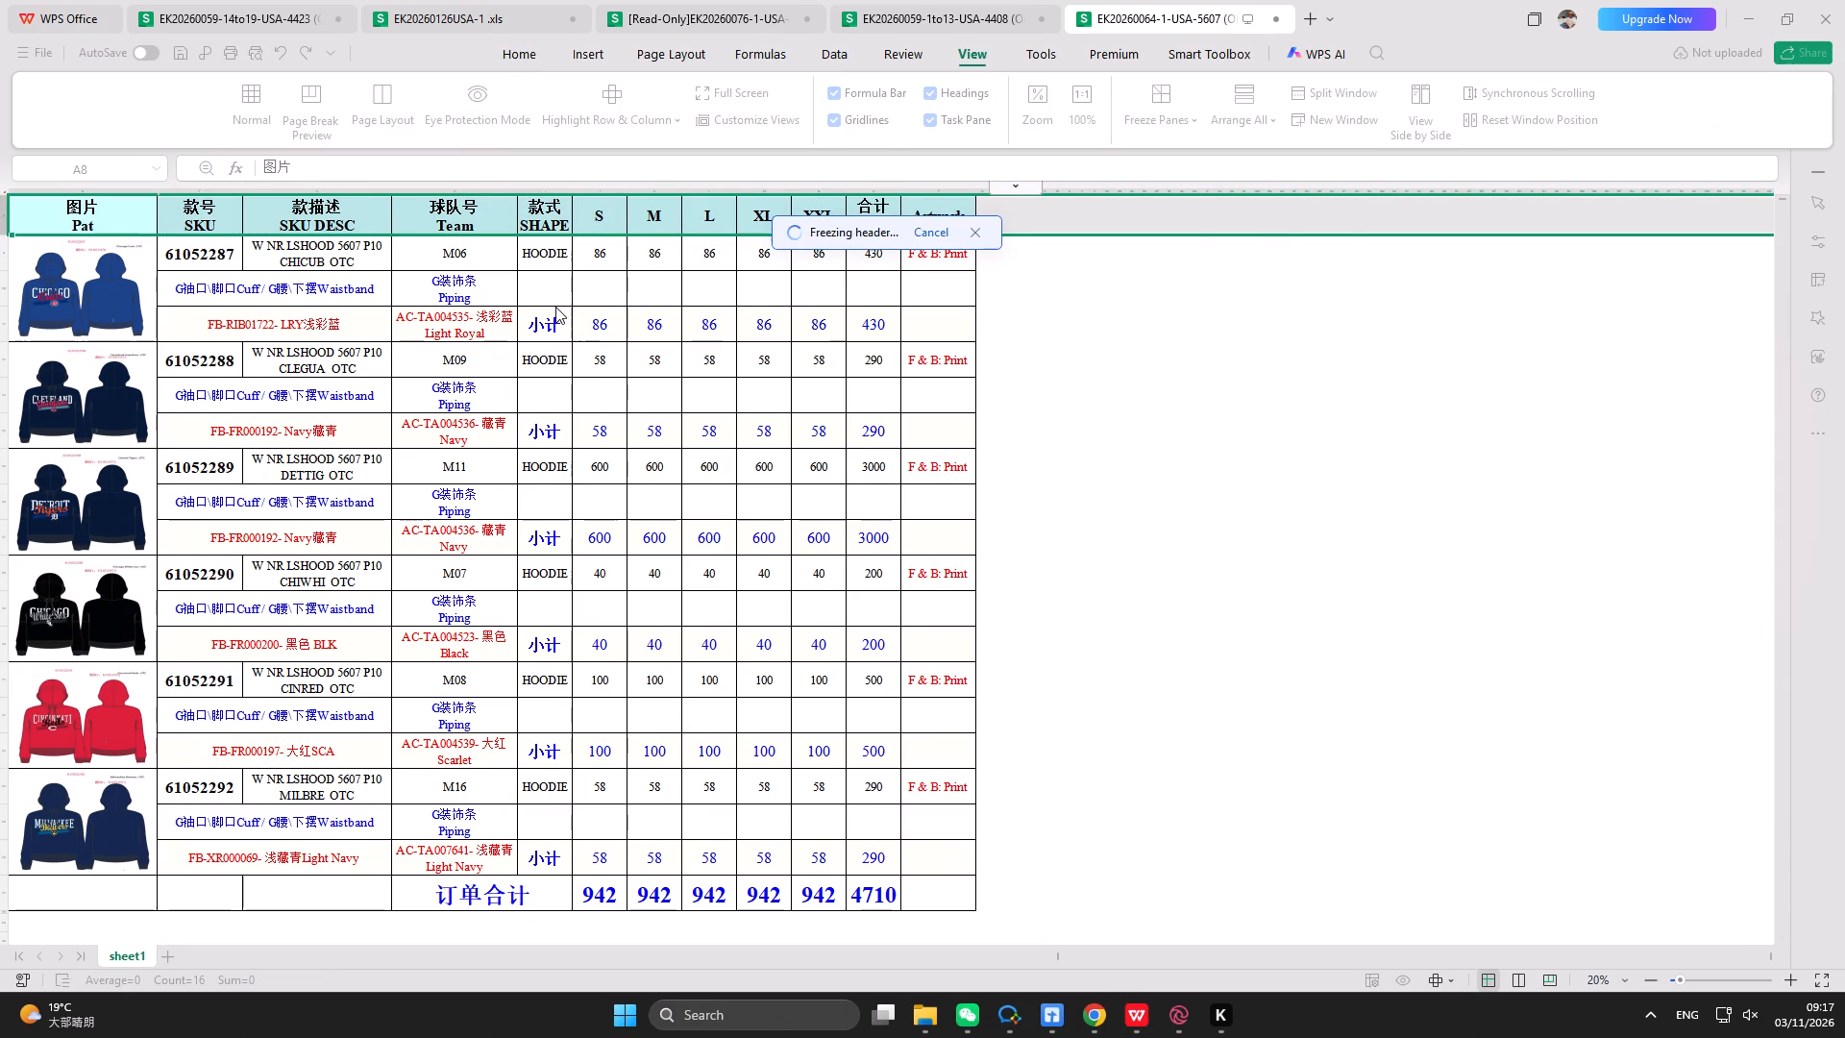
{"action": "left_click", "coordinate": [517, 57]}
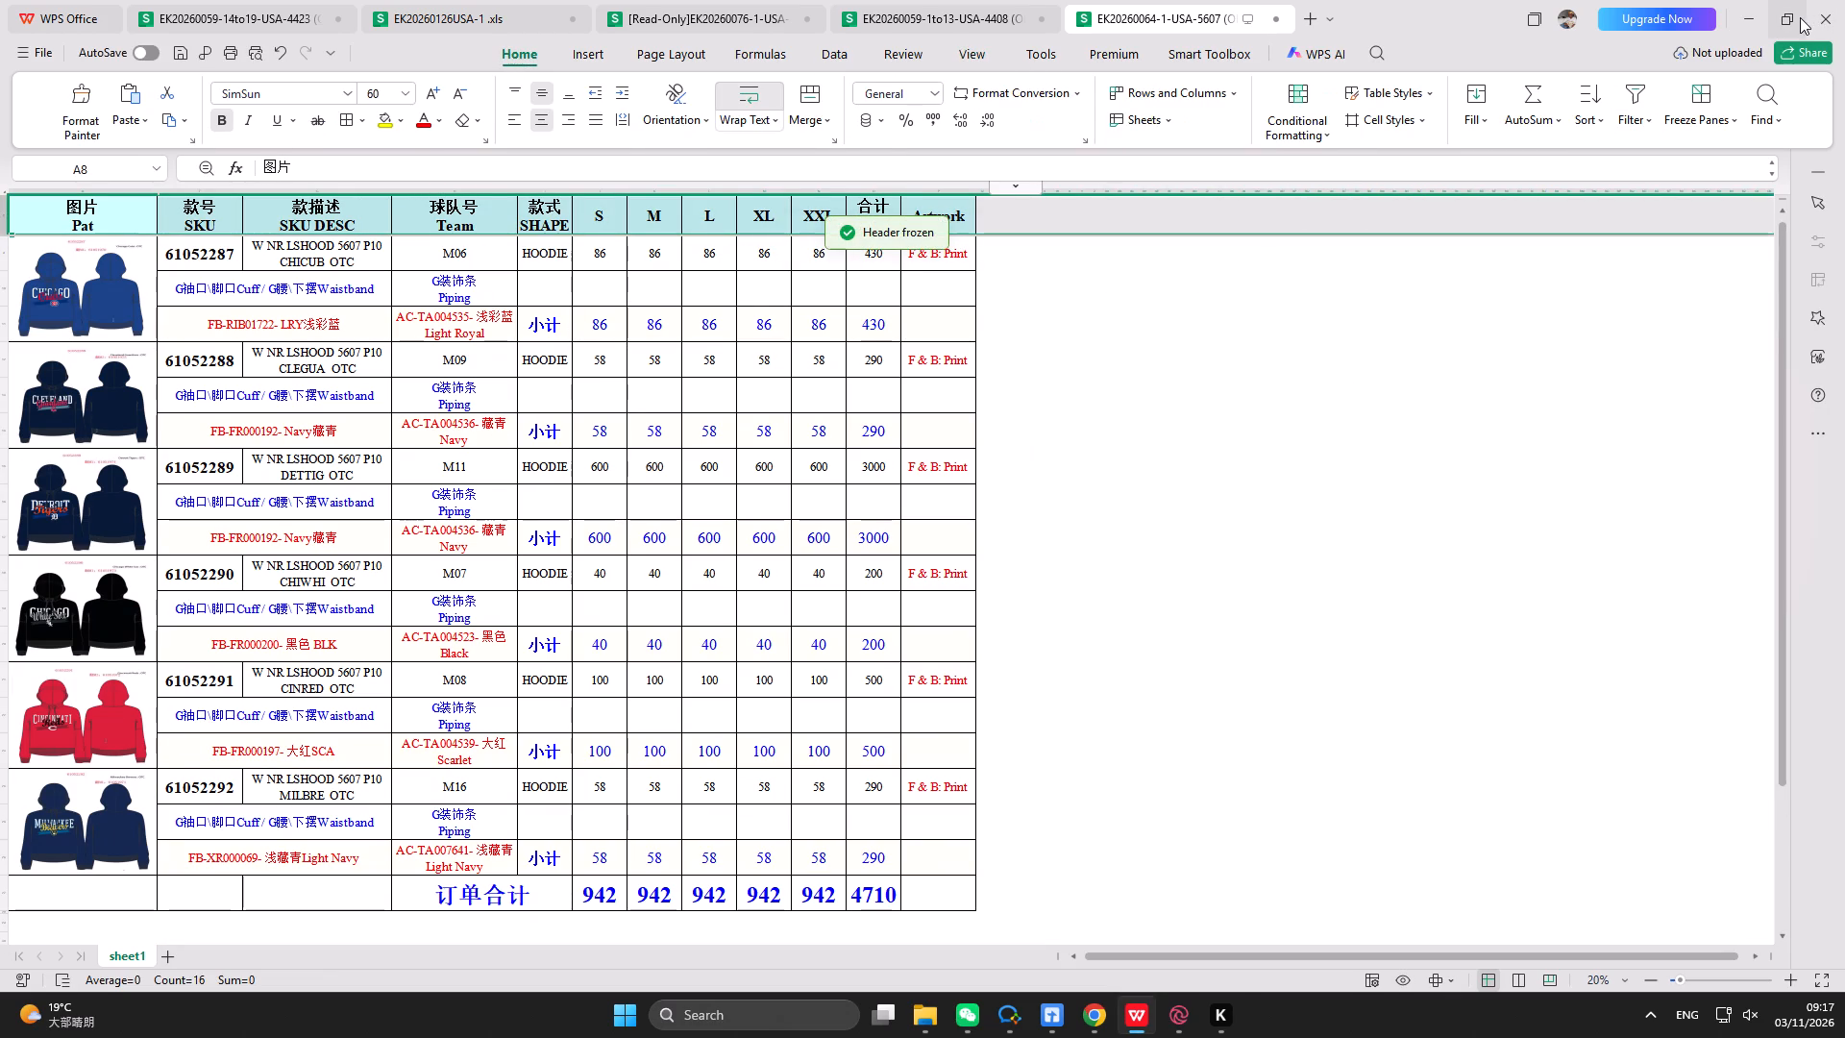
Arrange the 5607 order sheet side by side with the SKU tracker, showing the tracker's SKU to TTL QTY columns.
{"action": "left_click", "coordinate": [1601, 156]}
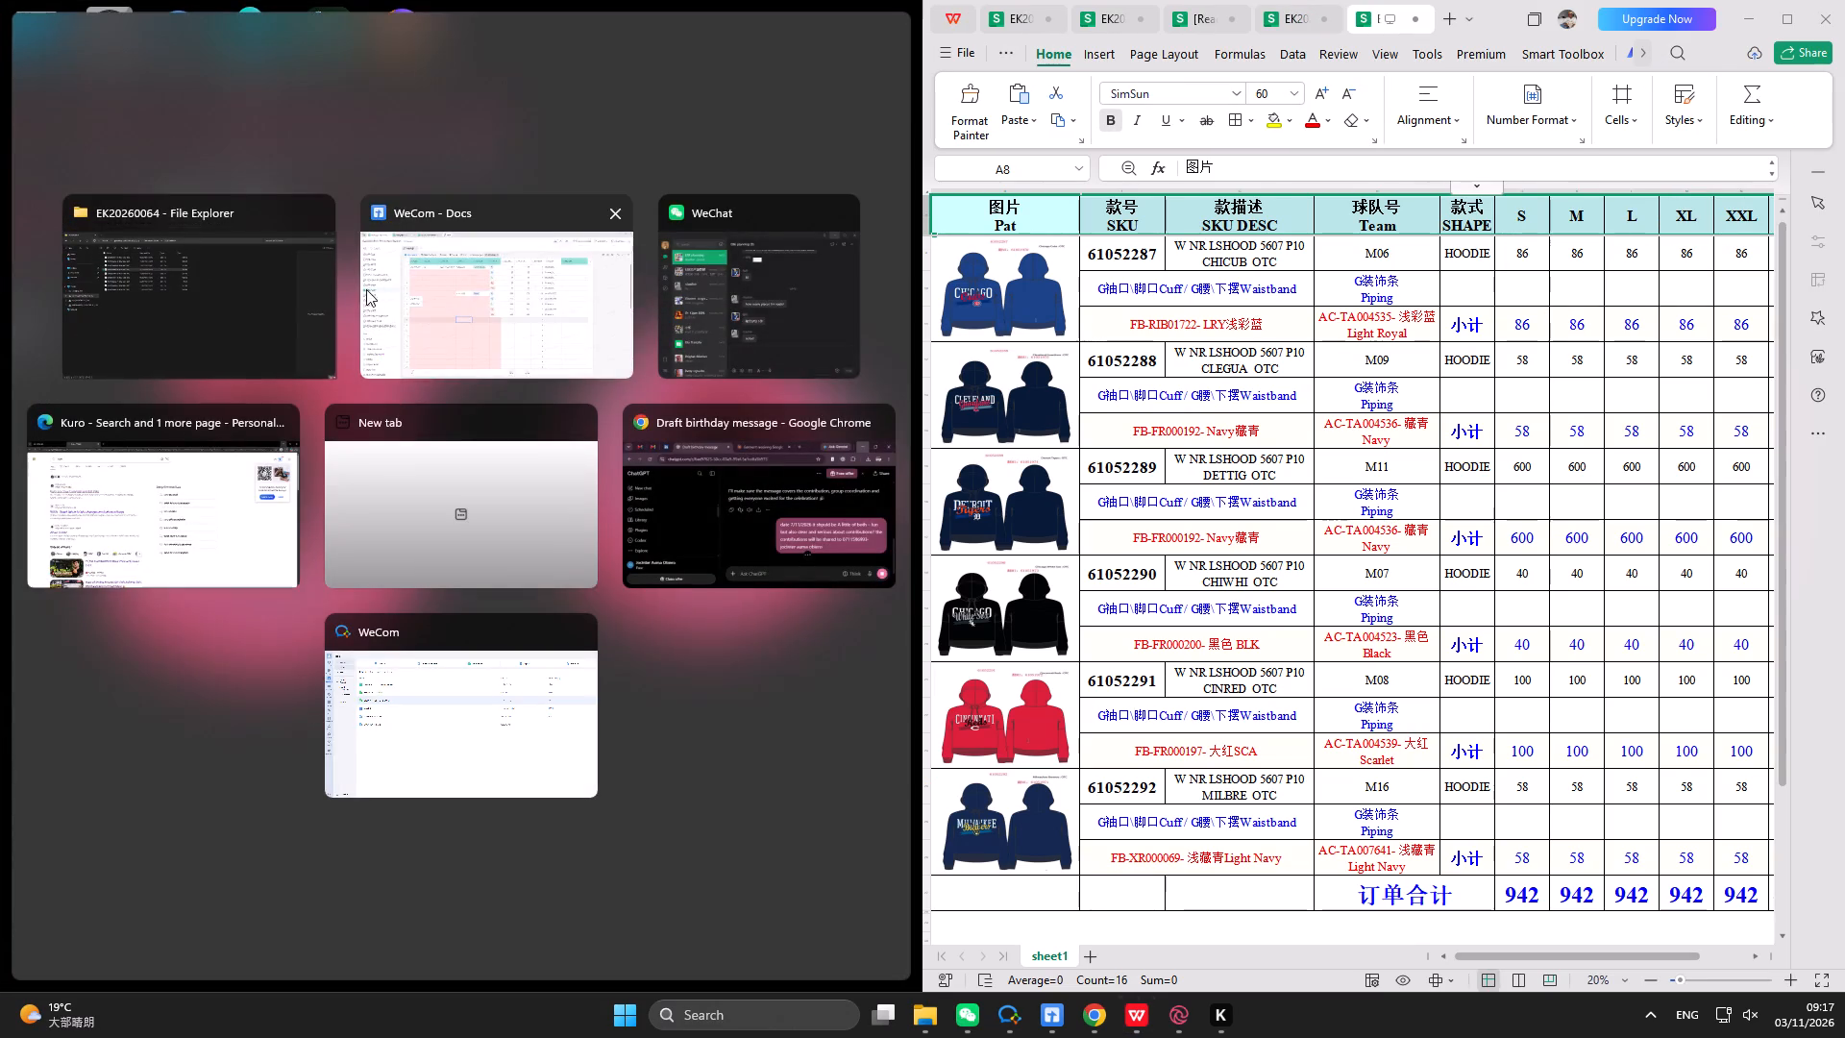
{"action": "left_click", "coordinate": [491, 327]}
{"action": "left_click_drag", "start_coordinate": [434, 979], "coordinate": [557, 978]}
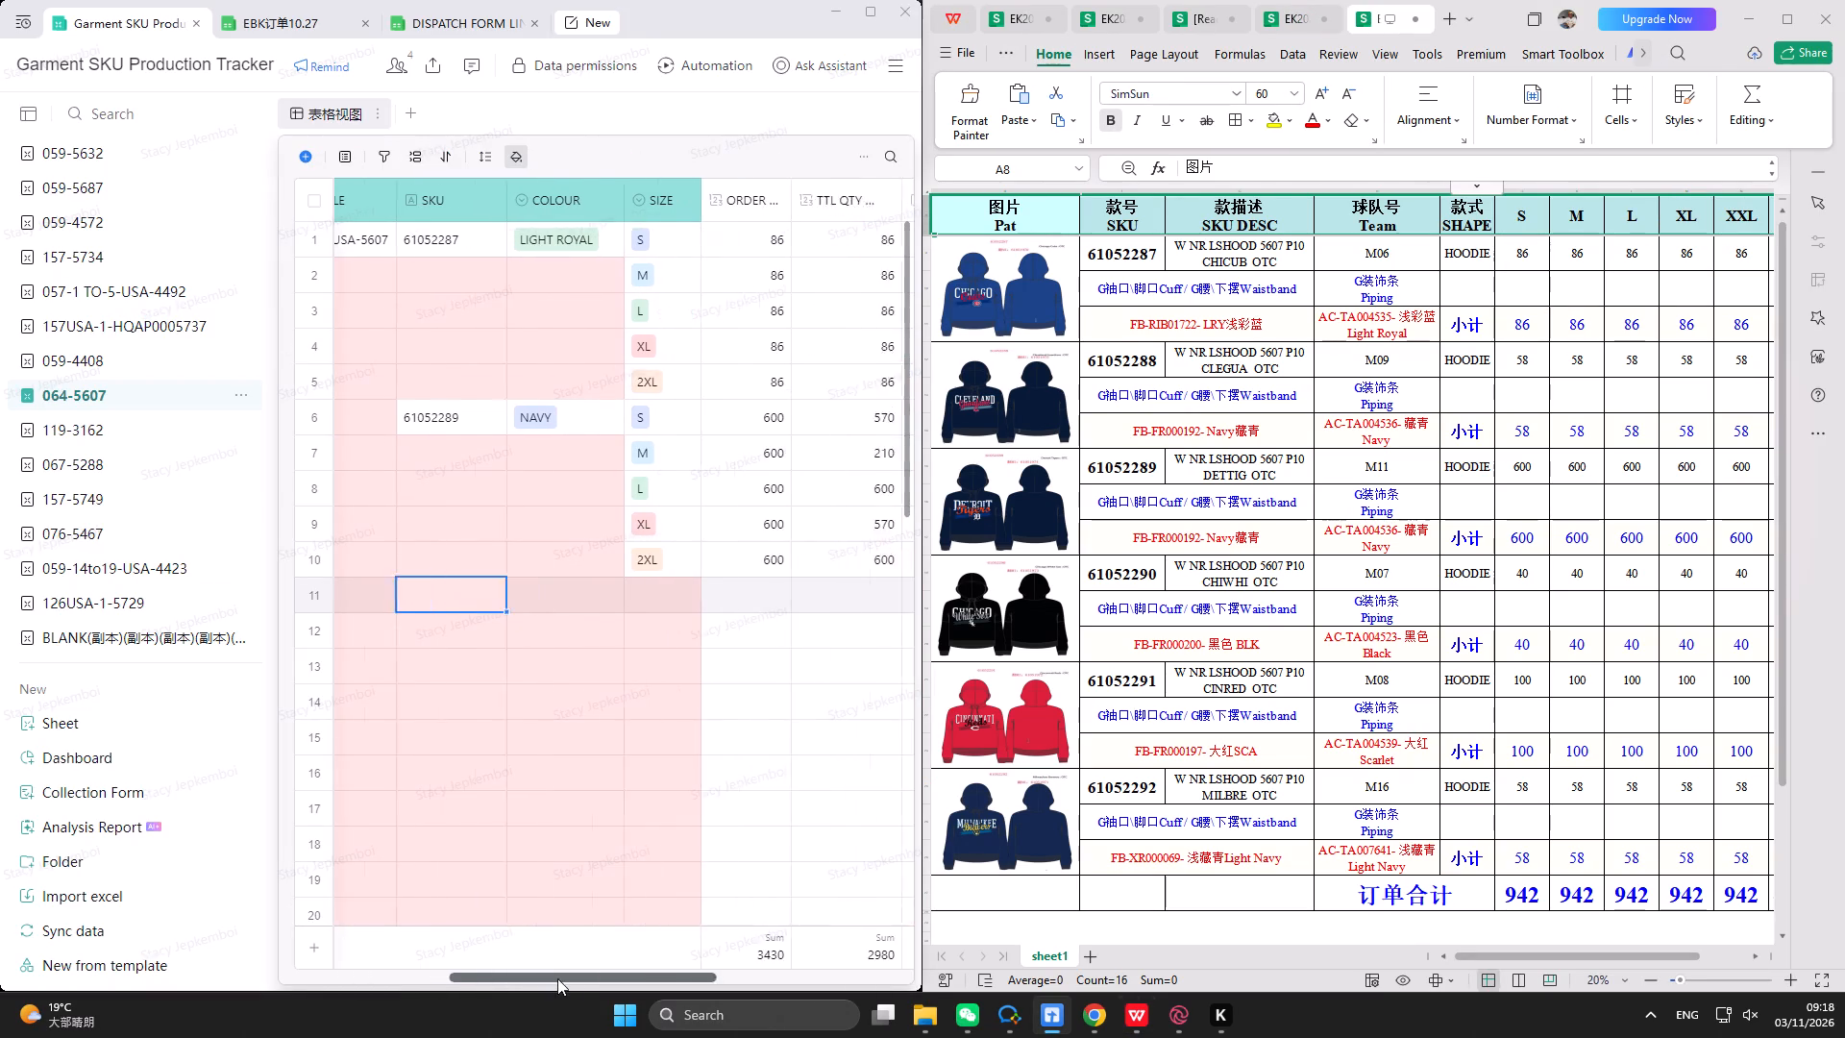
{"action": "left_click_drag", "start_coordinate": [557, 978], "coordinate": [567, 977]}
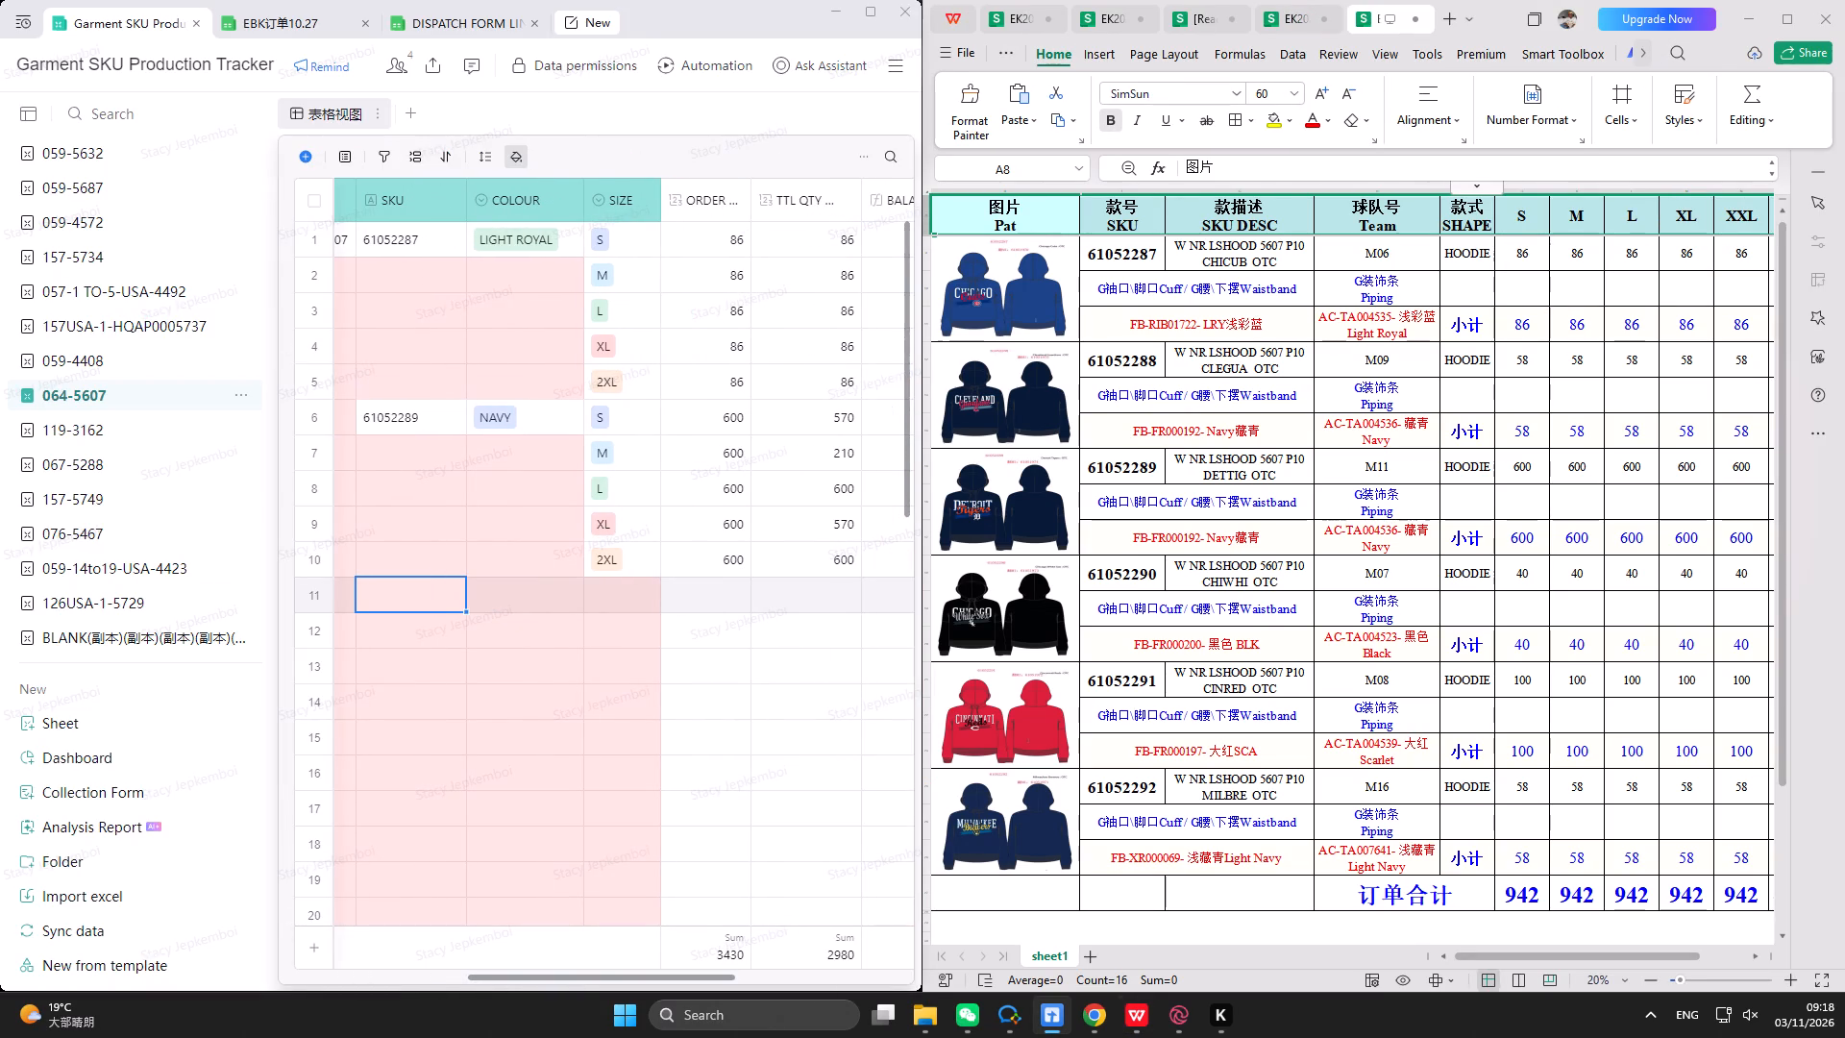
Copy SKU 61052290 from the order sheet into row 11 of 064-5607 and give it a new colour option BLACK.
{"action": "left_click", "coordinate": [1145, 568]}
{"action": "double_click", "coordinate": [1224, 171]}
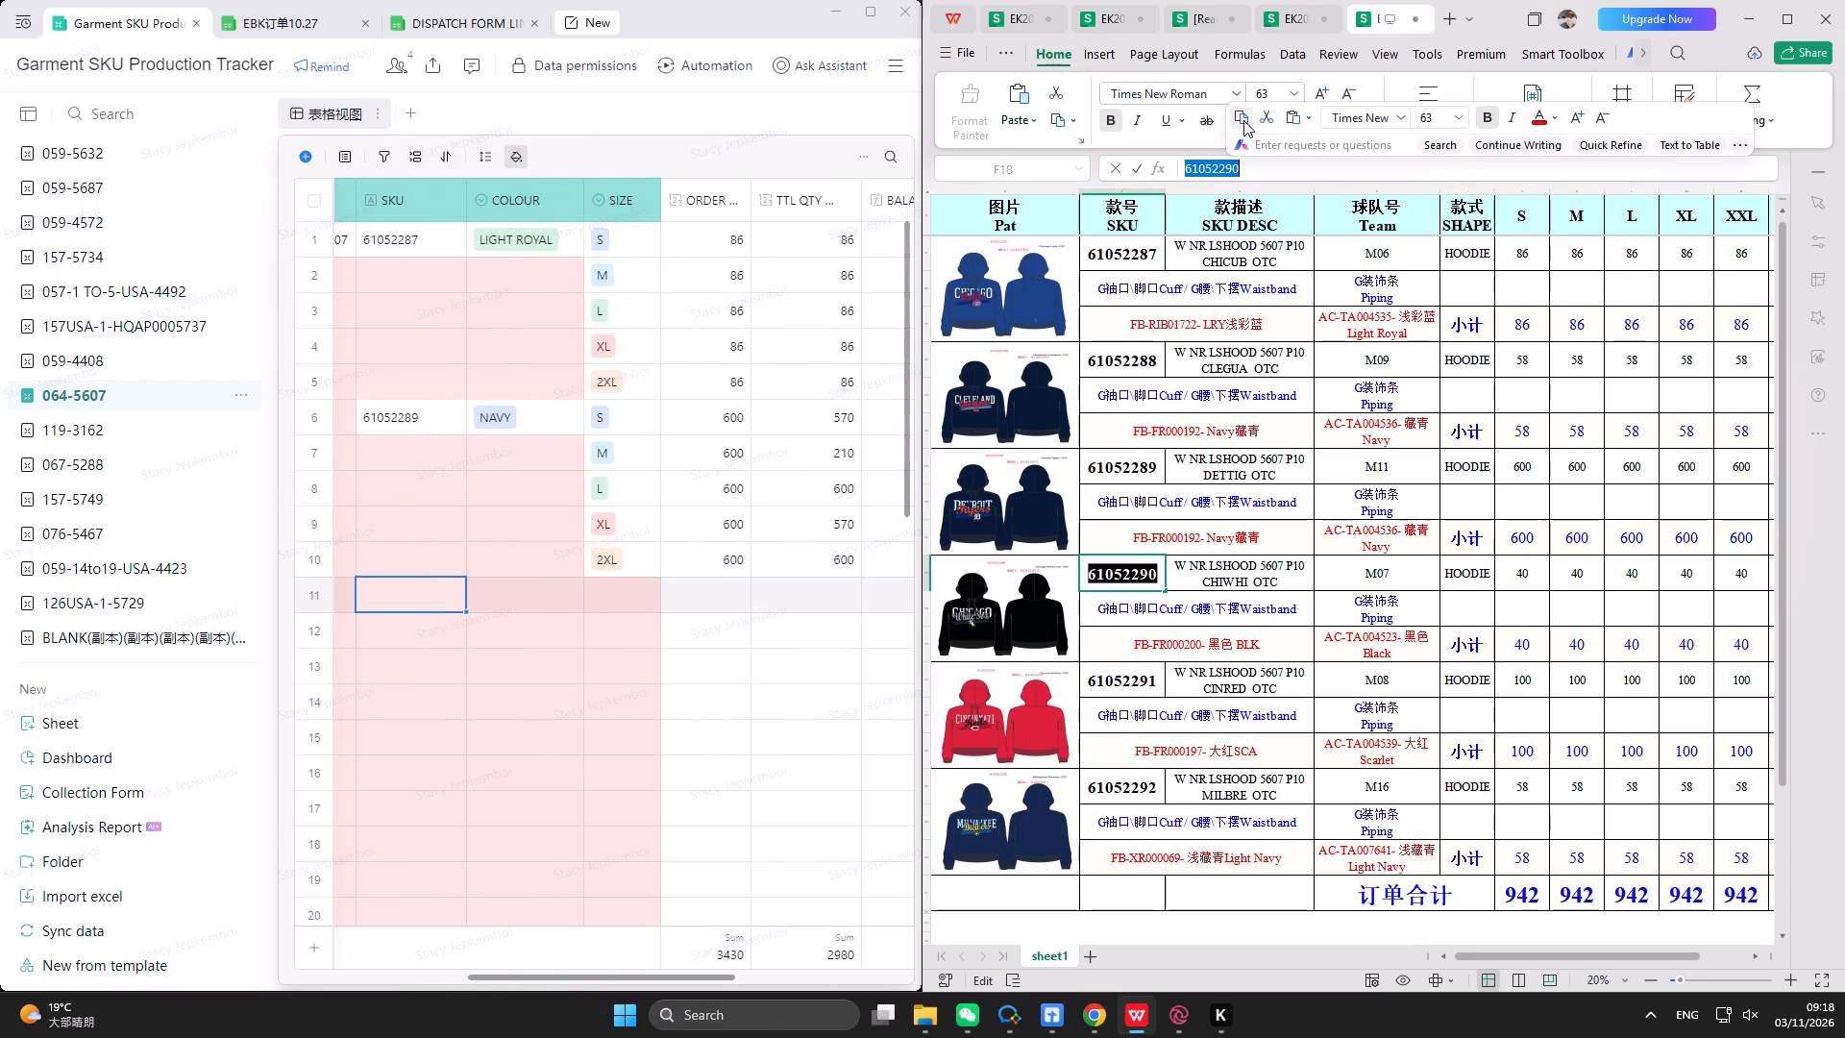
{"action": "triple_click", "coordinate": [1243, 120]}
{"action": "triple_click", "coordinate": [422, 599]}
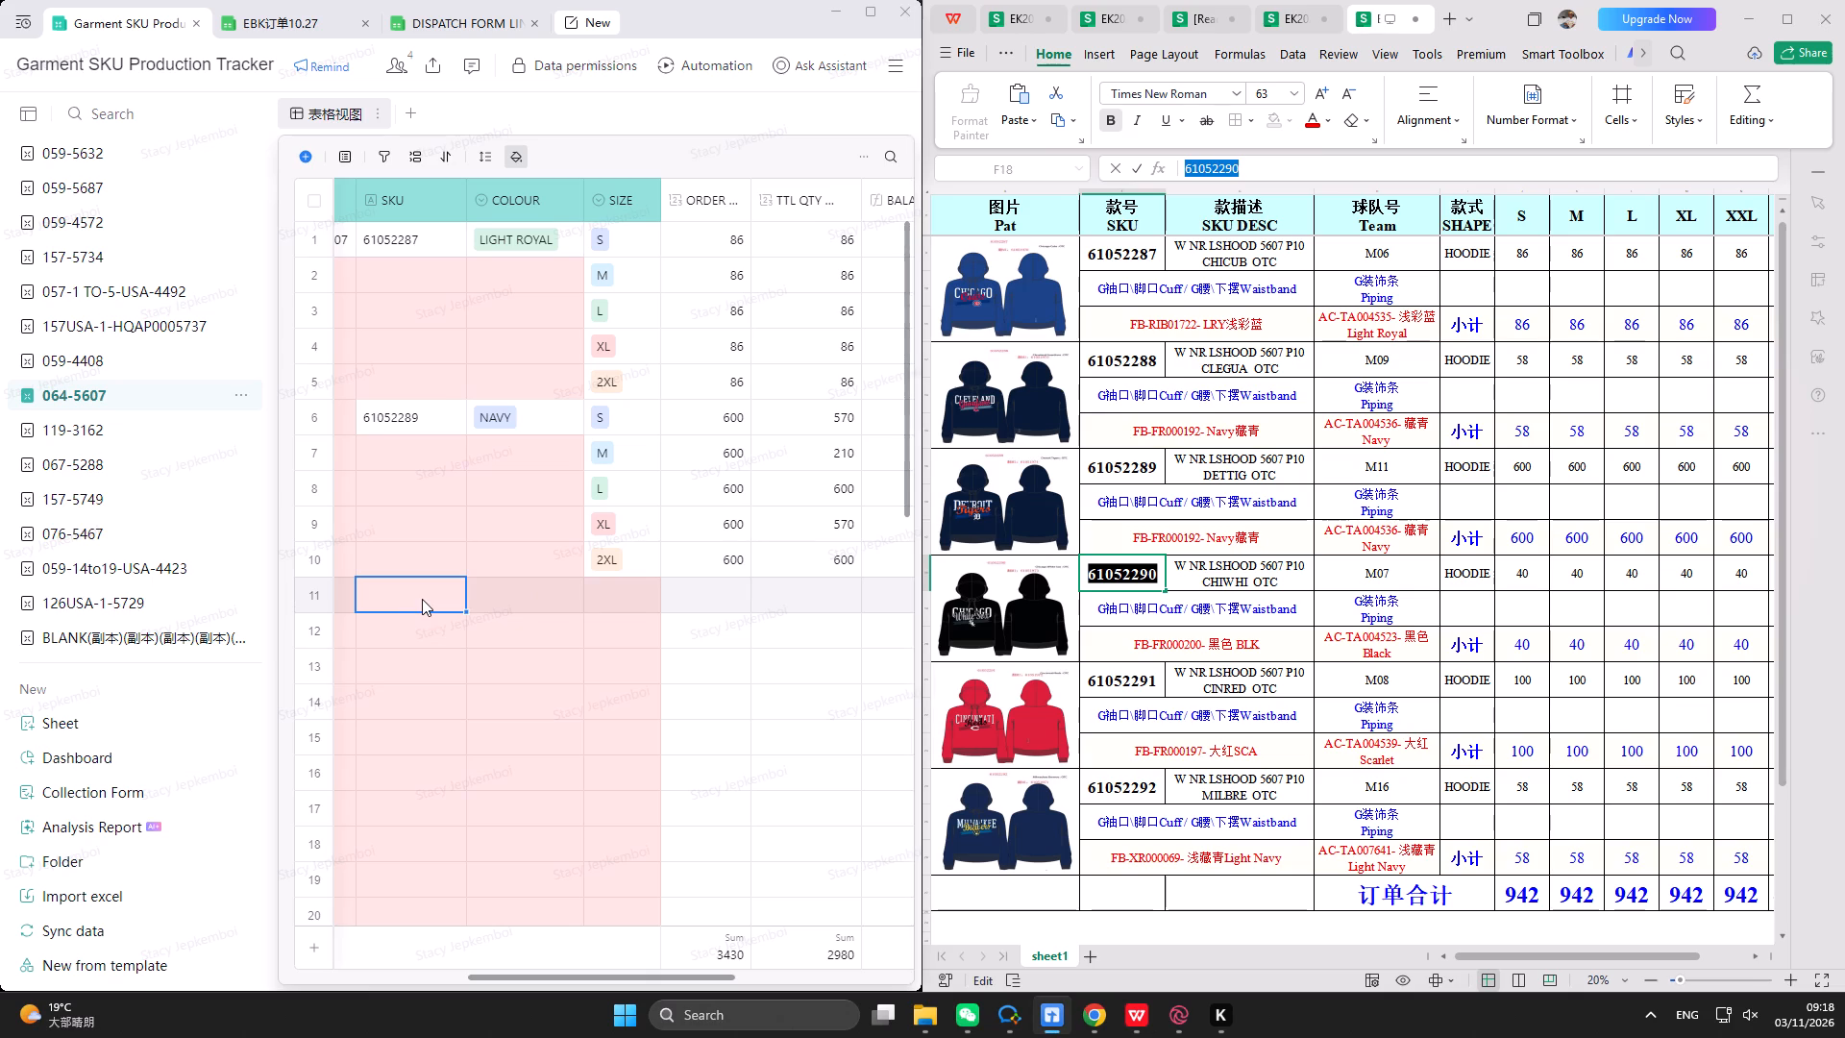
{"action": "right_click", "coordinate": [422, 599]}
{"action": "left_click", "coordinate": [474, 742]}
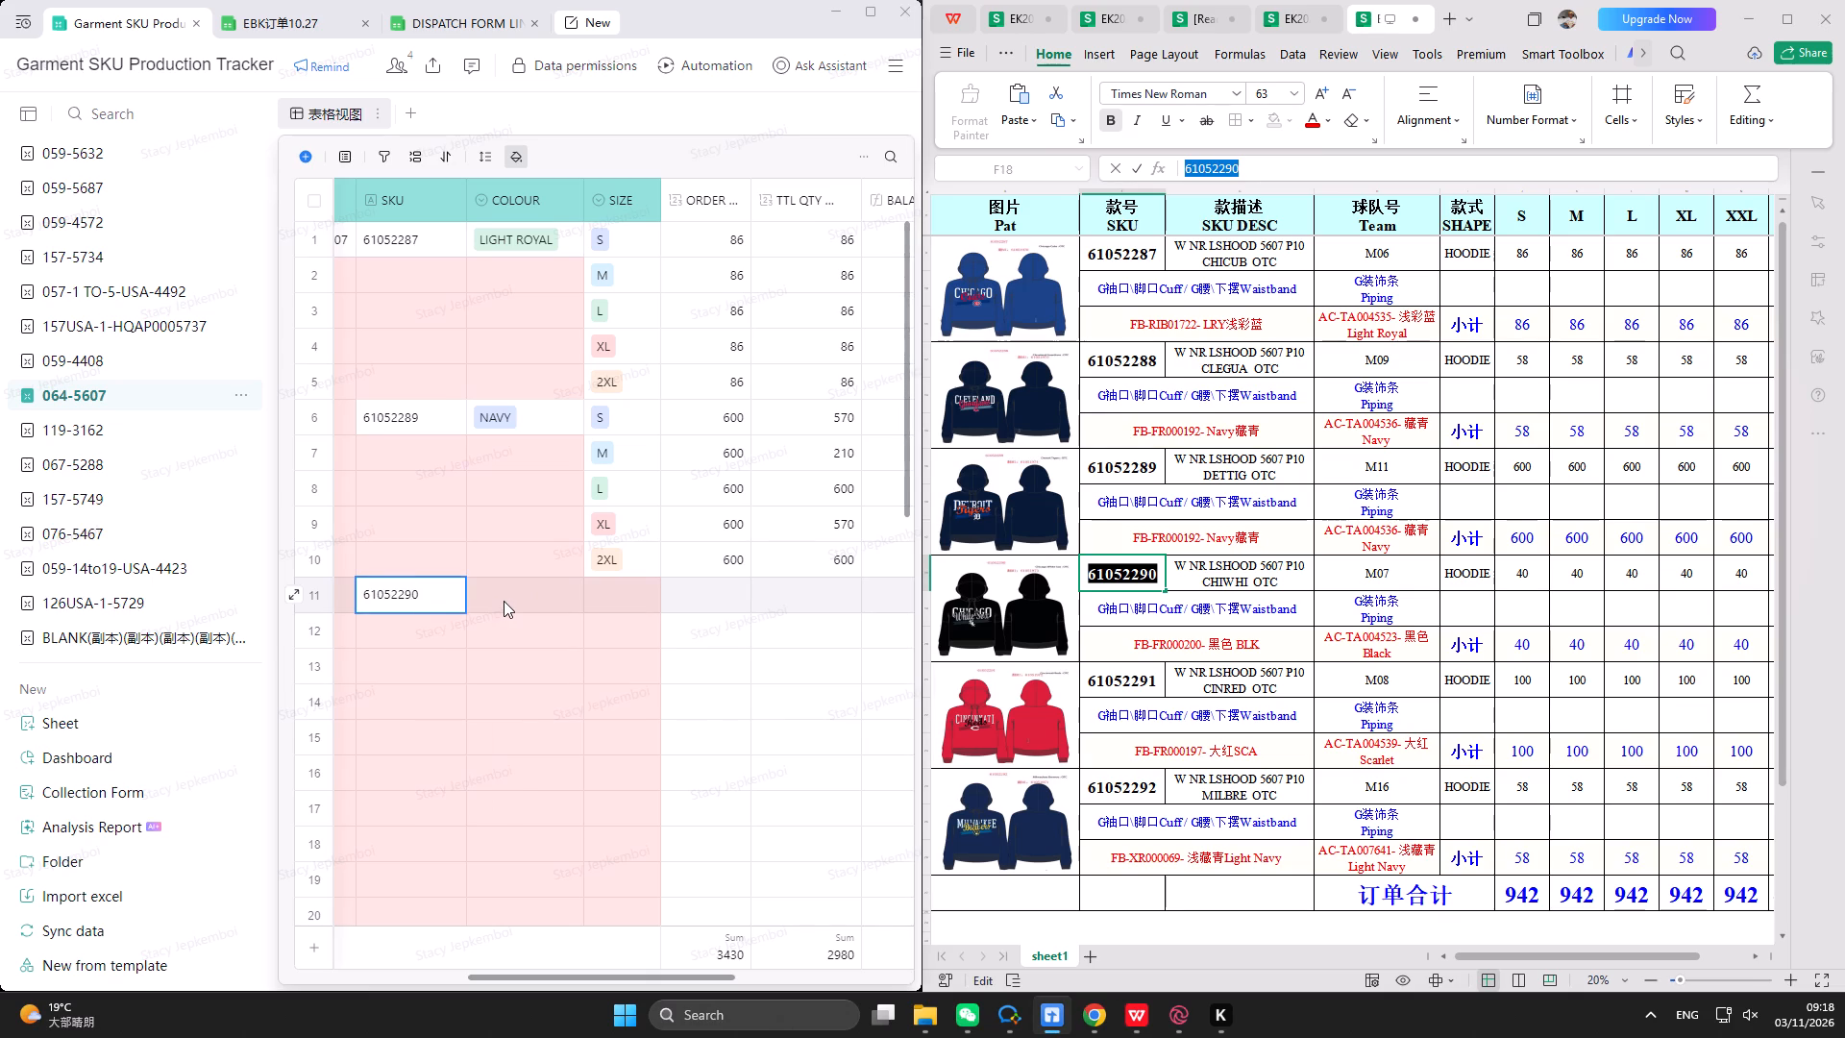
{"action": "double_click", "coordinate": [504, 601]}
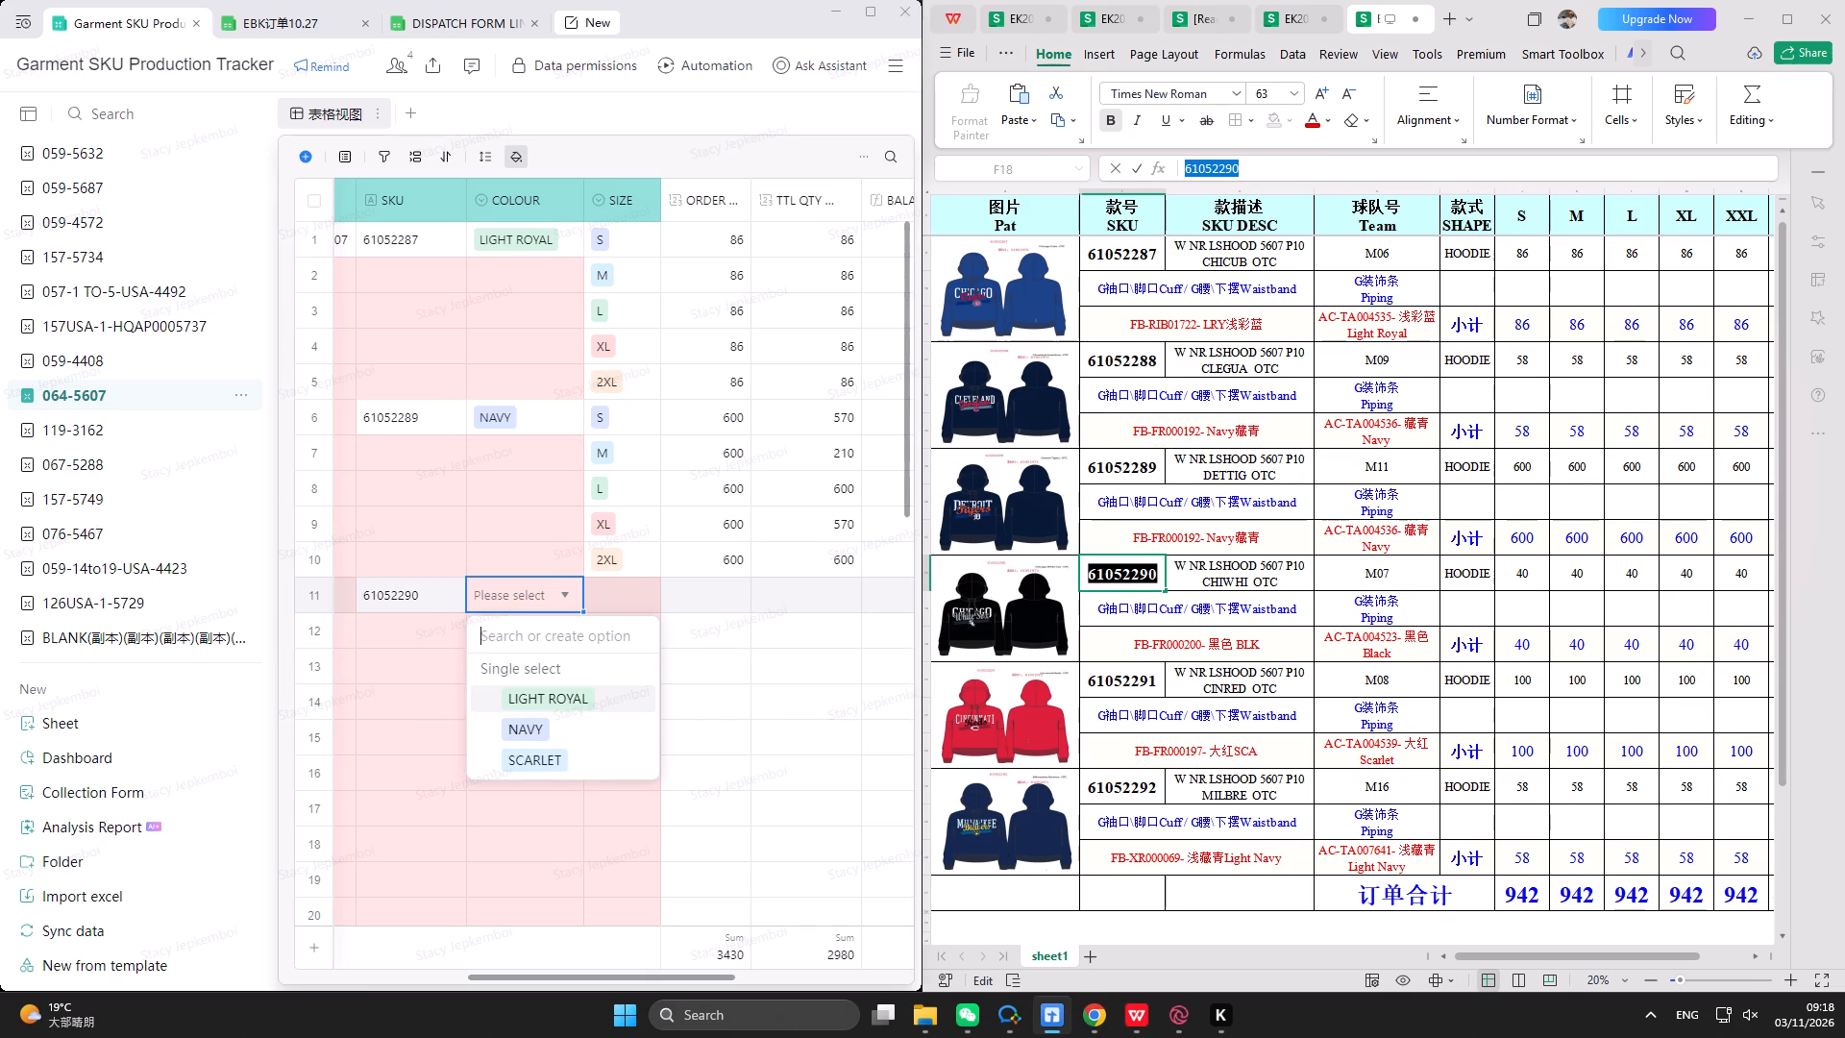
{"action": "type", "text": "BLACK"}
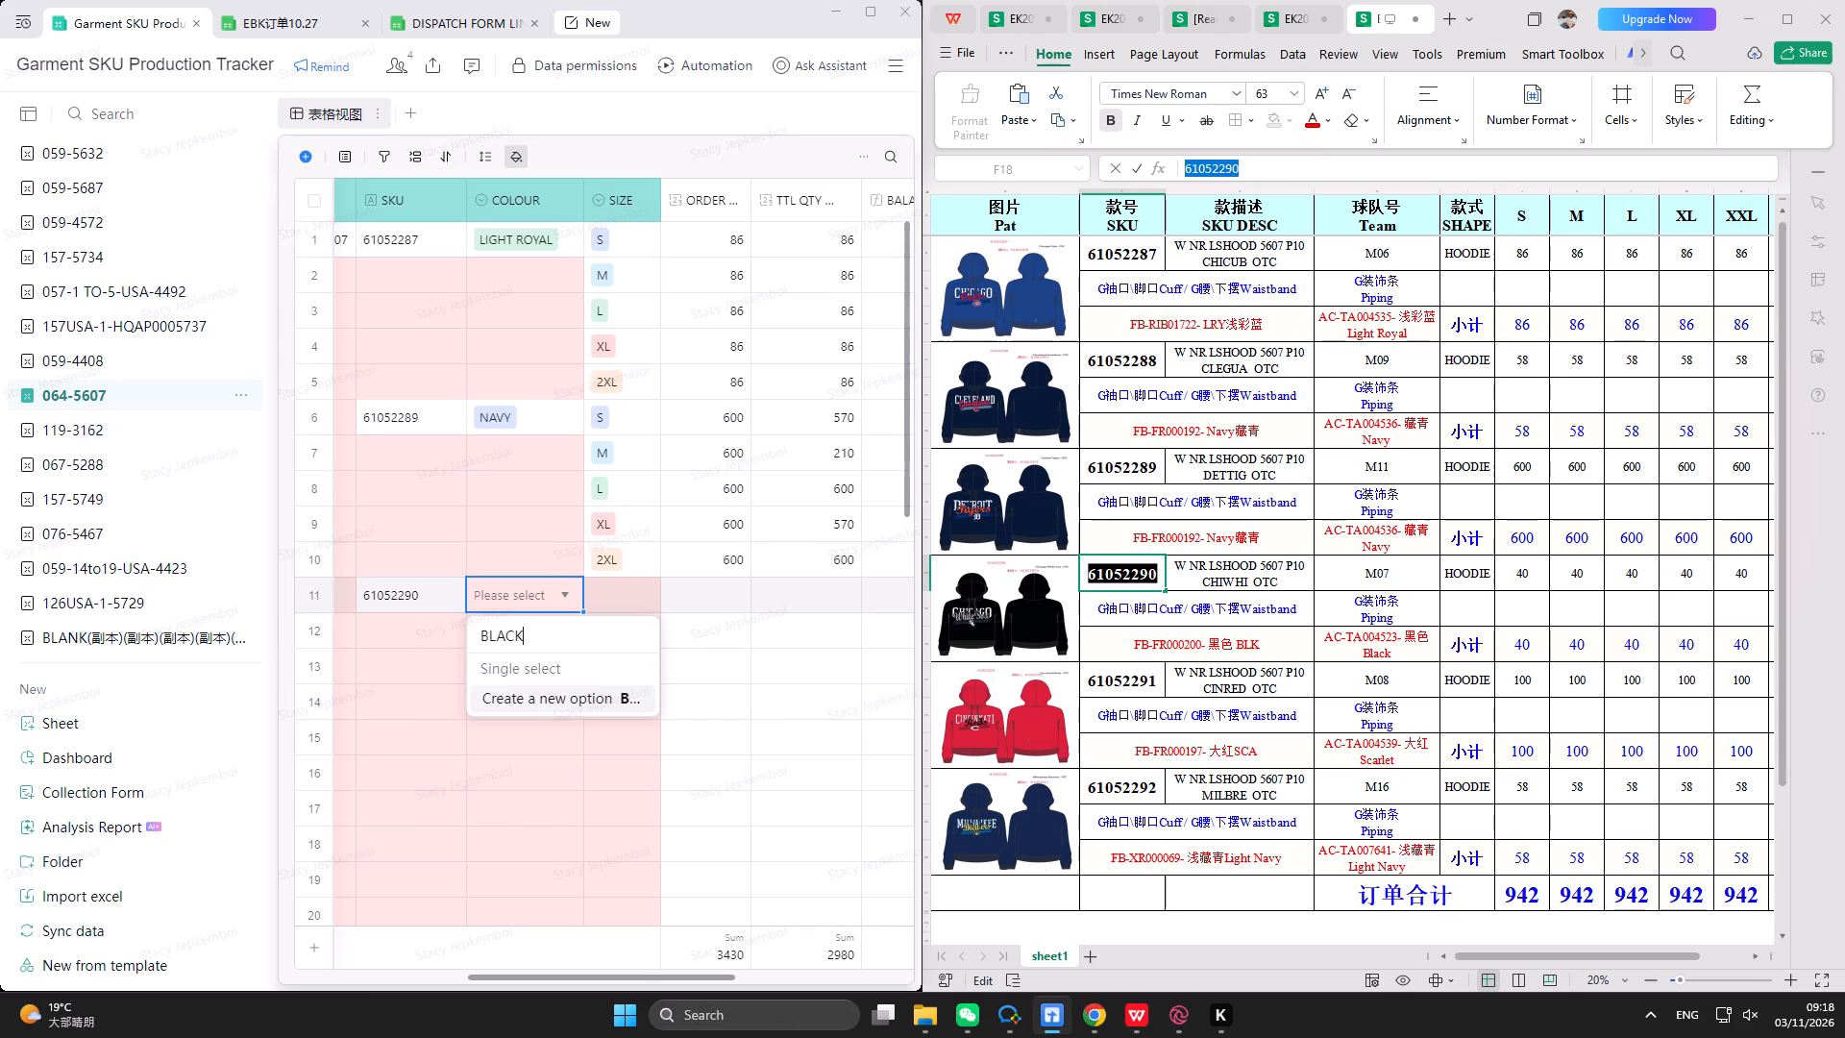
{"action": "left_click", "coordinate": [585, 701]}
Set the SIZE of rows 11 to 15 in 064-5607 to S, M, L, XL and 2XL.
{"action": "double_click", "coordinate": [627, 590]}
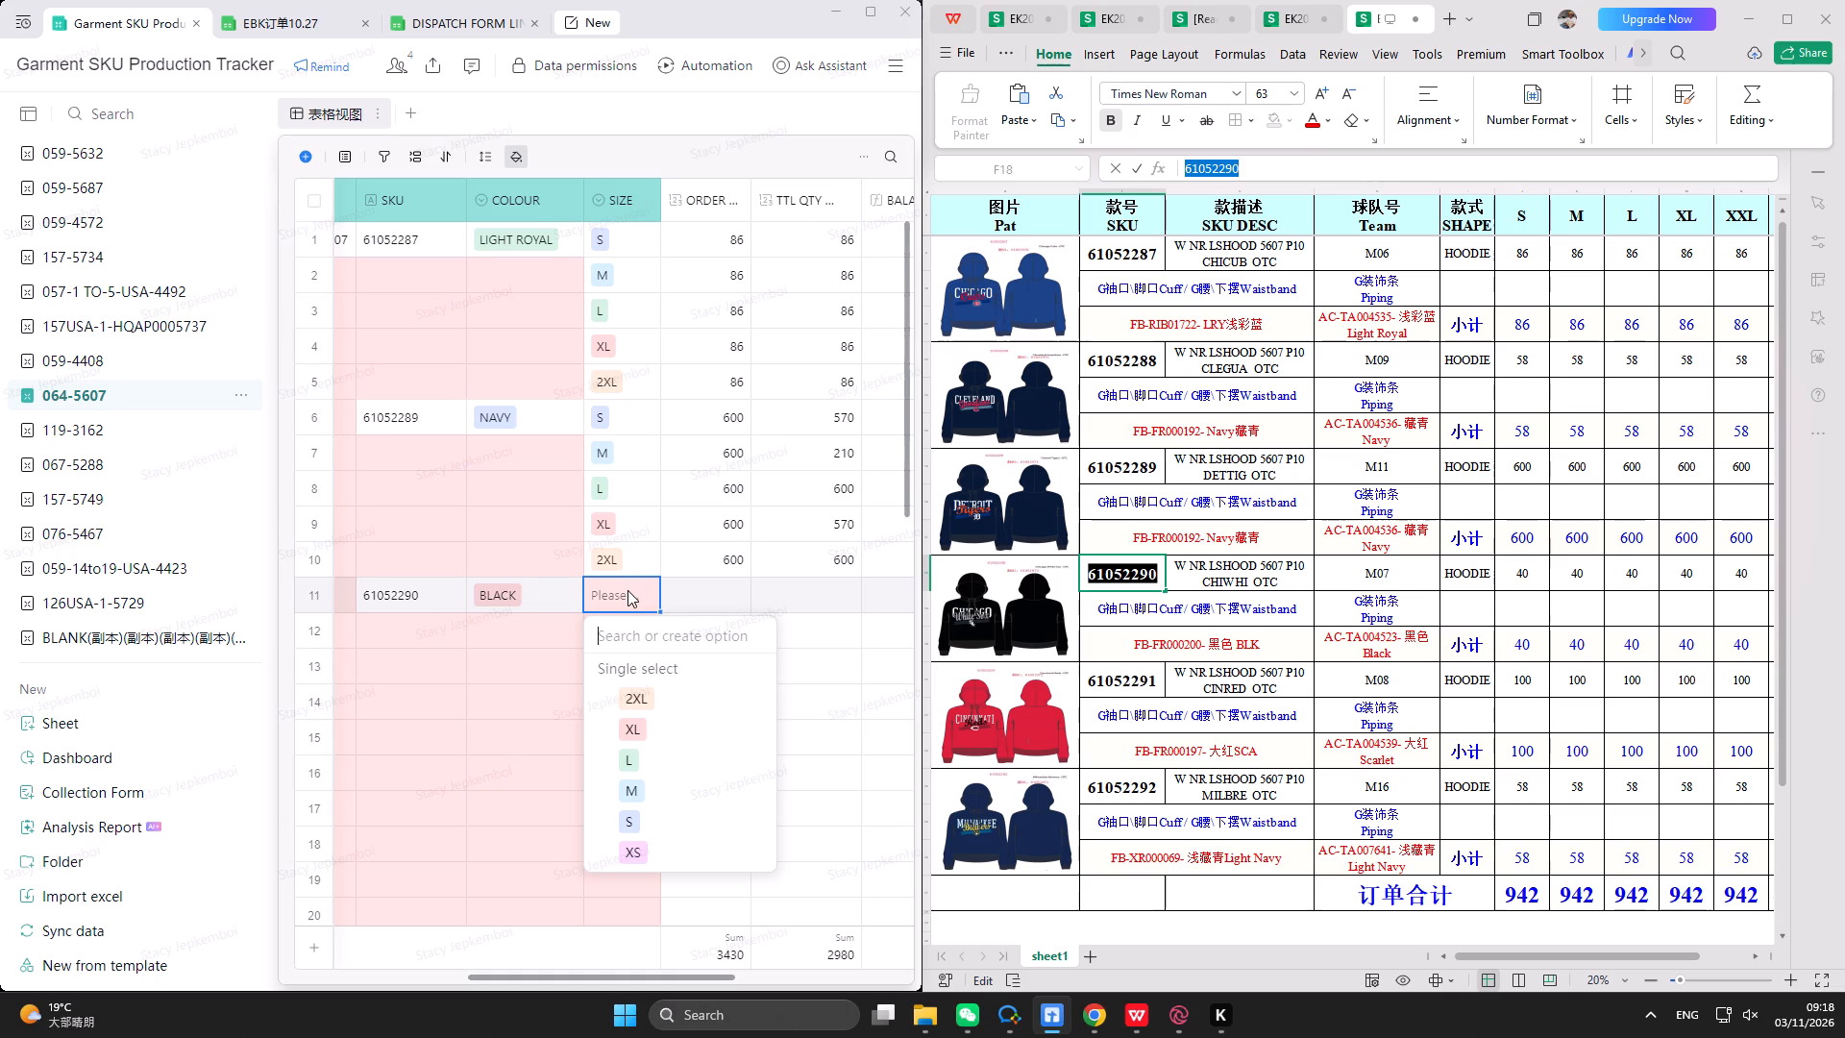
{"action": "left_click", "coordinate": [648, 813]}
{"action": "double_click", "coordinate": [612, 635]}
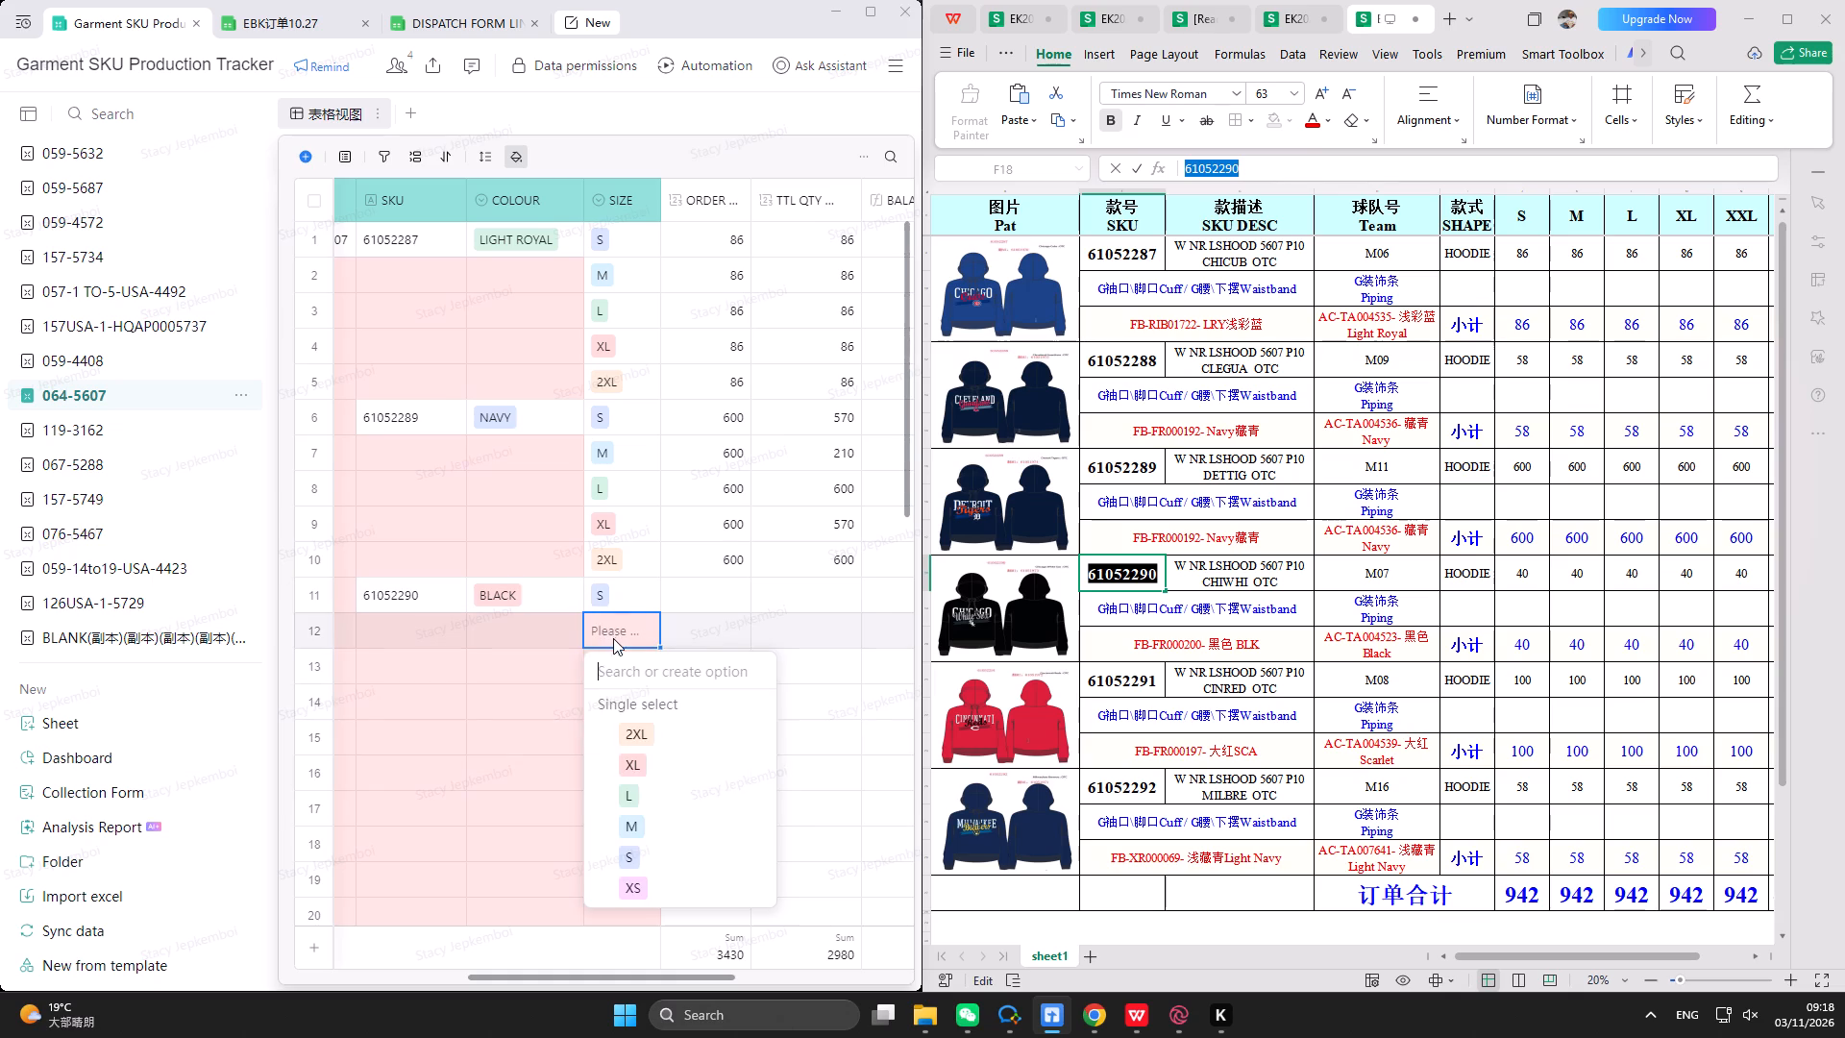
{"action": "left_click", "coordinate": [648, 824]}
{"action": "double_click", "coordinate": [623, 666]}
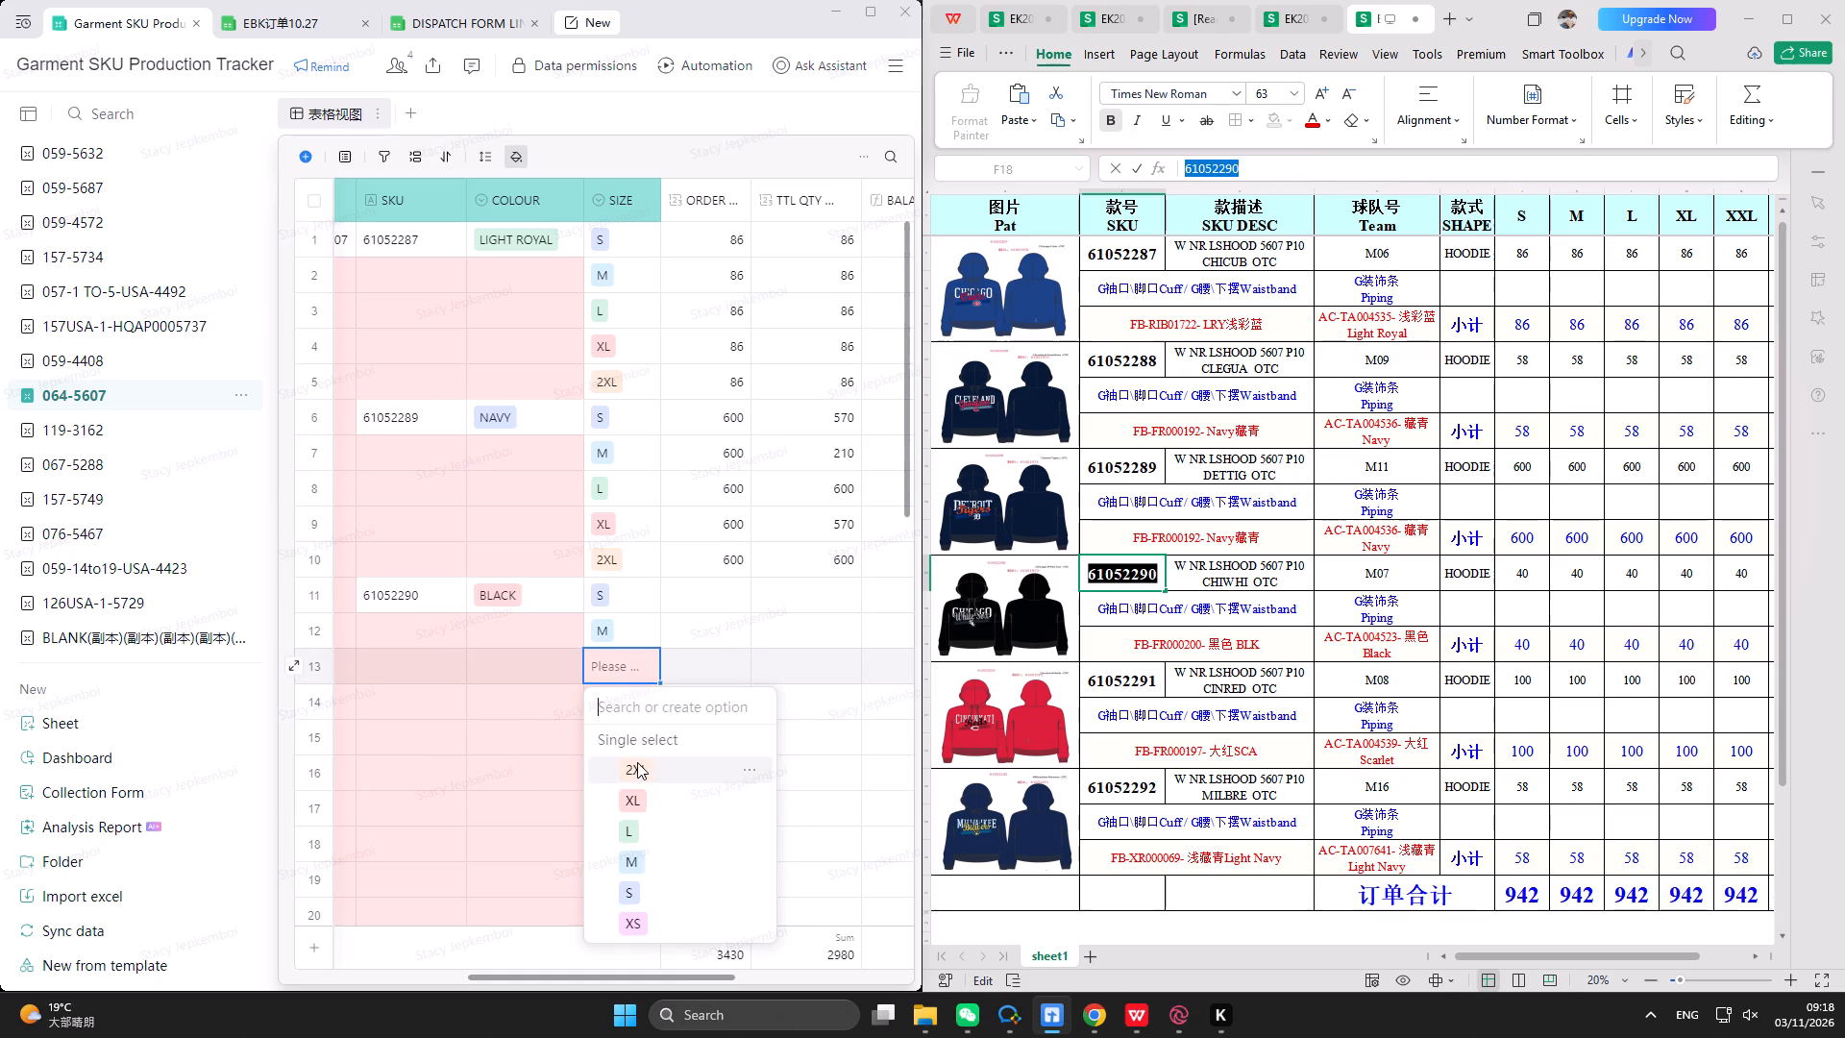
{"action": "left_click", "coordinate": [651, 833]}
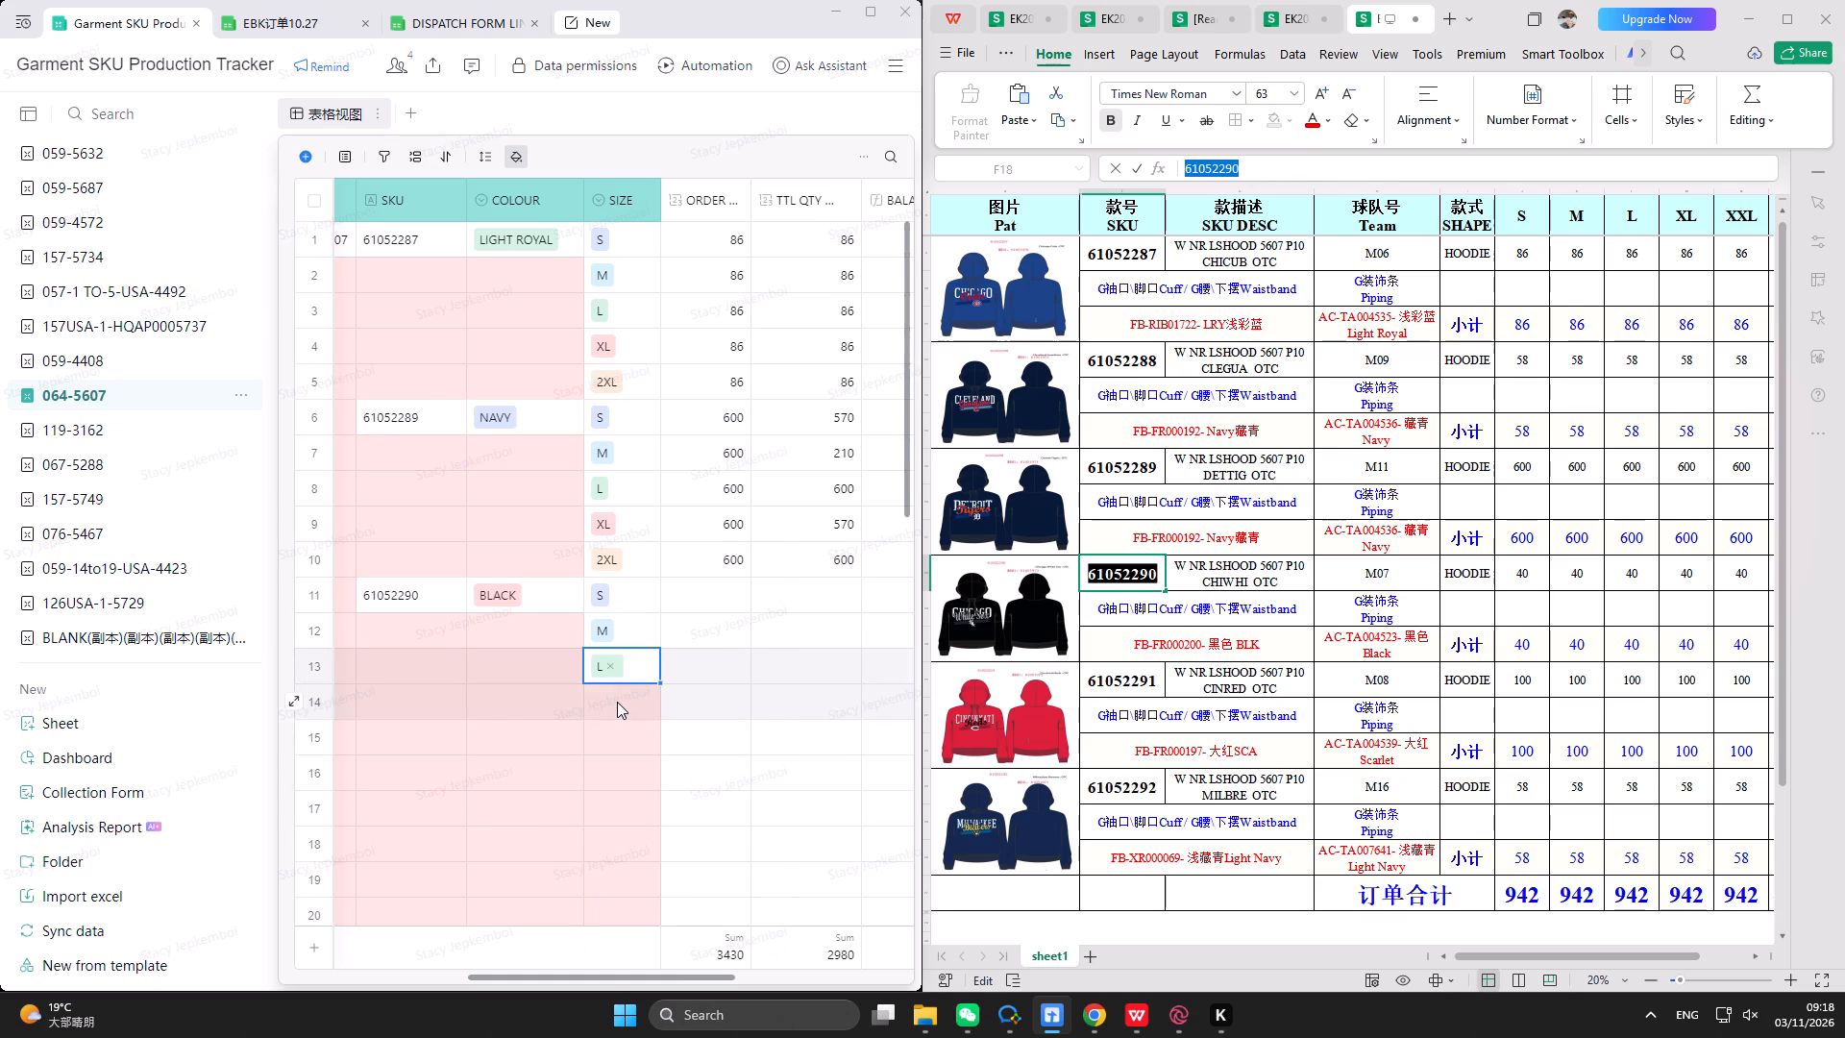
{"action": "double_click", "coordinate": [617, 702]}
{"action": "left_click", "coordinate": [659, 536]}
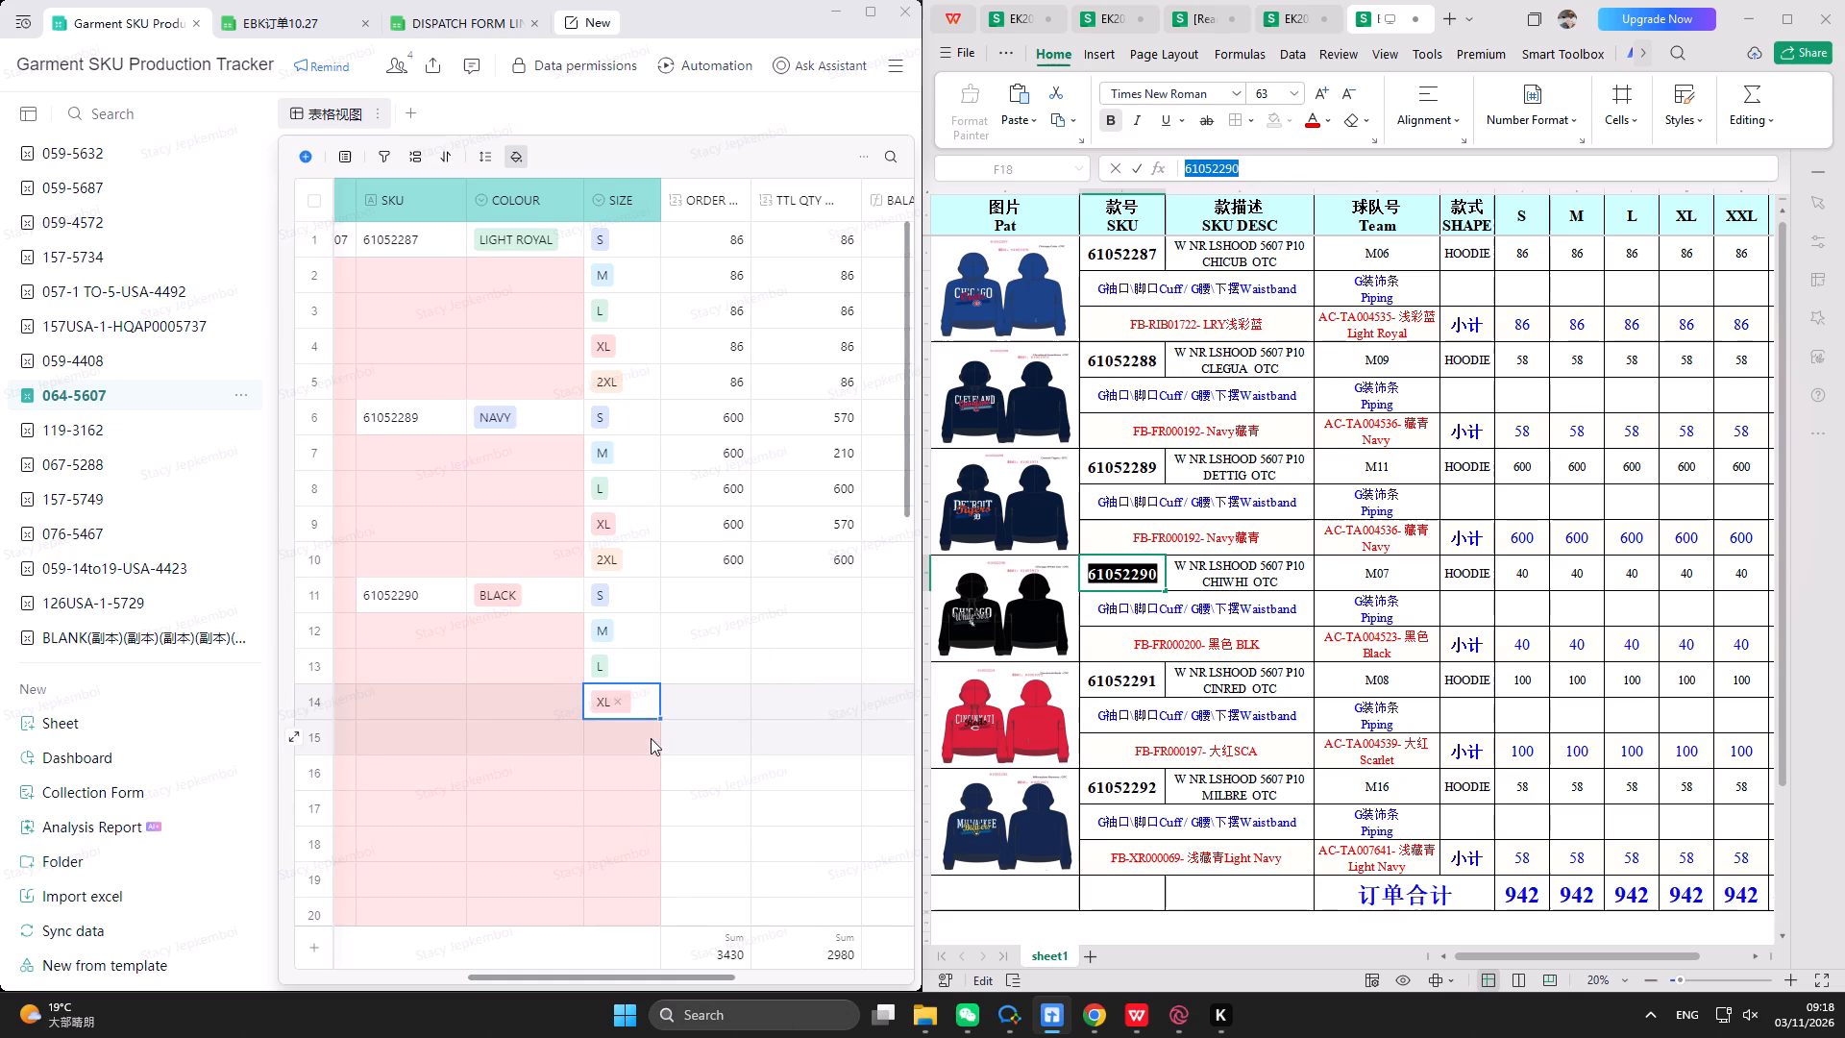
{"action": "double_click", "coordinate": [622, 735]}
{"action": "left_click", "coordinate": [665, 543]}
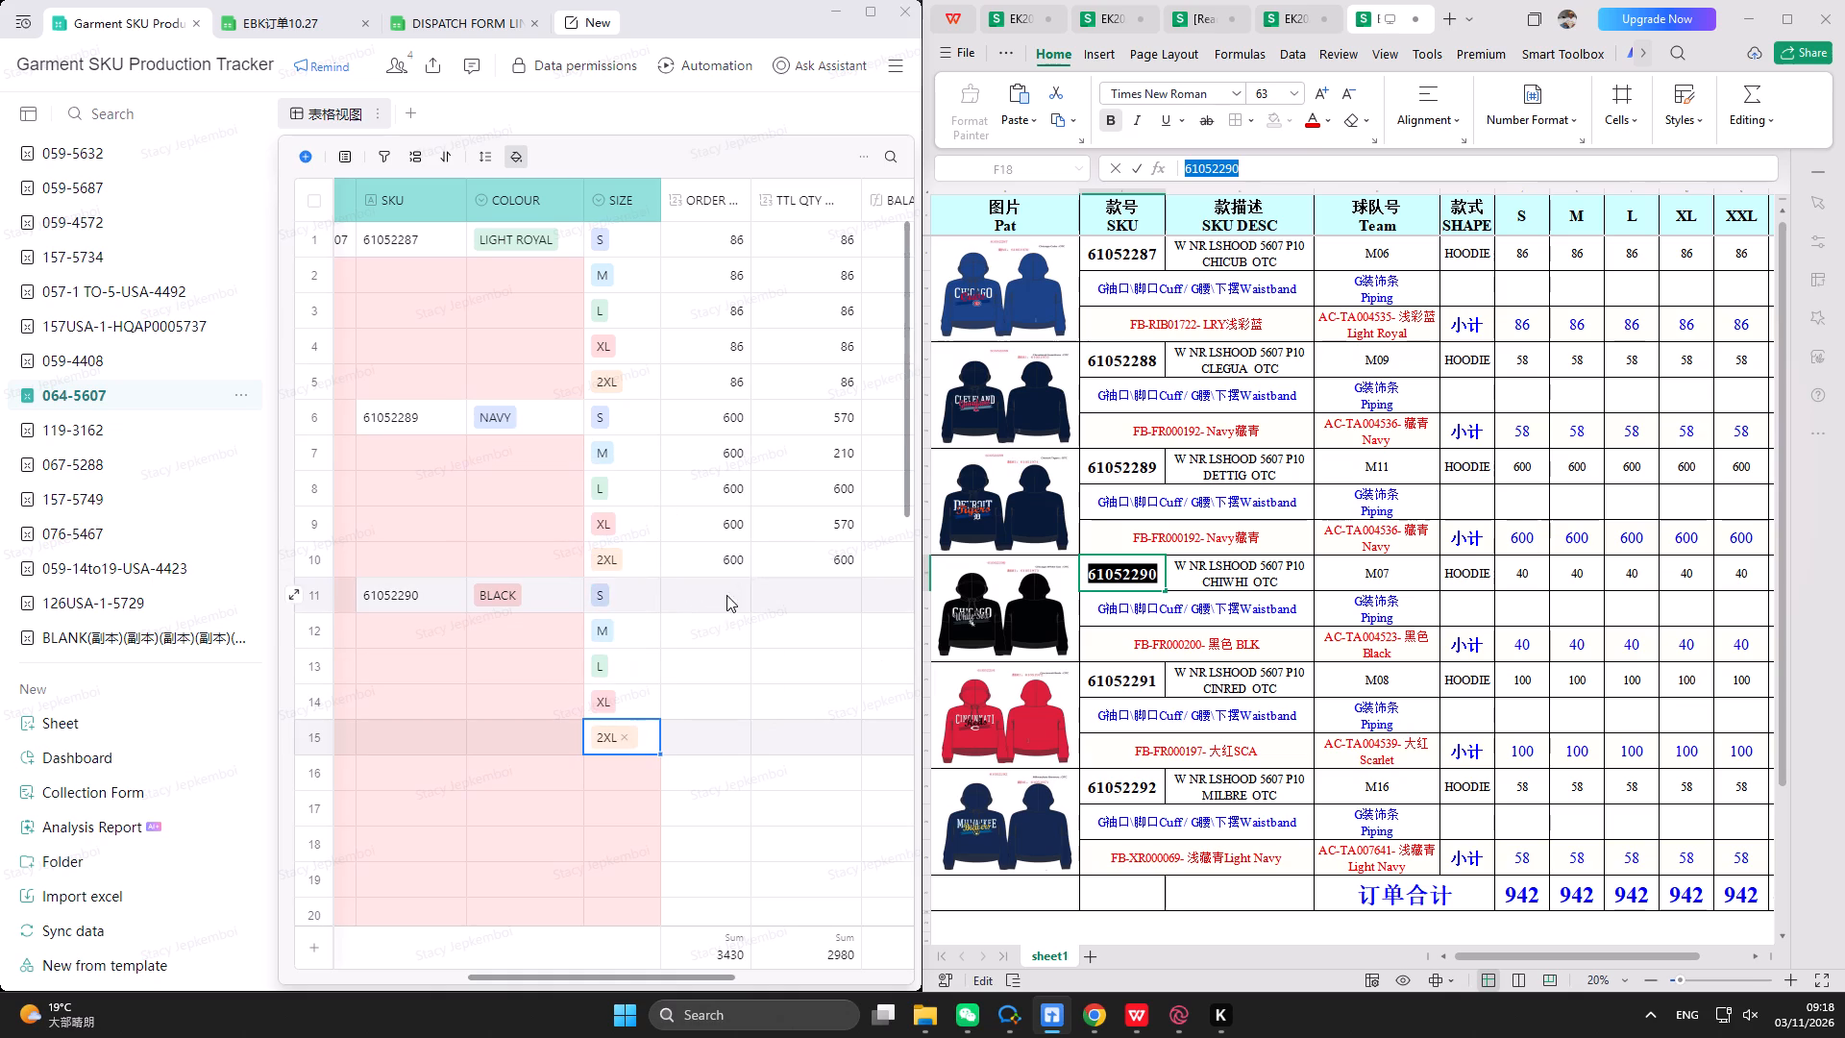
Hide the 款描述 SKU DESC and 球队号 Team columns in the 5607 order sheet.
{"action": "left_click", "coordinate": [726, 595]}
{"action": "left_click_drag", "start_coordinate": [1154, 653], "coordinate": [1701, 651]}
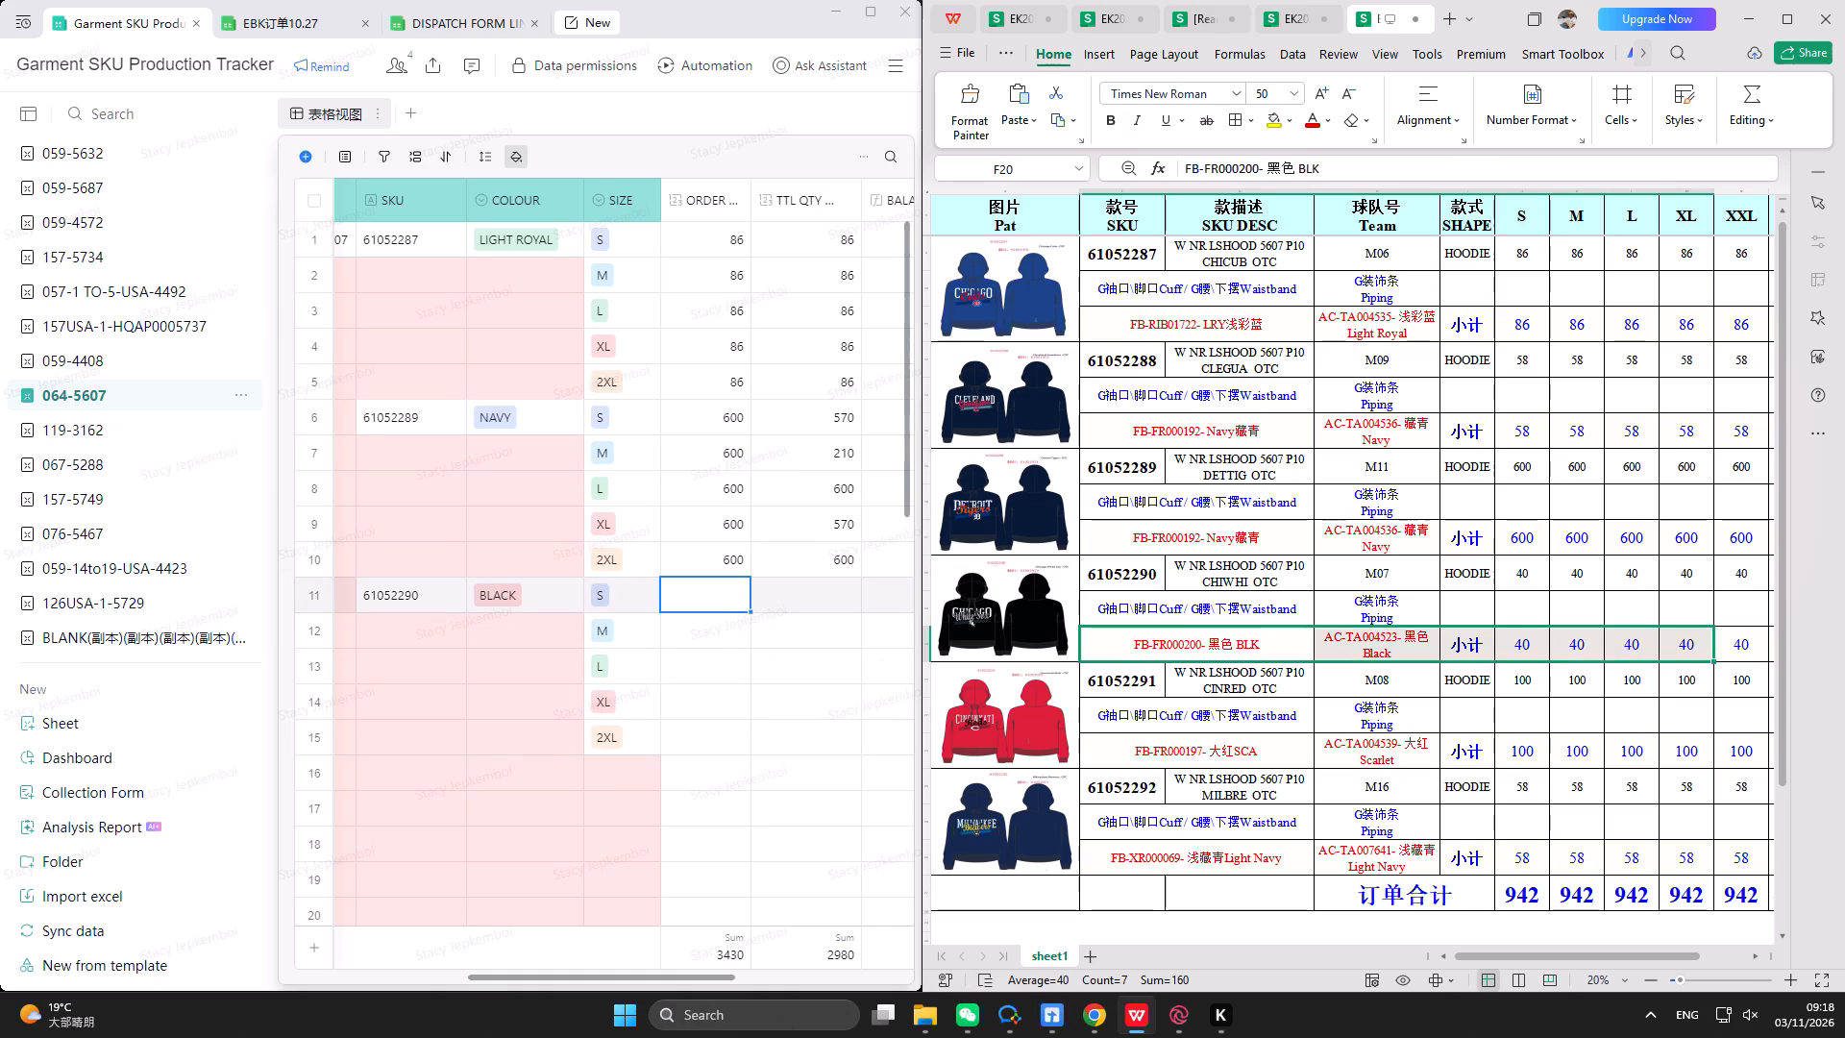
{"action": "left_click_drag", "start_coordinate": [1245, 193], "coordinate": [1356, 231]}
{"action": "right_click", "coordinate": [1292, 265]}
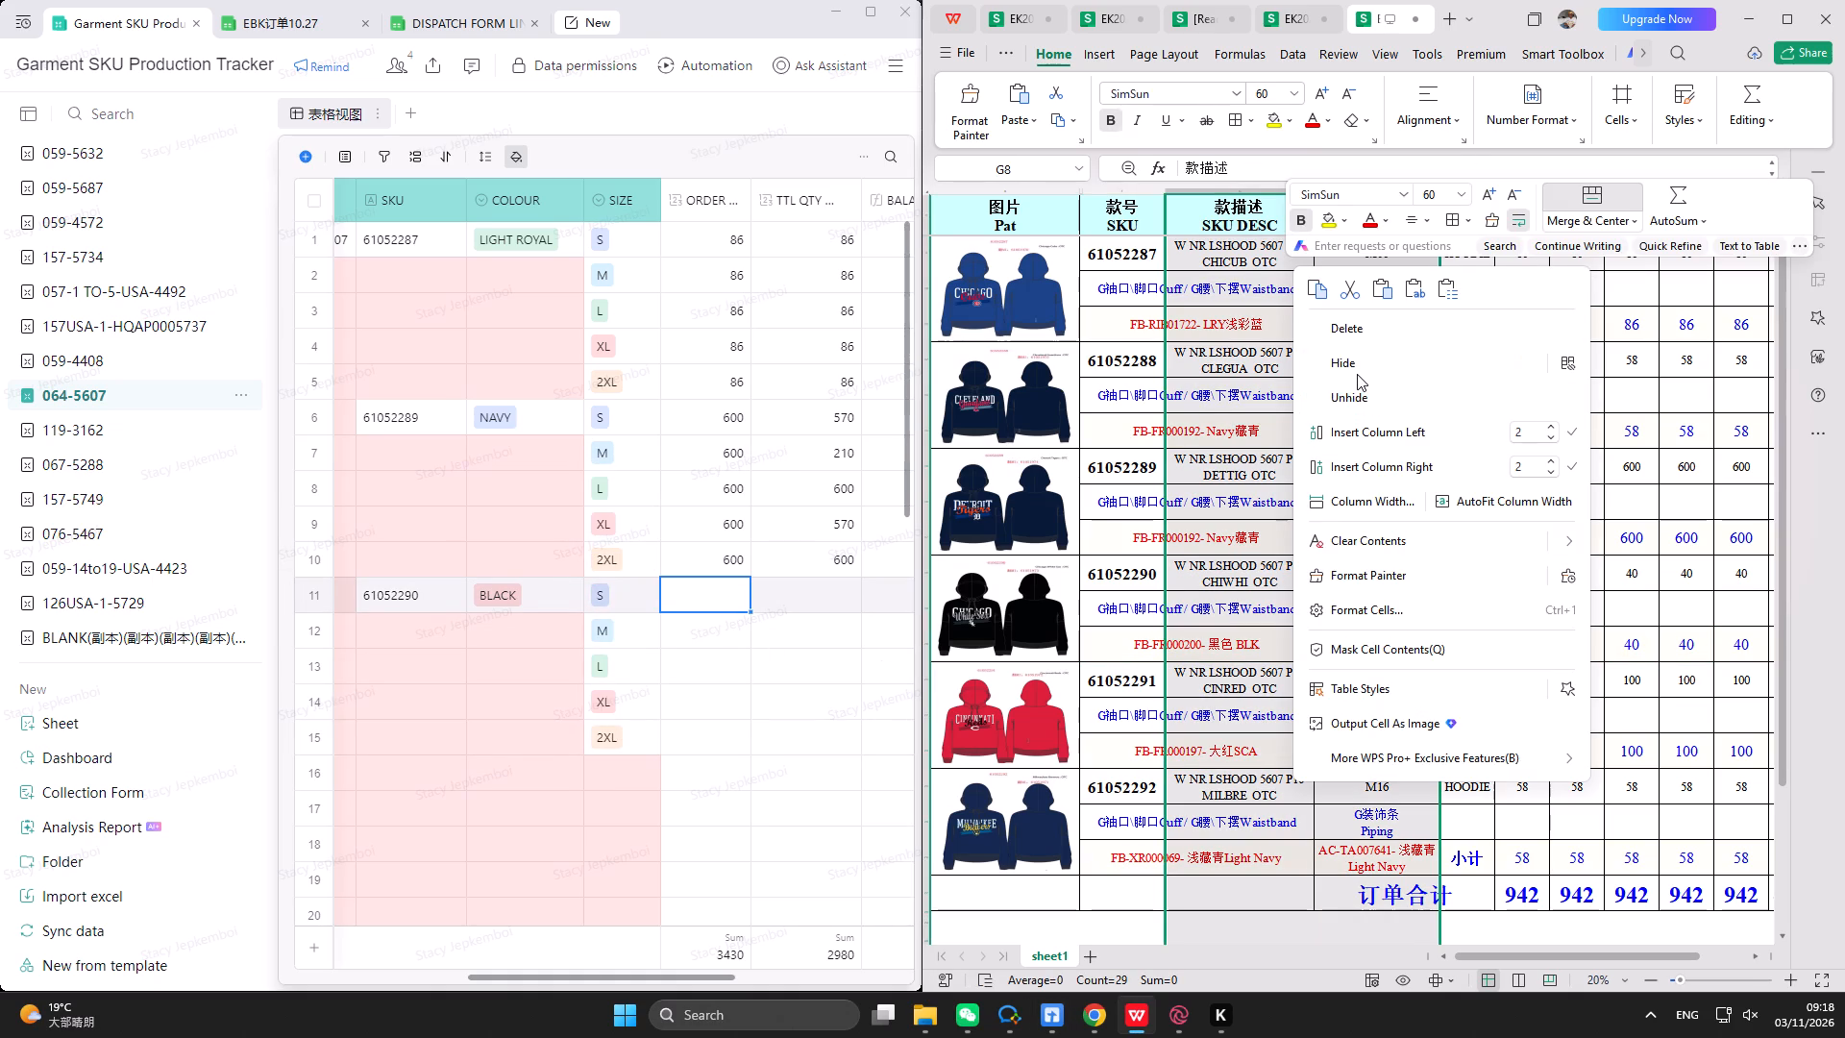
{"action": "left_click", "coordinate": [1357, 371]}
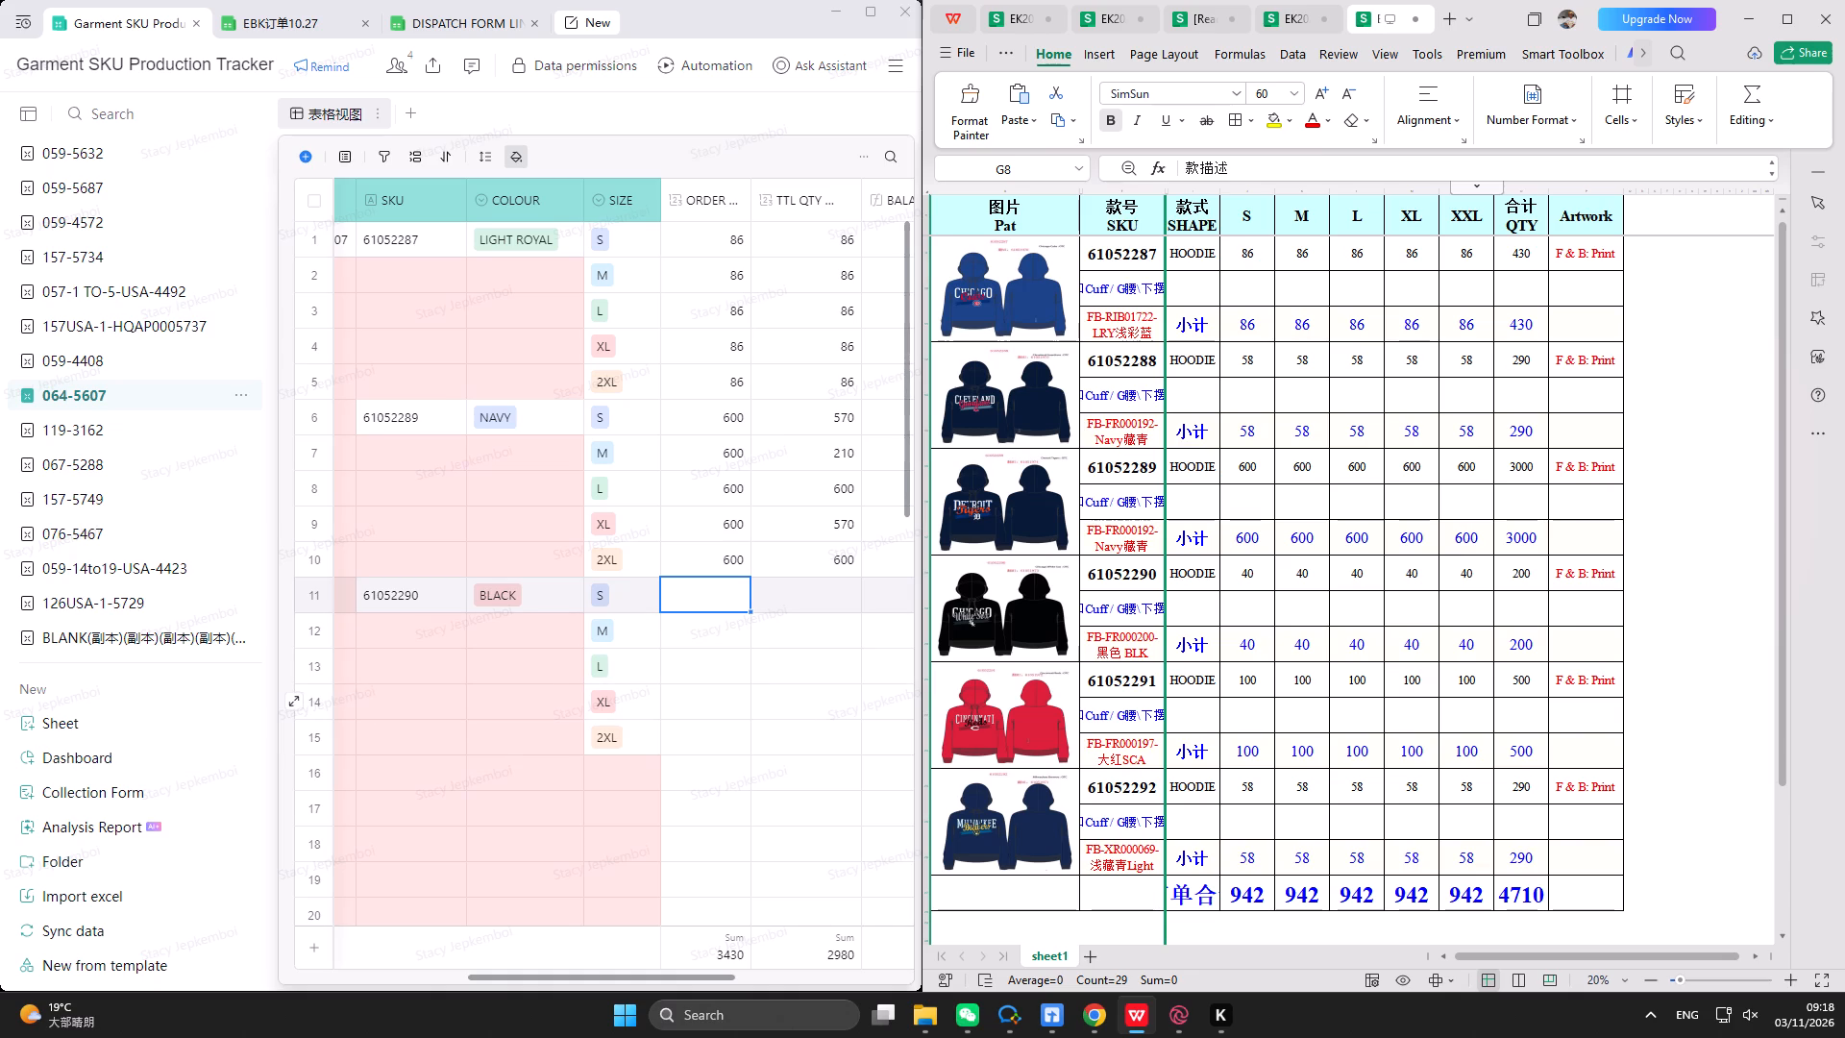
Highlight the subtotal row of SKU 61052290 in yellow in the order sheet, from the fabric cell through Artwork.
{"action": "left_click_drag", "start_coordinate": [1137, 645], "coordinate": [1592, 645]}
{"action": "left_click", "coordinate": [1272, 121]}
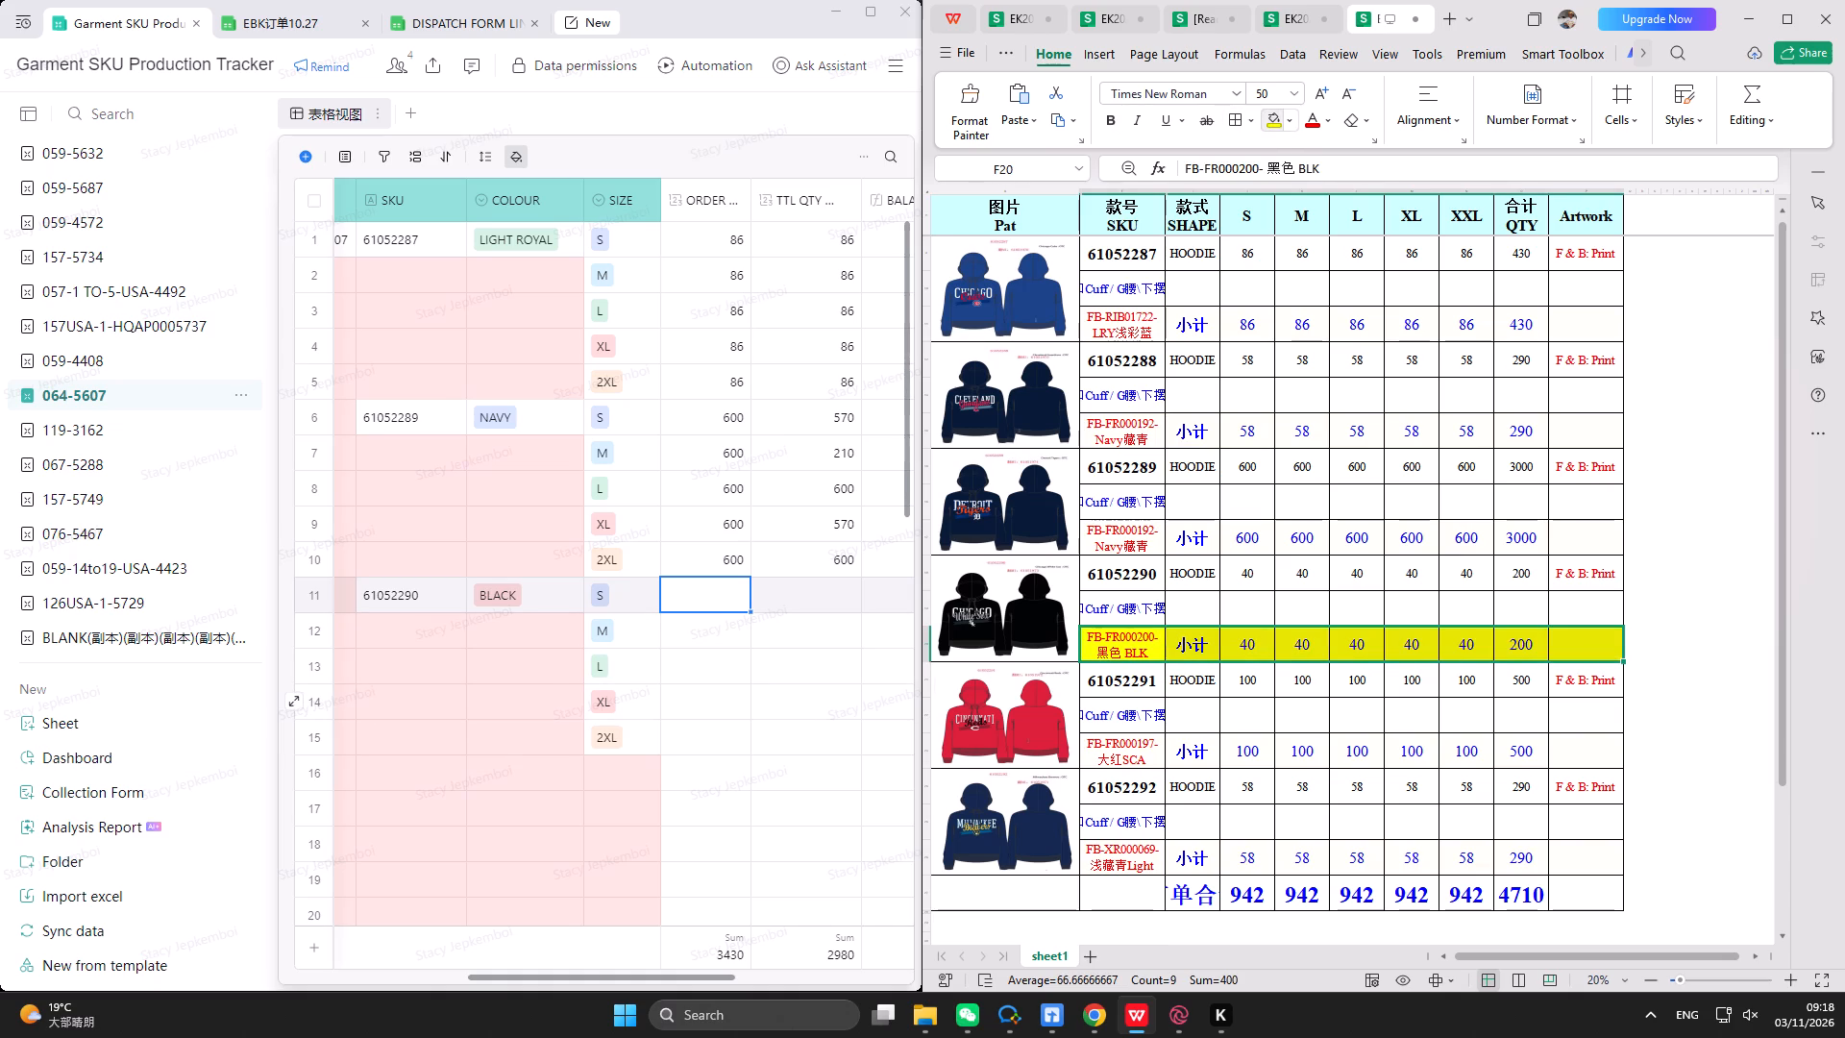
Enter an ORDER quantity of 40 for each size of SKU 61052290 in rows 11 to 15 of 064-5607.
{"action": "left_click", "coordinate": [722, 630]}
{"action": "left_click", "coordinate": [724, 600]}
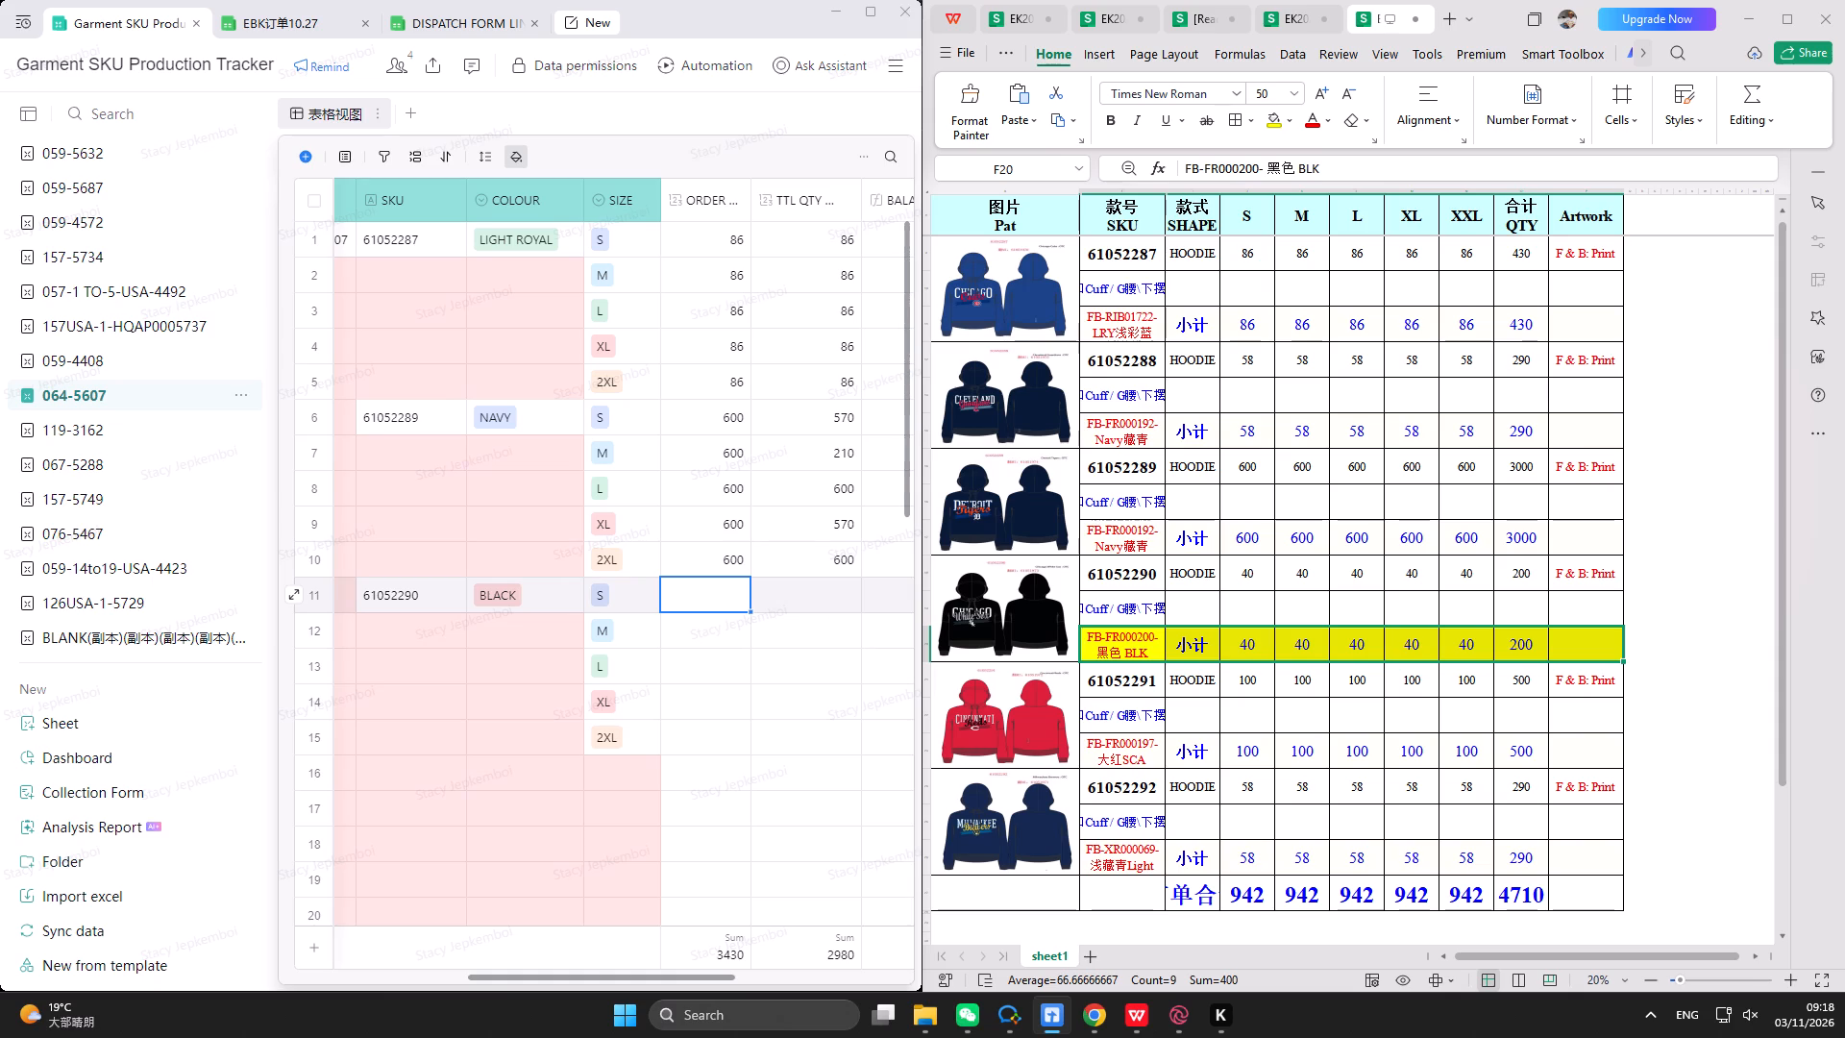
{"action": "type", "text": "40"}
{"action": "key", "text": "Return"}
{"action": "type", "text": "40"}
{"action": "key", "text": "Return"}
{"action": "type", "text": "40"}
{"action": "key", "text": "Return"}
{"action": "type", "text": "40"}
{"action": "key", "text": "Return"}
{"action": "type", "text": "40"}
{"action": "key", "text": "Return"}
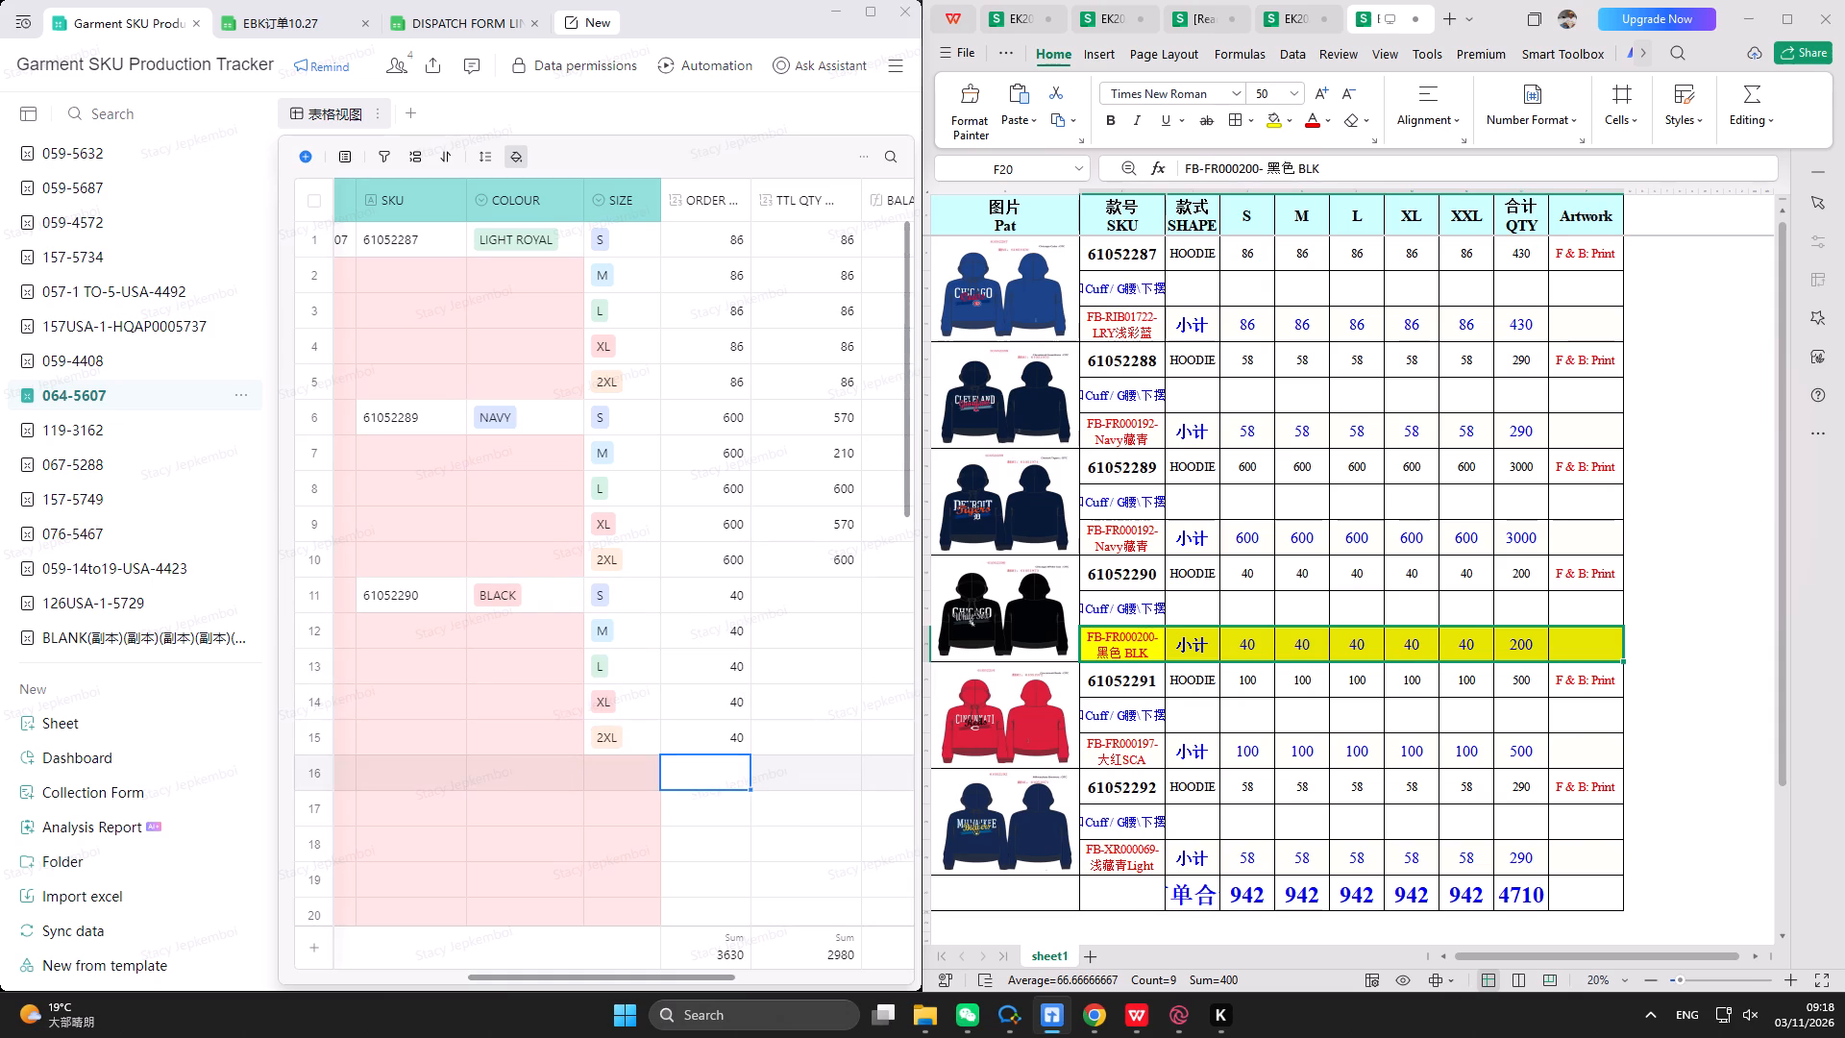
Enter a TTL QTY of 40 for each size of SKU 61052290 in rows 11 to 15.
{"action": "left_click", "coordinate": [846, 601]}
{"action": "type", "text": "40"}
{"action": "key", "text": "Return"}
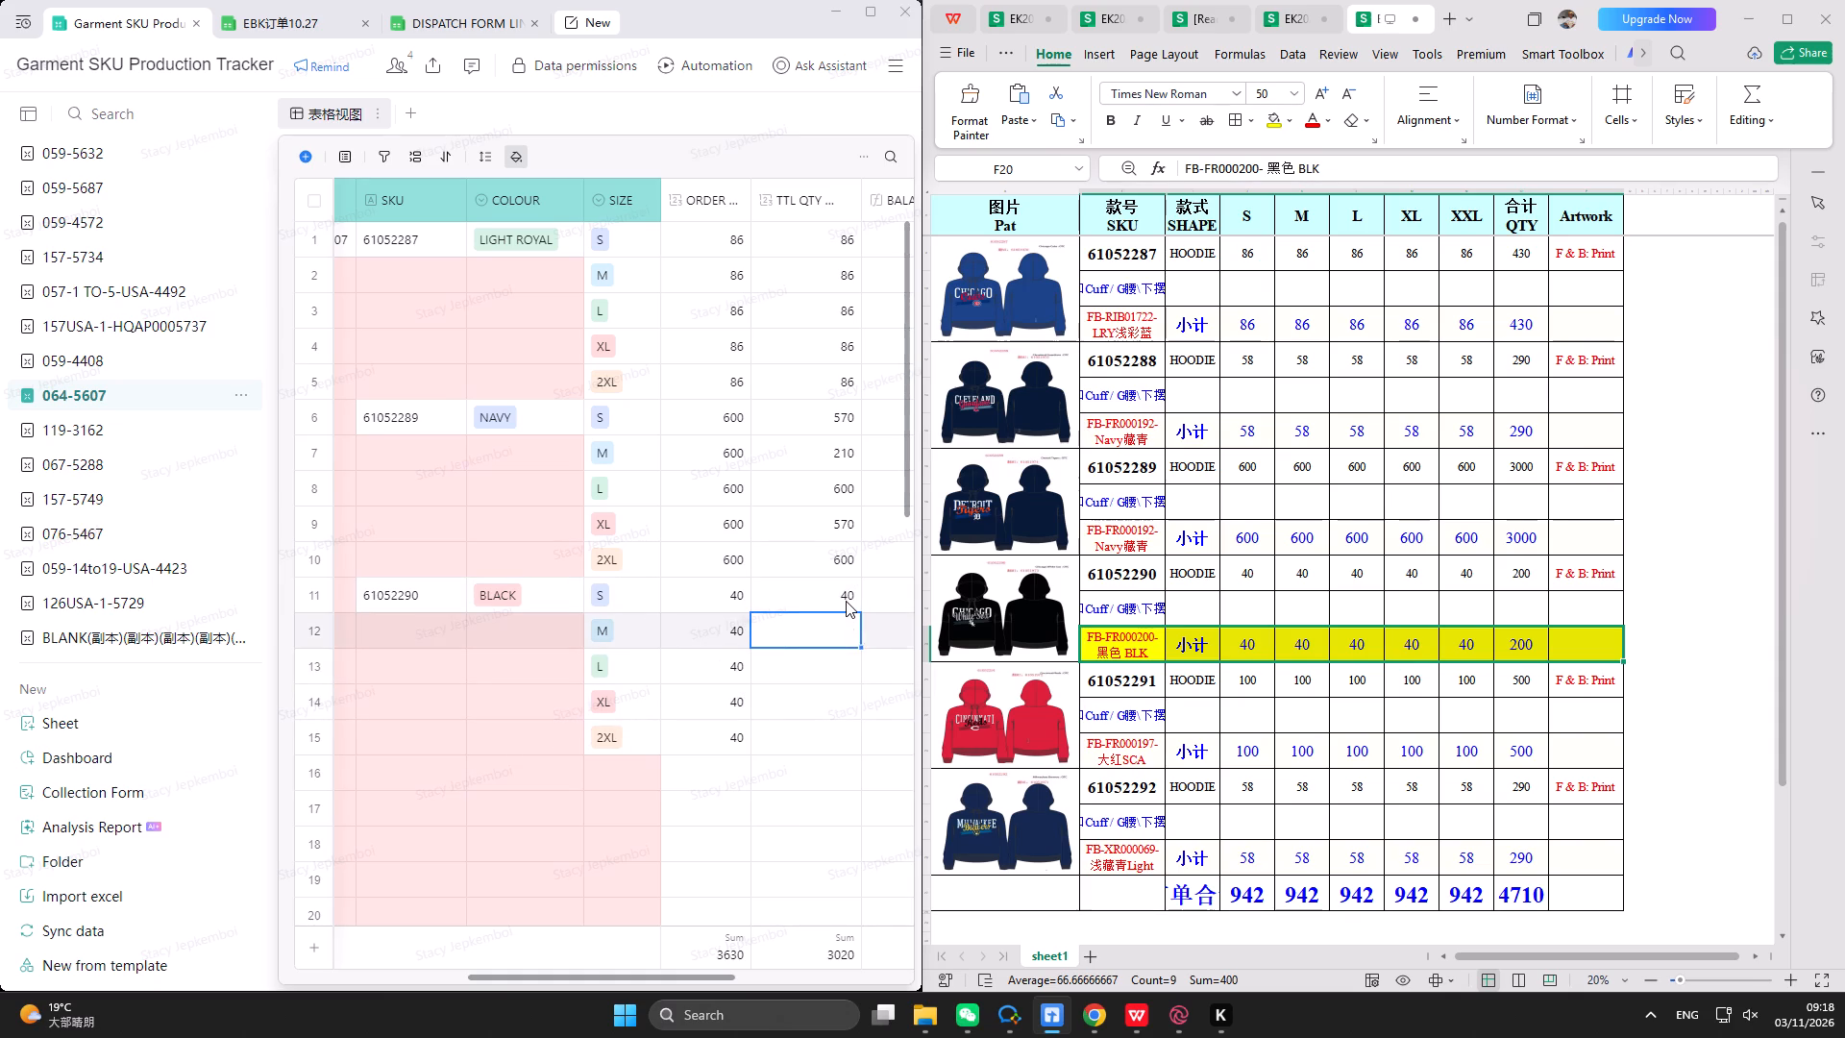
{"action": "type", "text": "40"}
{"action": "key", "text": "Return"}
{"action": "type", "text": "40"}
{"action": "key", "text": "Return"}
{"action": "type", "text": "40"}
{"action": "key", "text": "Return"}
{"action": "type", "text": "40"}
{"action": "key", "text": "Return"}
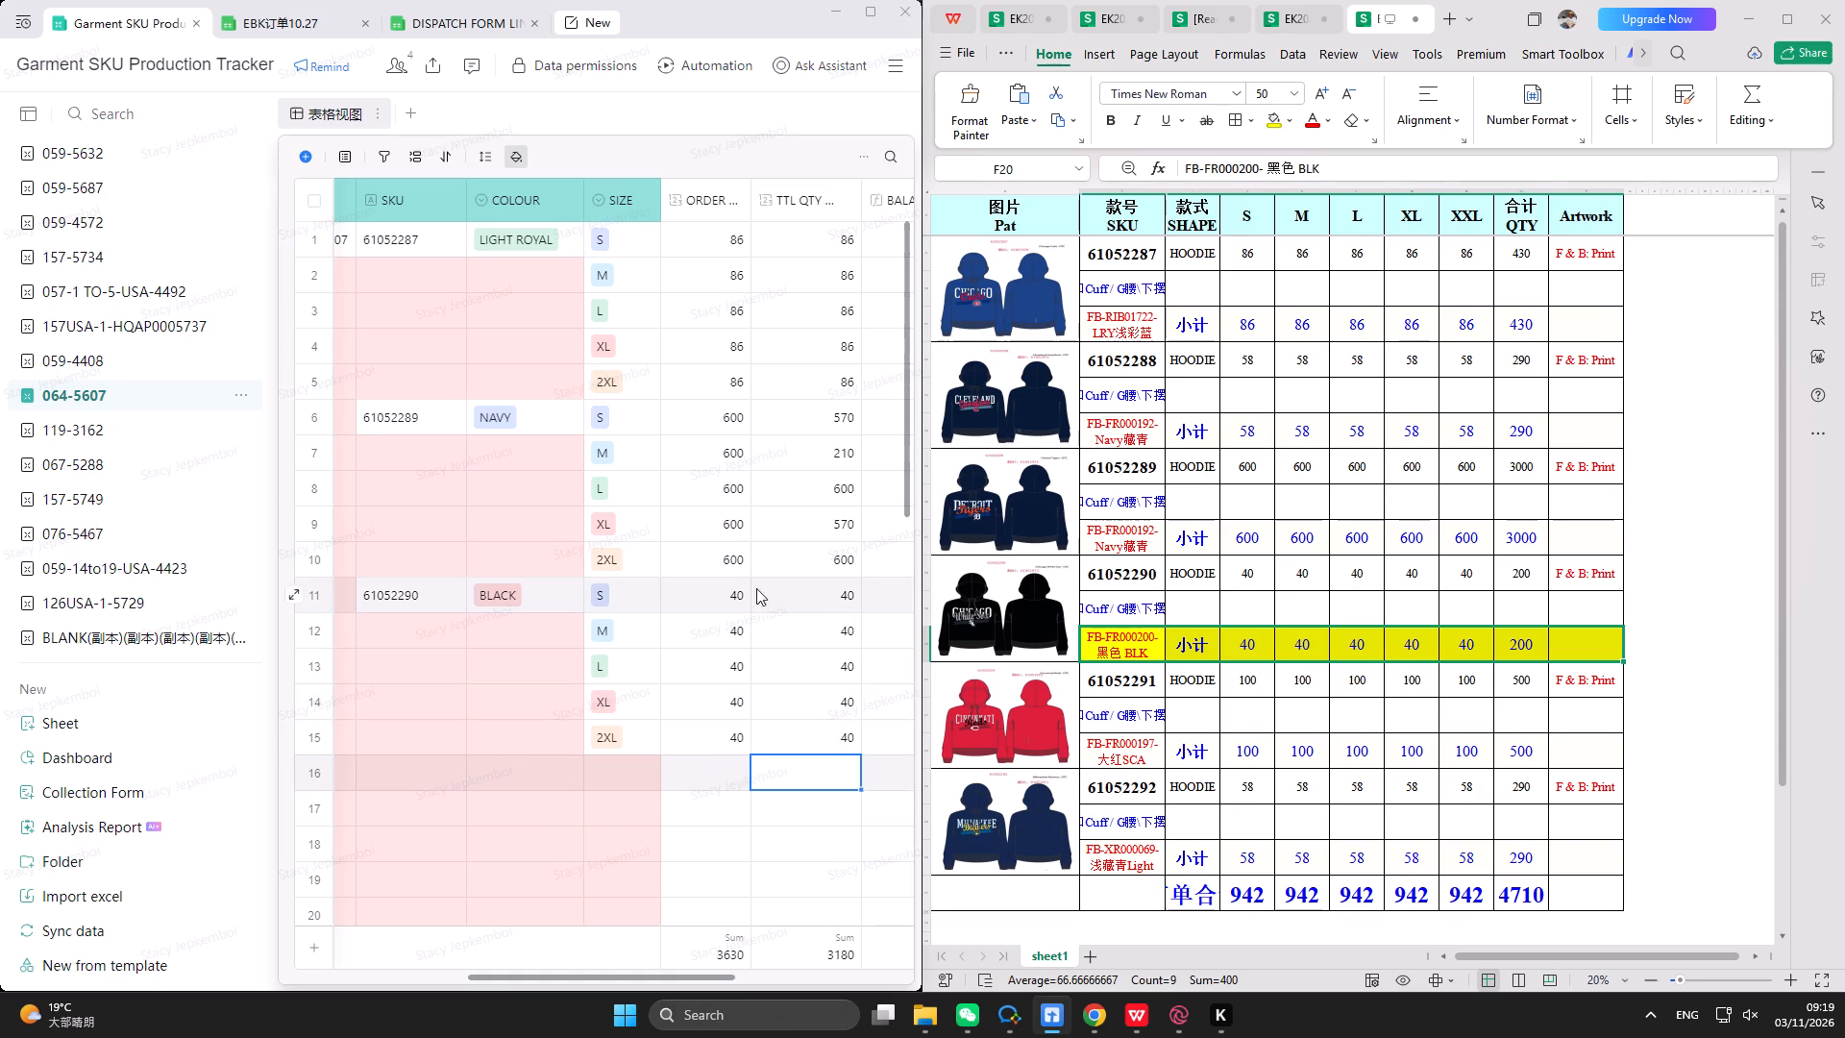
Copy SKU 61052288 from the order sheet into row 16 of 064-5607 and set its COLOUR to NAVY.
{"action": "scroll", "coordinate": [523, 552], "scroll_direction": "up", "scroll_amount": 4}
{"action": "left_click", "coordinate": [421, 785]}
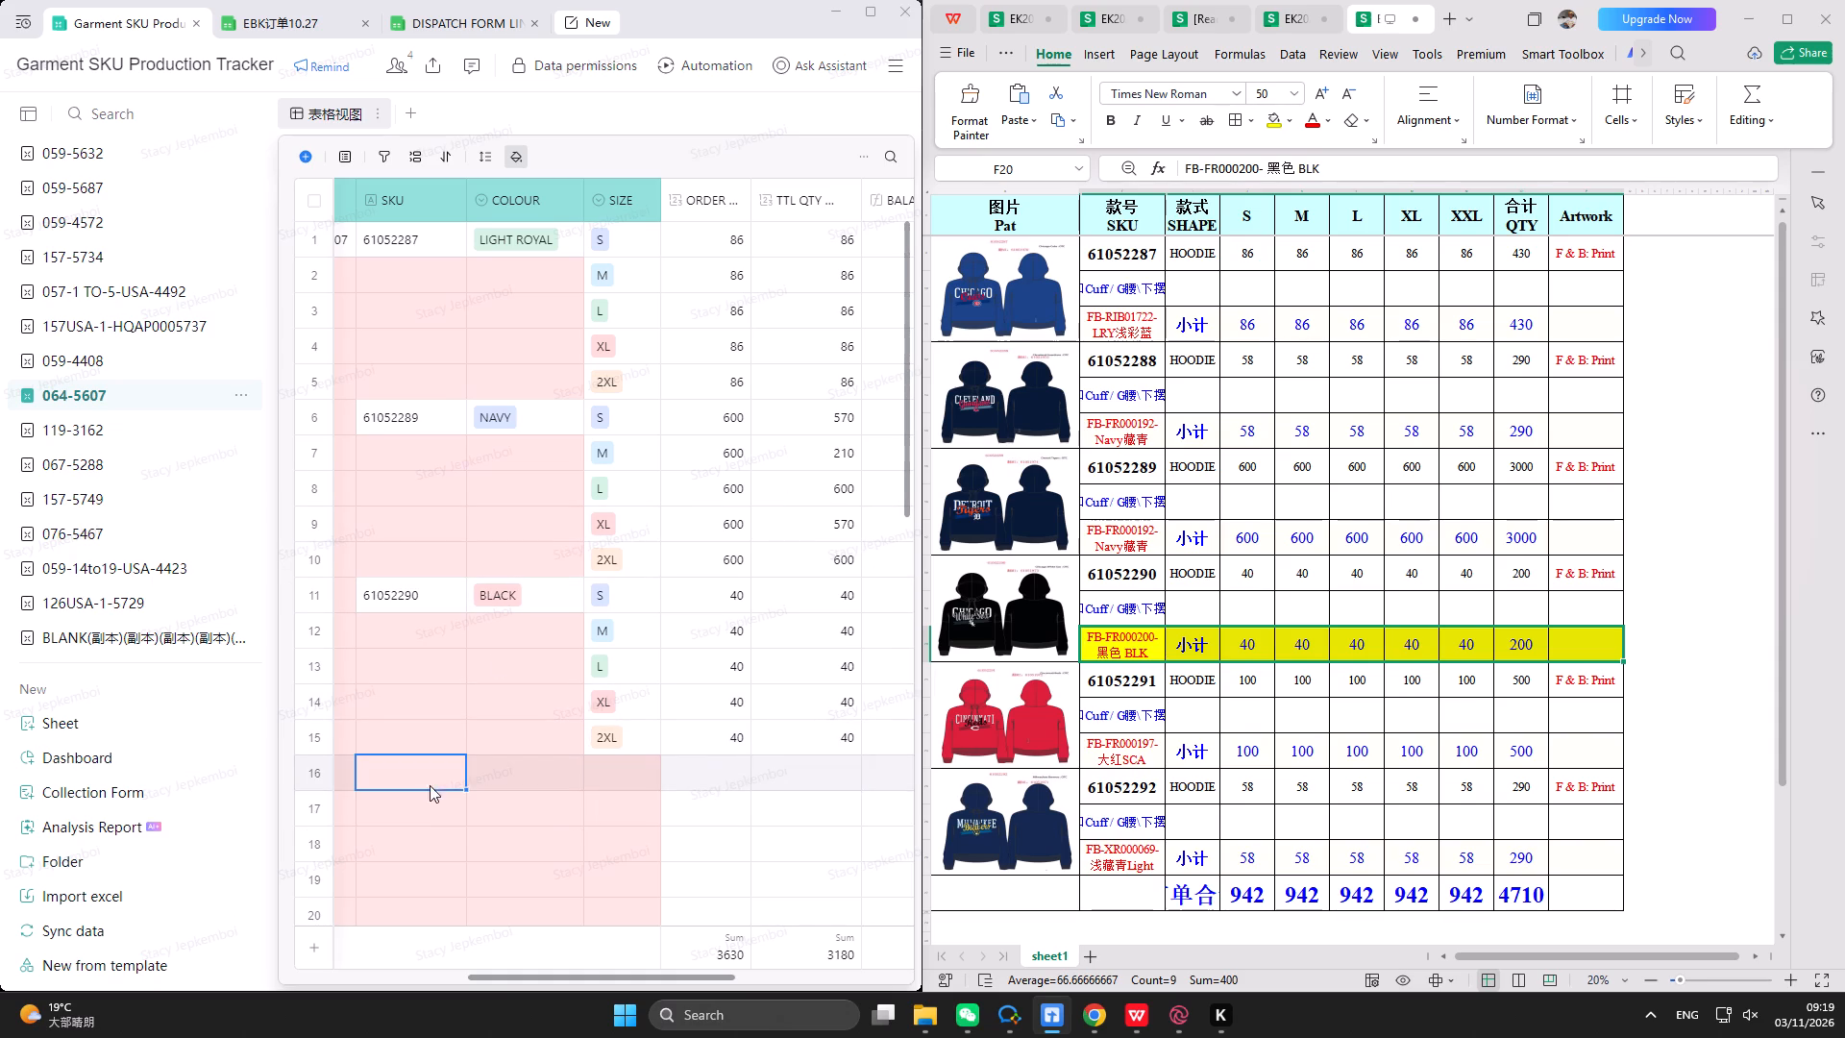
{"action": "left_click", "coordinate": [1145, 362]}
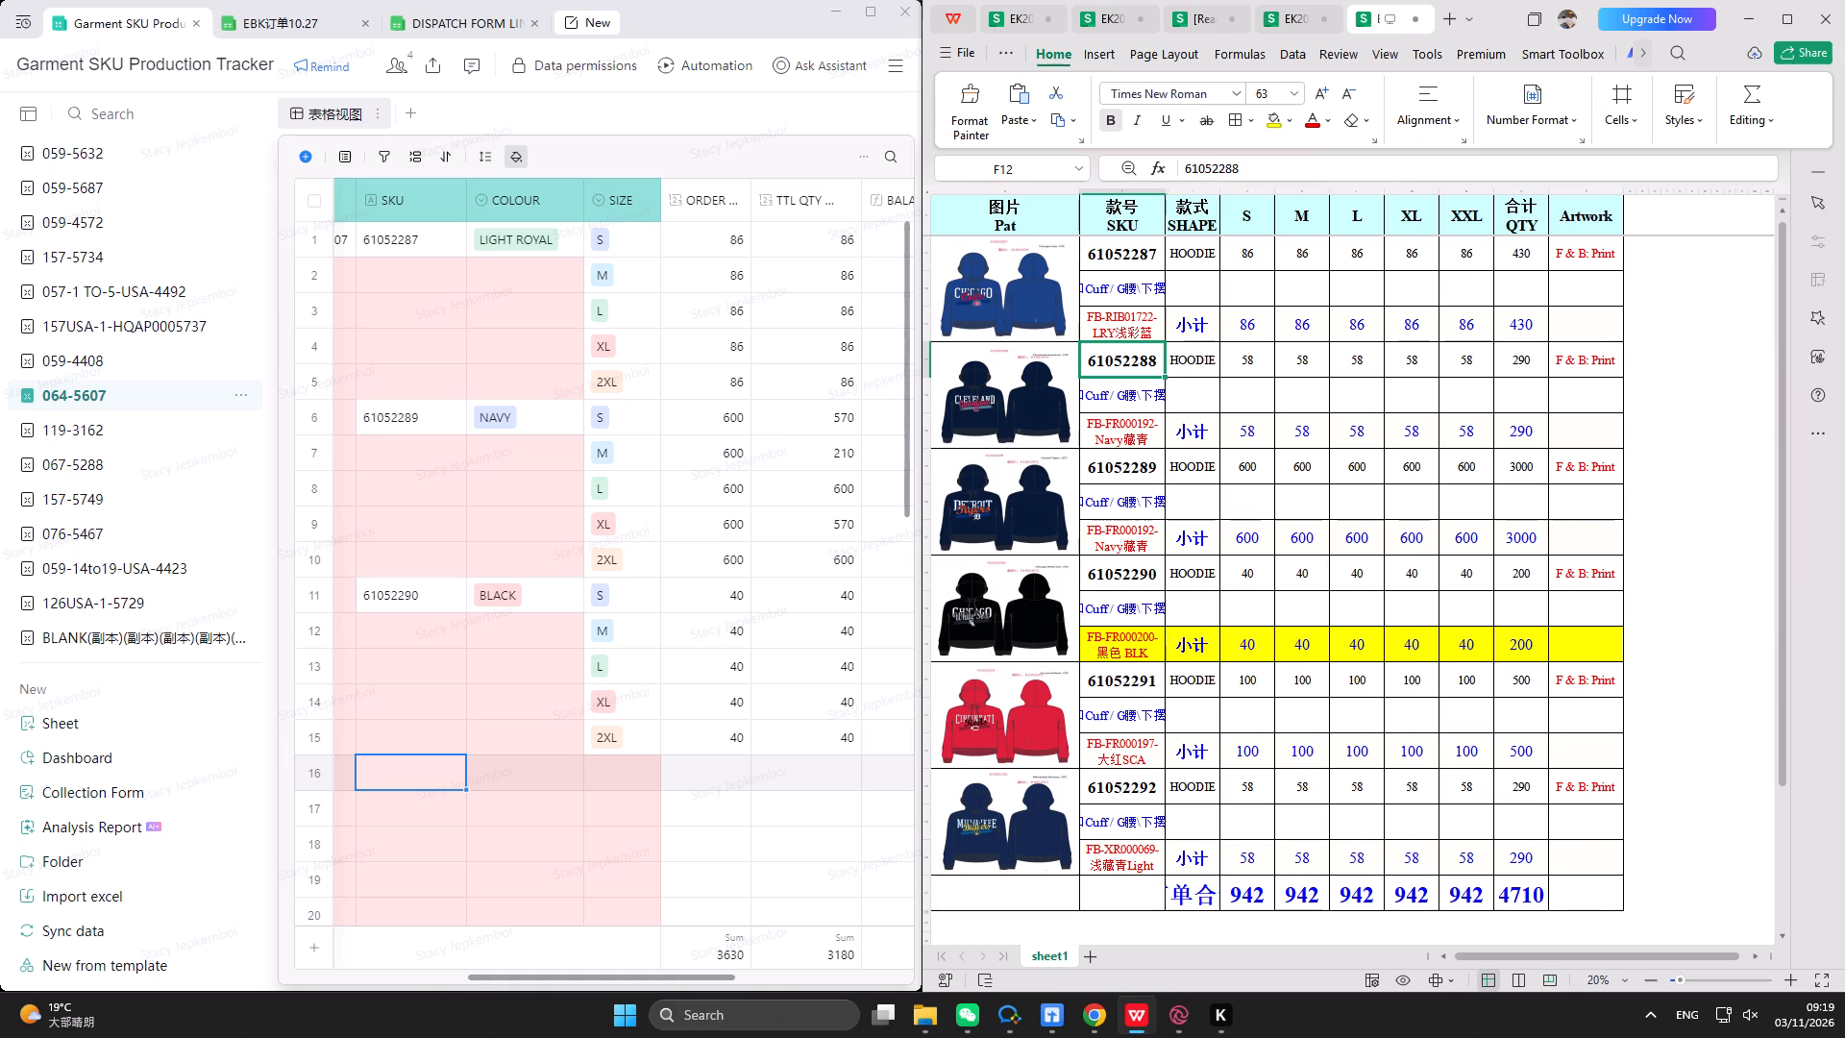
{"action": "double_click", "coordinate": [1205, 164]}
{"action": "double_click", "coordinate": [1220, 117]}
{"action": "triple_click", "coordinate": [410, 763]}
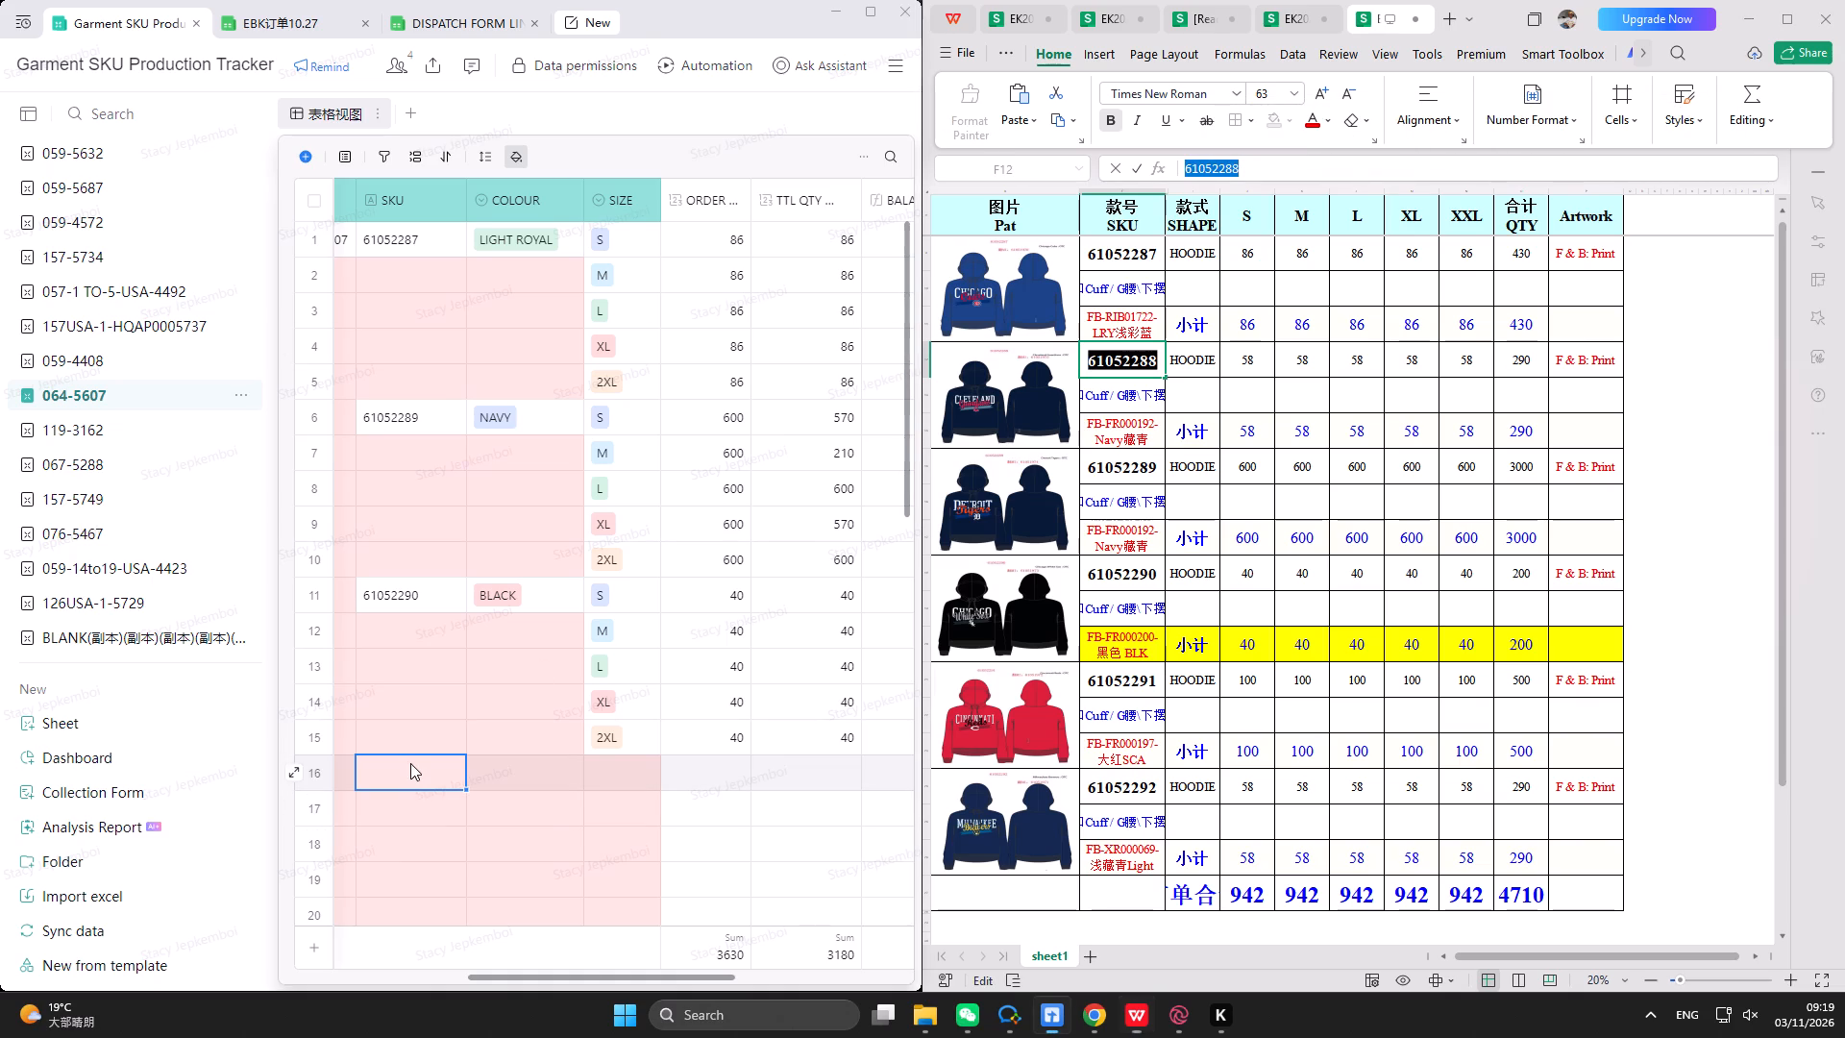
{"action": "right_click", "coordinate": [410, 763]}
{"action": "left_click", "coordinate": [460, 901]}
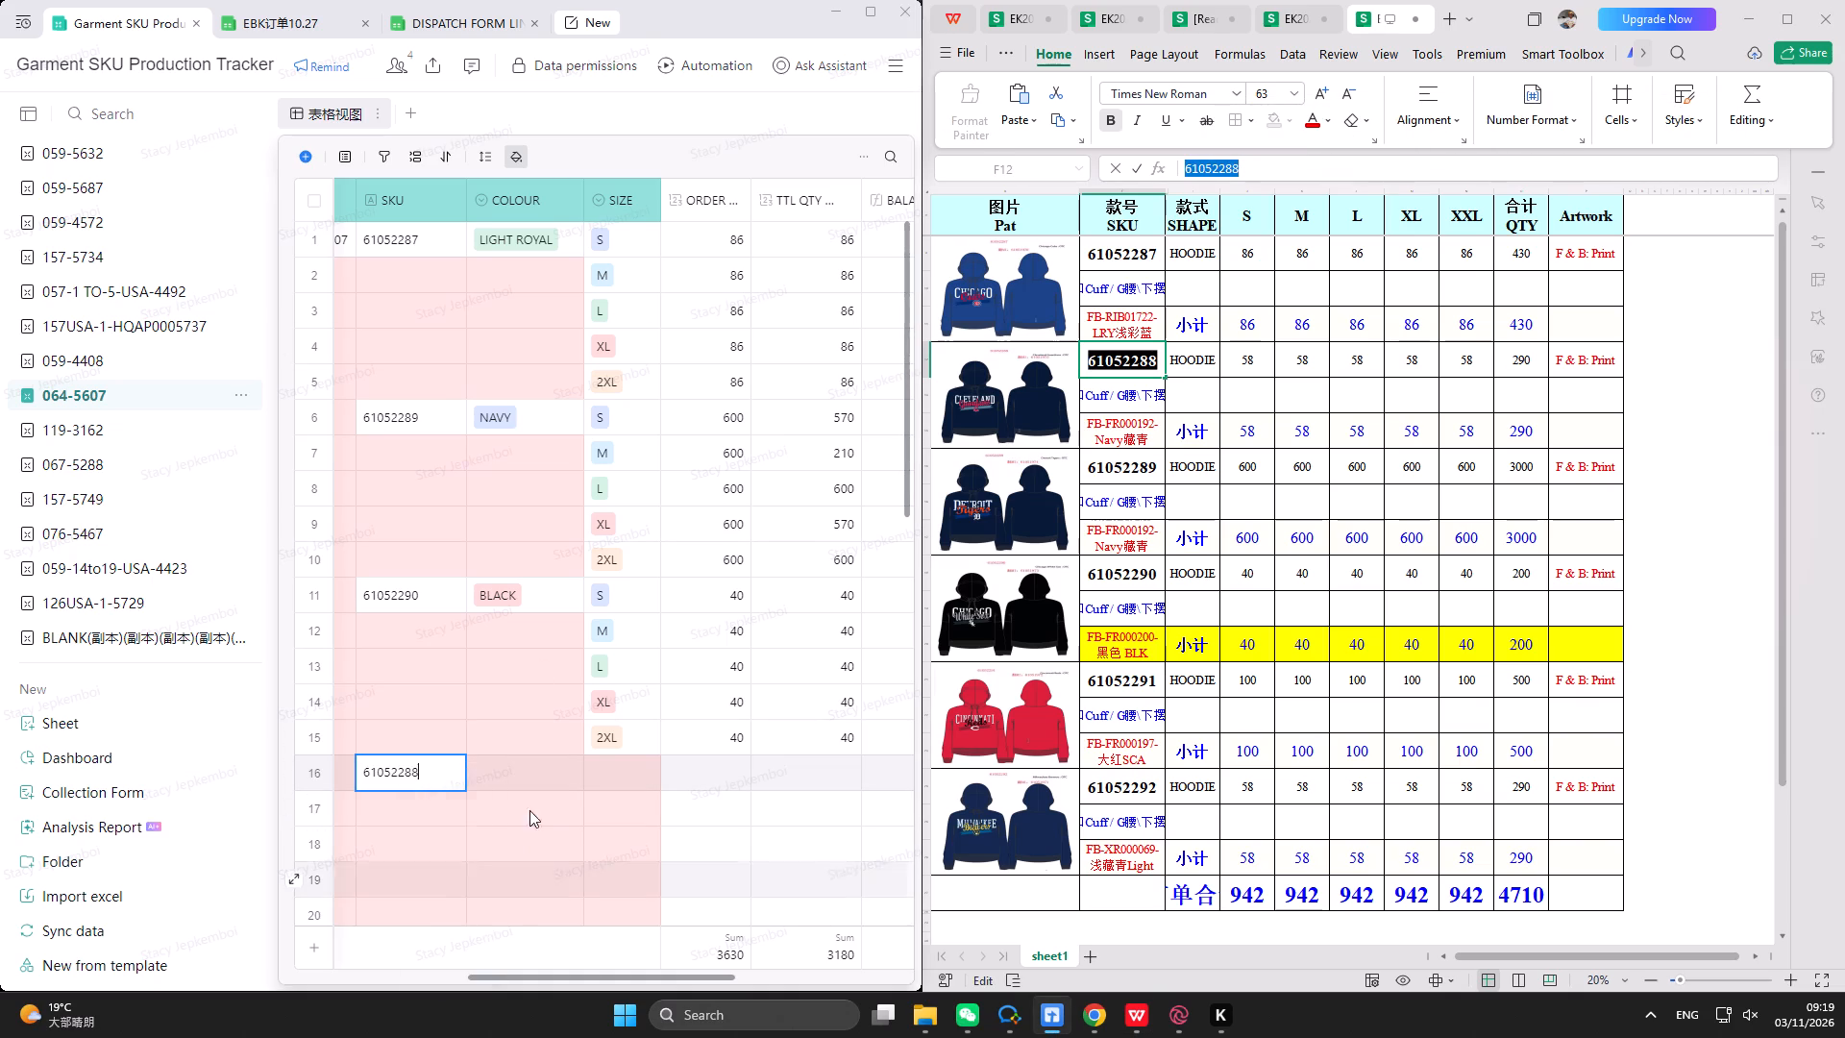
{"action": "scroll", "coordinate": [541, 700], "scroll_direction": "down", "scroll_amount": 2}
{"action": "left_click", "coordinate": [528, 586]}
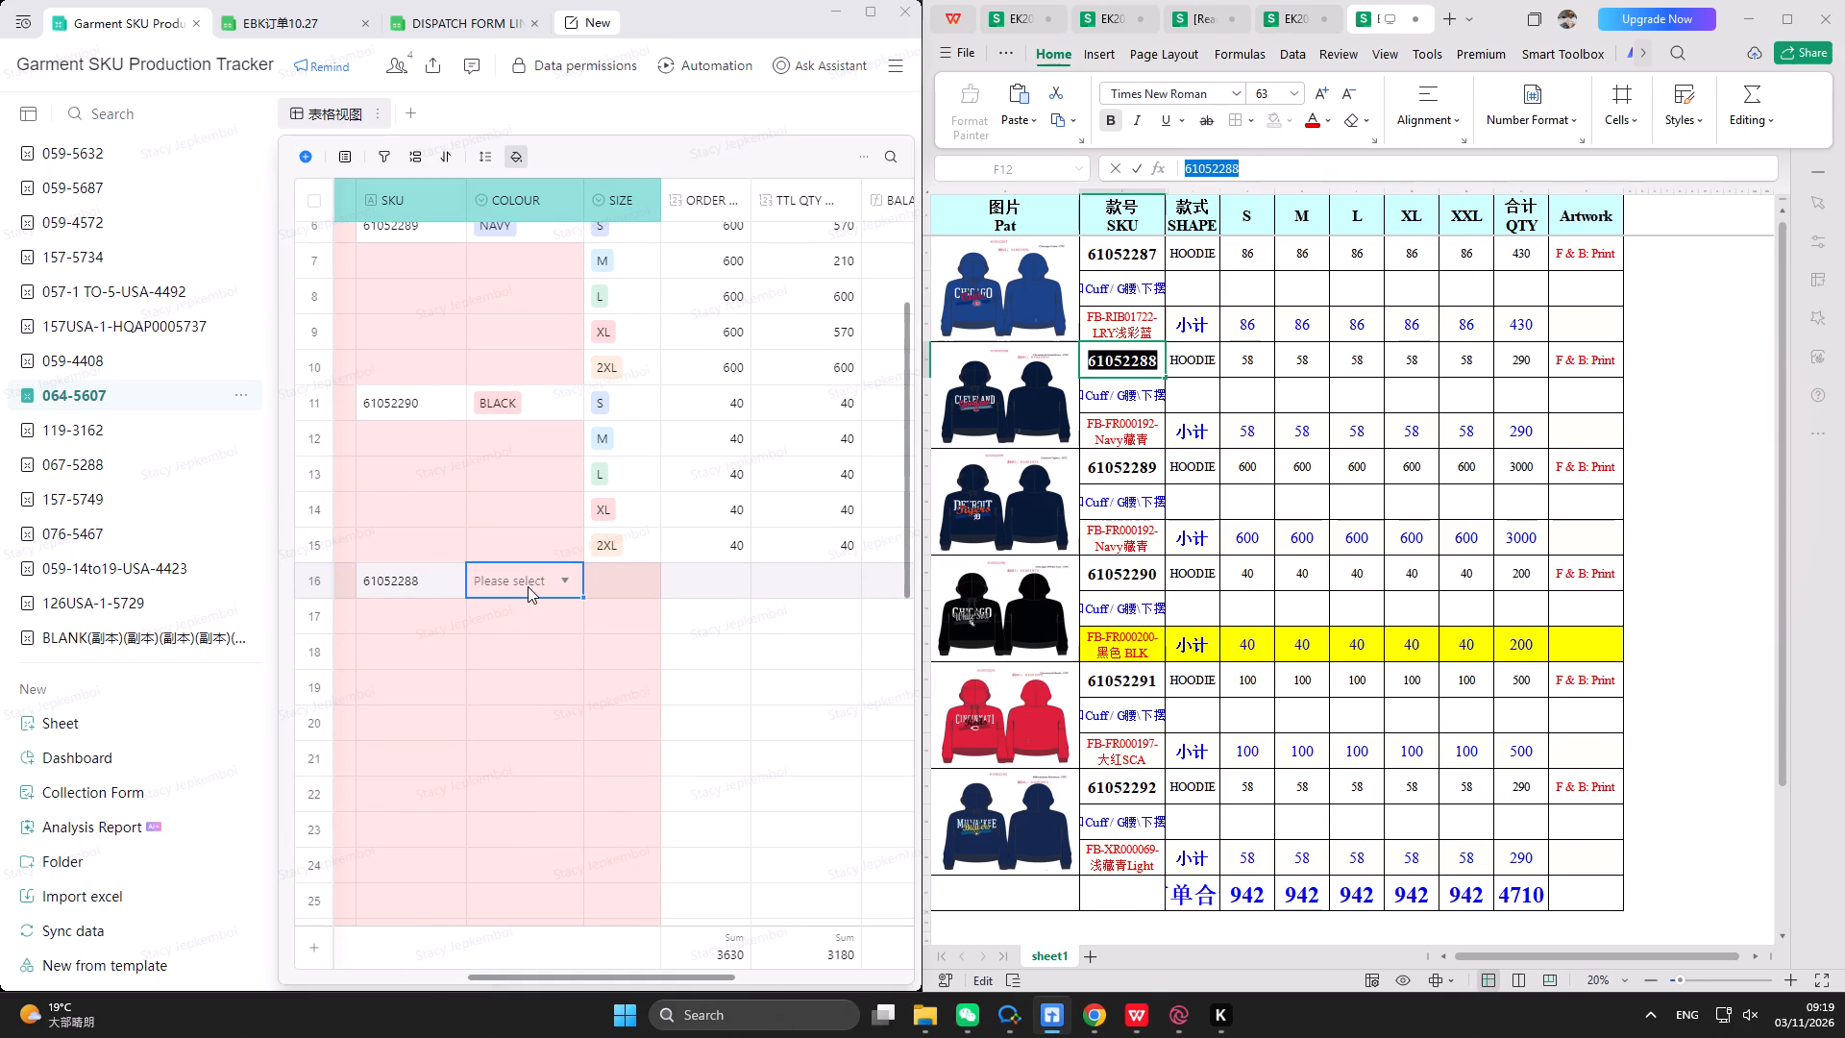
{"action": "left_click", "coordinate": [528, 586]}
{"action": "left_click", "coordinate": [549, 748]}
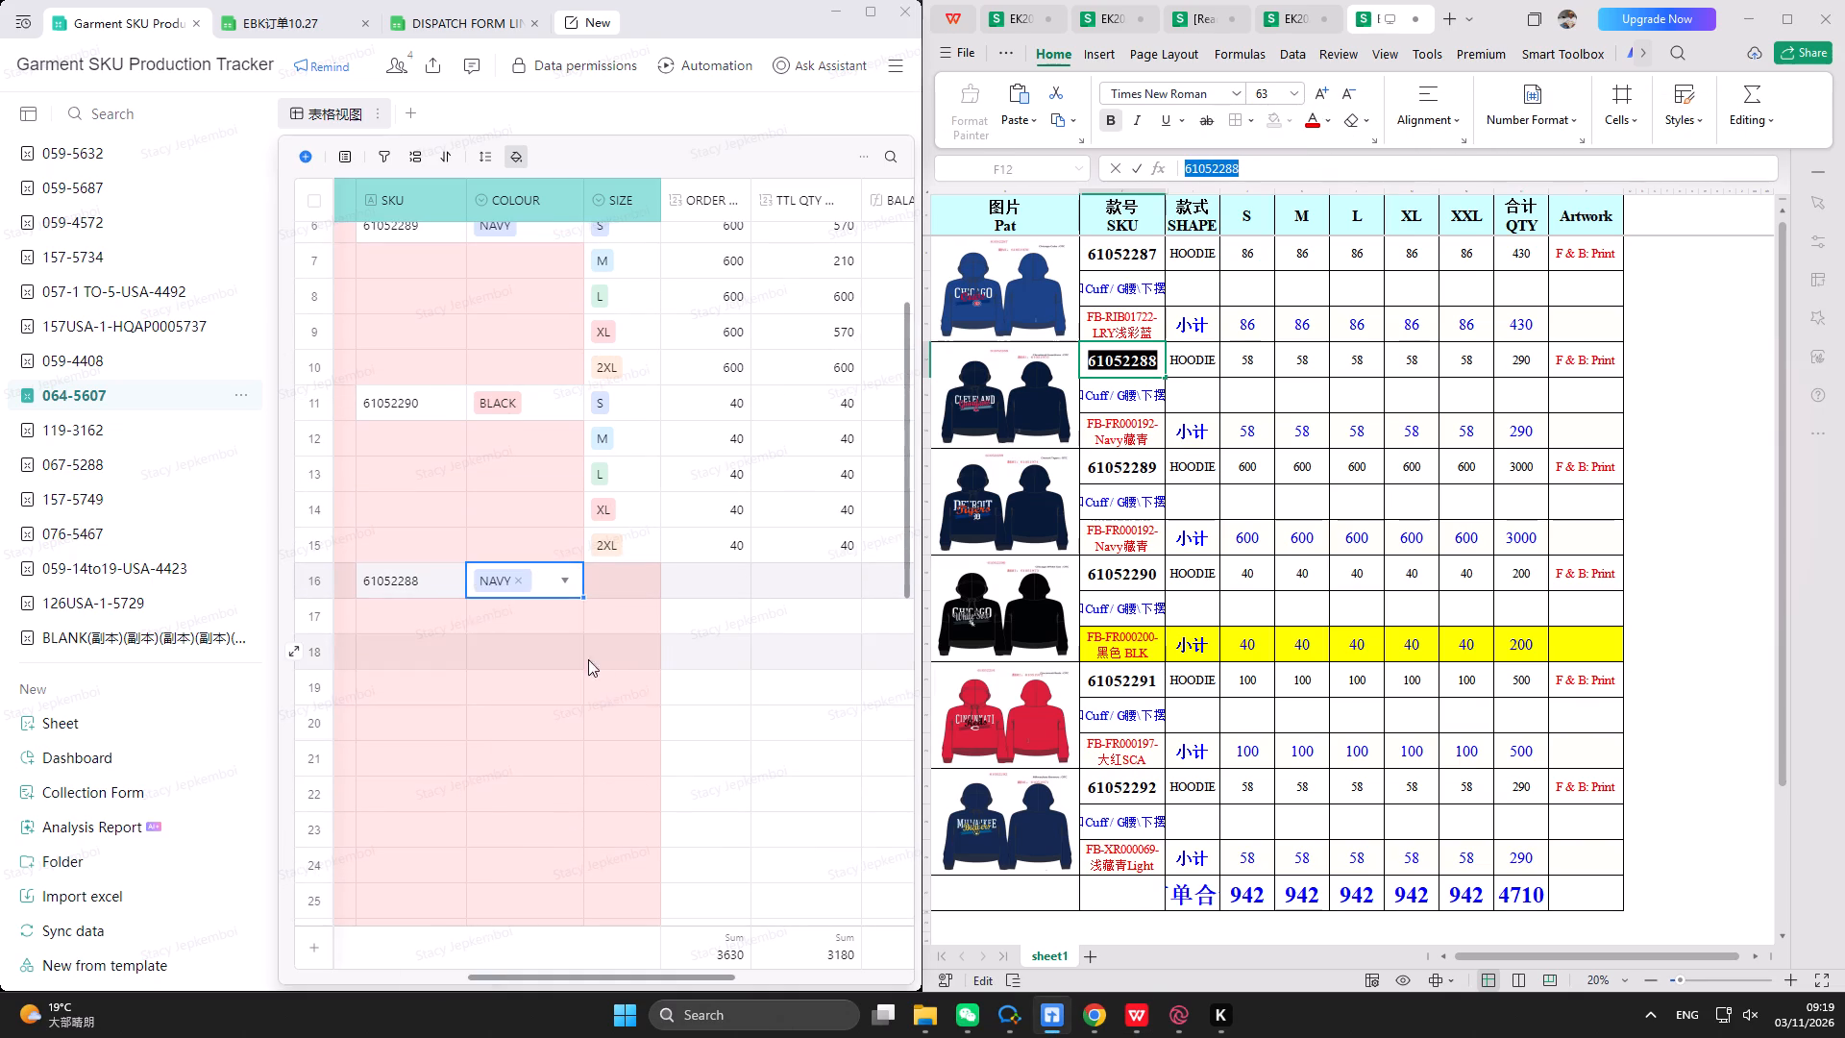
Set the SIZE of rows 16 to 20 in 064-5607 to S, M, L, XL and 2XL.
{"action": "double_click", "coordinate": [612, 584]}
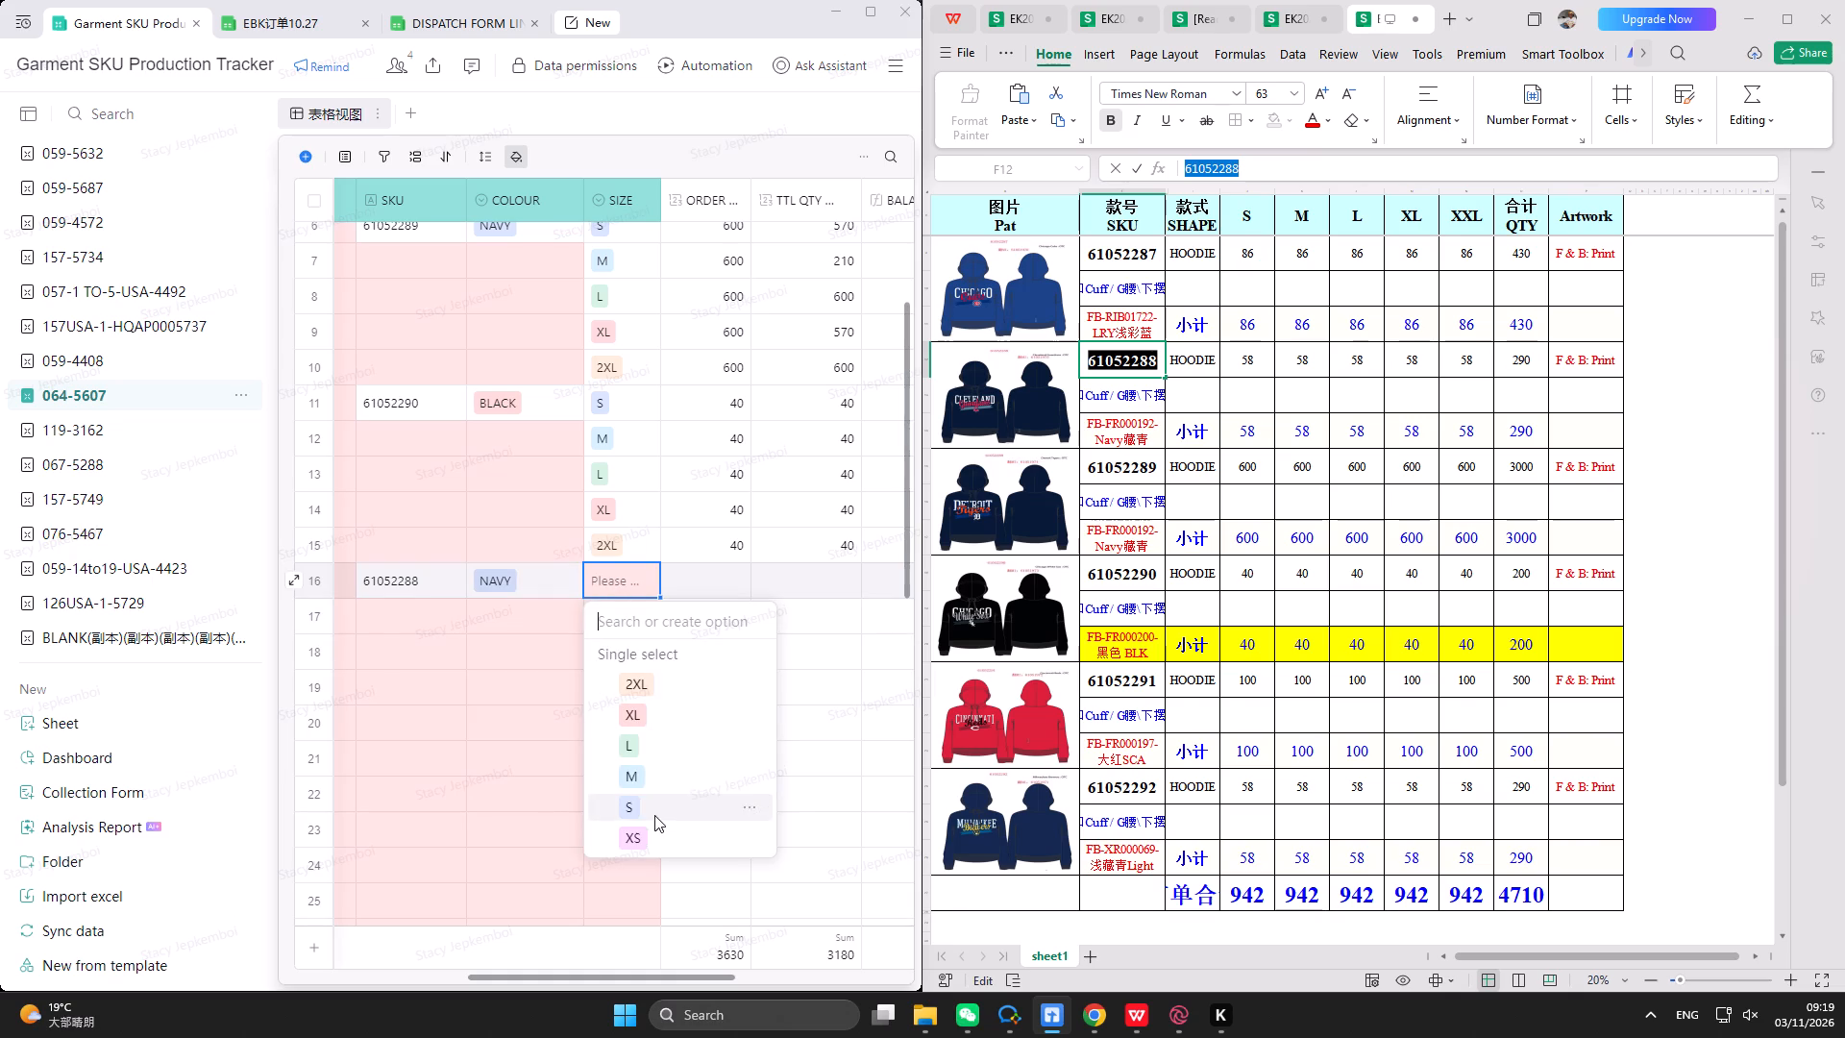
{"action": "left_click", "coordinate": [654, 815]}
{"action": "double_click", "coordinate": [612, 620]}
{"action": "left_click", "coordinate": [650, 815]}
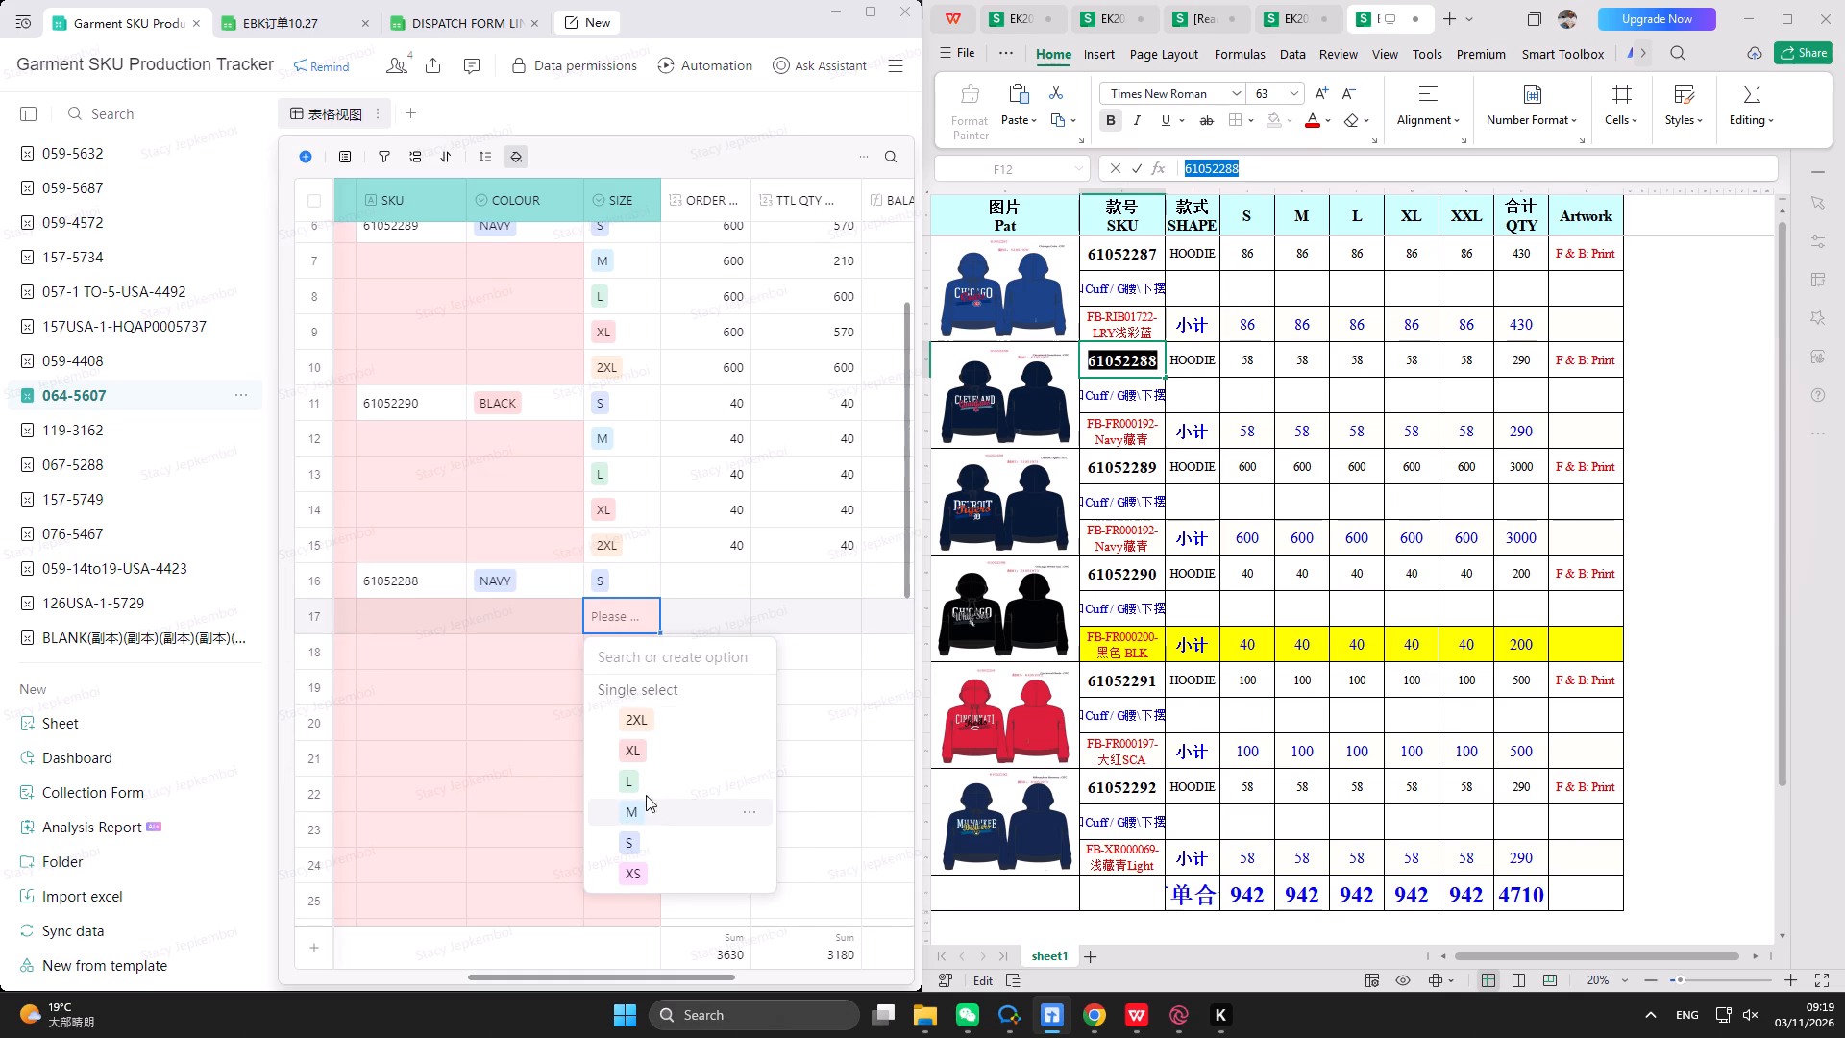
{"action": "double_click", "coordinate": [627, 652]}
{"action": "left_click", "coordinate": [658, 821]}
{"action": "double_click", "coordinate": [618, 691]}
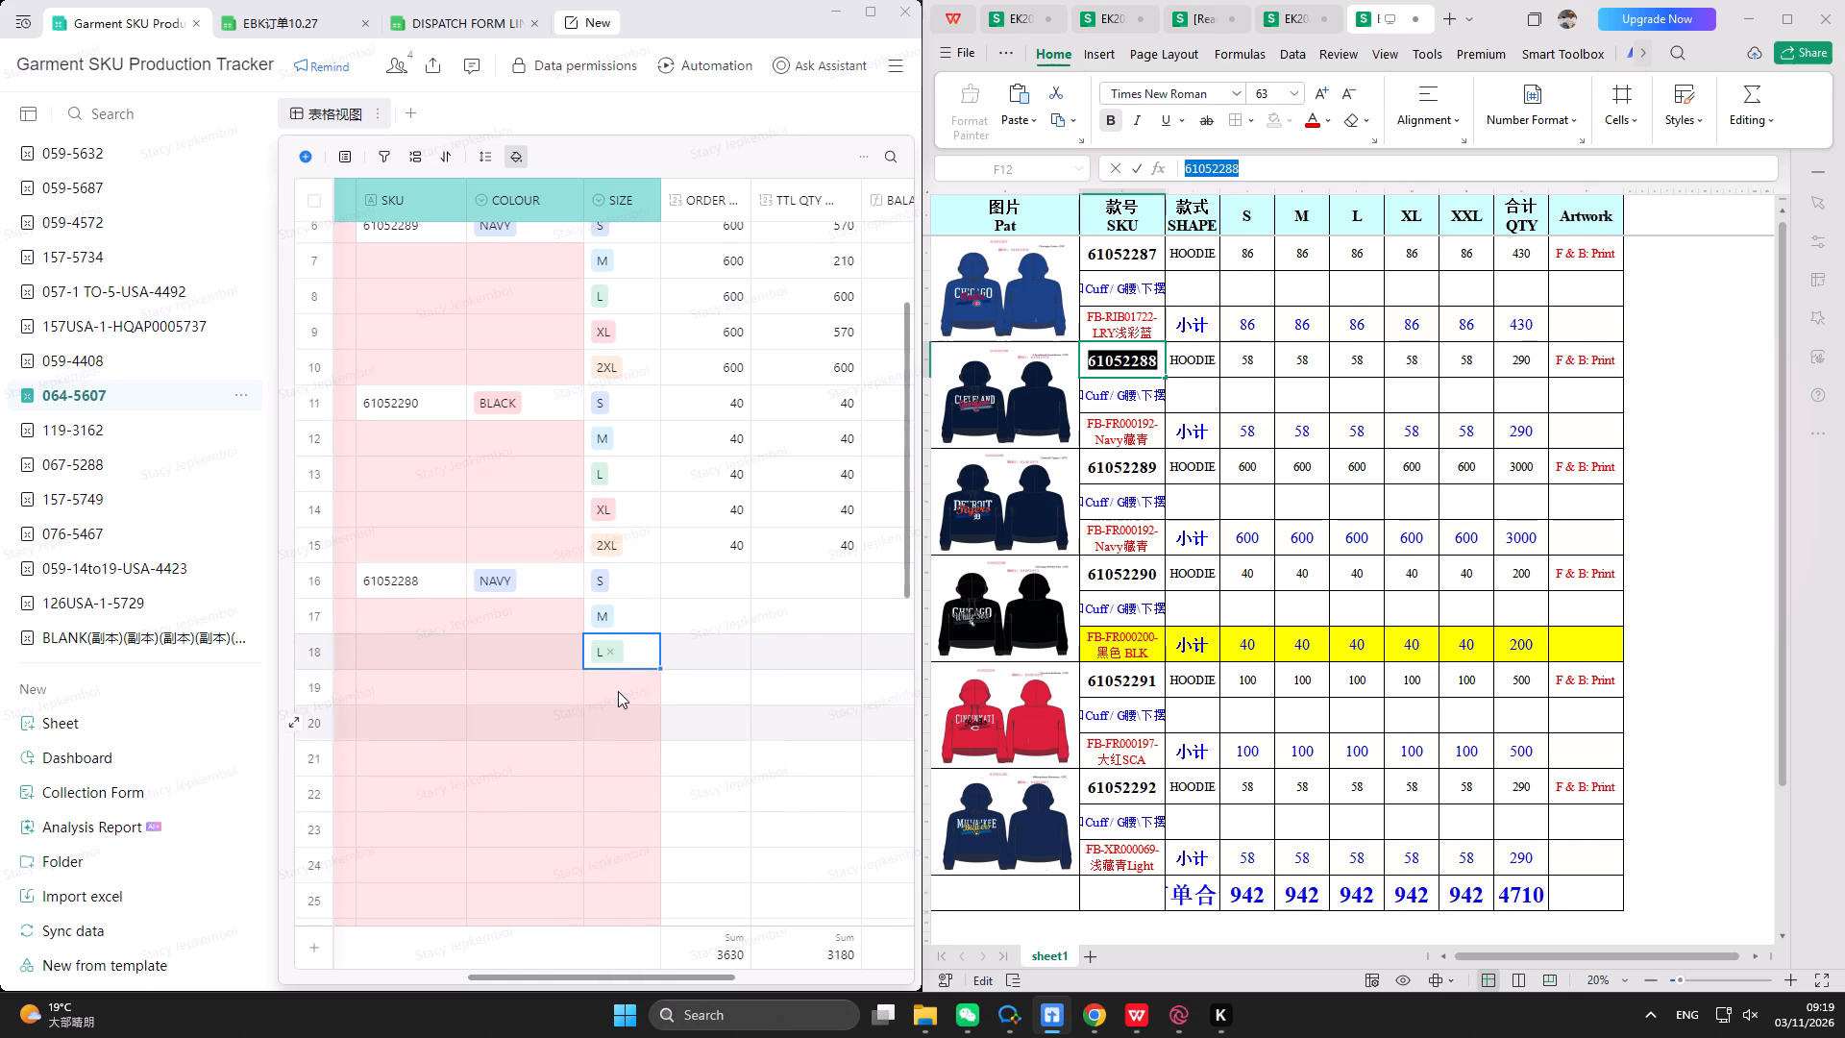
{"action": "left_click", "coordinate": [657, 821]}
{"action": "left_click", "coordinate": [624, 718]}
{"action": "double_click", "coordinate": [625, 724]}
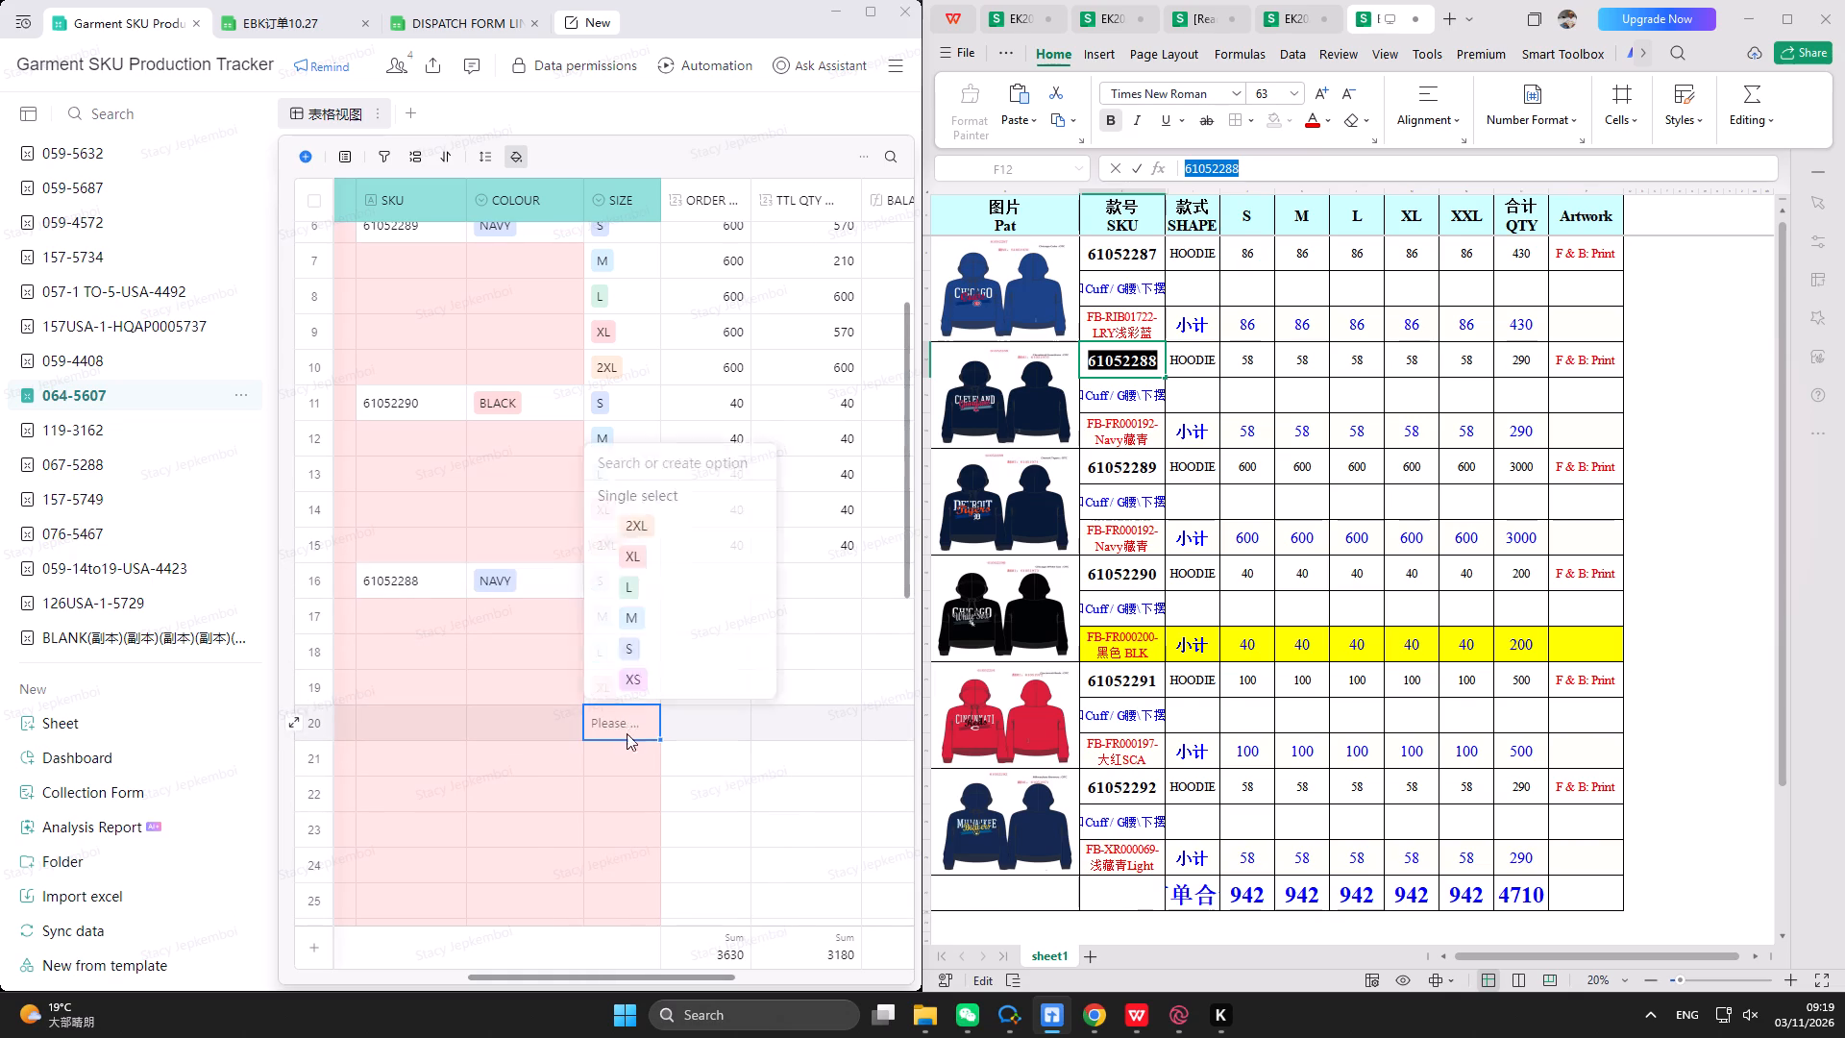
{"action": "left_click", "coordinate": [624, 554]}
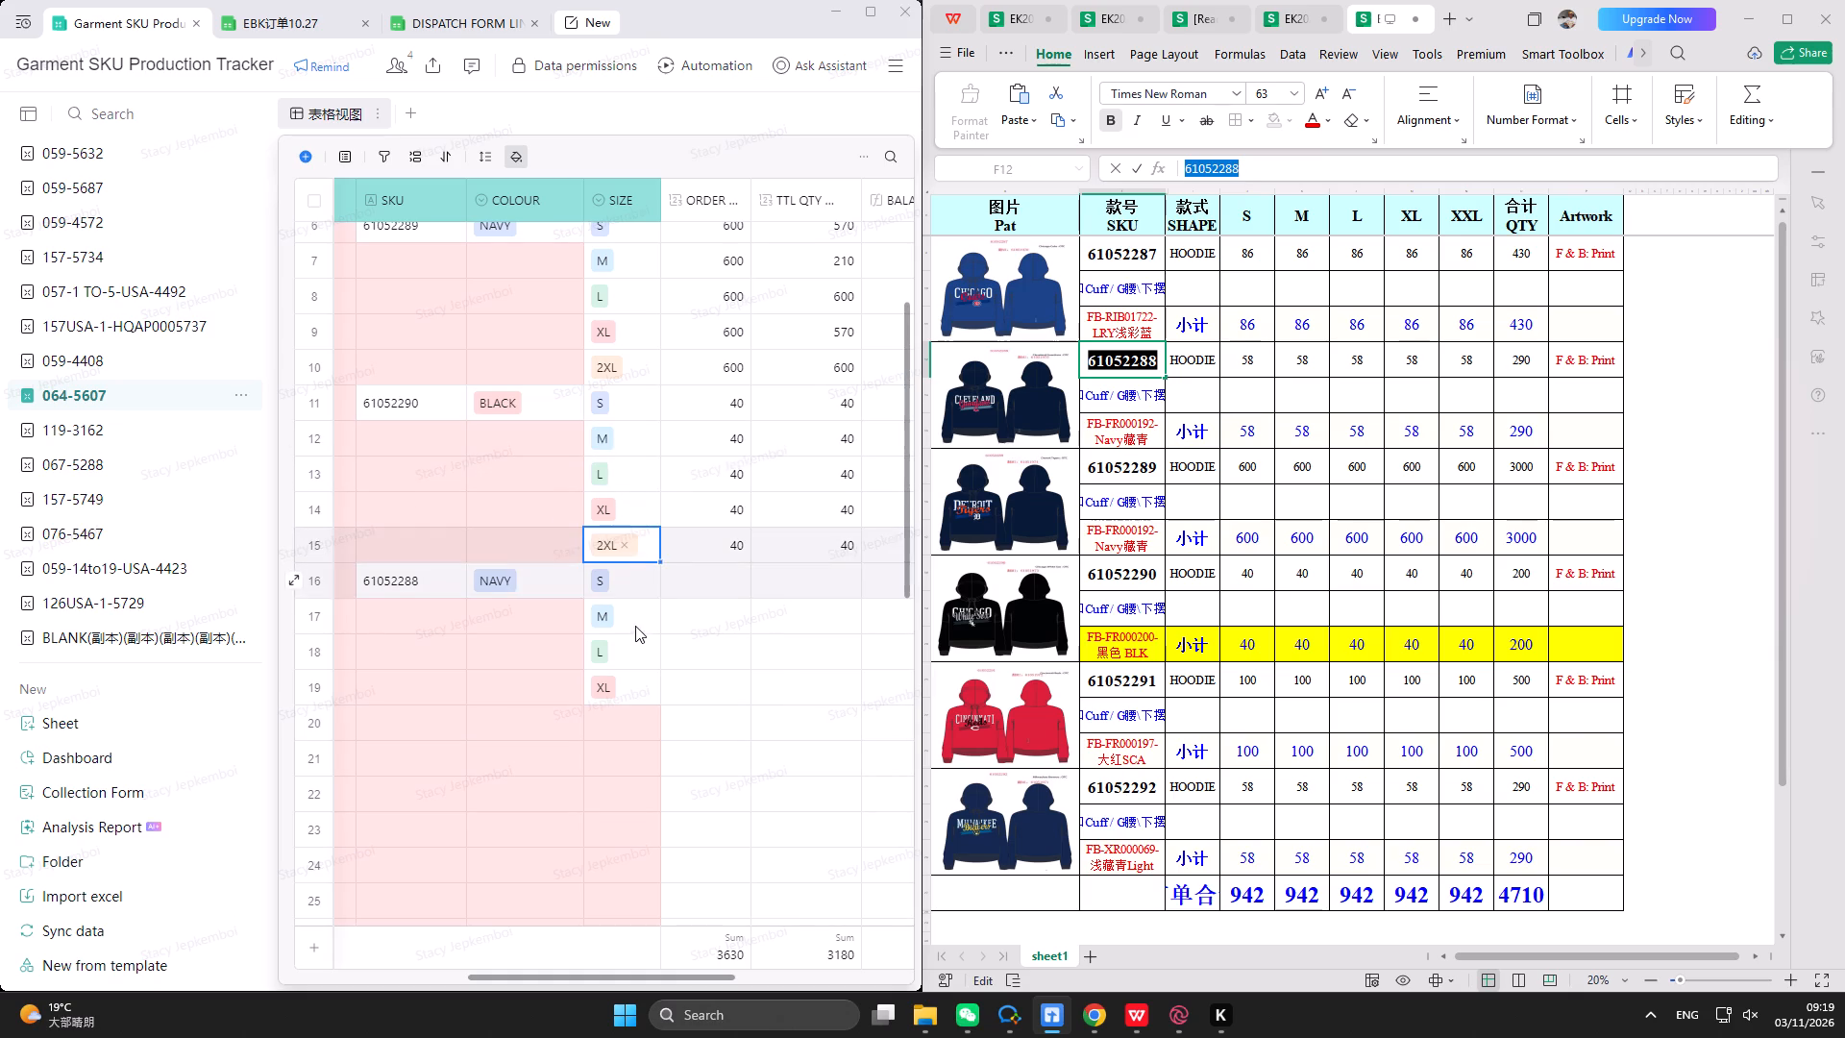
{"action": "double_click", "coordinate": [618, 715]}
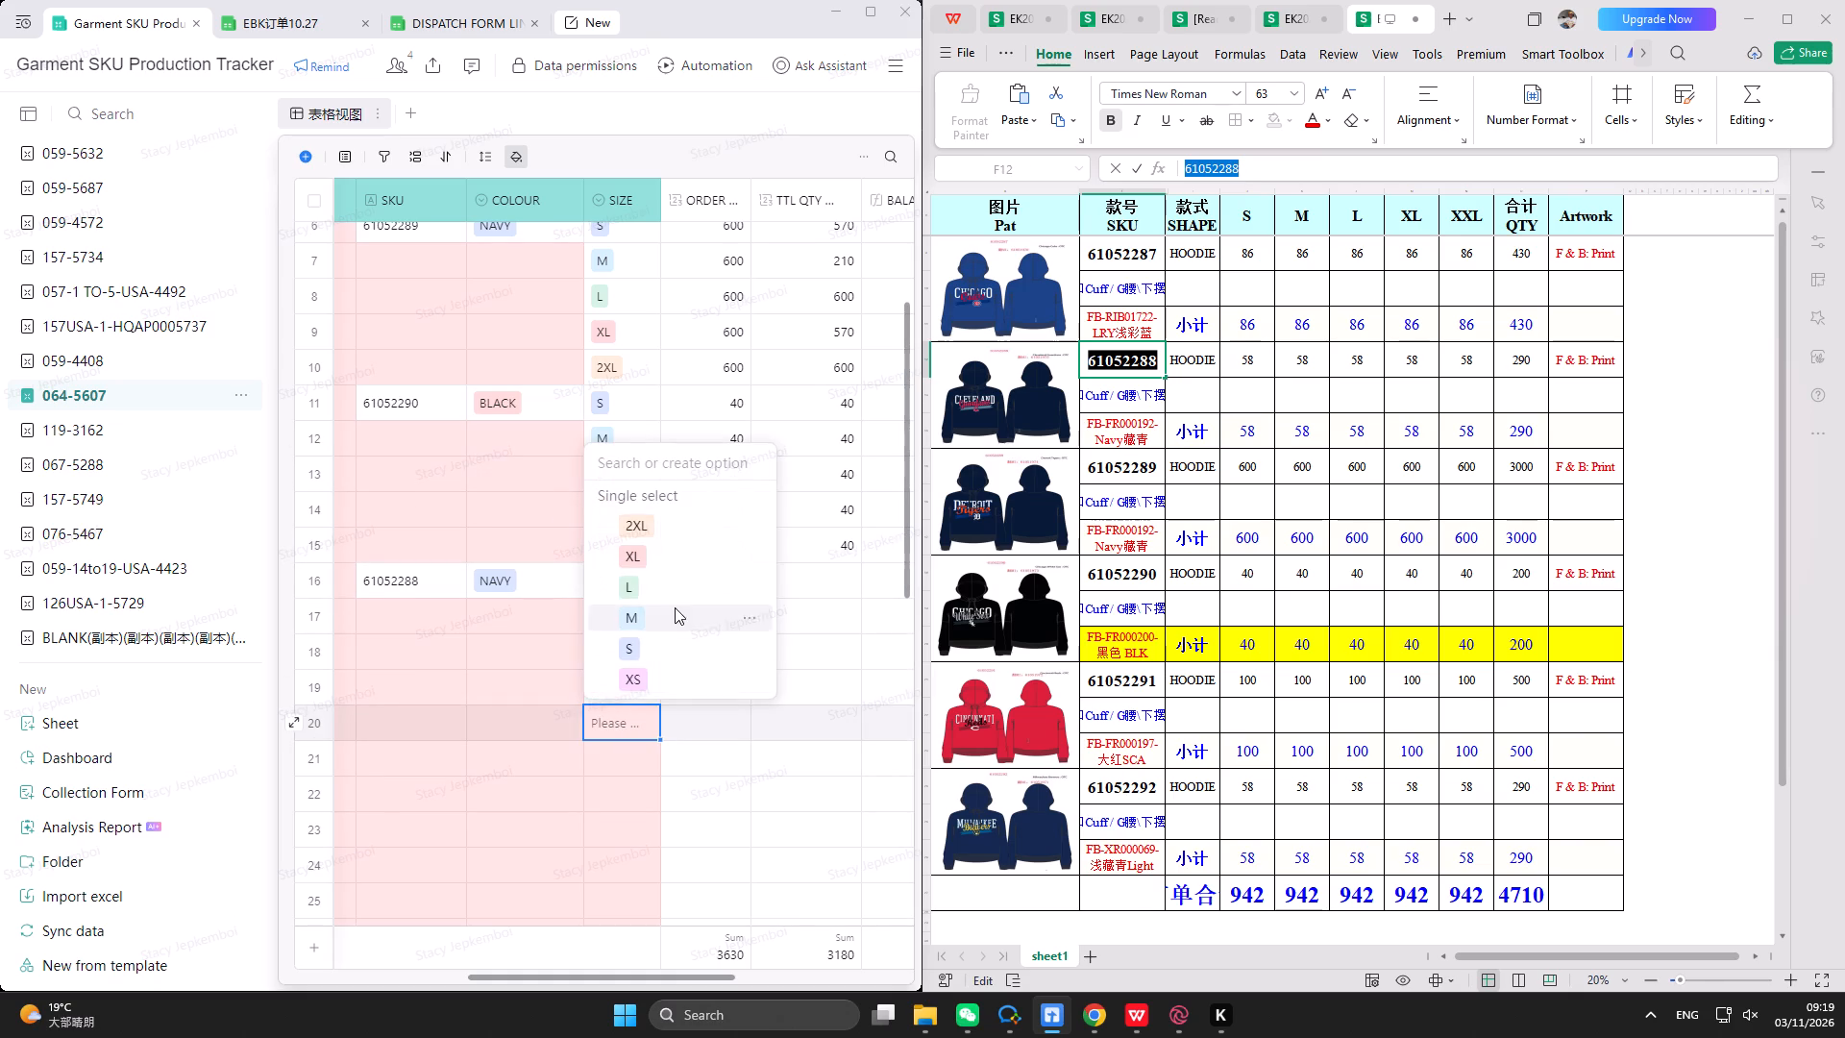
{"action": "left_click", "coordinate": [662, 525]}
Highlight the subtotal row of SKU 61052288 in yellow in the order sheet, from the fabric cell through Artwork.
{"action": "left_click", "coordinate": [712, 573]}
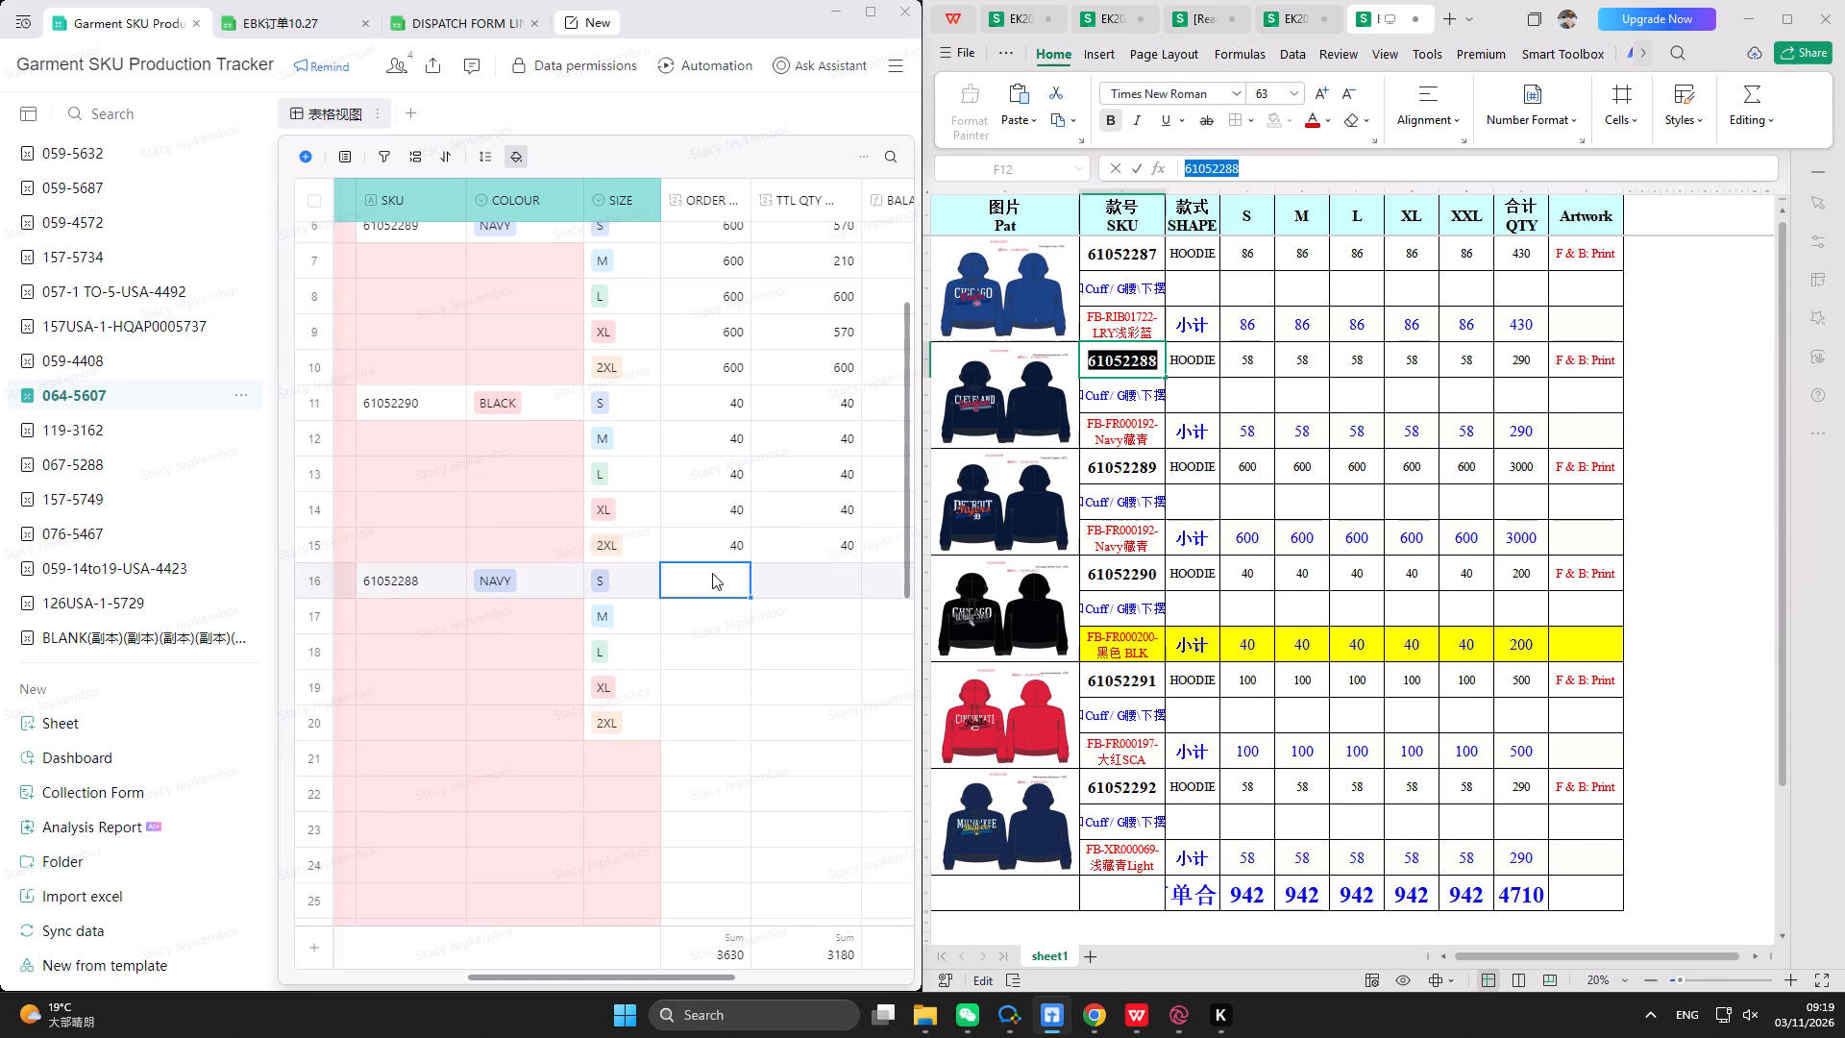
{"action": "left_click_drag", "start_coordinate": [1111, 439], "coordinate": [1627, 433]}
{"action": "left_click", "coordinate": [1627, 433]}
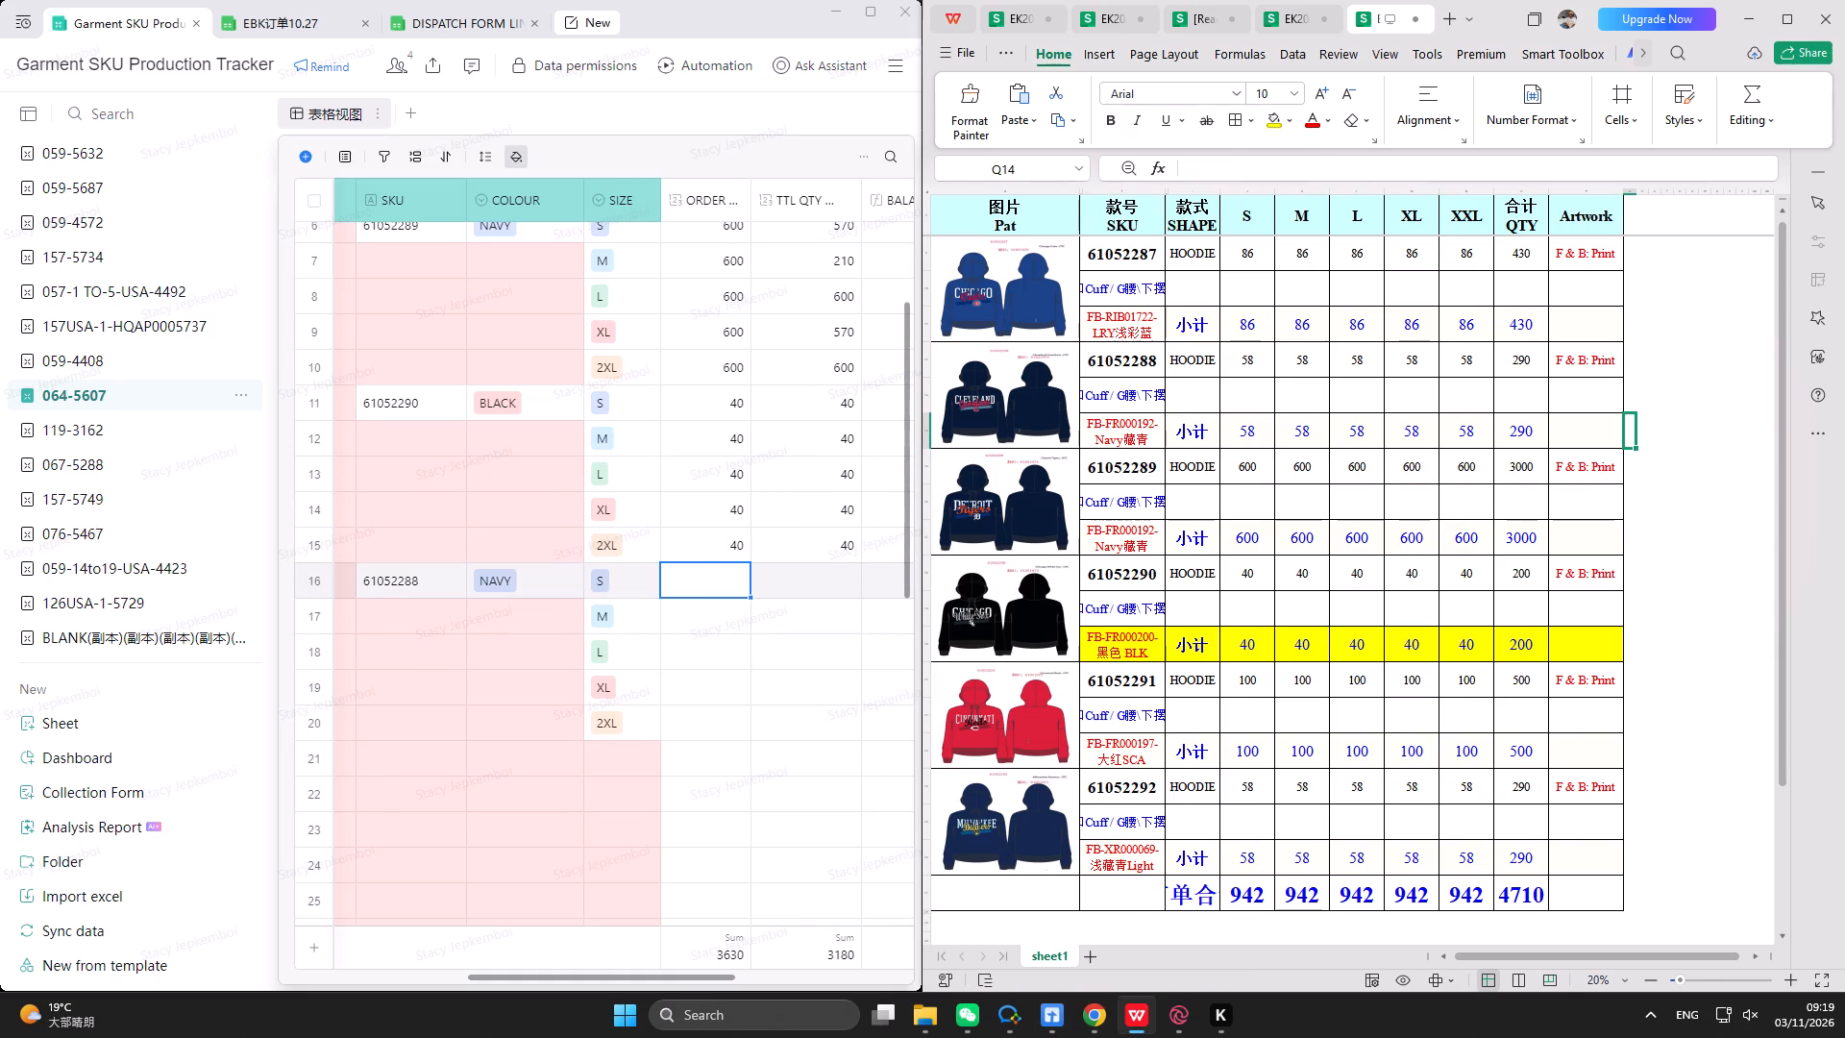
{"action": "left_click_drag", "start_coordinate": [1112, 432], "coordinate": [1592, 432]}
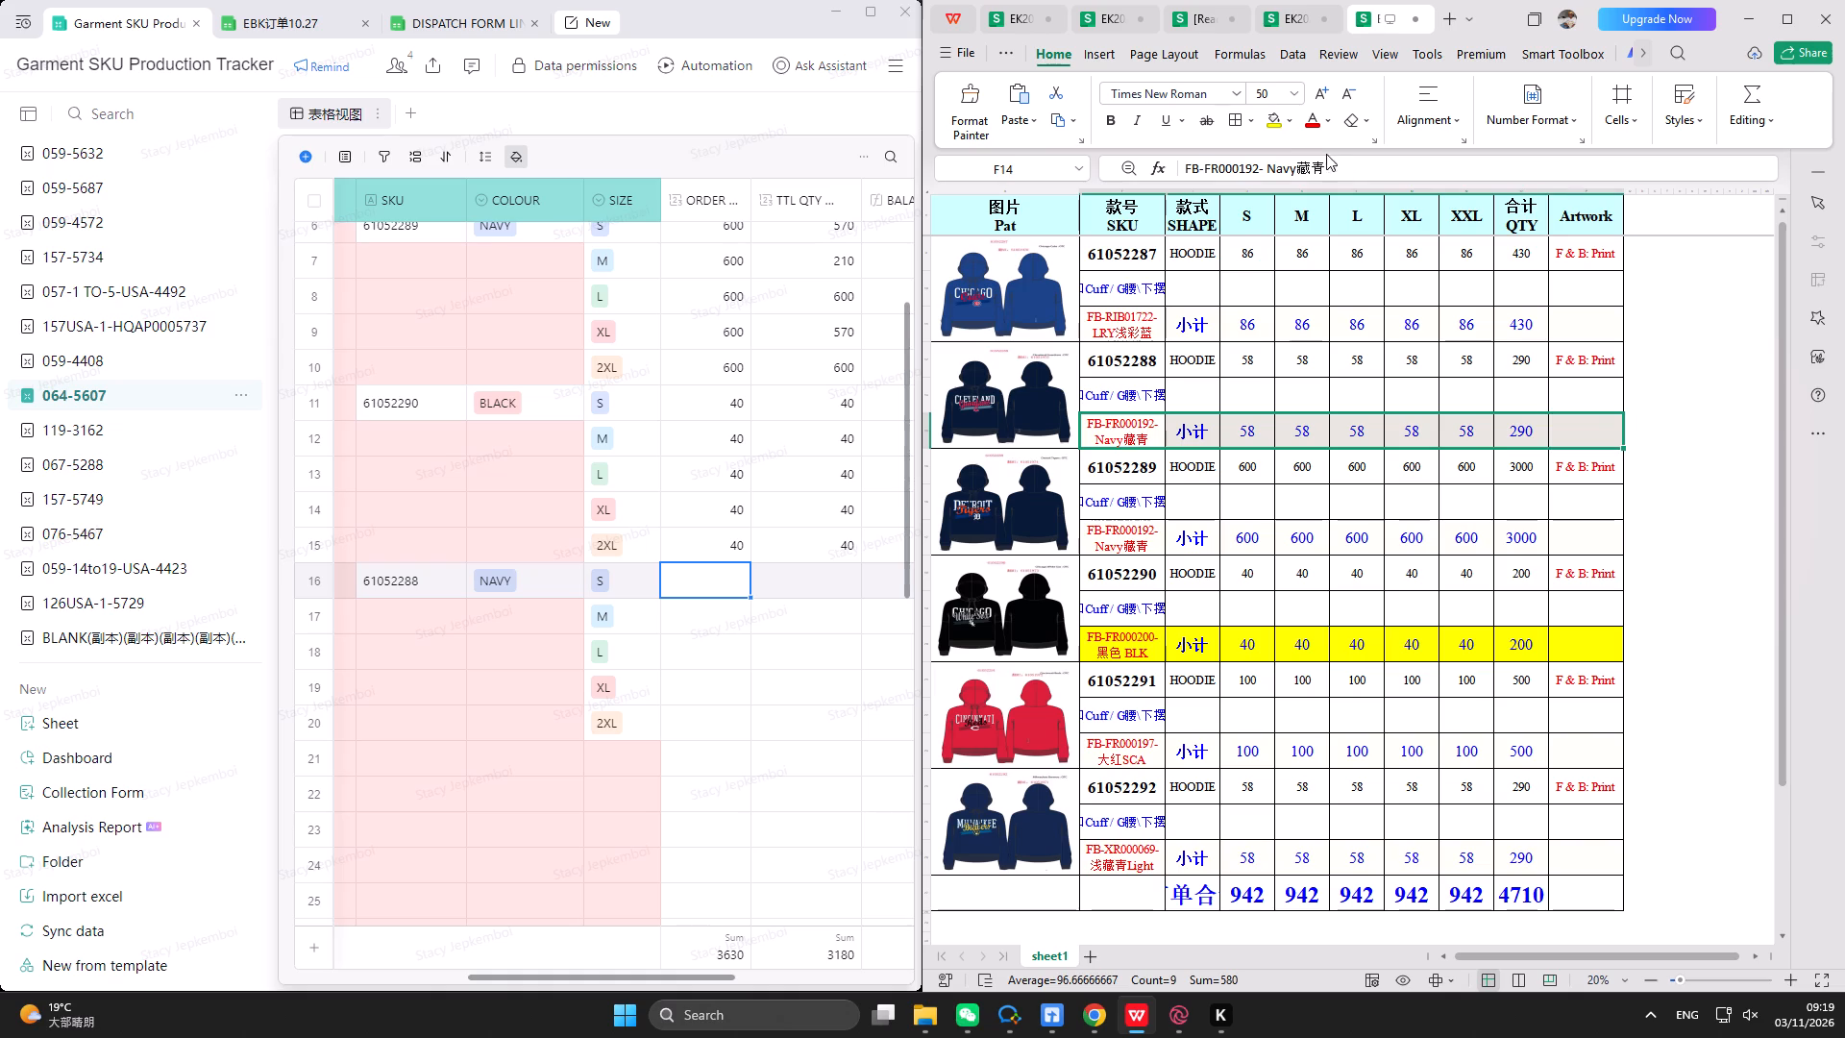
{"action": "left_click", "coordinate": [1280, 126]}
Enter an ORDER quantity of 58 for each size of SKU 61052288 in rows 16 to 20 of 064-5607.
{"action": "left_click", "coordinate": [740, 621]}
{"action": "left_click", "coordinate": [720, 568]}
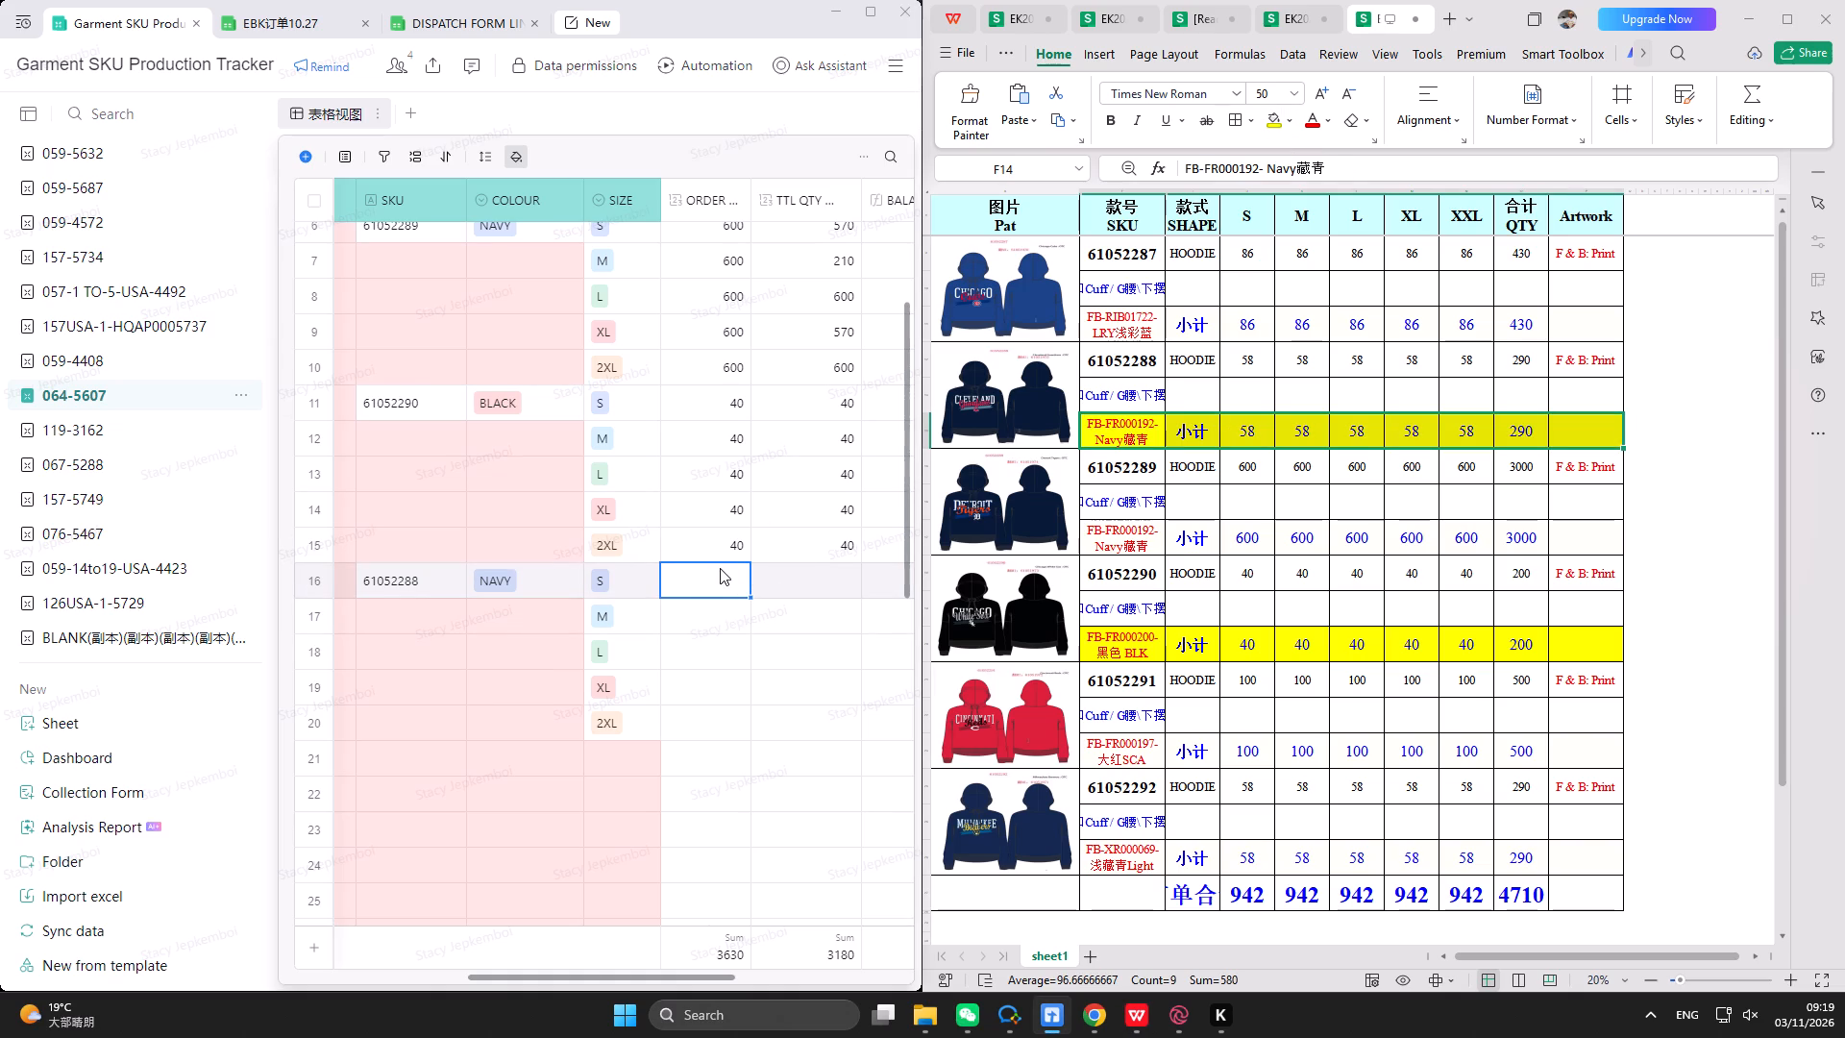
{"action": "type", "text": "58"}
{"action": "key", "text": "Return"}
{"action": "type", "text": "58"}
{"action": "key", "text": "Return"}
{"action": "type", "text": "58"}
{"action": "key", "text": "Return"}
{"action": "type", "text": "58"}
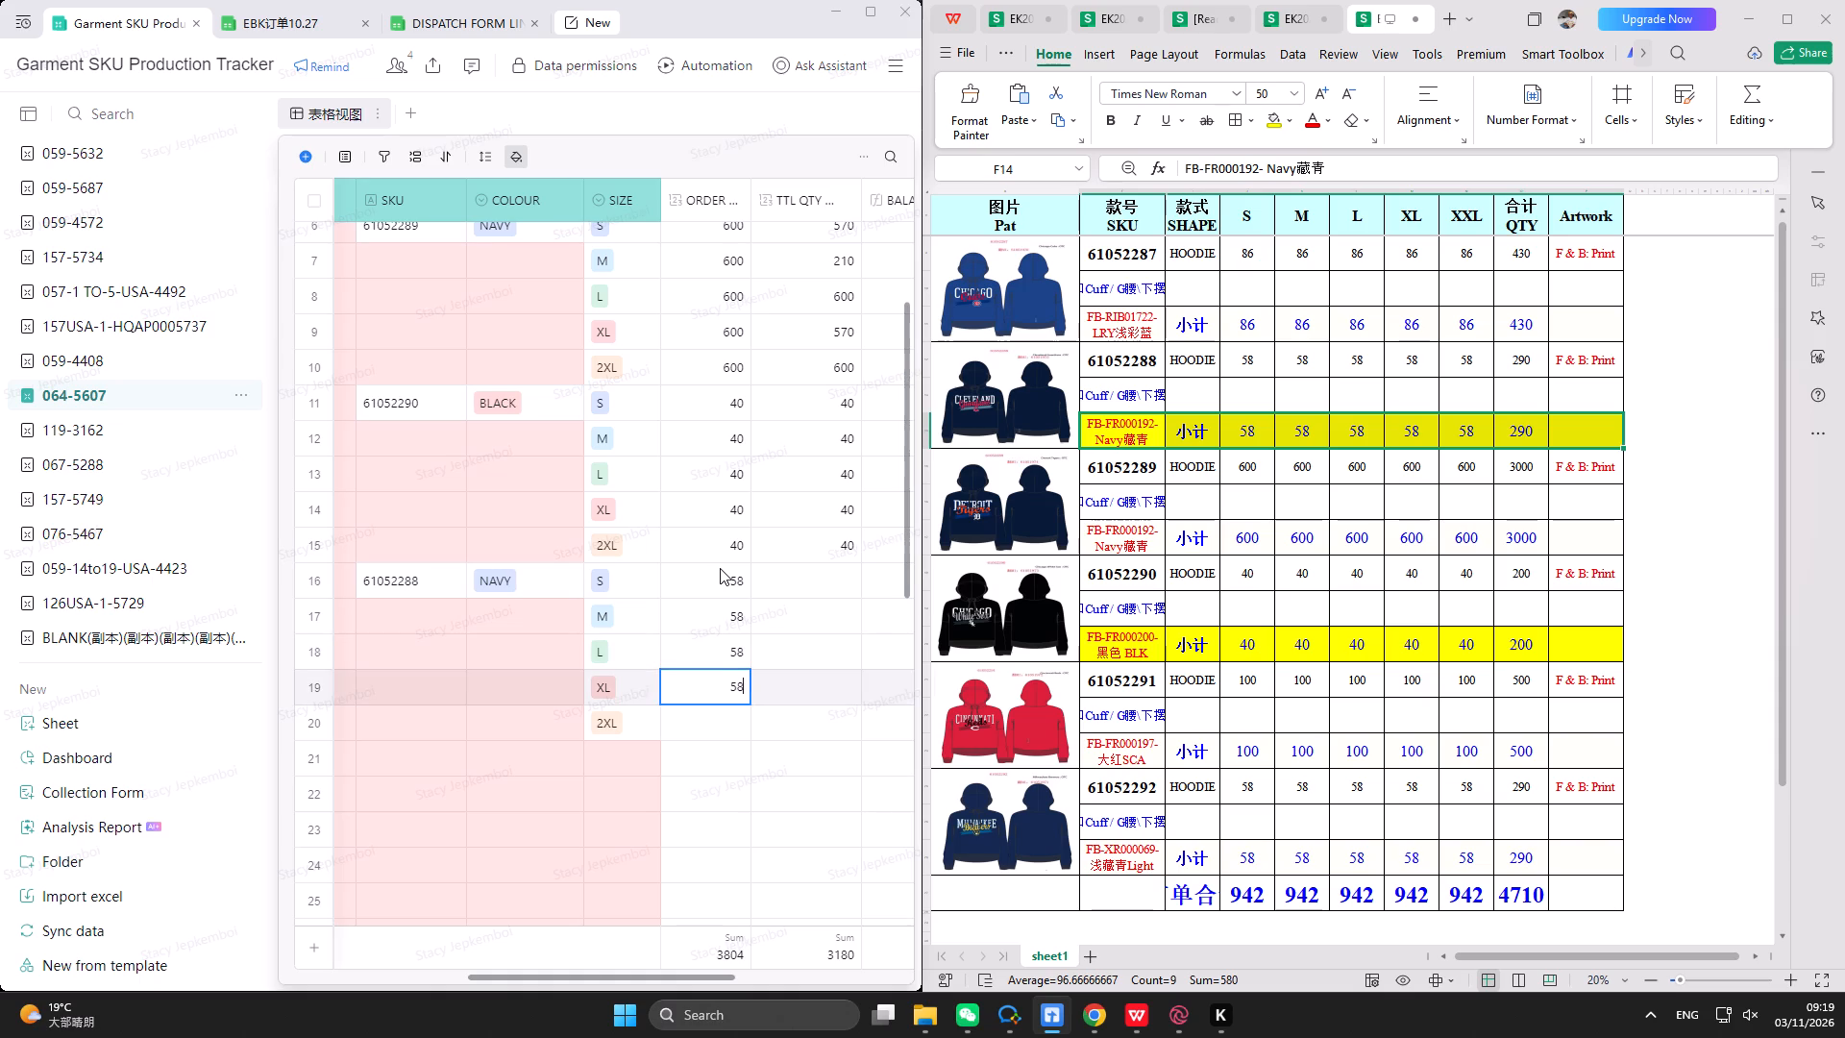
{"action": "key", "text": "Return"}
{"action": "type", "text": "58"}
{"action": "key", "text": "Return"}
Enter TTL QTY values 58, 58, 58, 0 and 30 for sizes S to 2XL of SKU 61052288.
{"action": "left_click", "coordinate": [798, 573]}
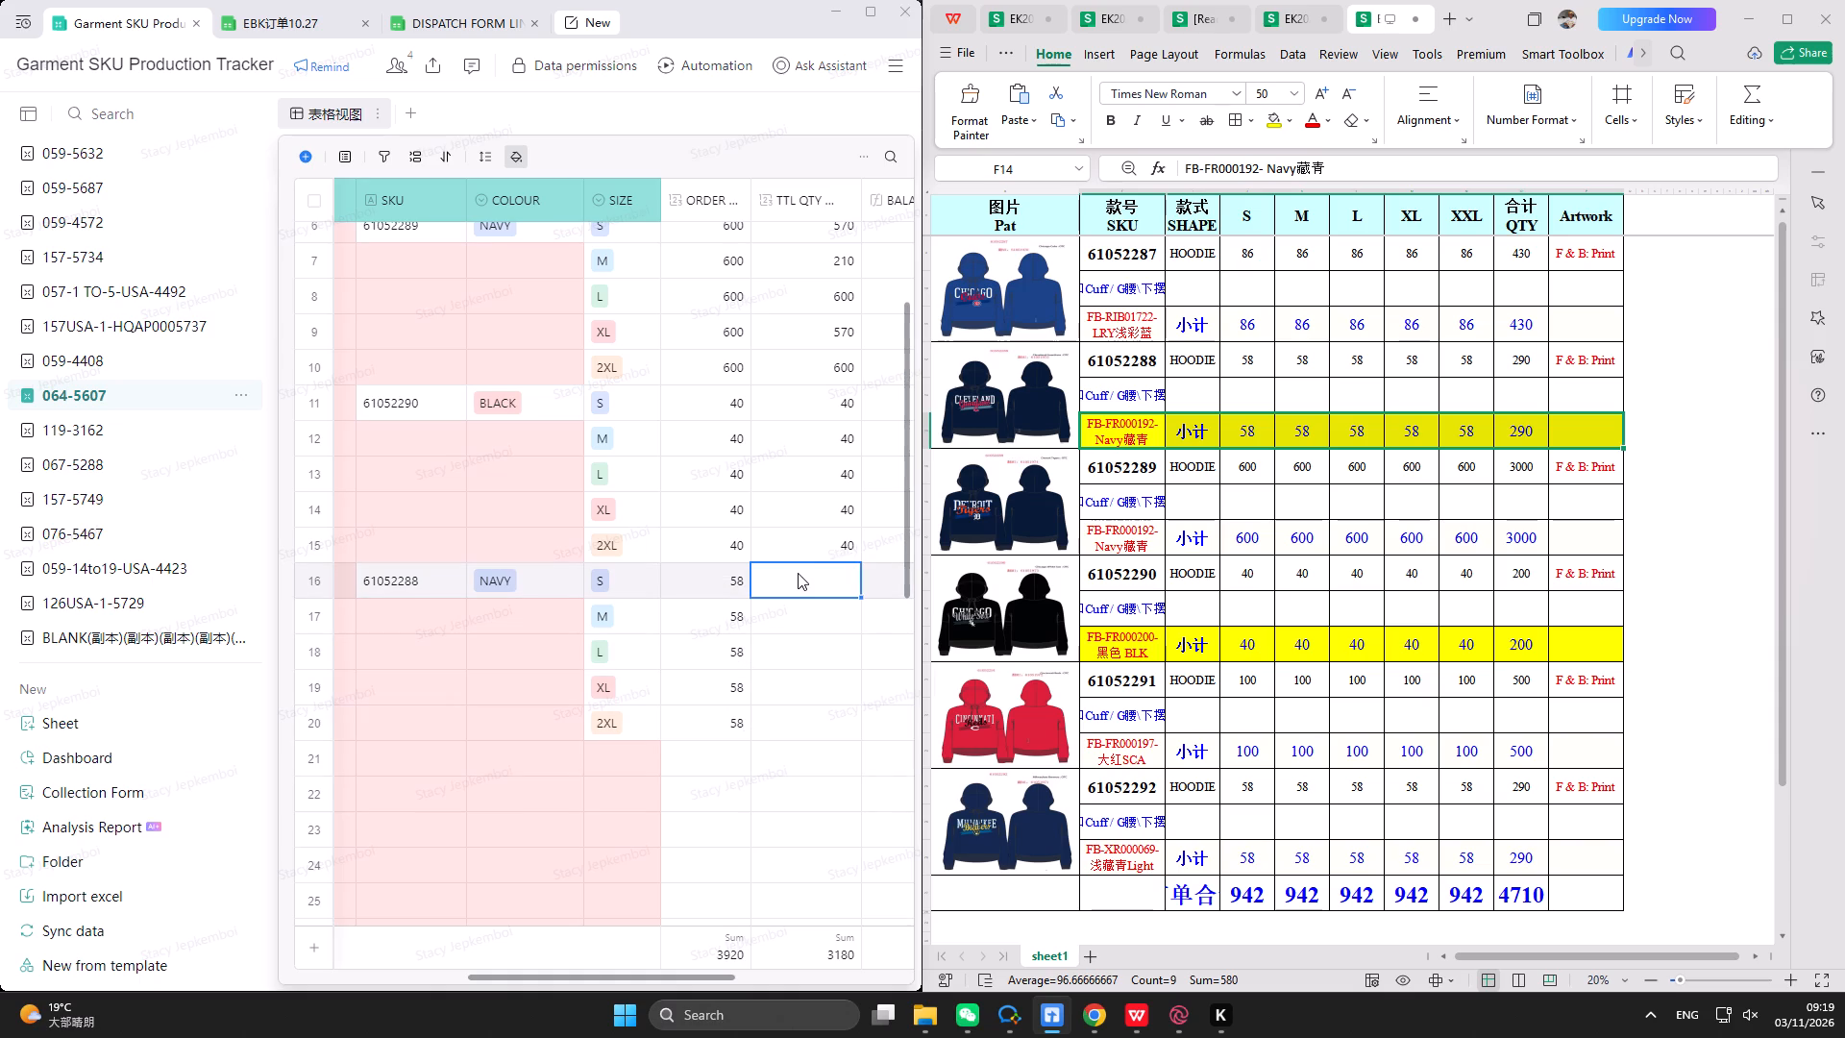
{"action": "type", "text": "58"}
{"action": "key", "text": "Return"}
{"action": "type", "text": "58"}
{"action": "key", "text": "Return"}
{"action": "type", "text": "58"}
{"action": "key", "text": "Return"}
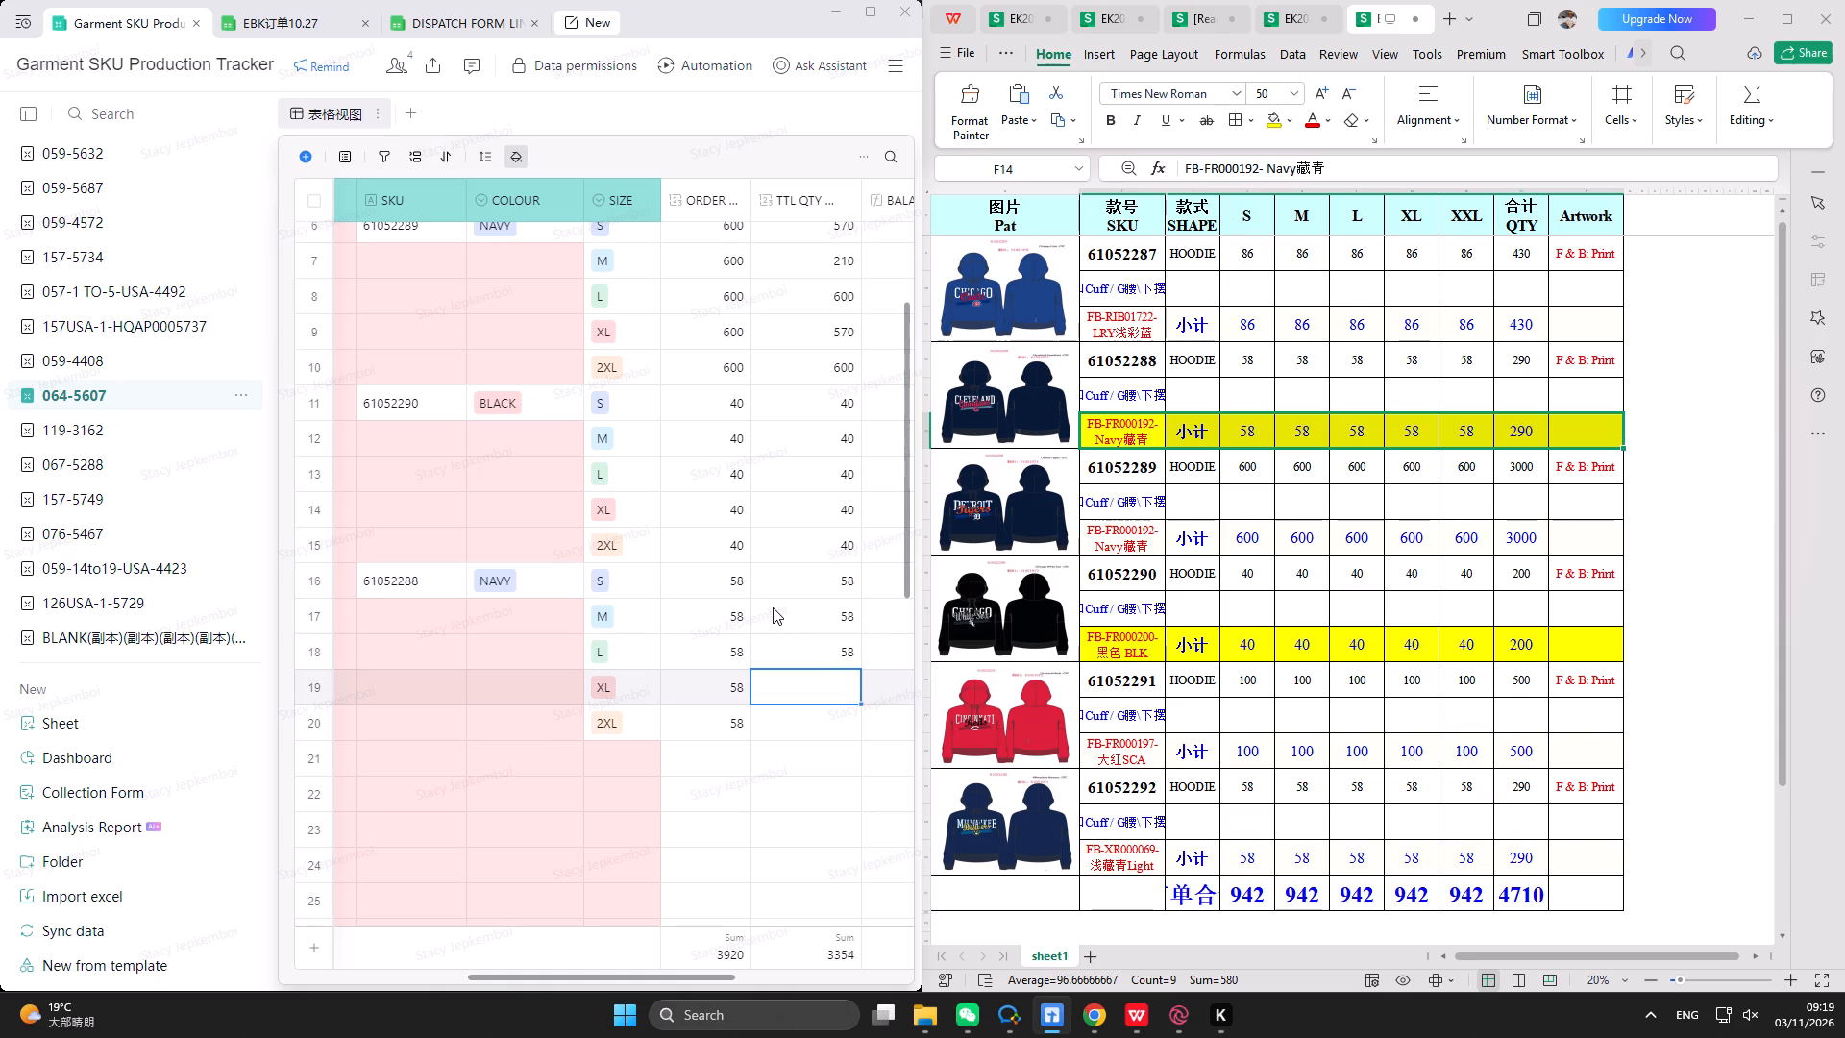
{"action": "key", "text": "0"}
{"action": "key", "text": "Return"}
{"action": "type", "text": "30"}
{"action": "key", "text": "Return"}
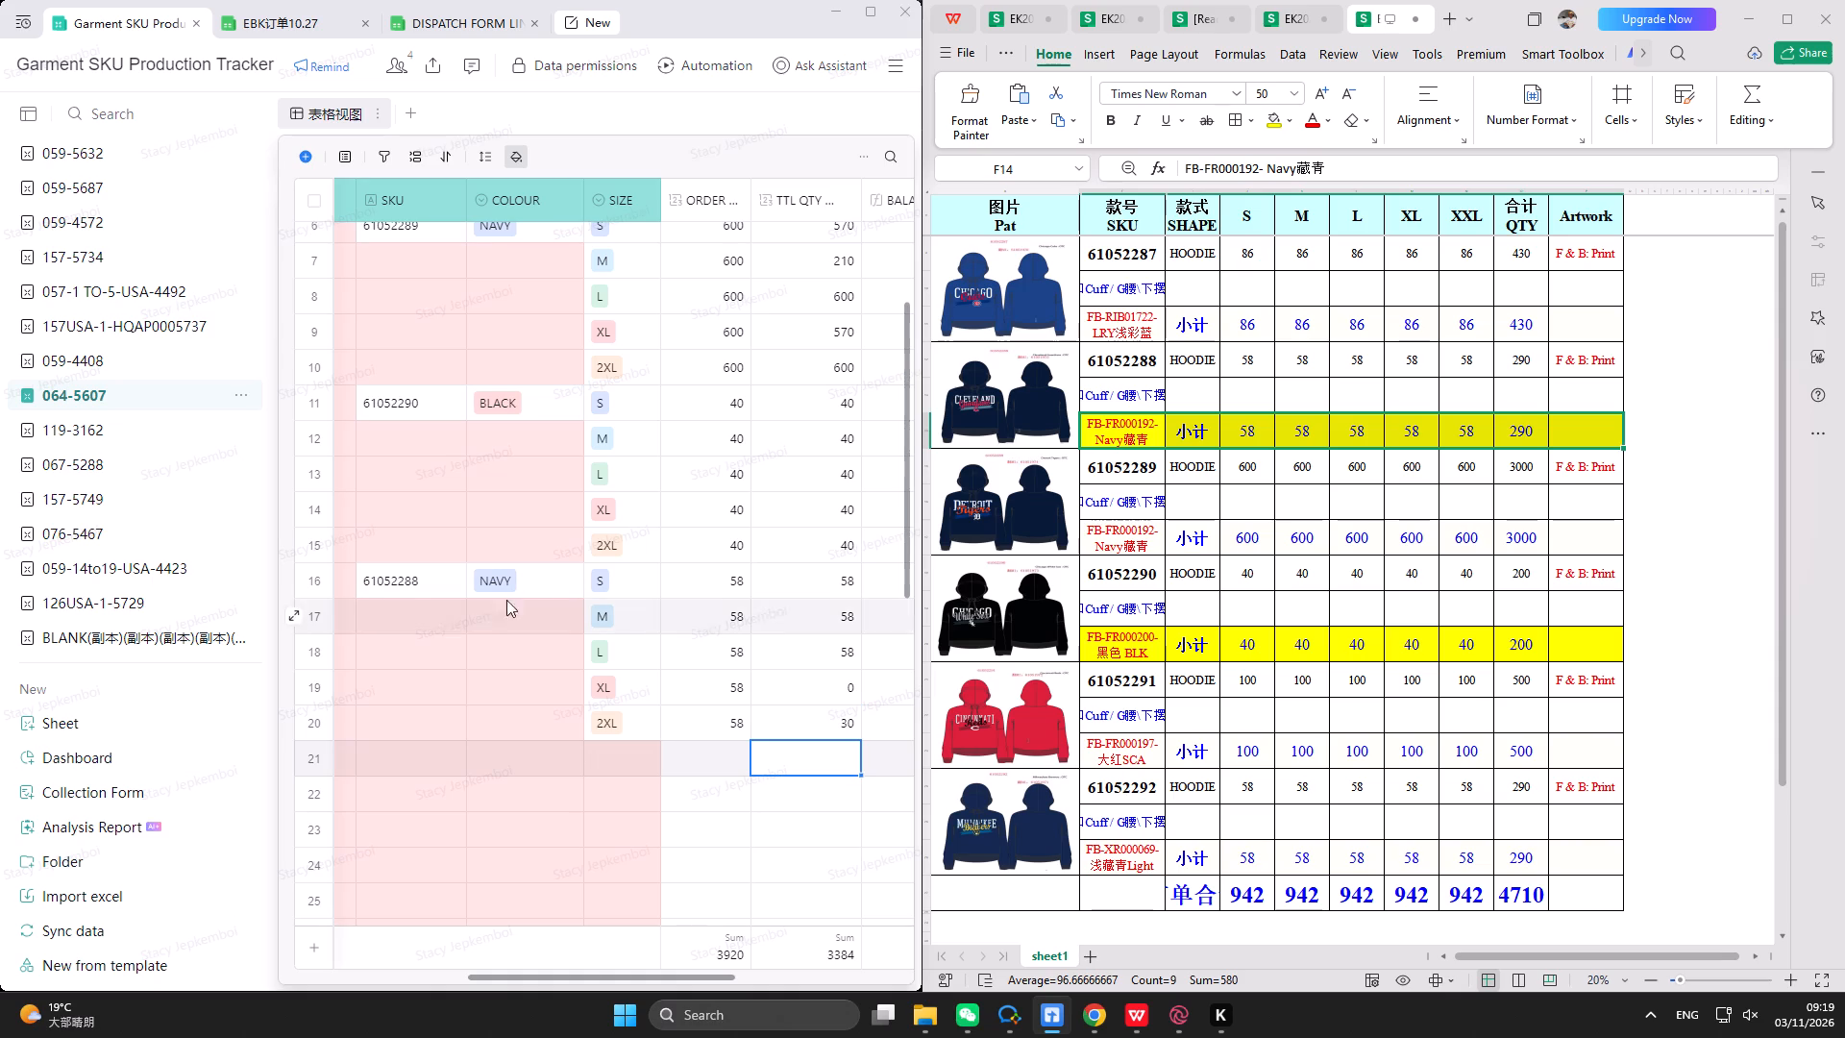
Open the 067-5288 table in the SKU production tracker.
{"action": "left_click", "coordinate": [113, 465]}
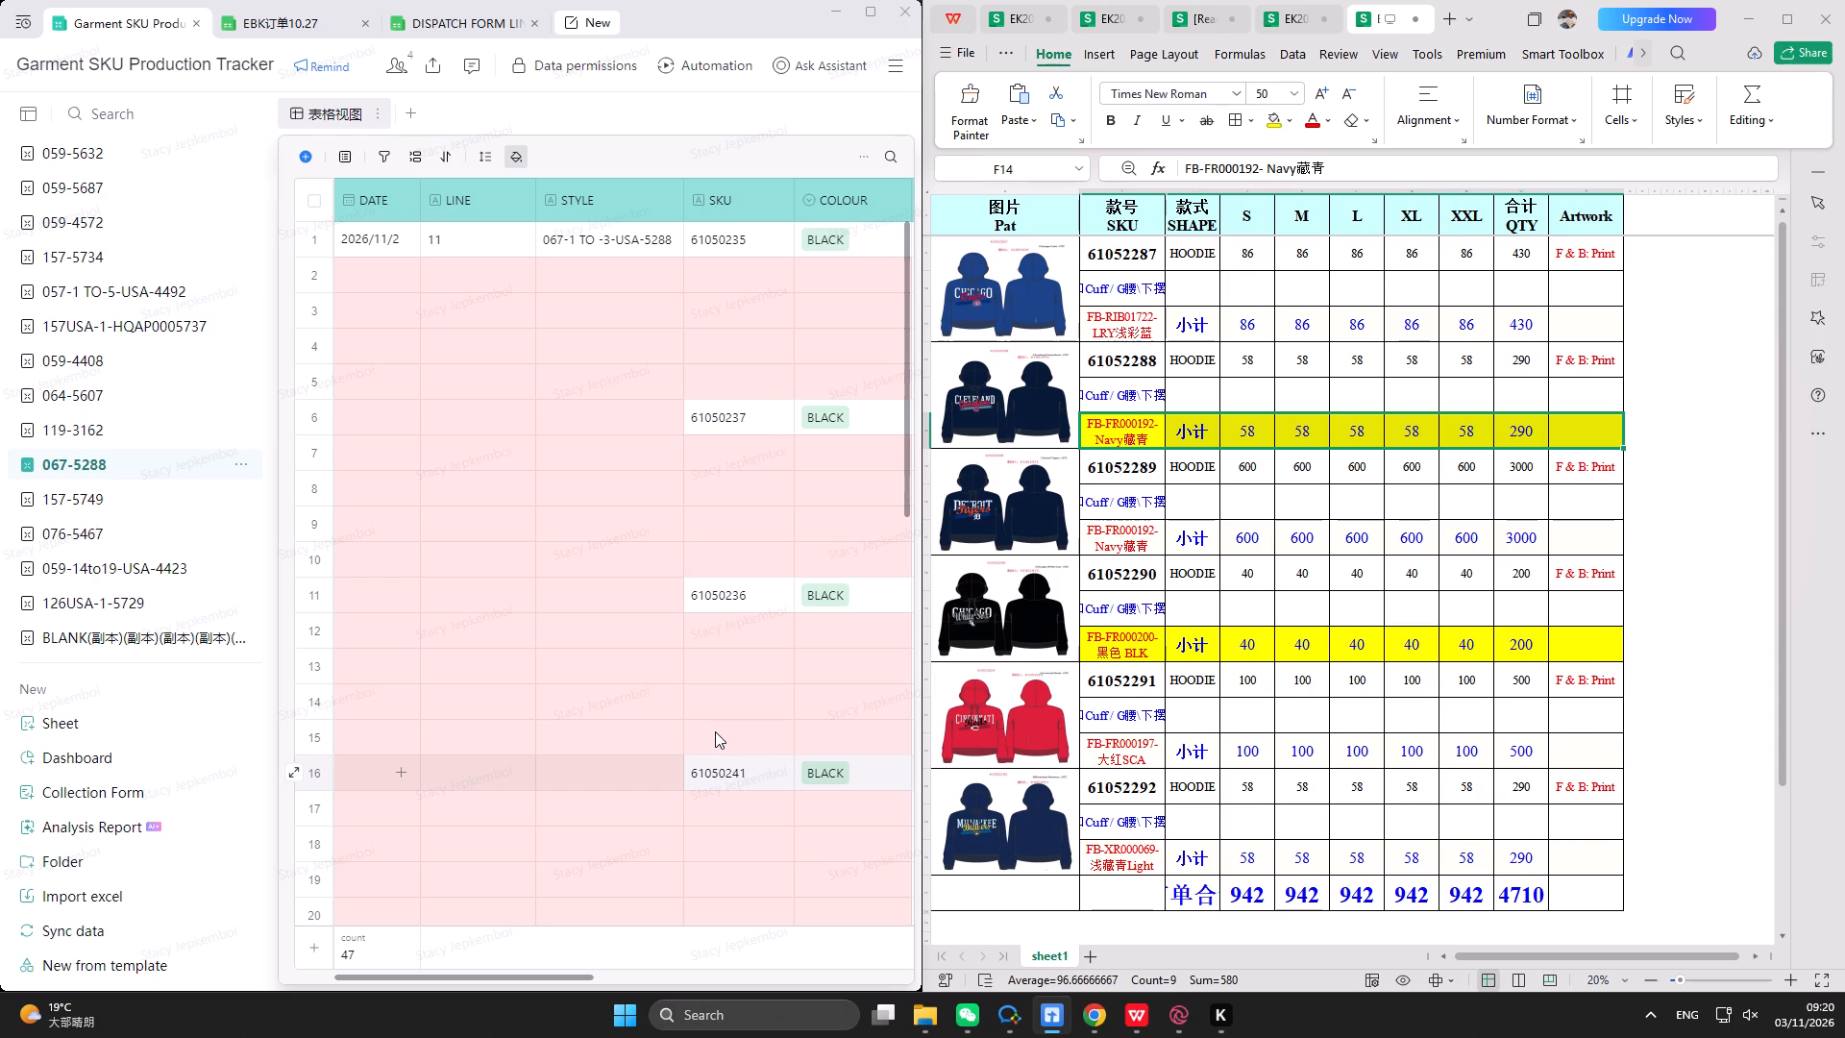
In the 11.3 dispatch form, enter style 5288 and output =384+1+625+349+312+204 for group 11组.
{"action": "left_click", "coordinate": [431, 15]}
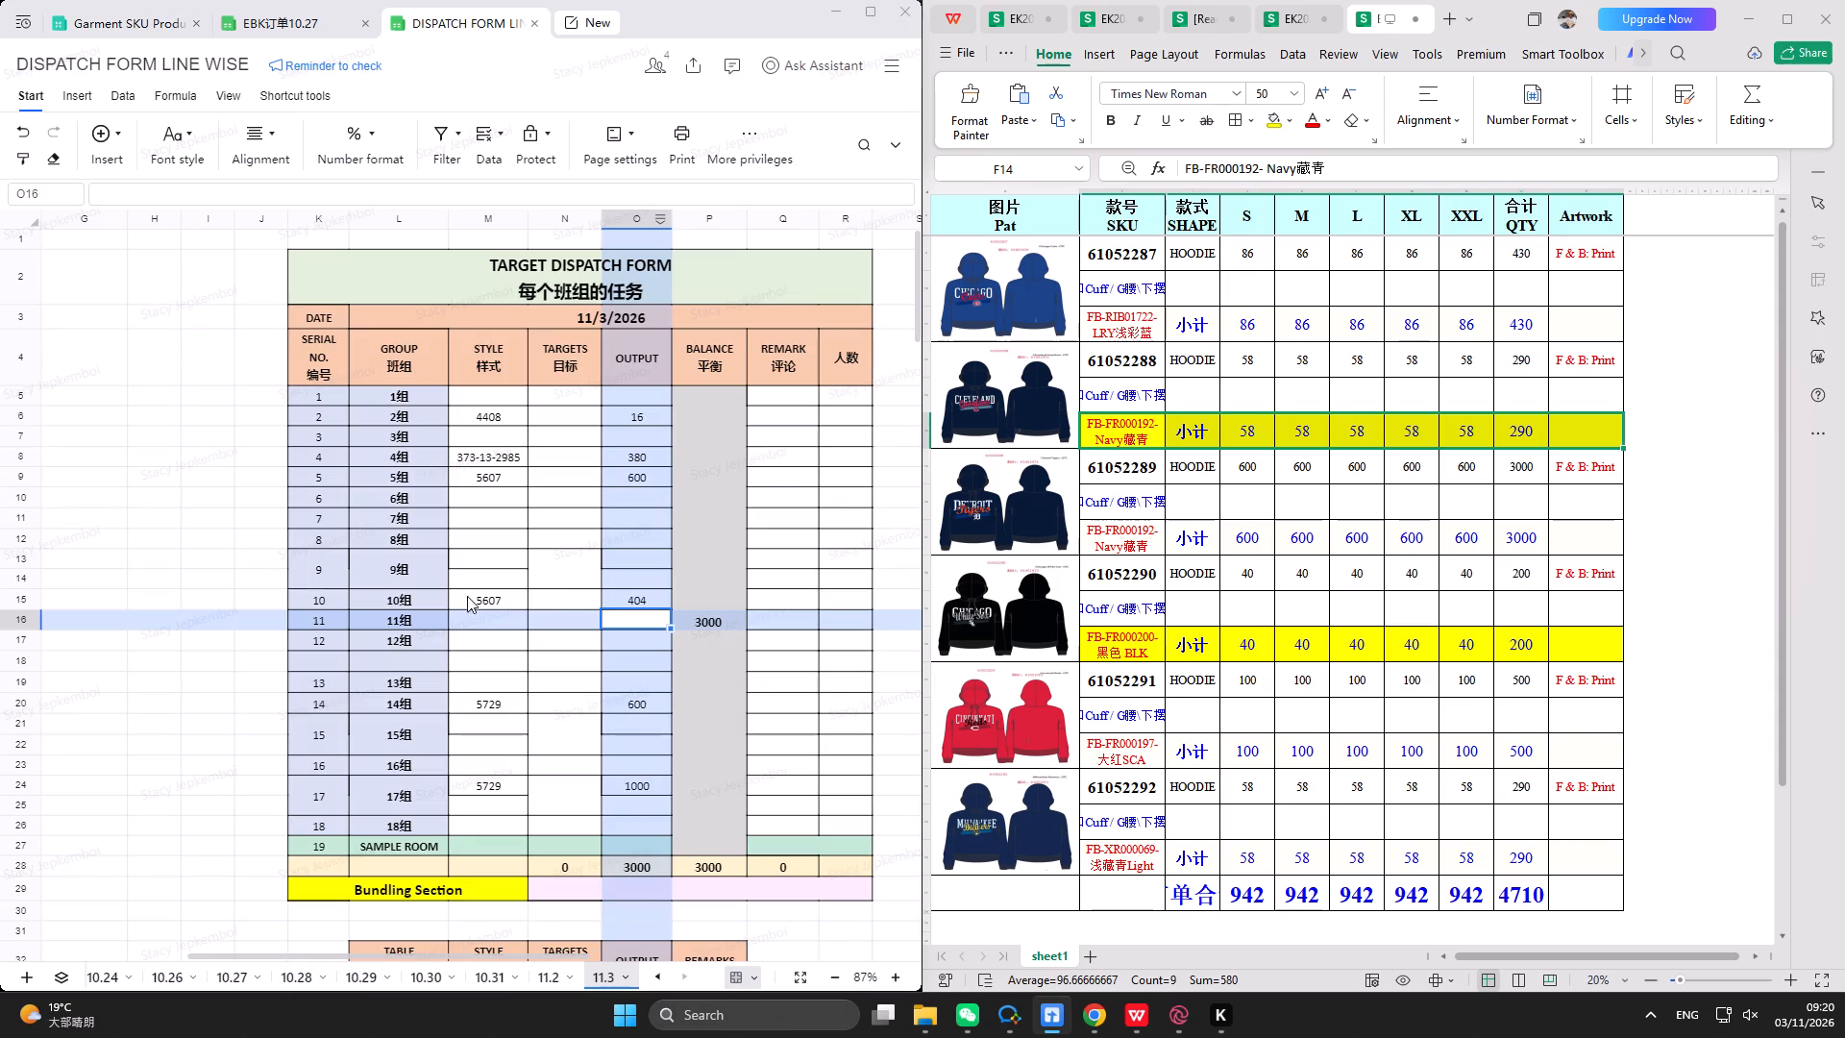
{"action": "left_click", "coordinate": [474, 617]}
{"action": "type", "text": "5288"}
{"action": "left_click", "coordinate": [618, 625]}
{"action": "key", "text": "equal"}
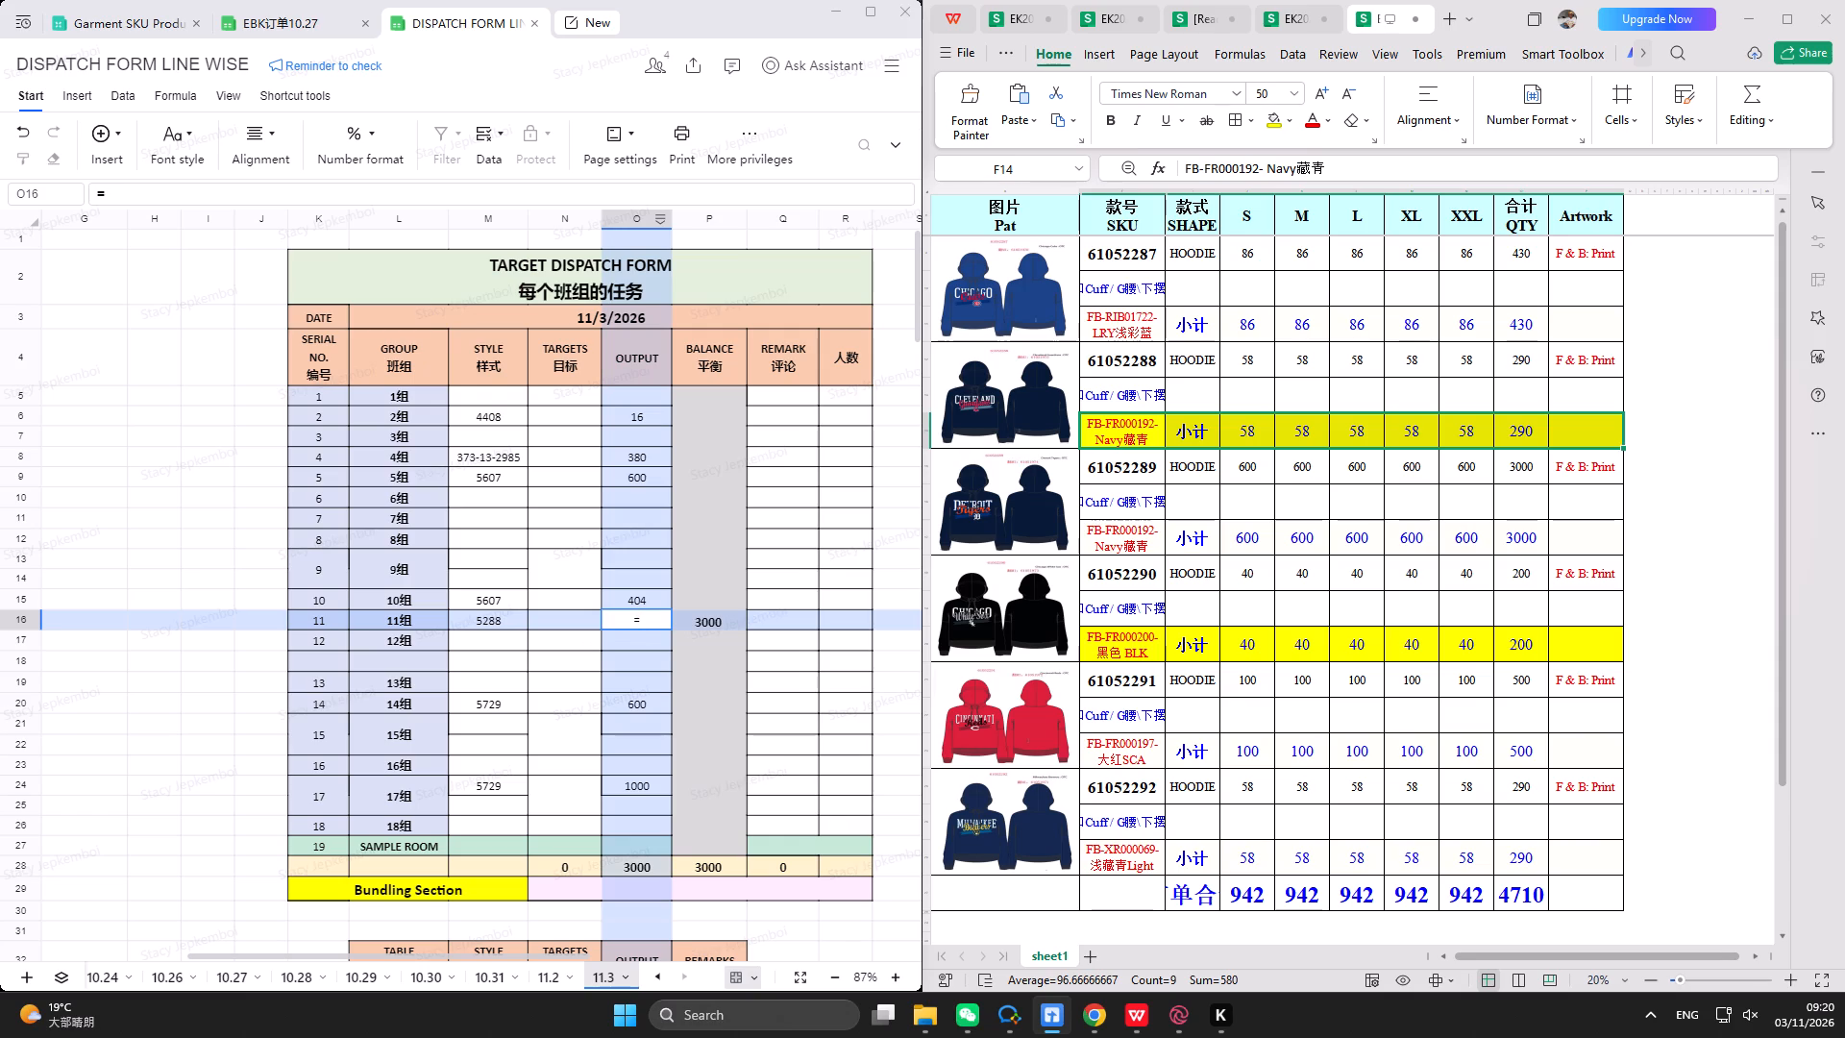
{"action": "type", "text": "384+1"}
{"action": "type", "text": "+625"}
{"action": "type", "text": "+349"}
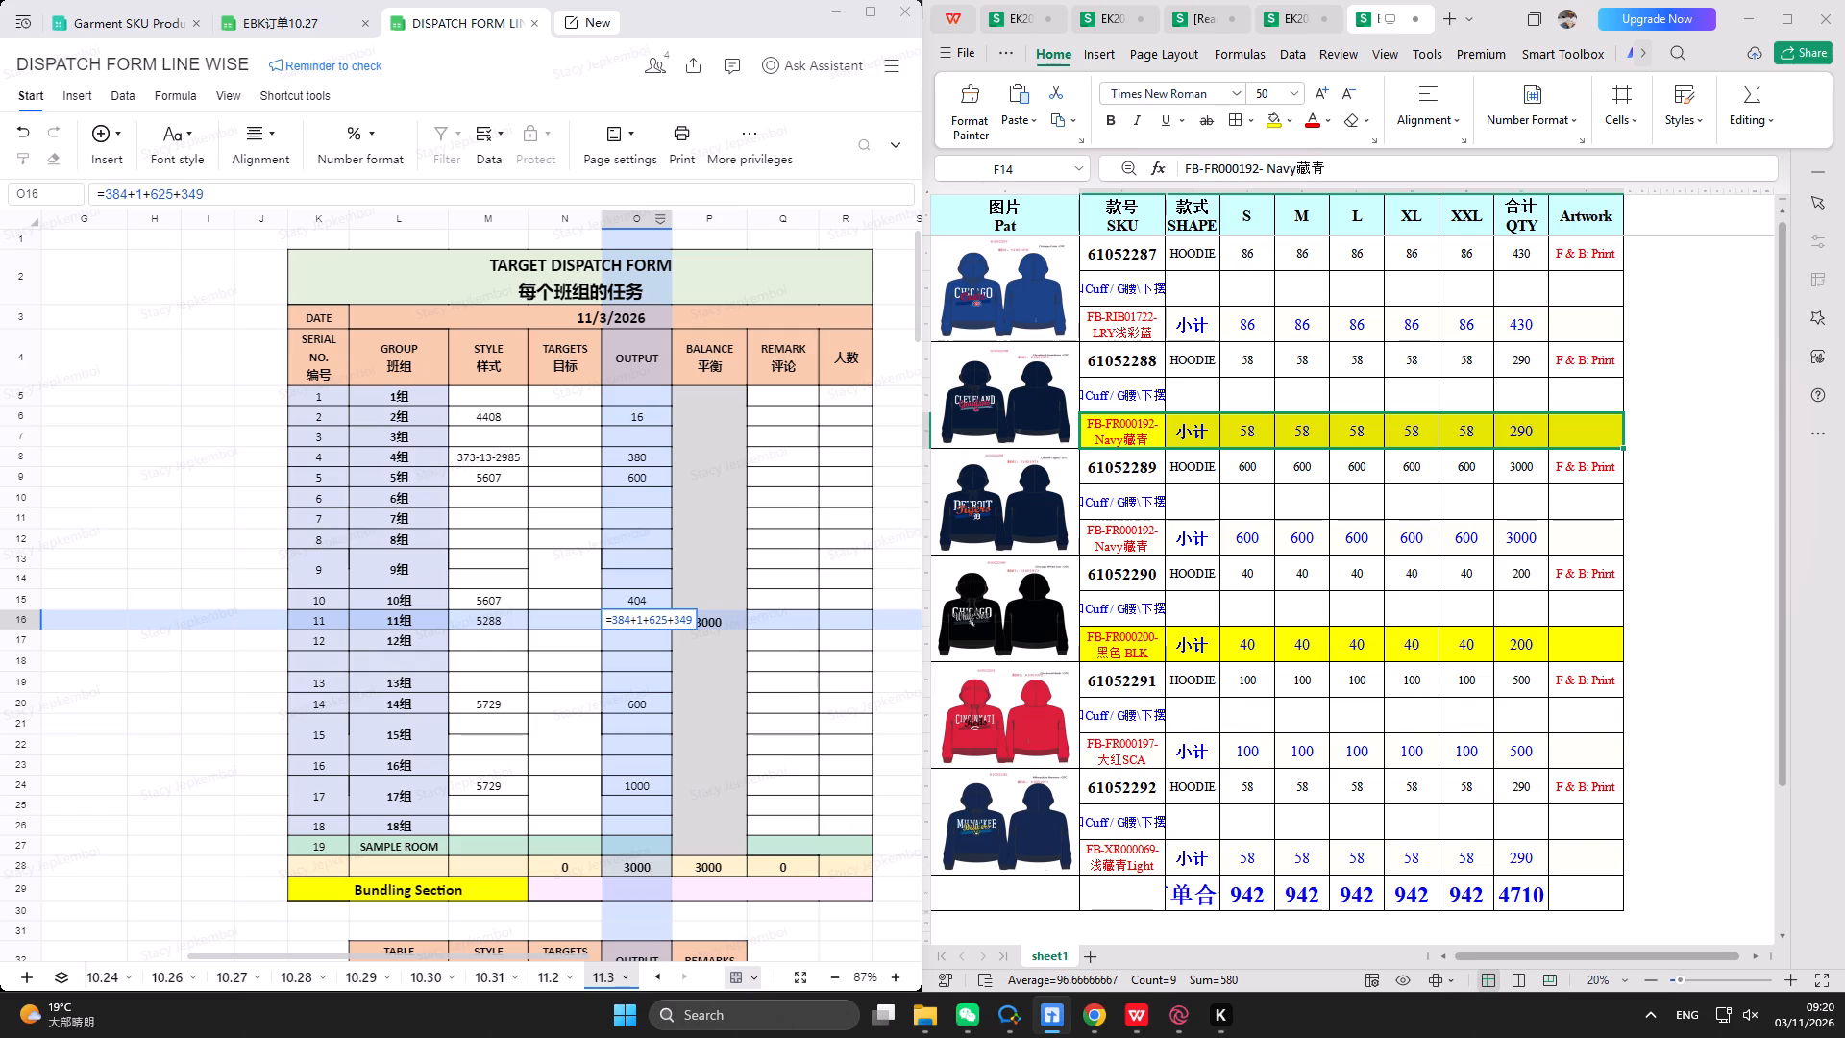
{"action": "type", "text": "+312"}
{"action": "type", "text": "+2"}
{"action": "type", "text": "04"}
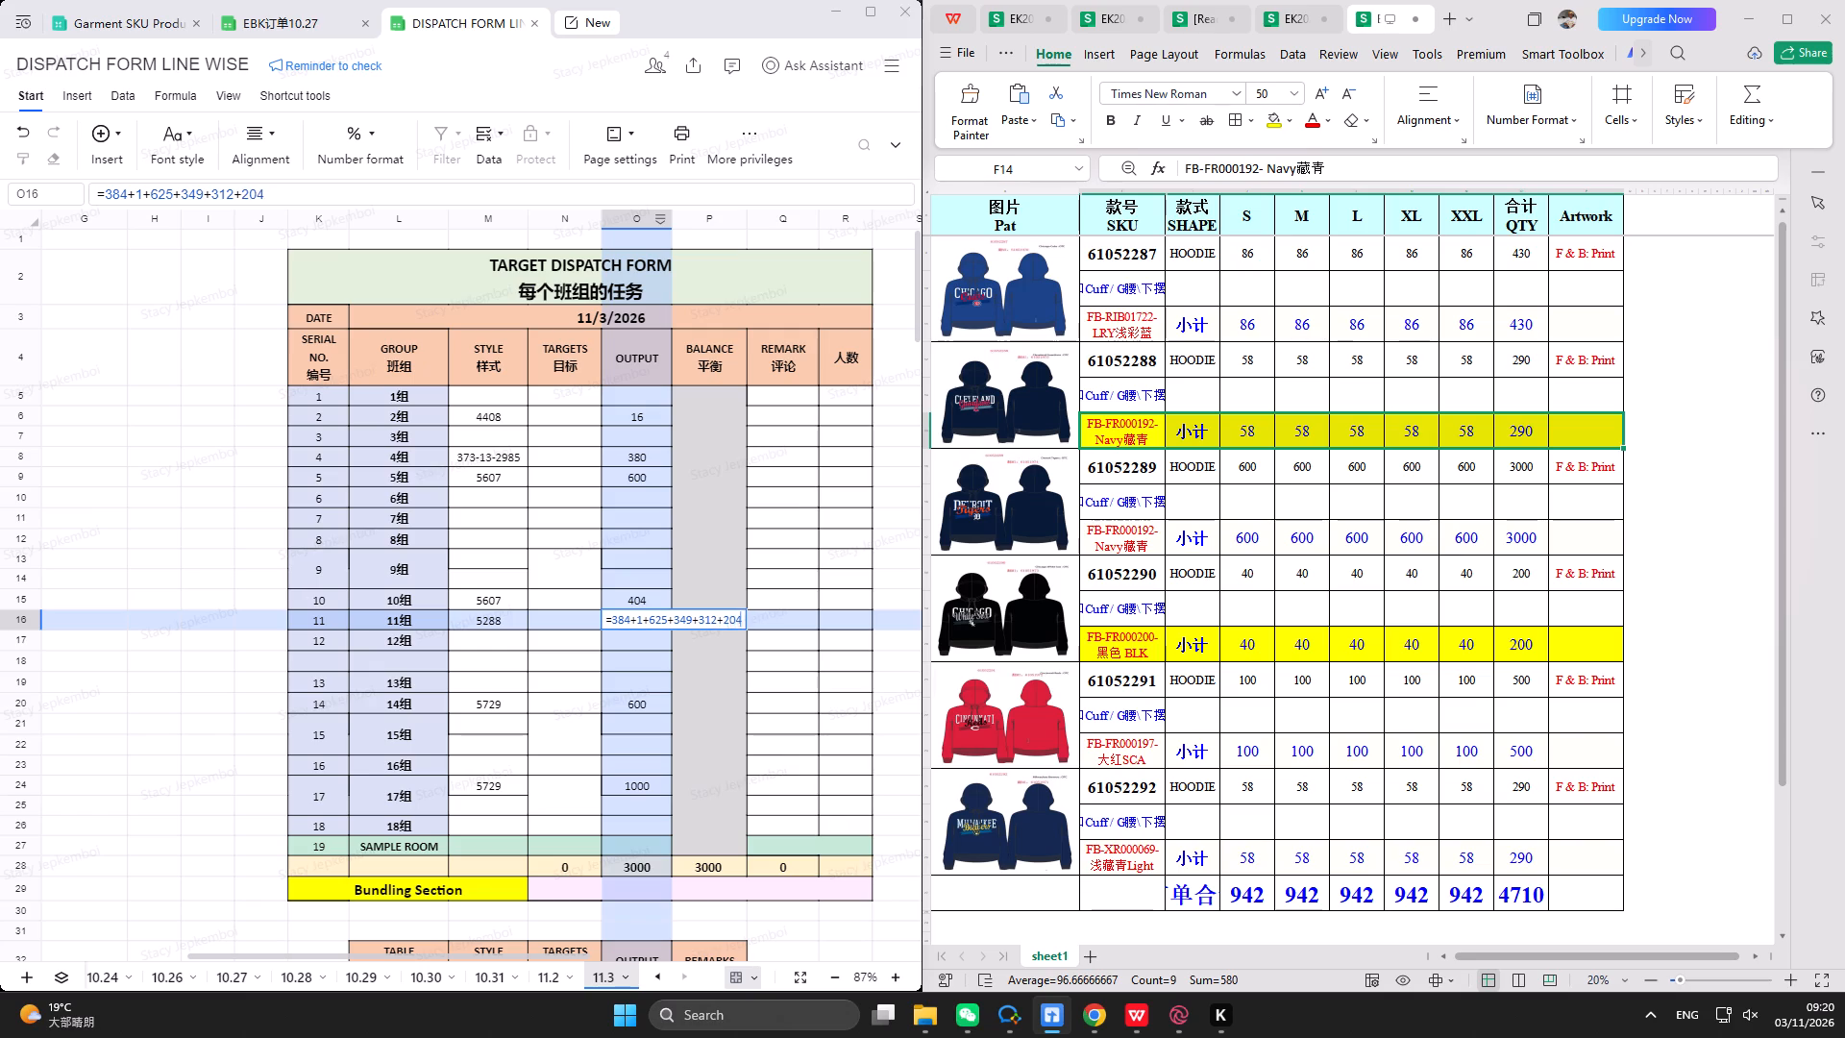
{"action": "key", "text": "Return"}
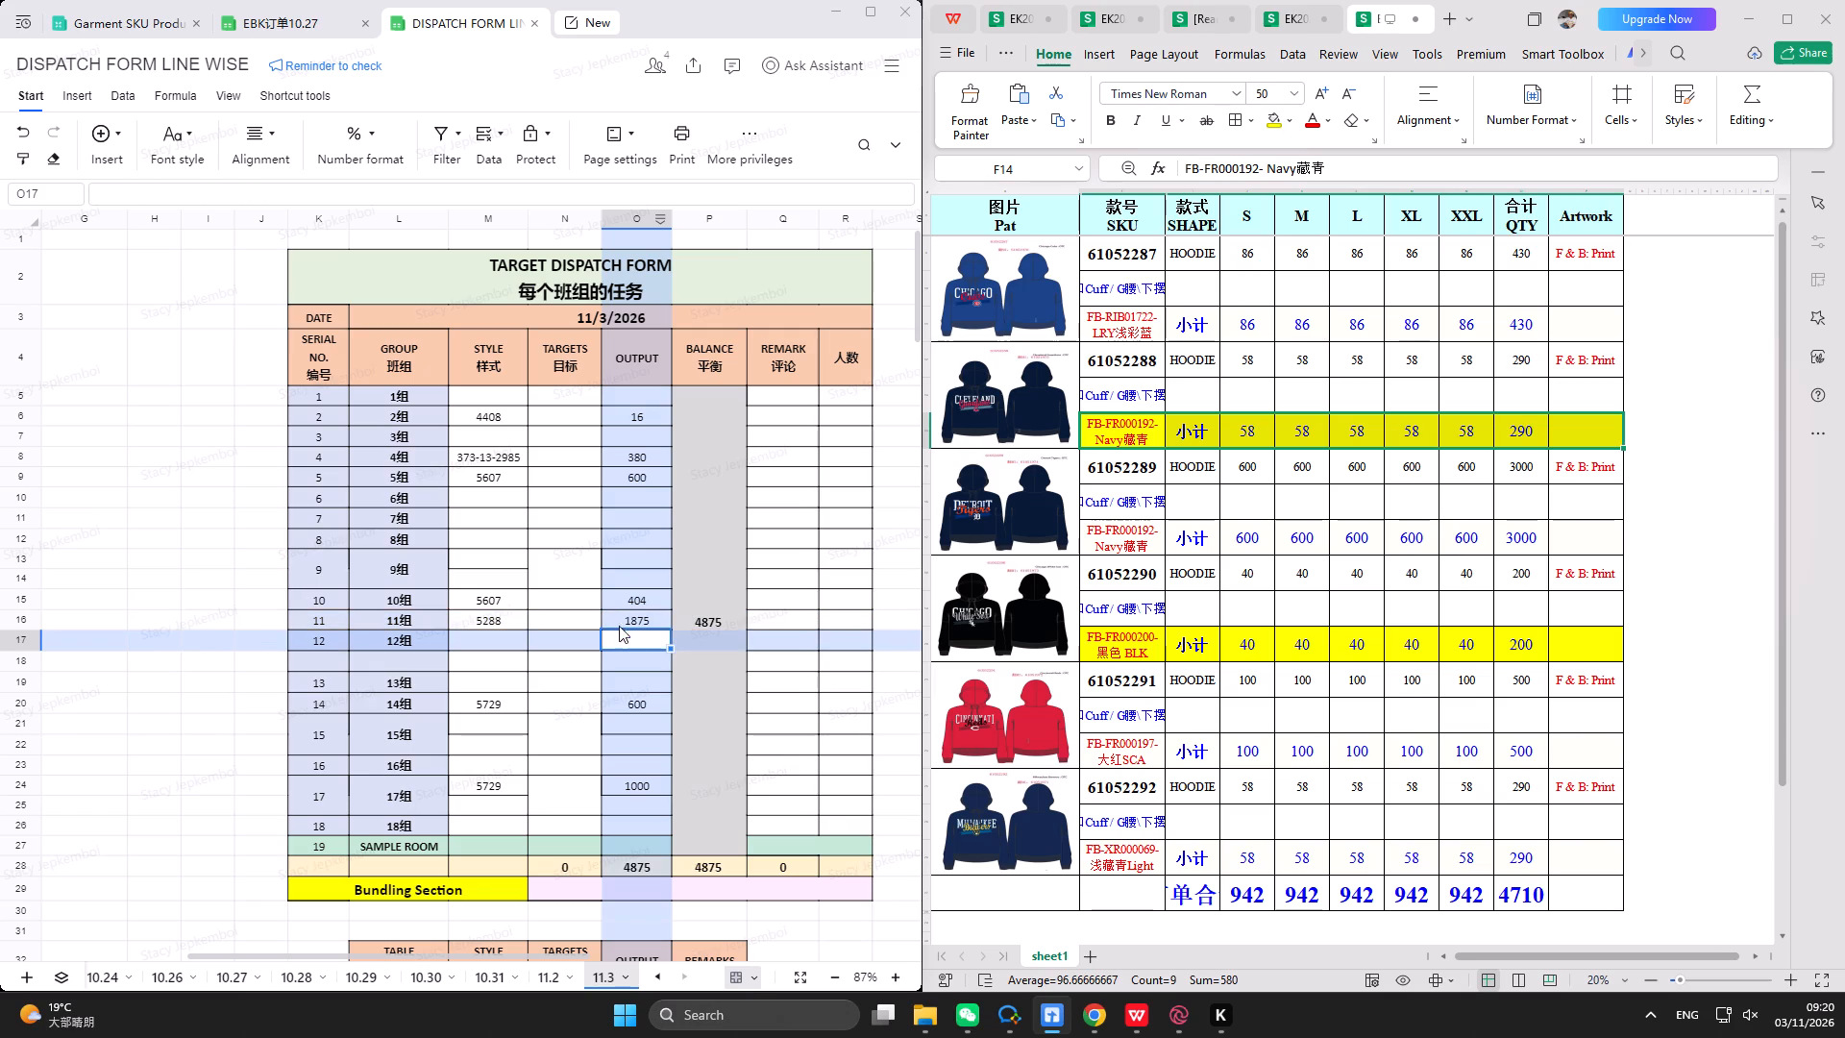
{"action": "left_click", "coordinate": [625, 620]}
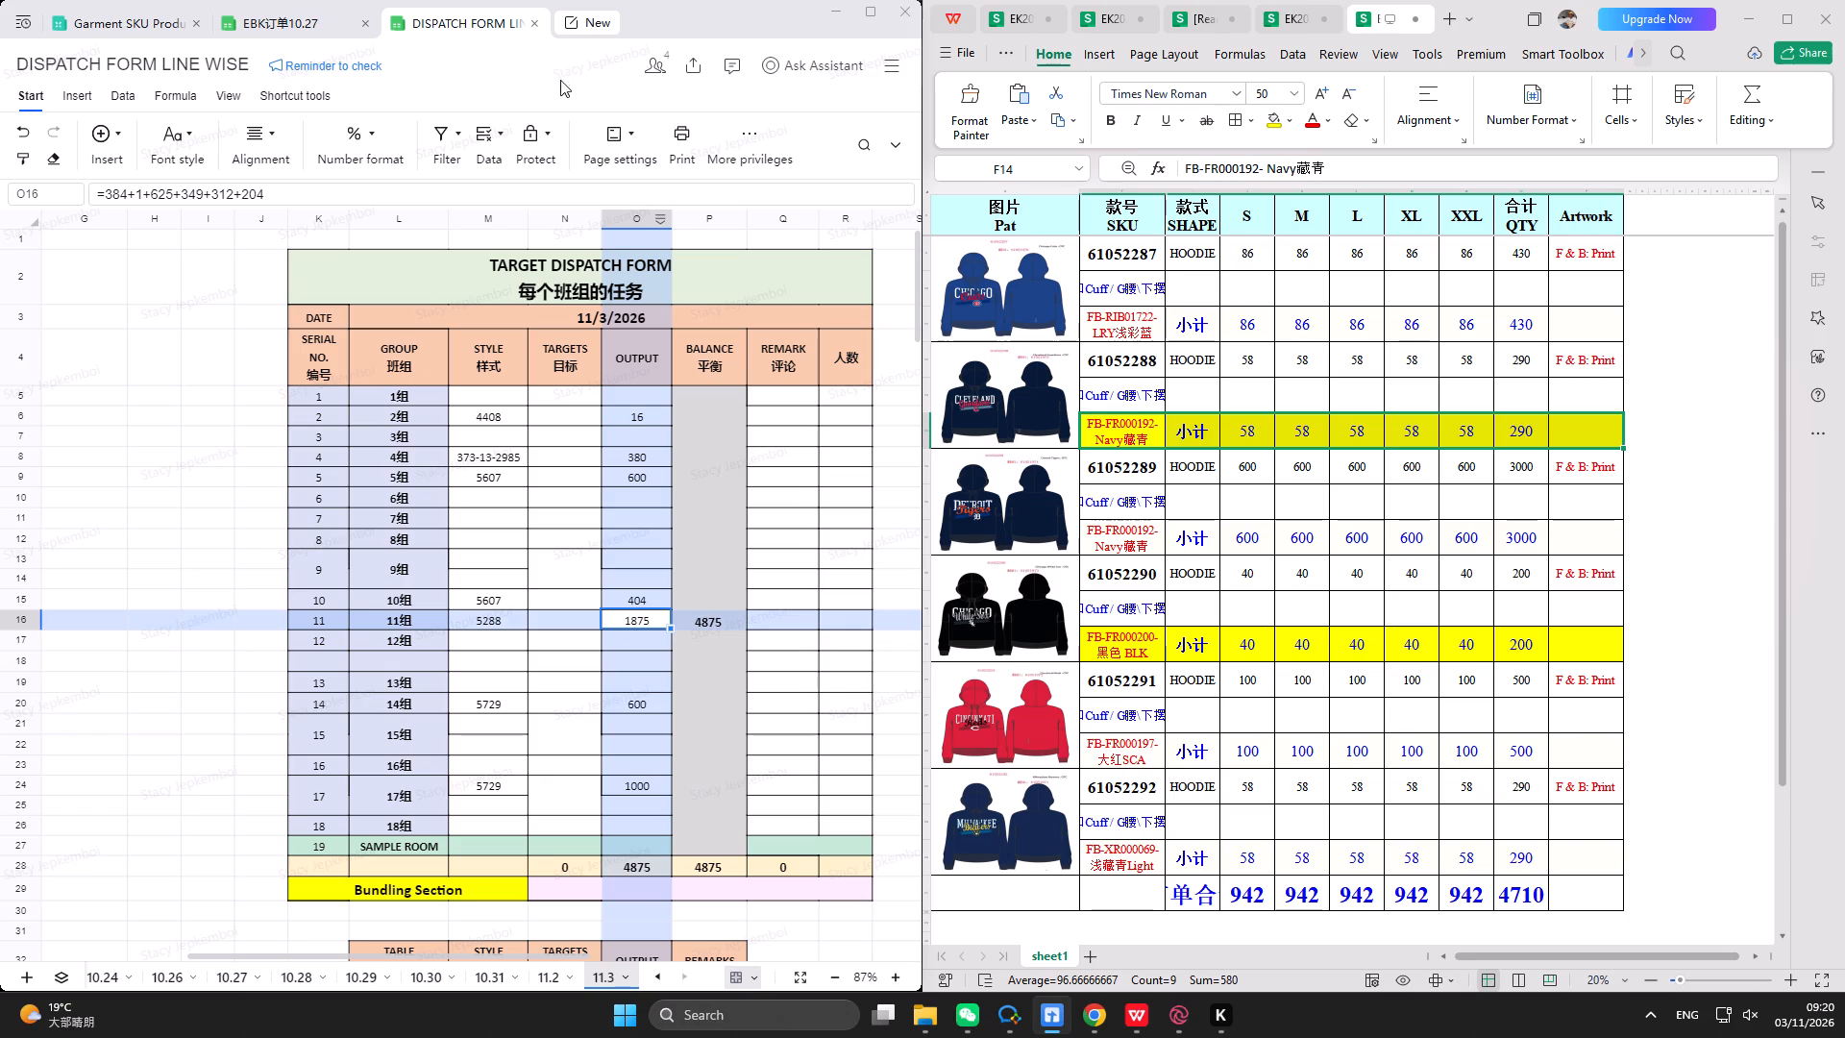
In the tracker's 067-5288 table, fill the DATE 2026/11/2 from row 1 down through row 20.
{"action": "left_click", "coordinate": [882, 6]}
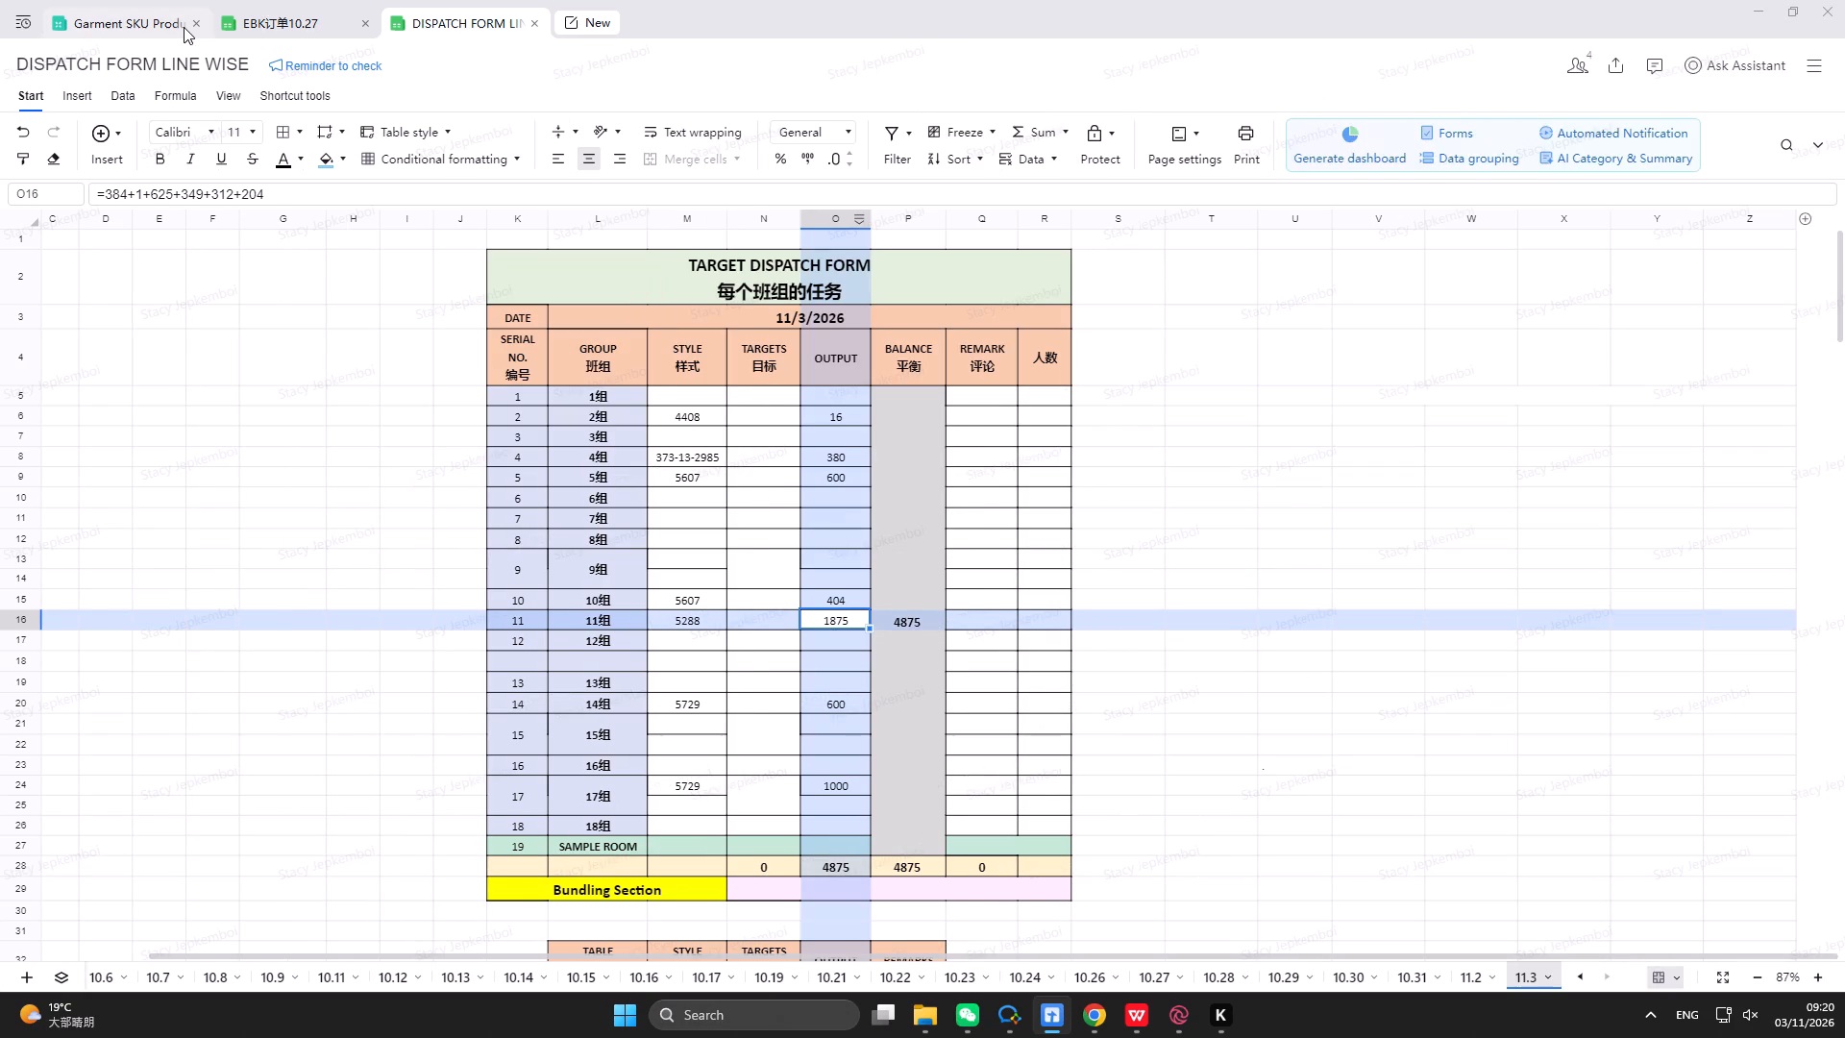
{"action": "left_click", "coordinate": [184, 27]}
{"action": "scroll", "coordinate": [674, 574], "scroll_direction": "up", "scroll_amount": 12}
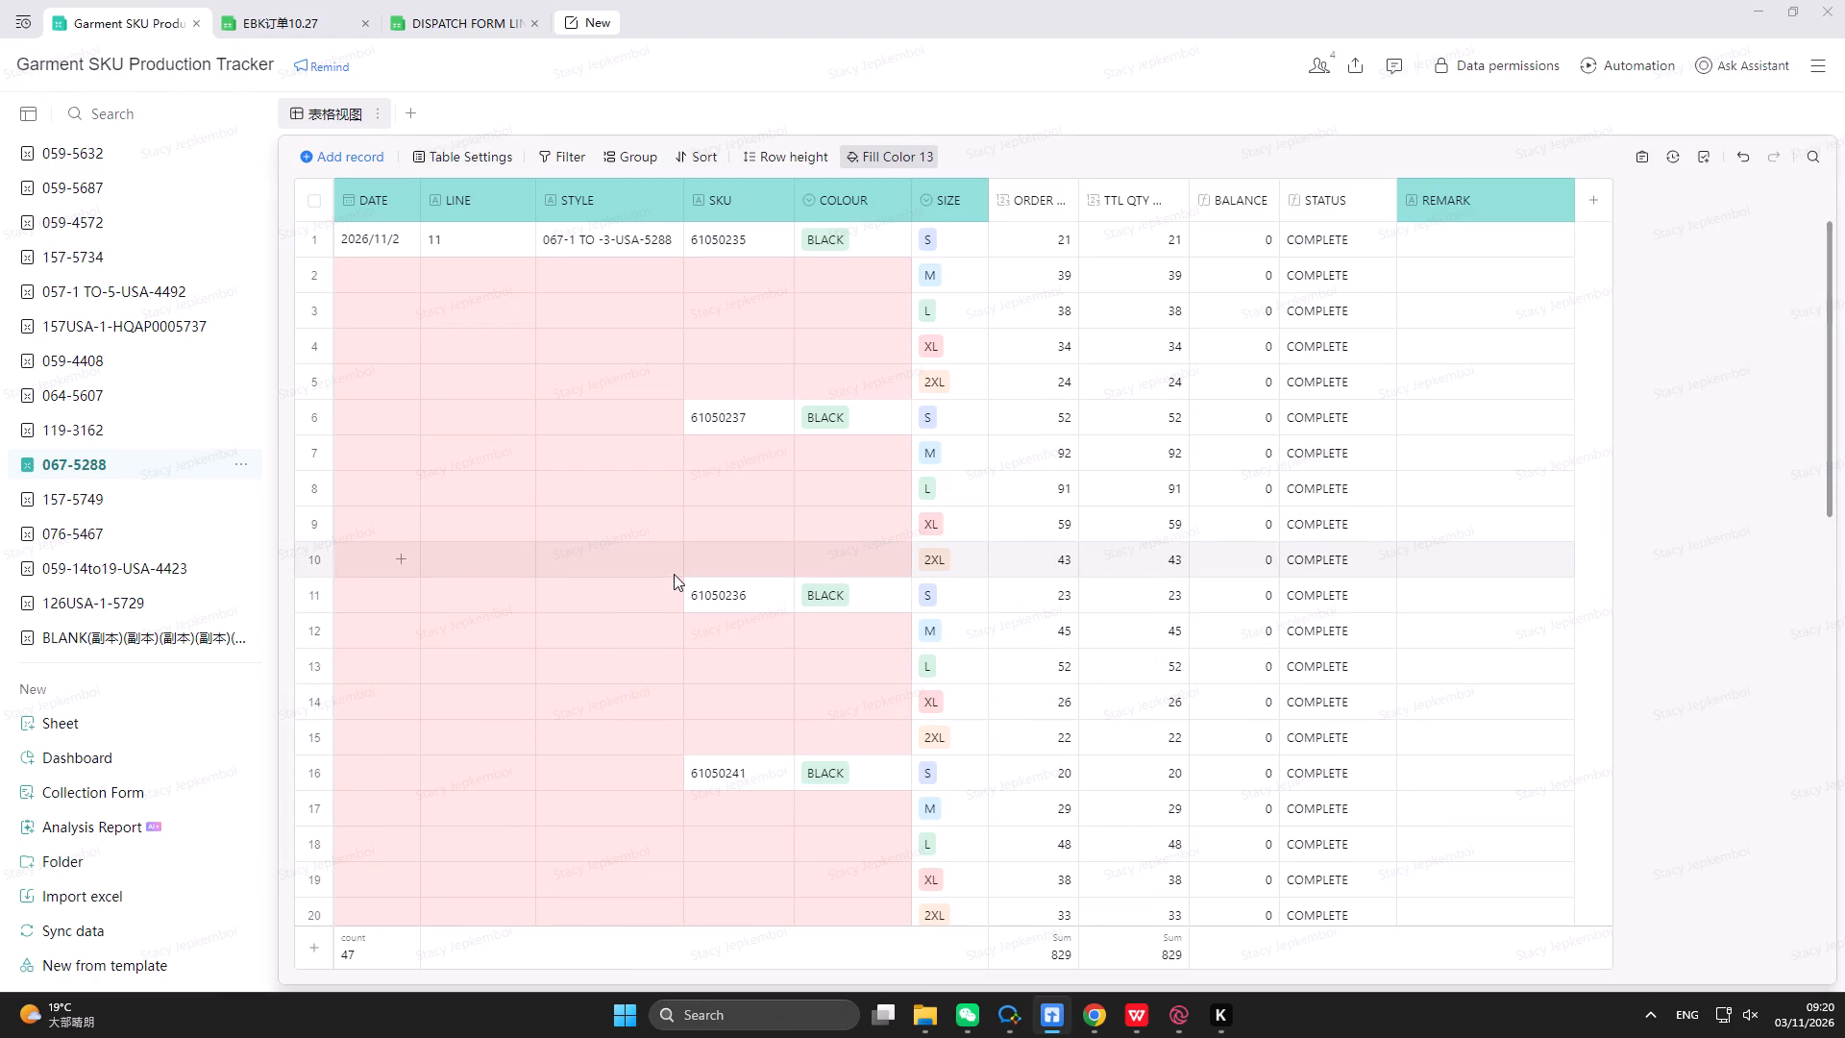
{"action": "scroll", "coordinate": [866, 667], "scroll_direction": "down", "scroll_amount": 6}
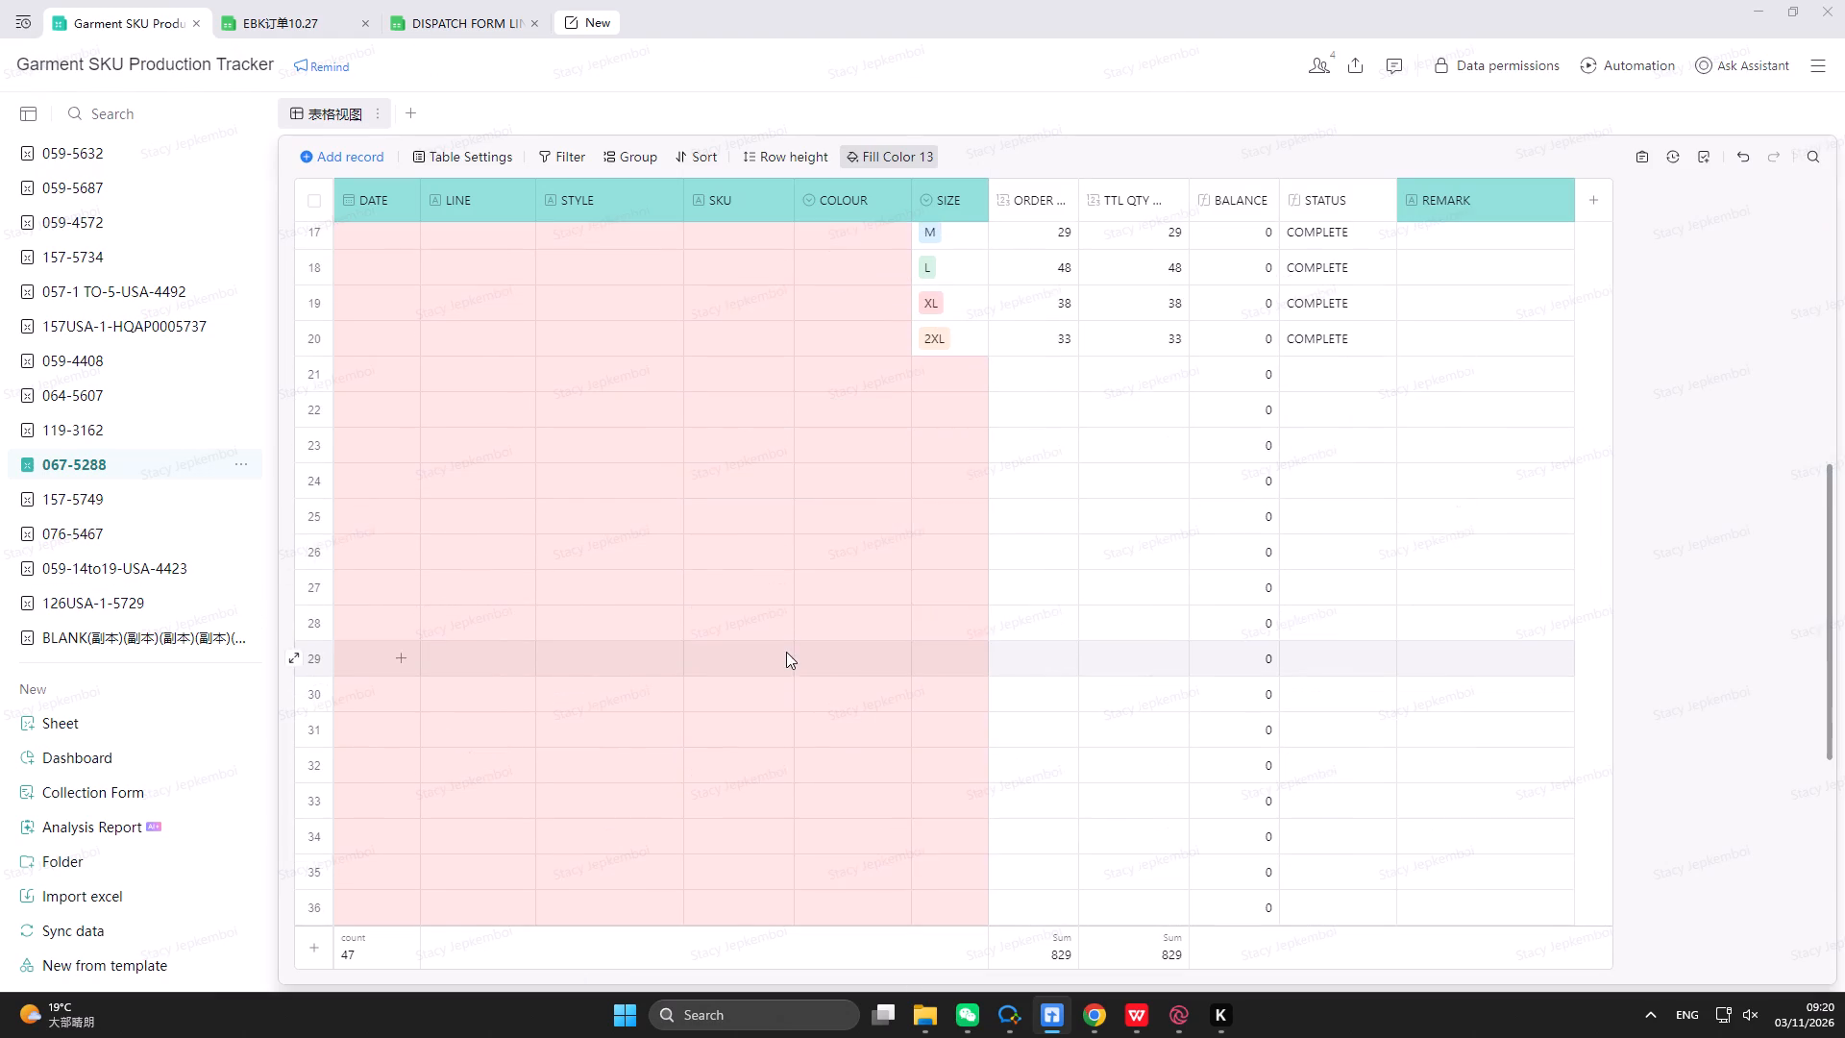
{"action": "scroll", "coordinate": [779, 650], "scroll_direction": "up", "scroll_amount": 11}
{"action": "left_click", "coordinate": [357, 247]}
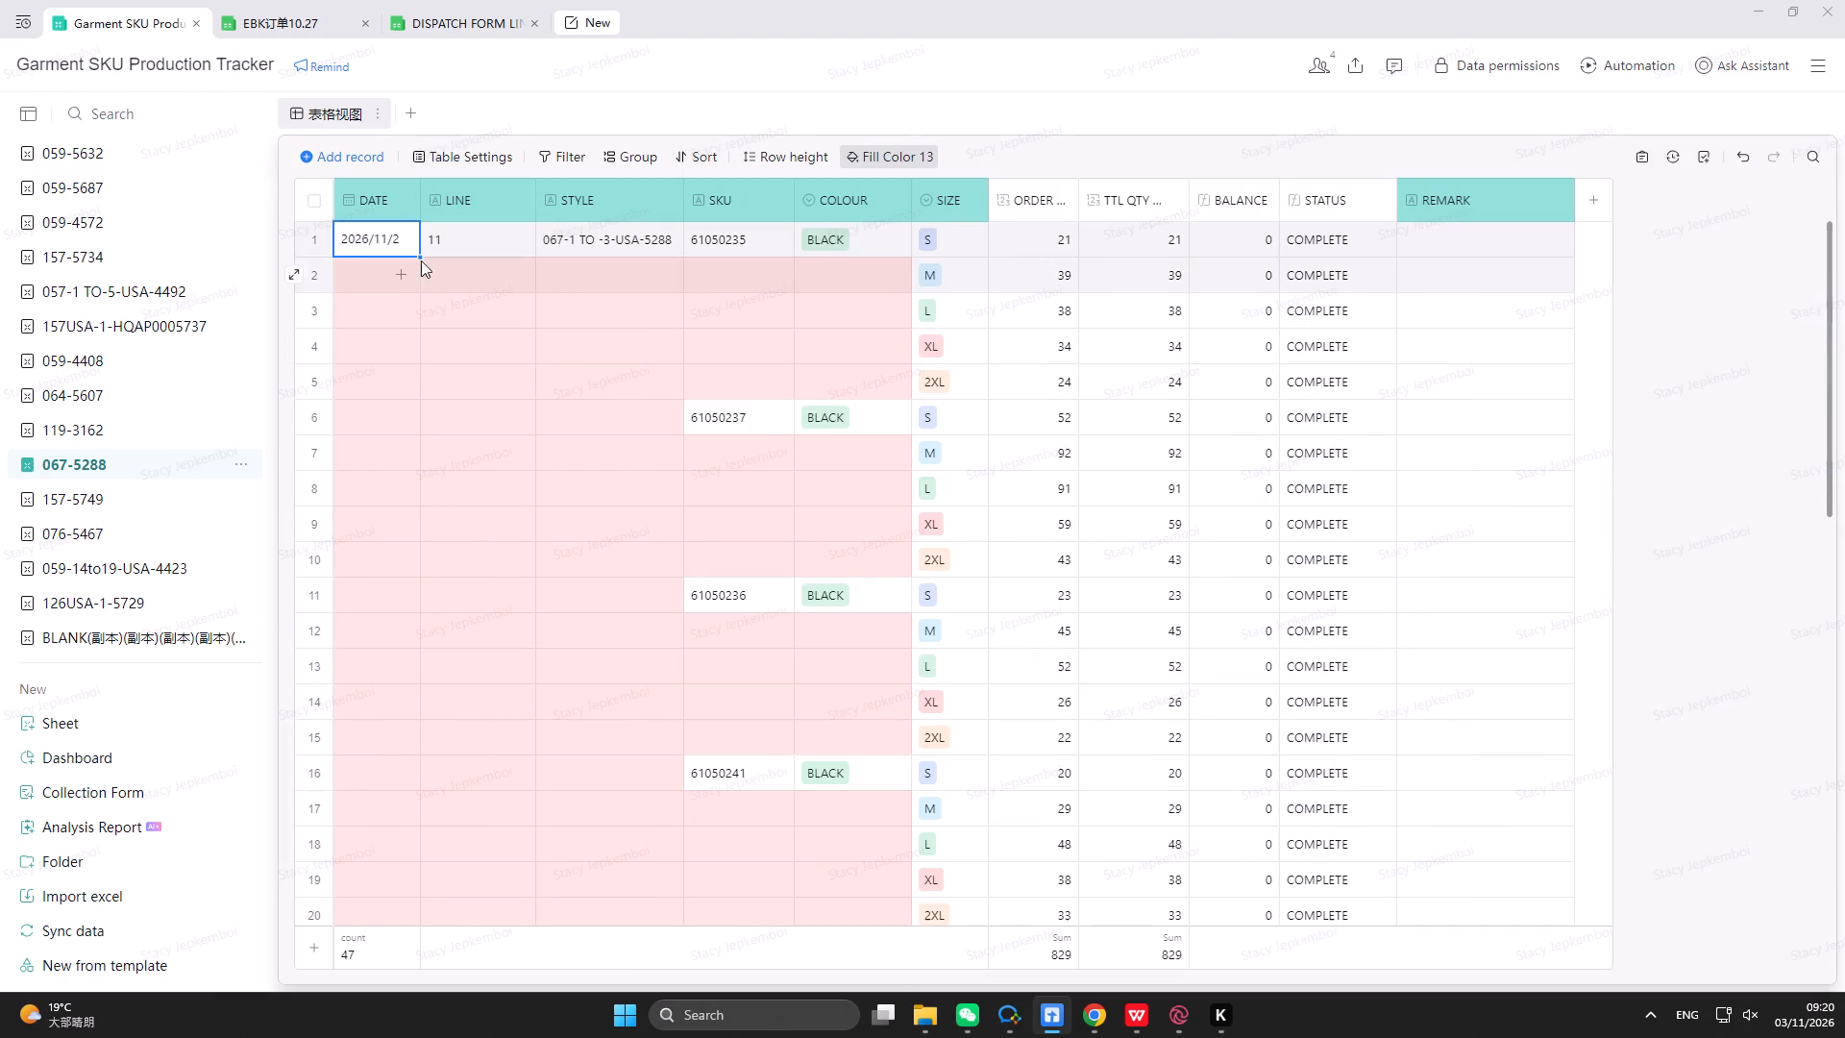
{"action": "left_click_drag", "start_coordinate": [418, 258], "coordinate": [441, 807]}
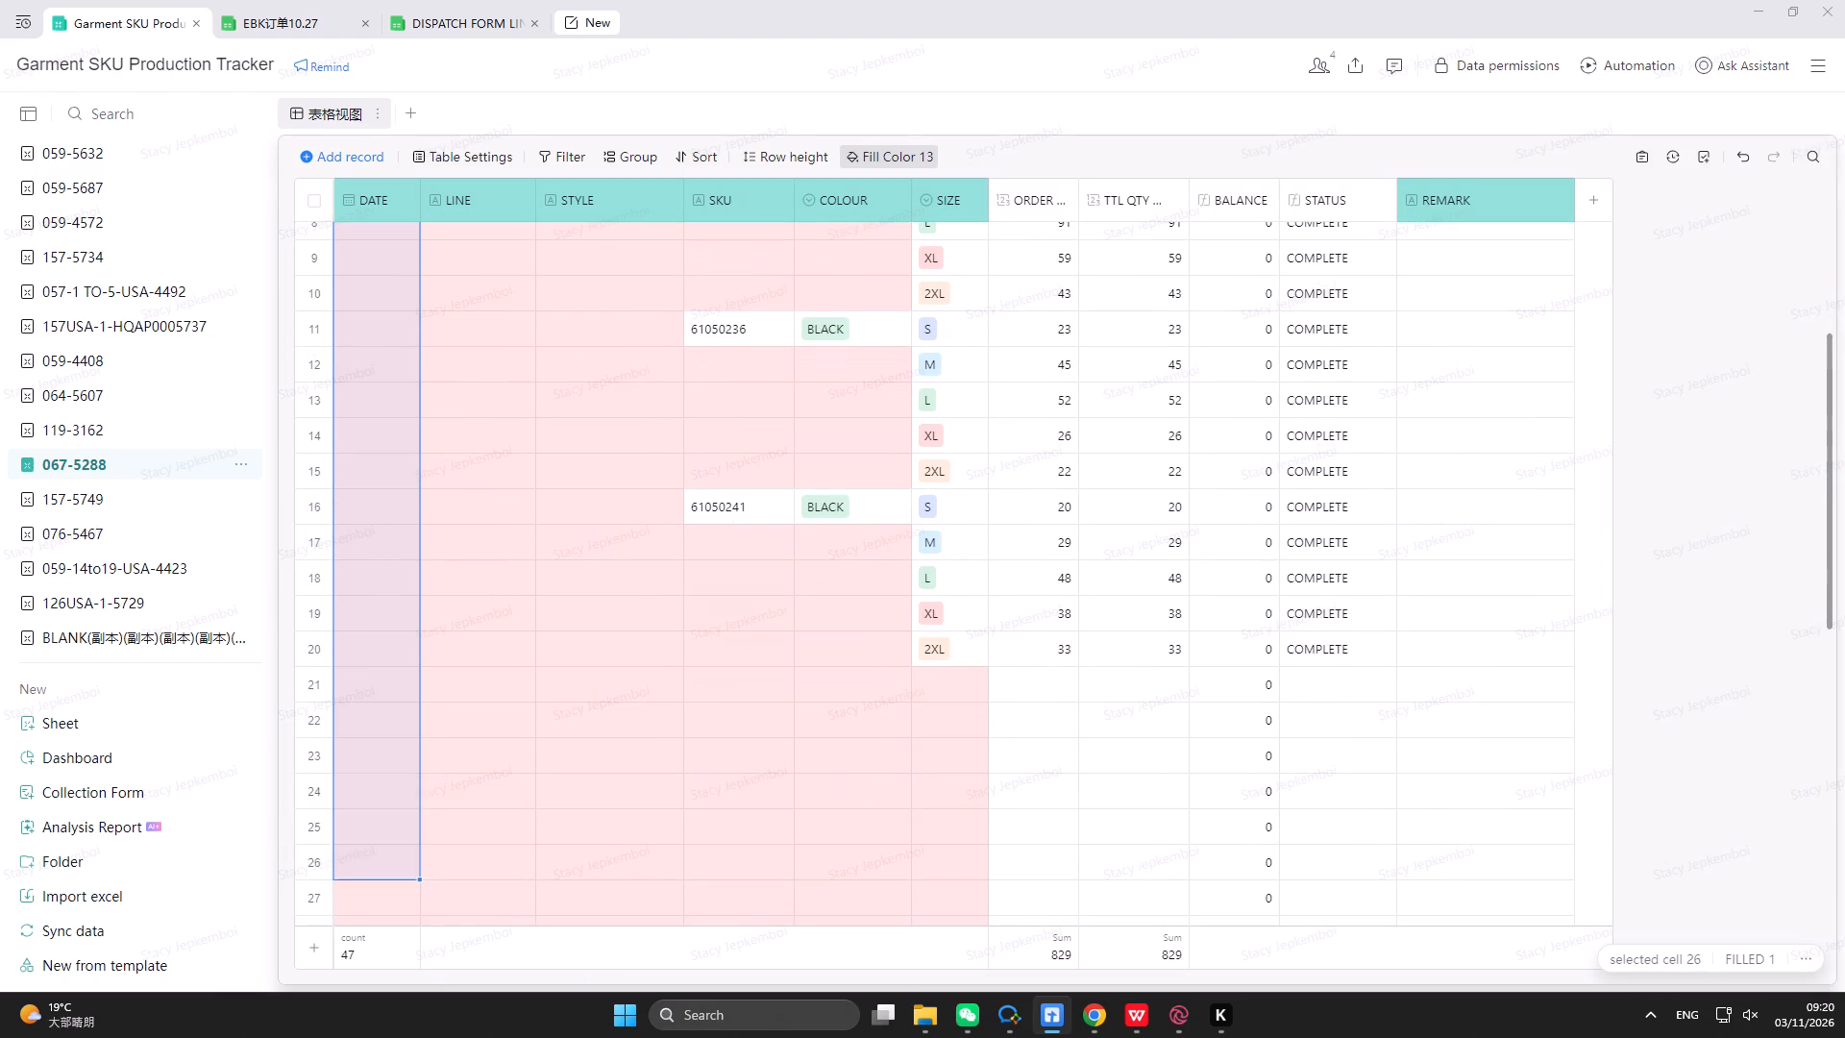
{"action": "left_click_drag", "start_coordinate": [441, 807], "coordinate": [413, 664]}
{"action": "scroll", "coordinate": [529, 520], "scroll_direction": "up", "scroll_amount": 11}
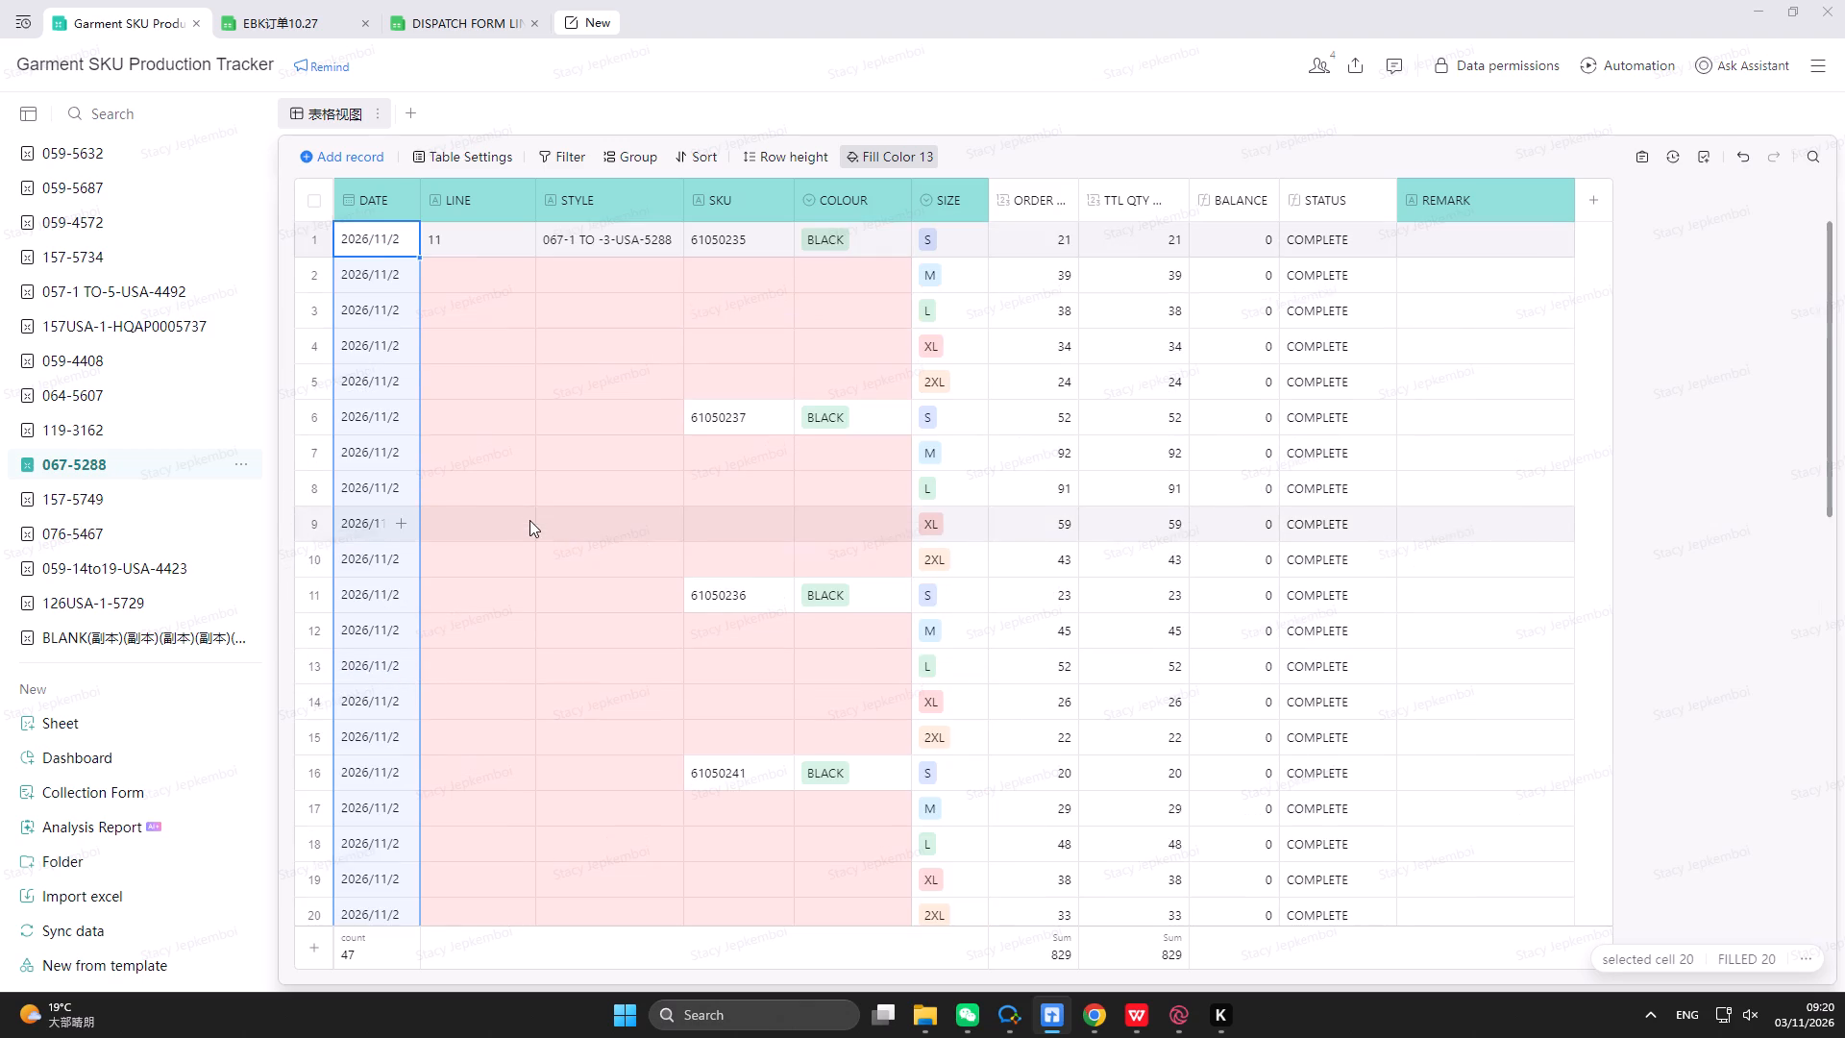
Fill LINE 11 and STYLE 067-1 TO -3-USA-5288 from row 1 down through row 20.
{"action": "left_click", "coordinate": [464, 244]}
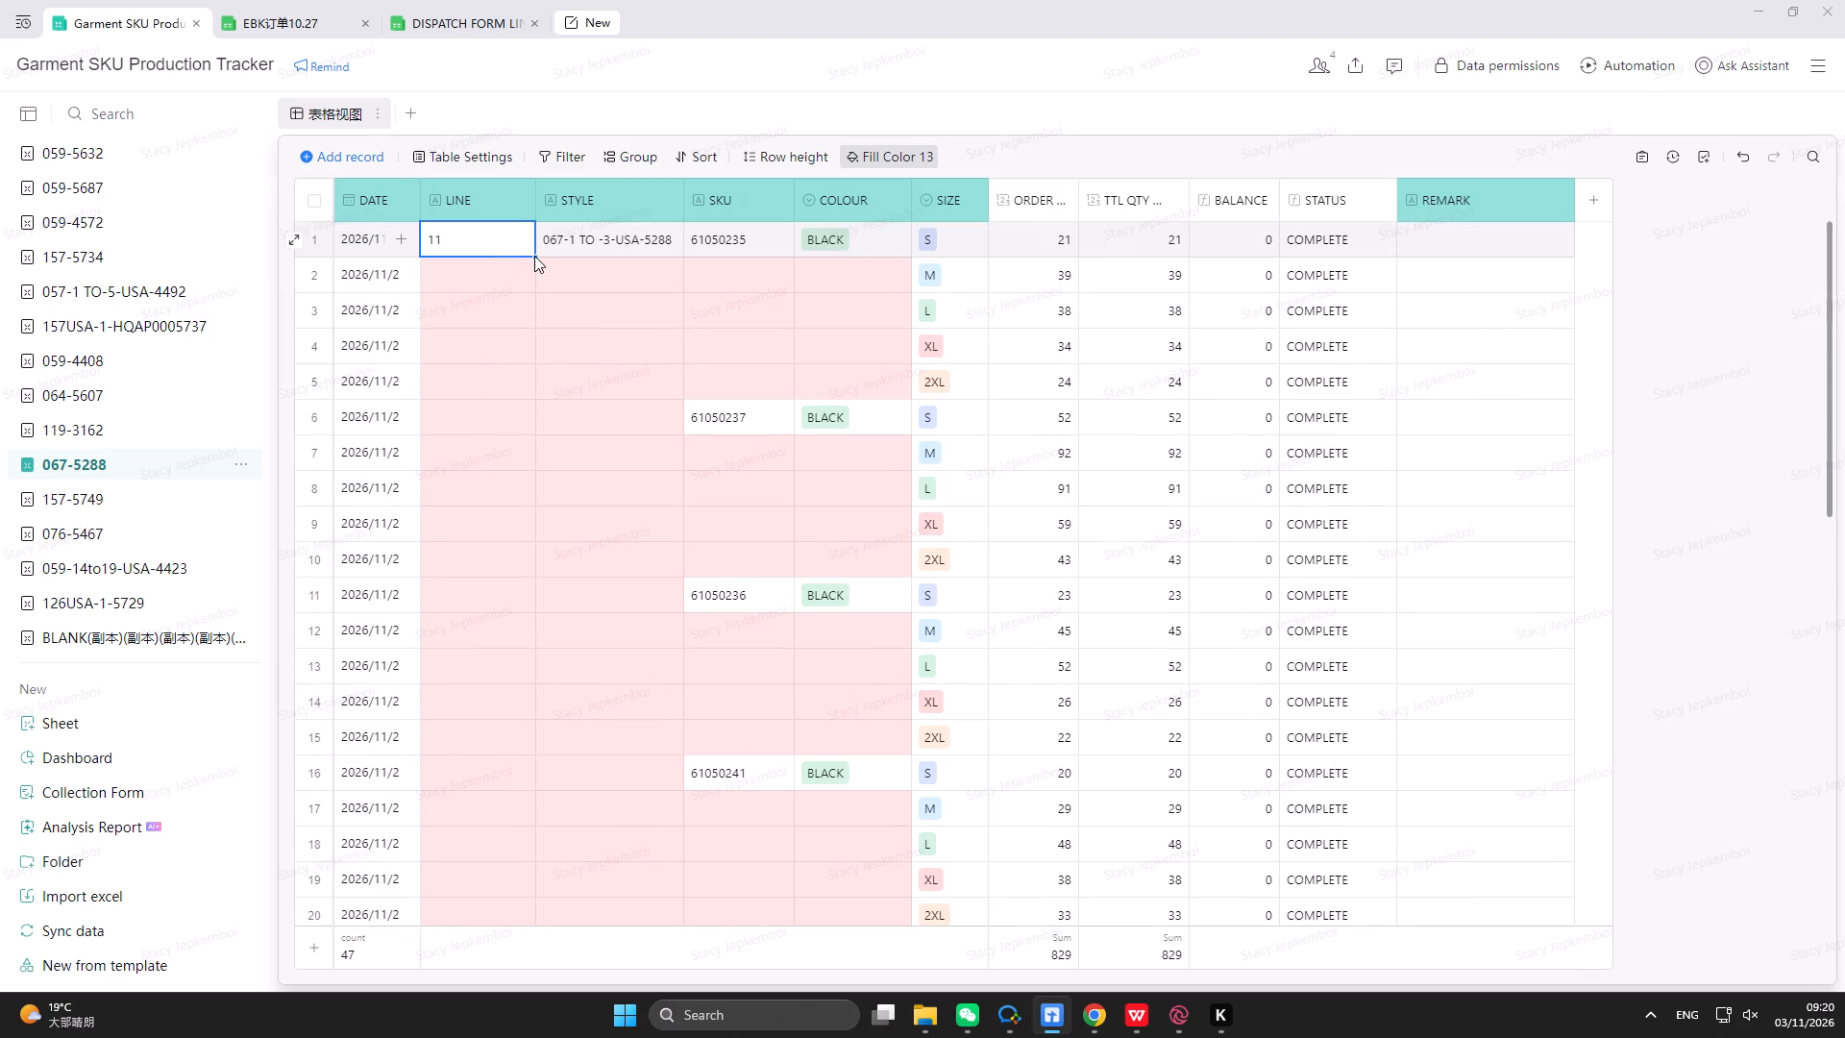
{"action": "left_click_drag", "start_coordinate": [533, 255], "coordinate": [511, 768]}
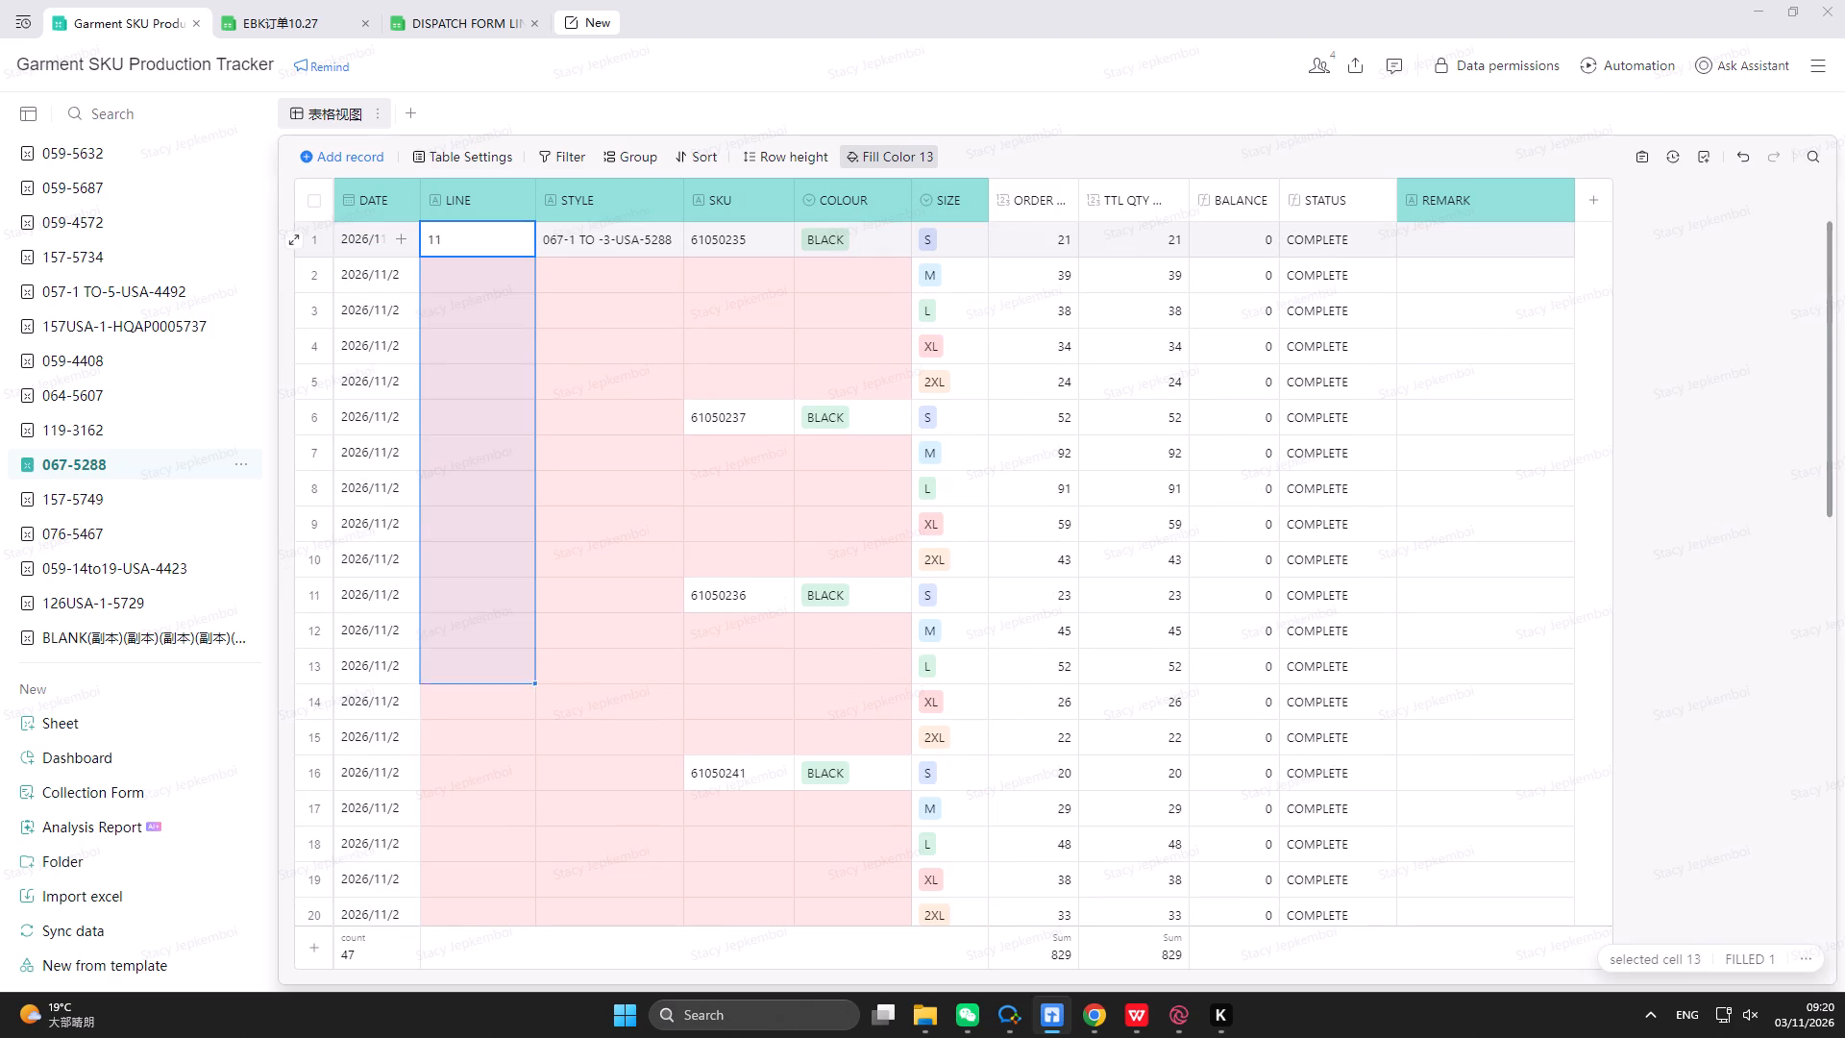
{"action": "left_click_drag", "start_coordinate": [511, 768], "coordinate": [487, 569]}
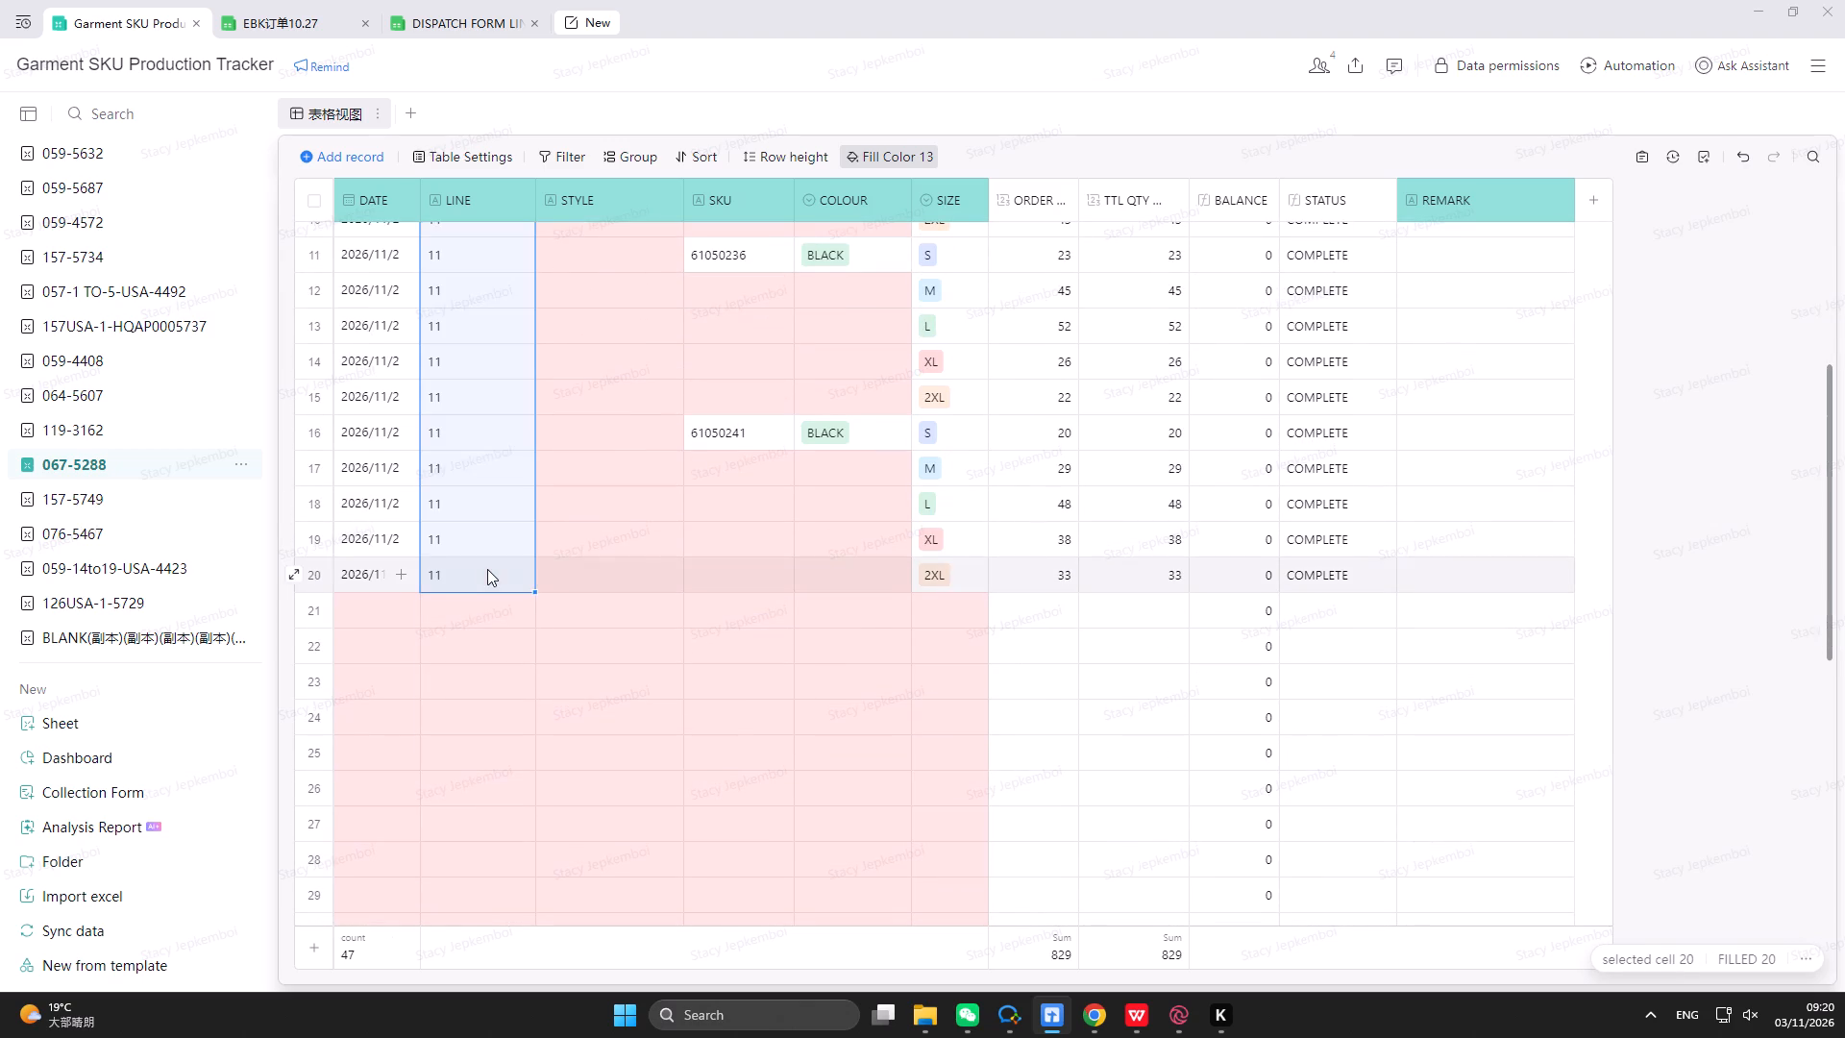
{"action": "scroll", "coordinate": [617, 287], "scroll_direction": "up", "scroll_amount": 14}
{"action": "left_click", "coordinate": [608, 226]}
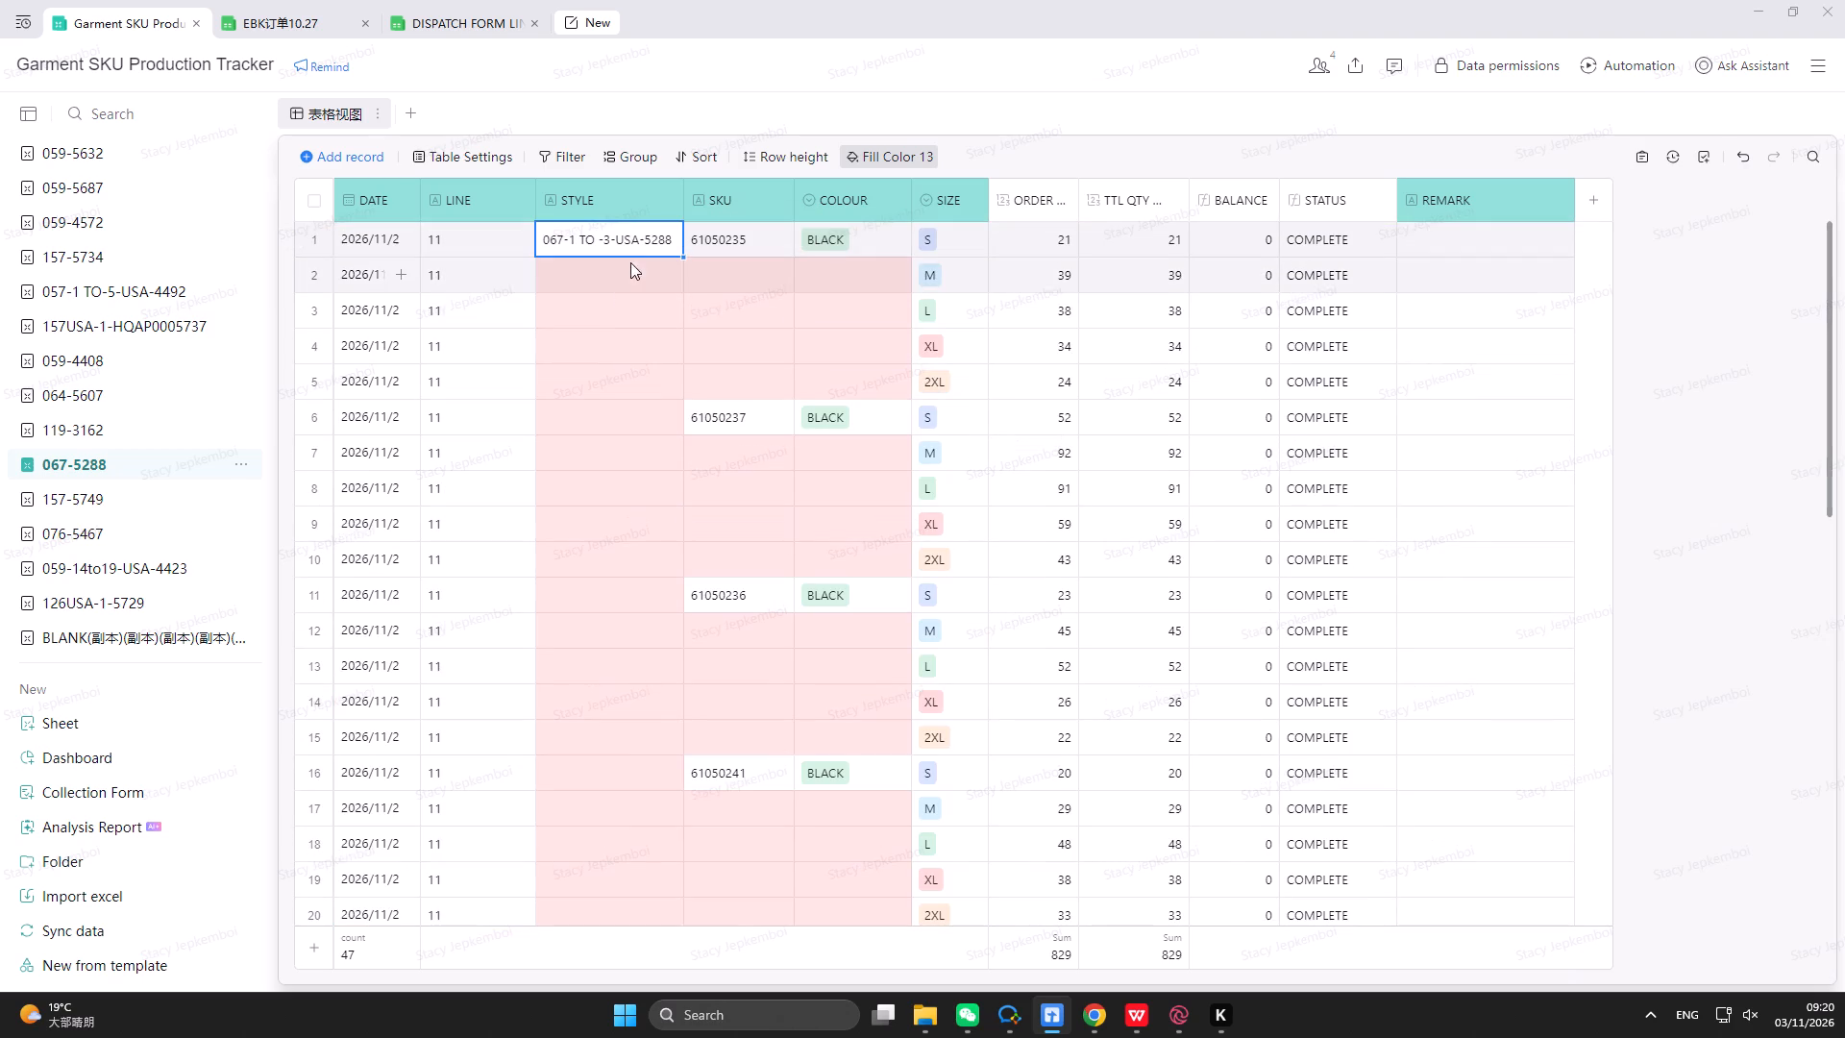
{"action": "left_click_drag", "start_coordinate": [683, 259], "coordinate": [639, 1037]}
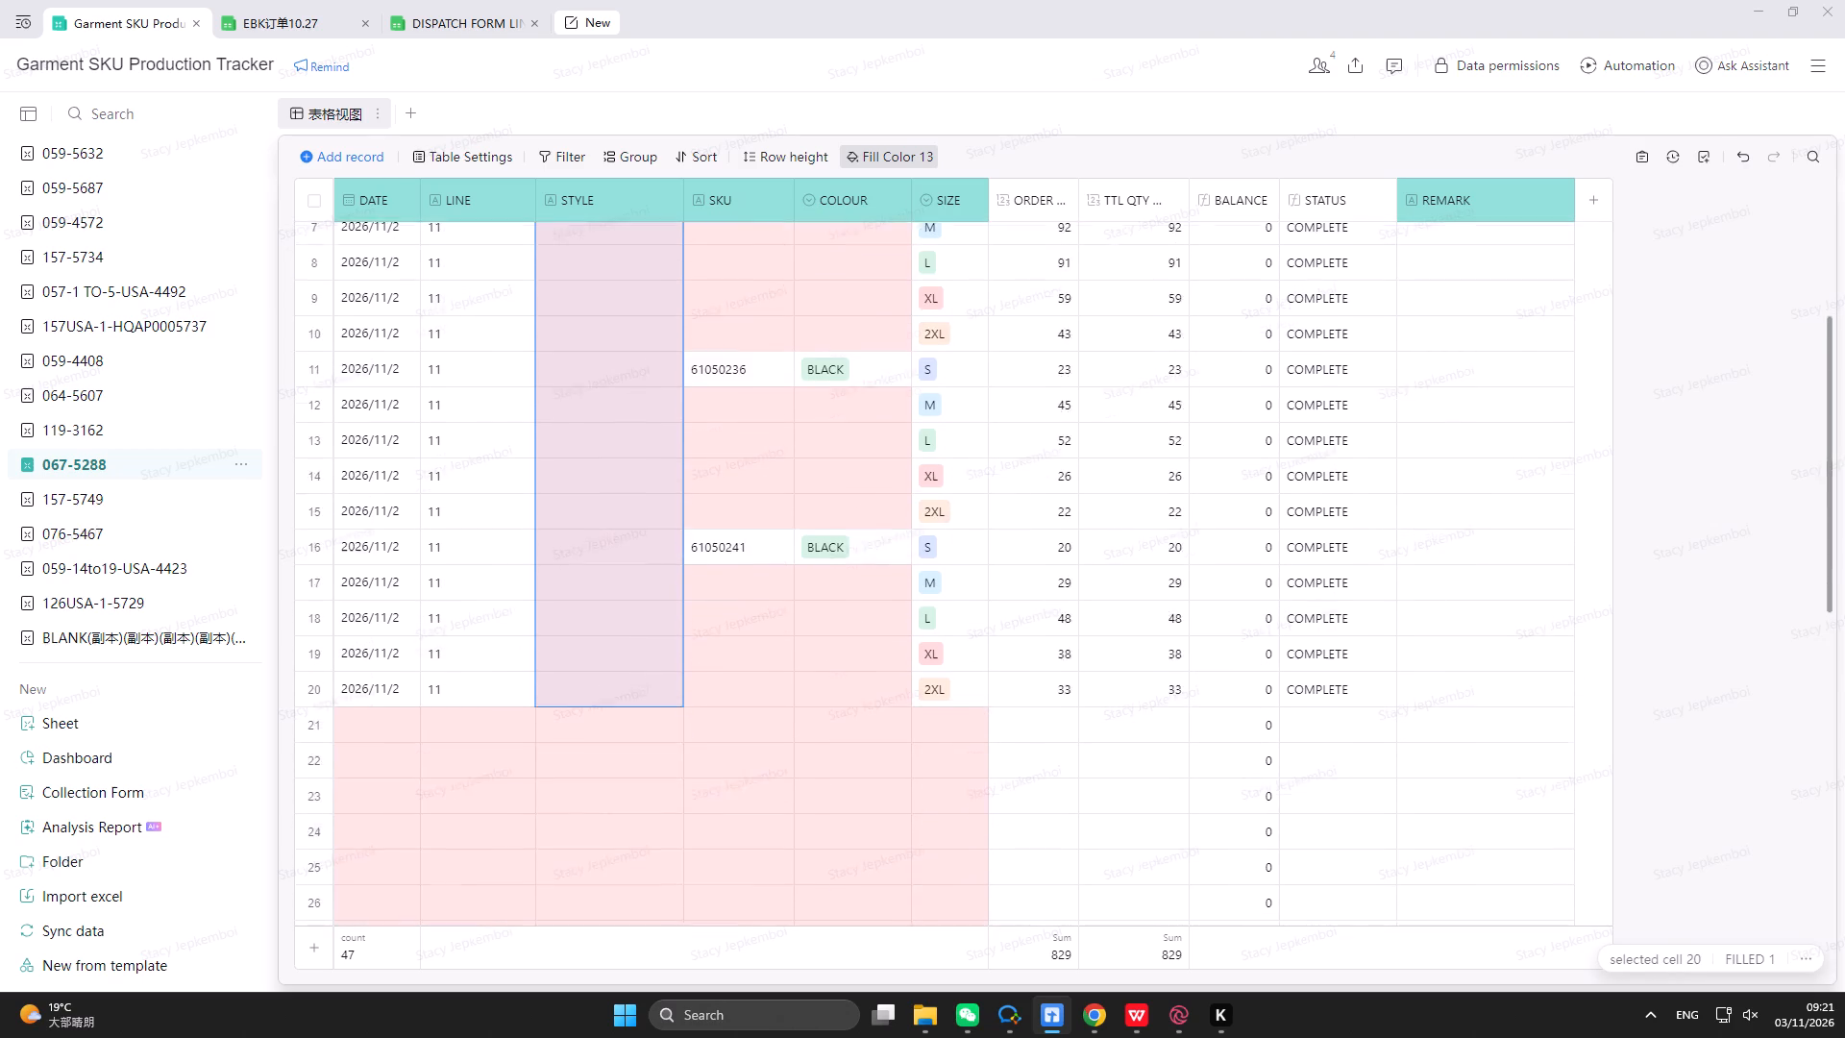
{"action": "left_click_drag", "start_coordinate": [639, 1037], "coordinate": [630, 529]}
{"action": "scroll", "coordinate": [713, 413], "scroll_direction": "up", "scroll_amount": 8}
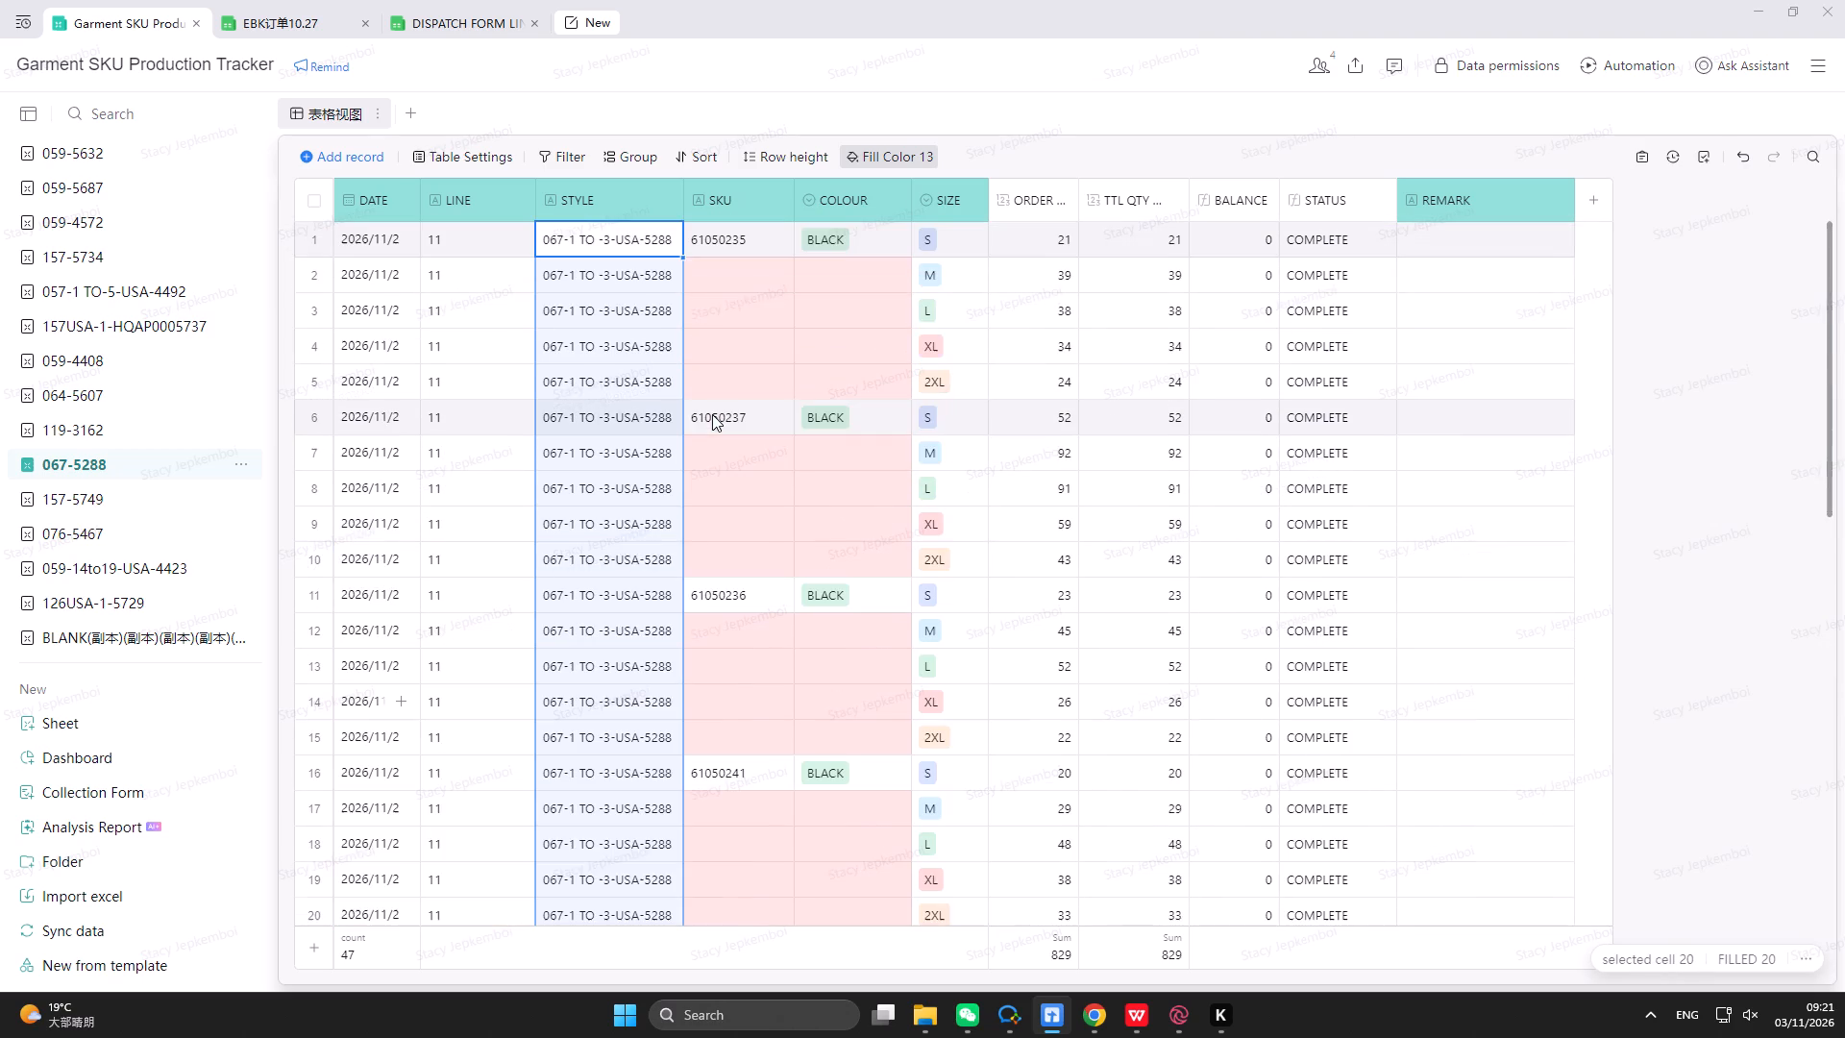
{"action": "scroll", "coordinate": [712, 414], "scroll_direction": "up", "scroll_amount": 4}
Fill SKUs 61050235, 61050237, 61050236 and 61050241 down through the five size rows of each group.
{"action": "left_click", "coordinate": [737, 239]}
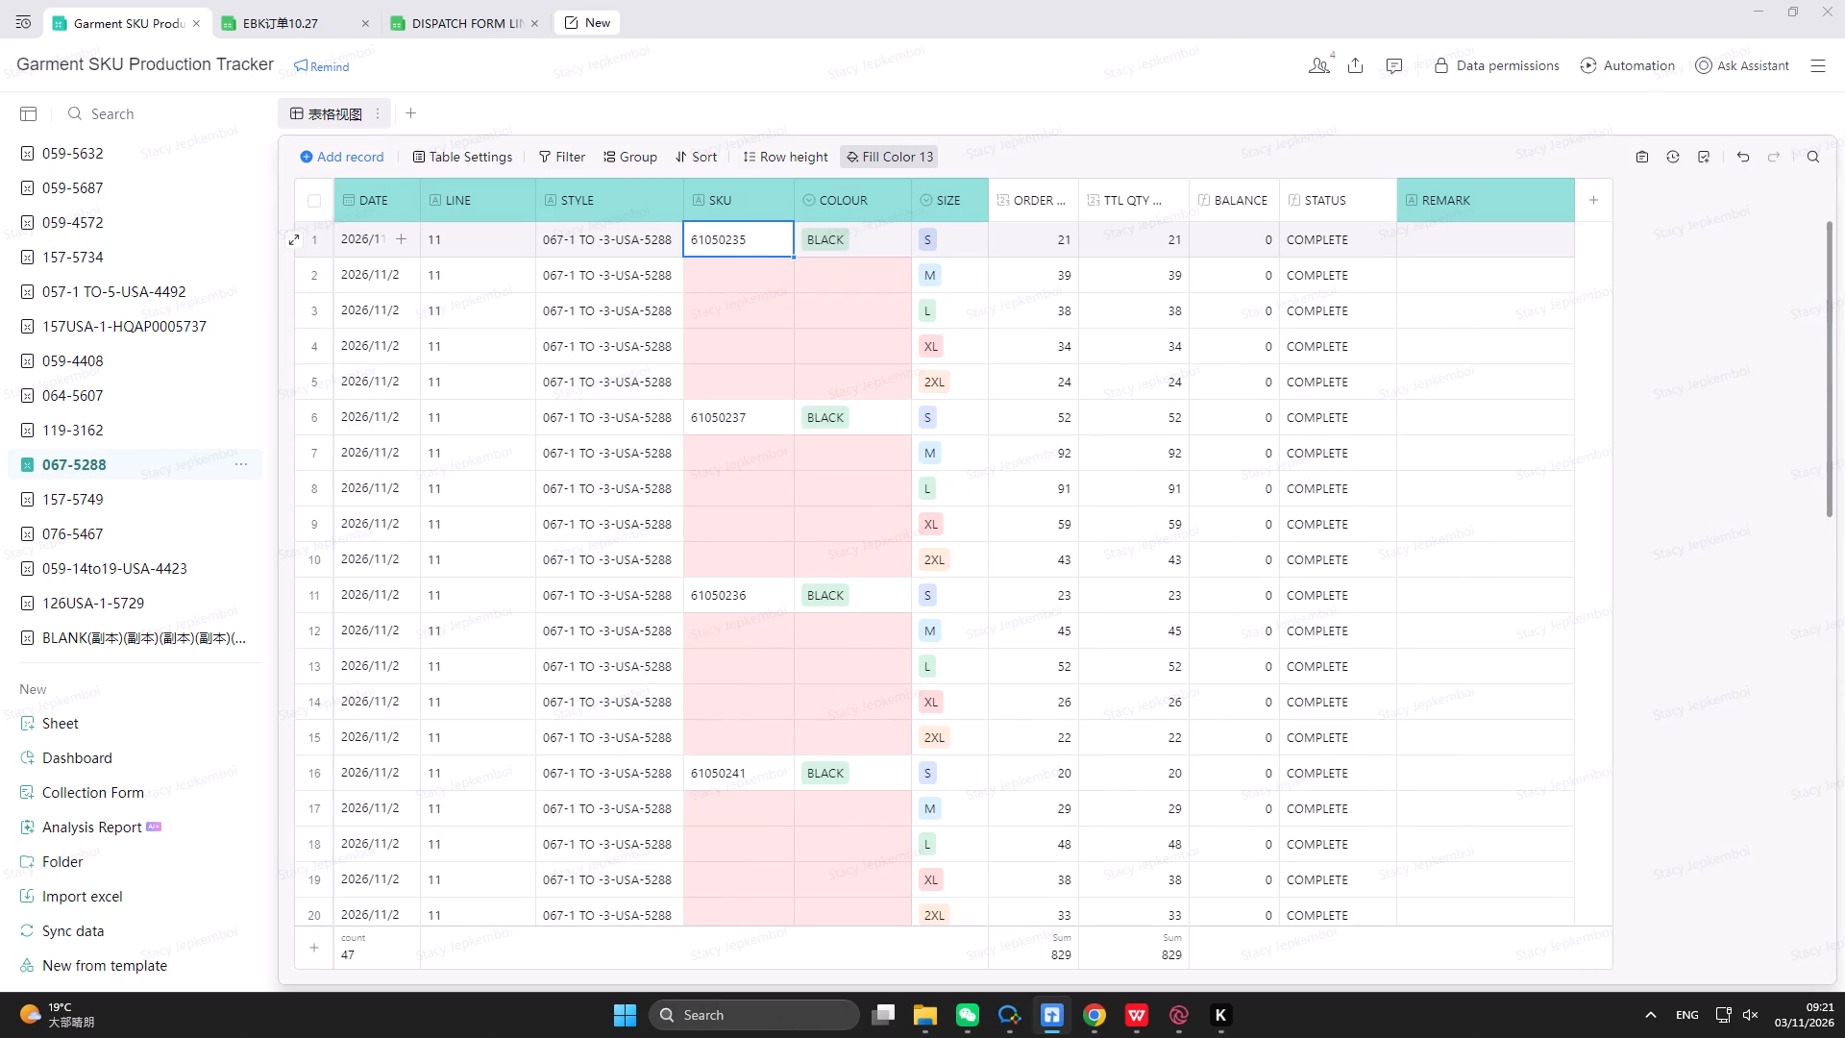
{"action": "left_click_drag", "start_coordinate": [792, 258], "coordinate": [782, 394]}
{"action": "left_click", "coordinate": [788, 428]}
{"action": "left_click_drag", "start_coordinate": [794, 436], "coordinate": [781, 486]}
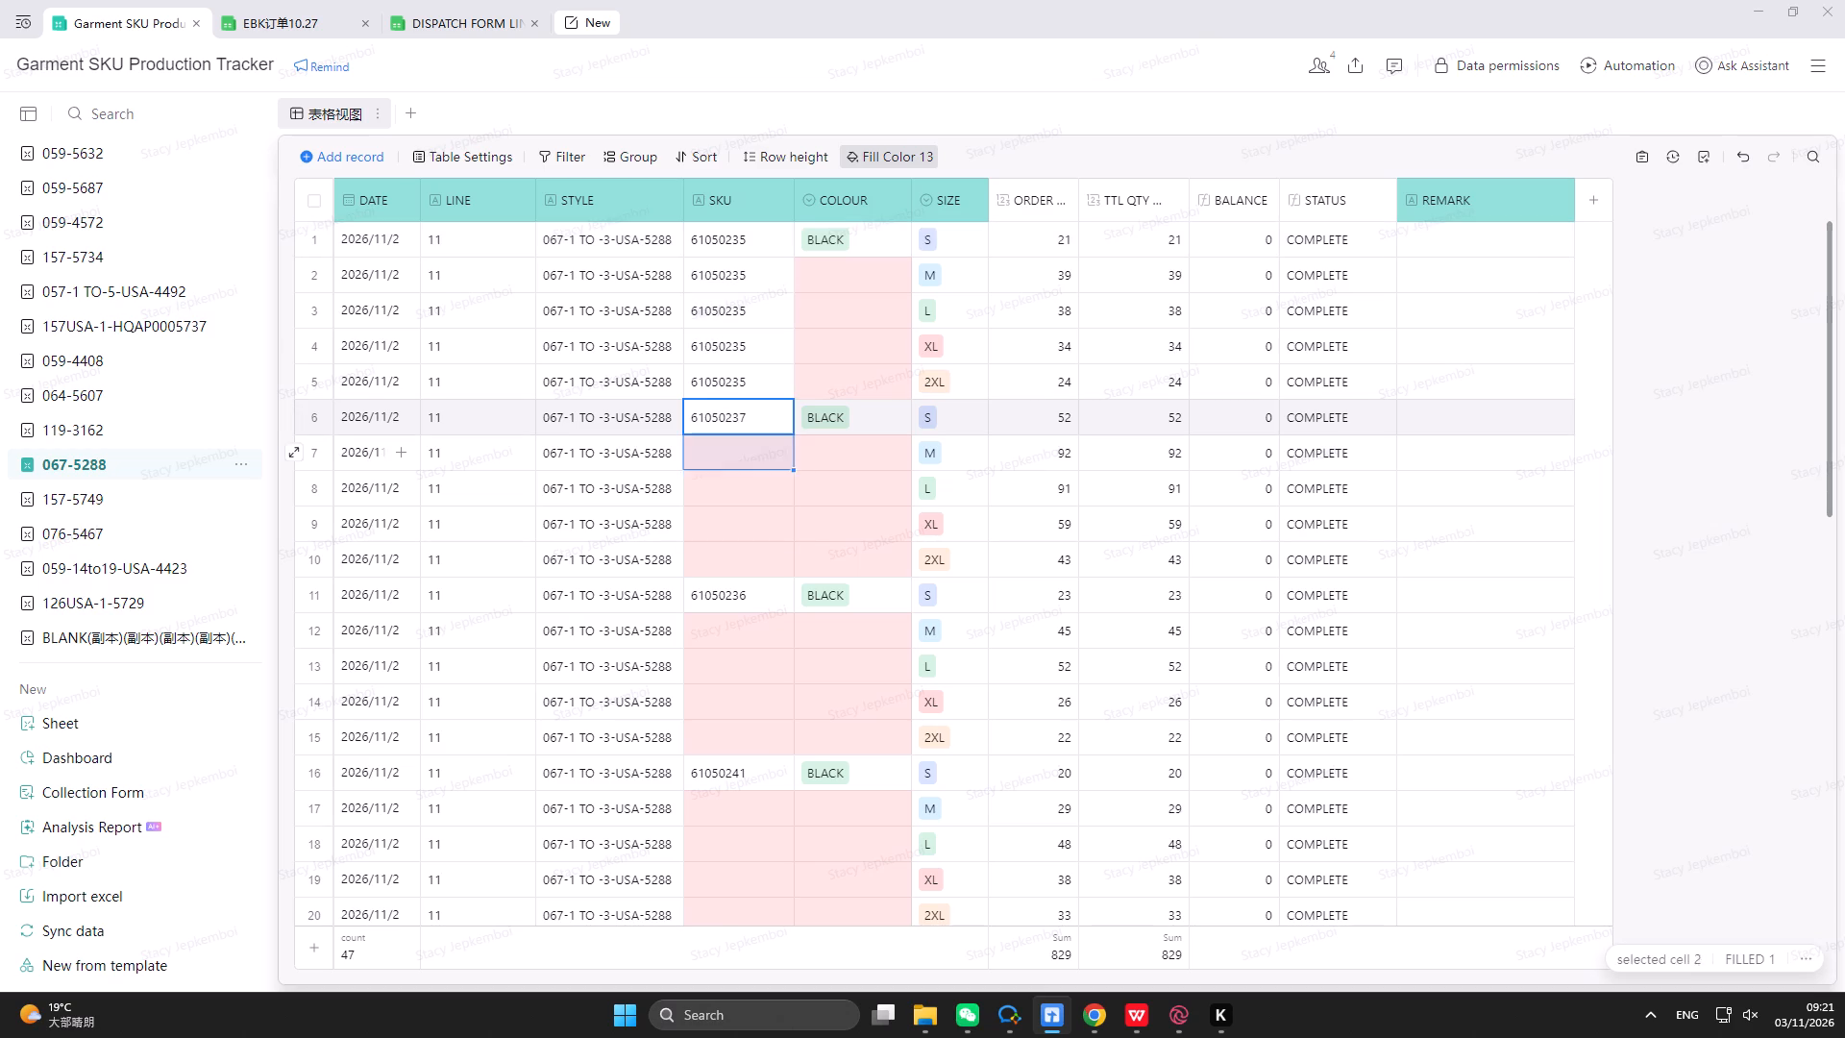
{"action": "left_click_drag", "start_coordinate": [781, 486], "coordinate": [772, 564]}
{"action": "left_click", "coordinate": [760, 607]}
{"action": "left_click_drag", "start_coordinate": [795, 613], "coordinate": [793, 649]}
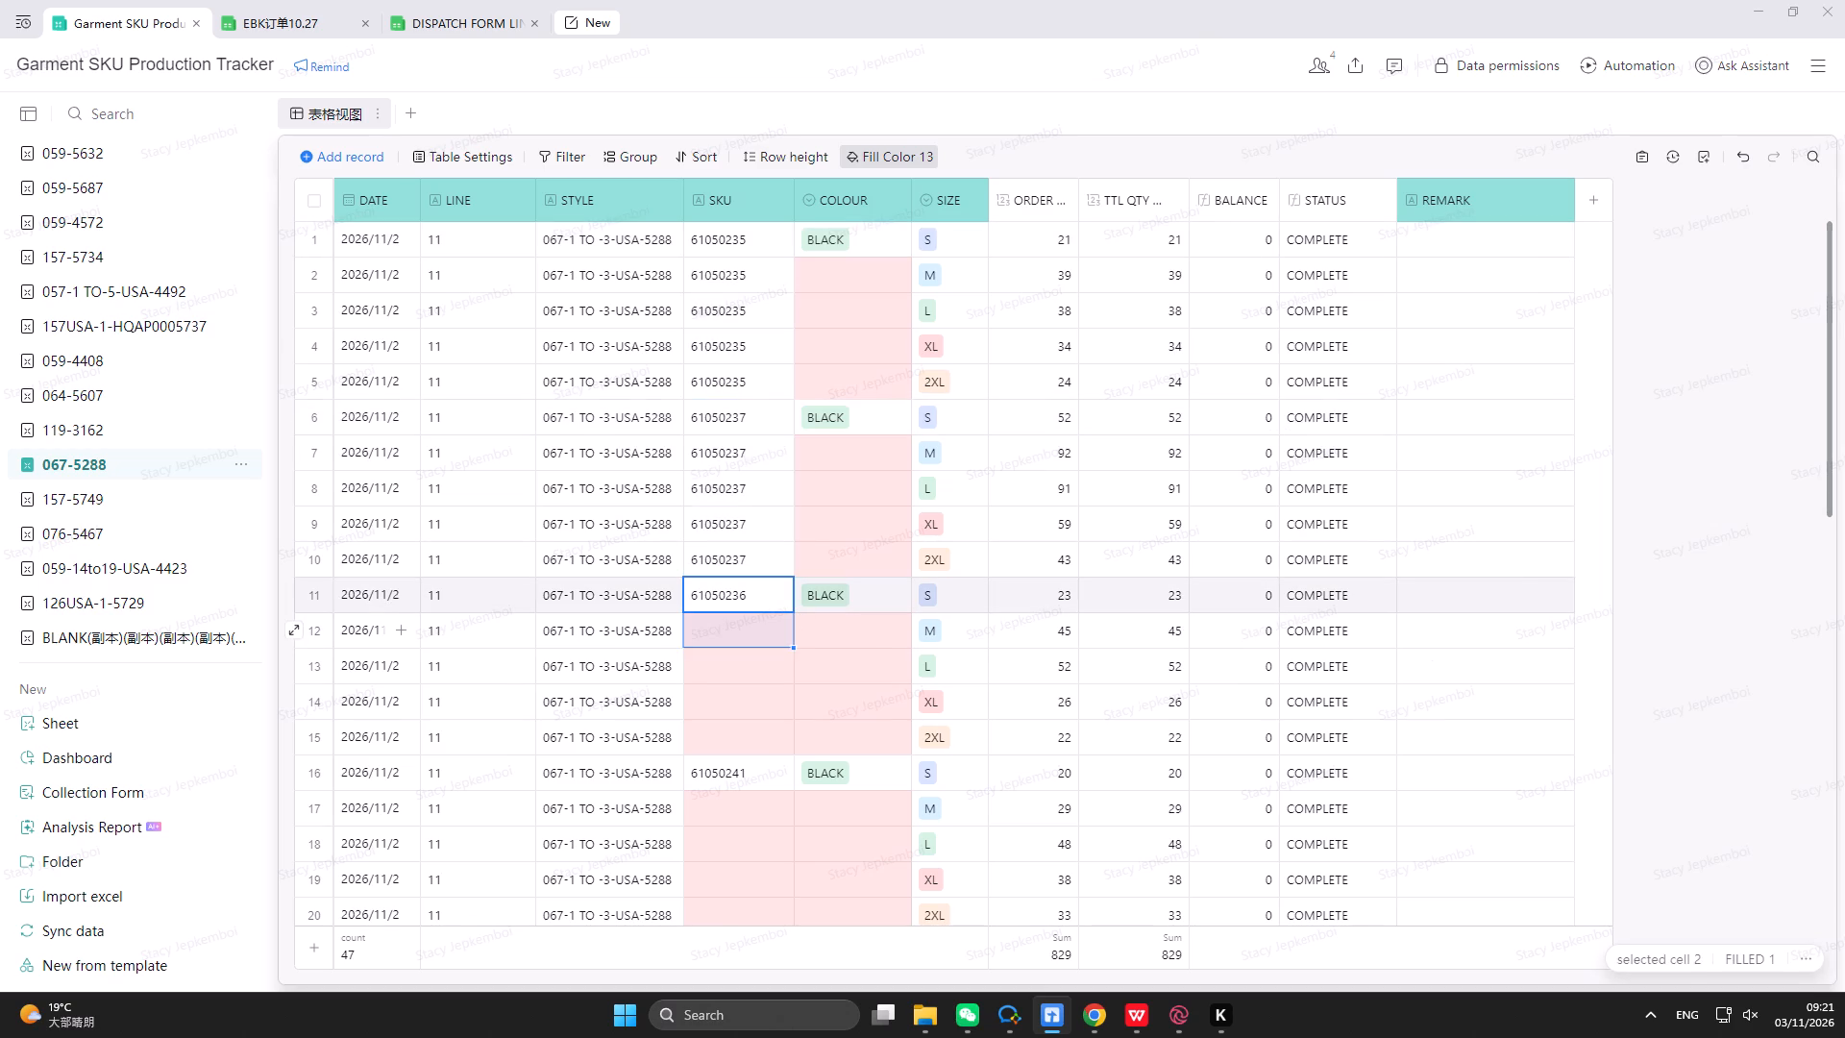
{"action": "left_click_drag", "start_coordinate": [793, 649], "coordinate": [781, 730]}
{"action": "left_click", "coordinate": [782, 780]}
{"action": "scroll", "coordinate": [782, 780], "scroll_direction": "down", "scroll_amount": 2}
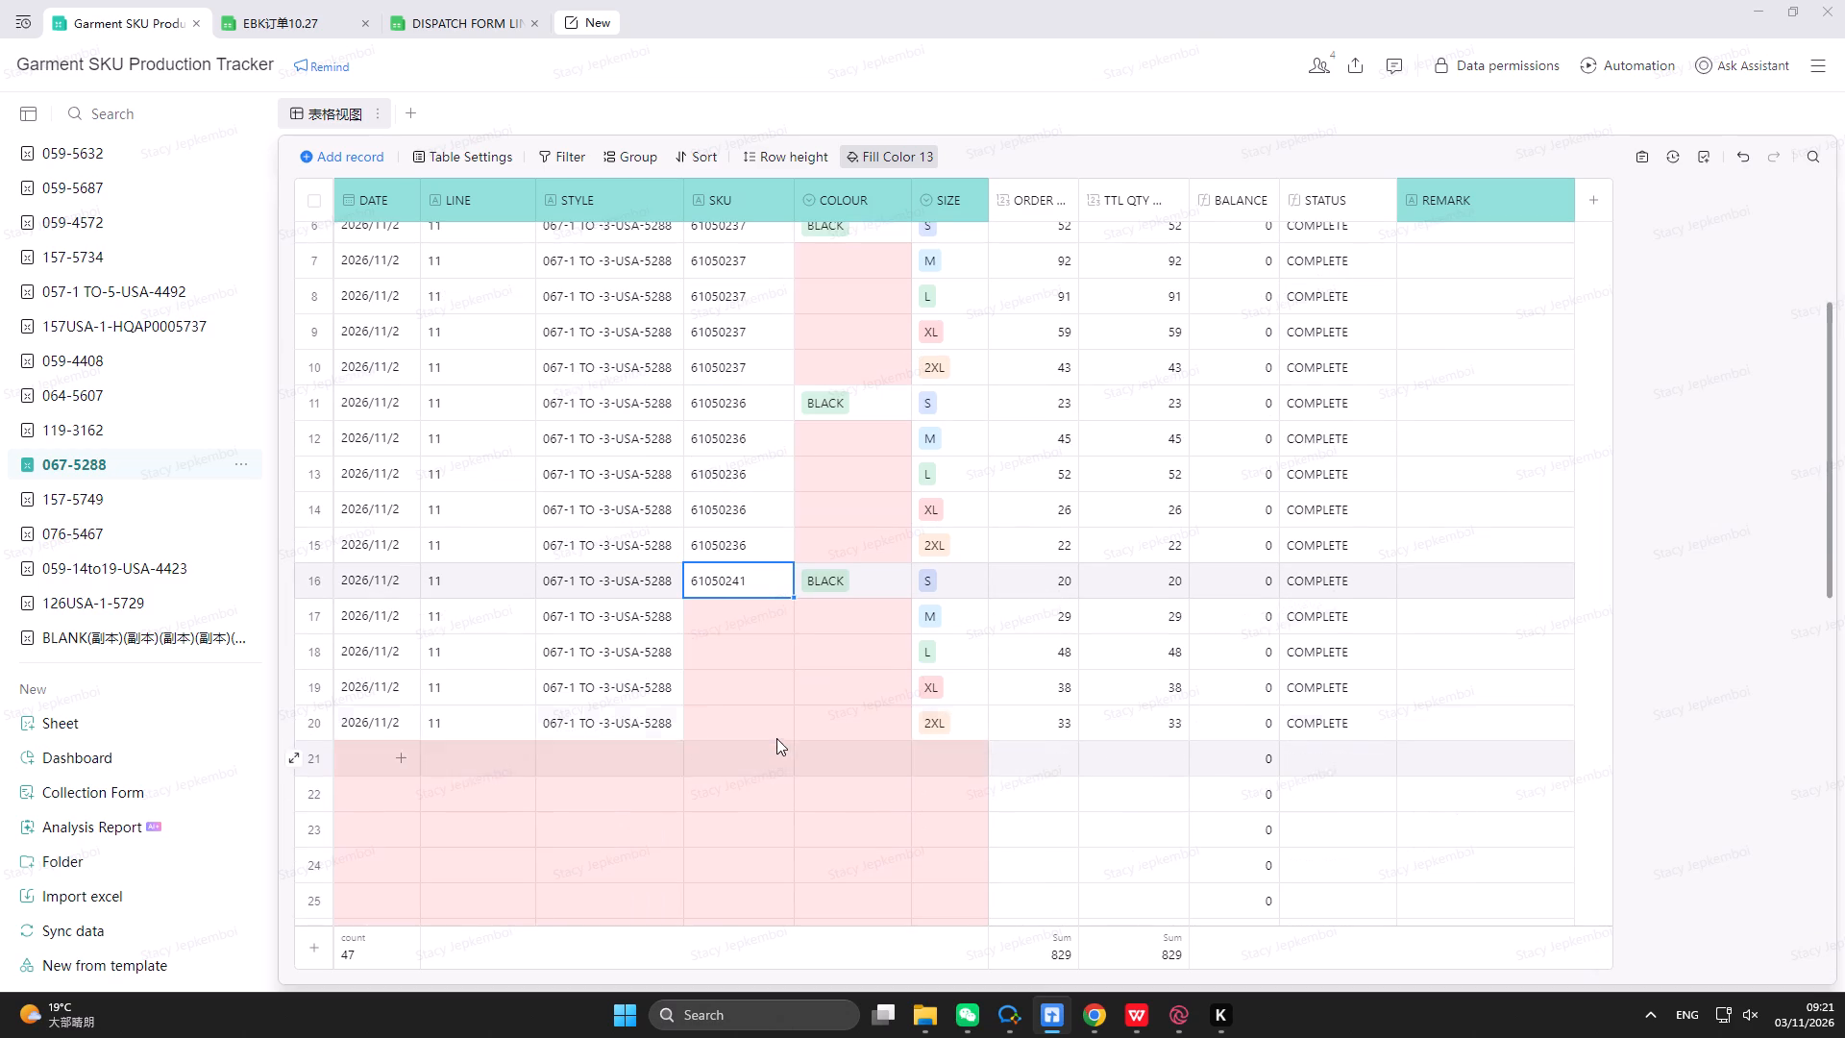
{"action": "left_click_drag", "start_coordinate": [794, 598], "coordinate": [787, 719]}
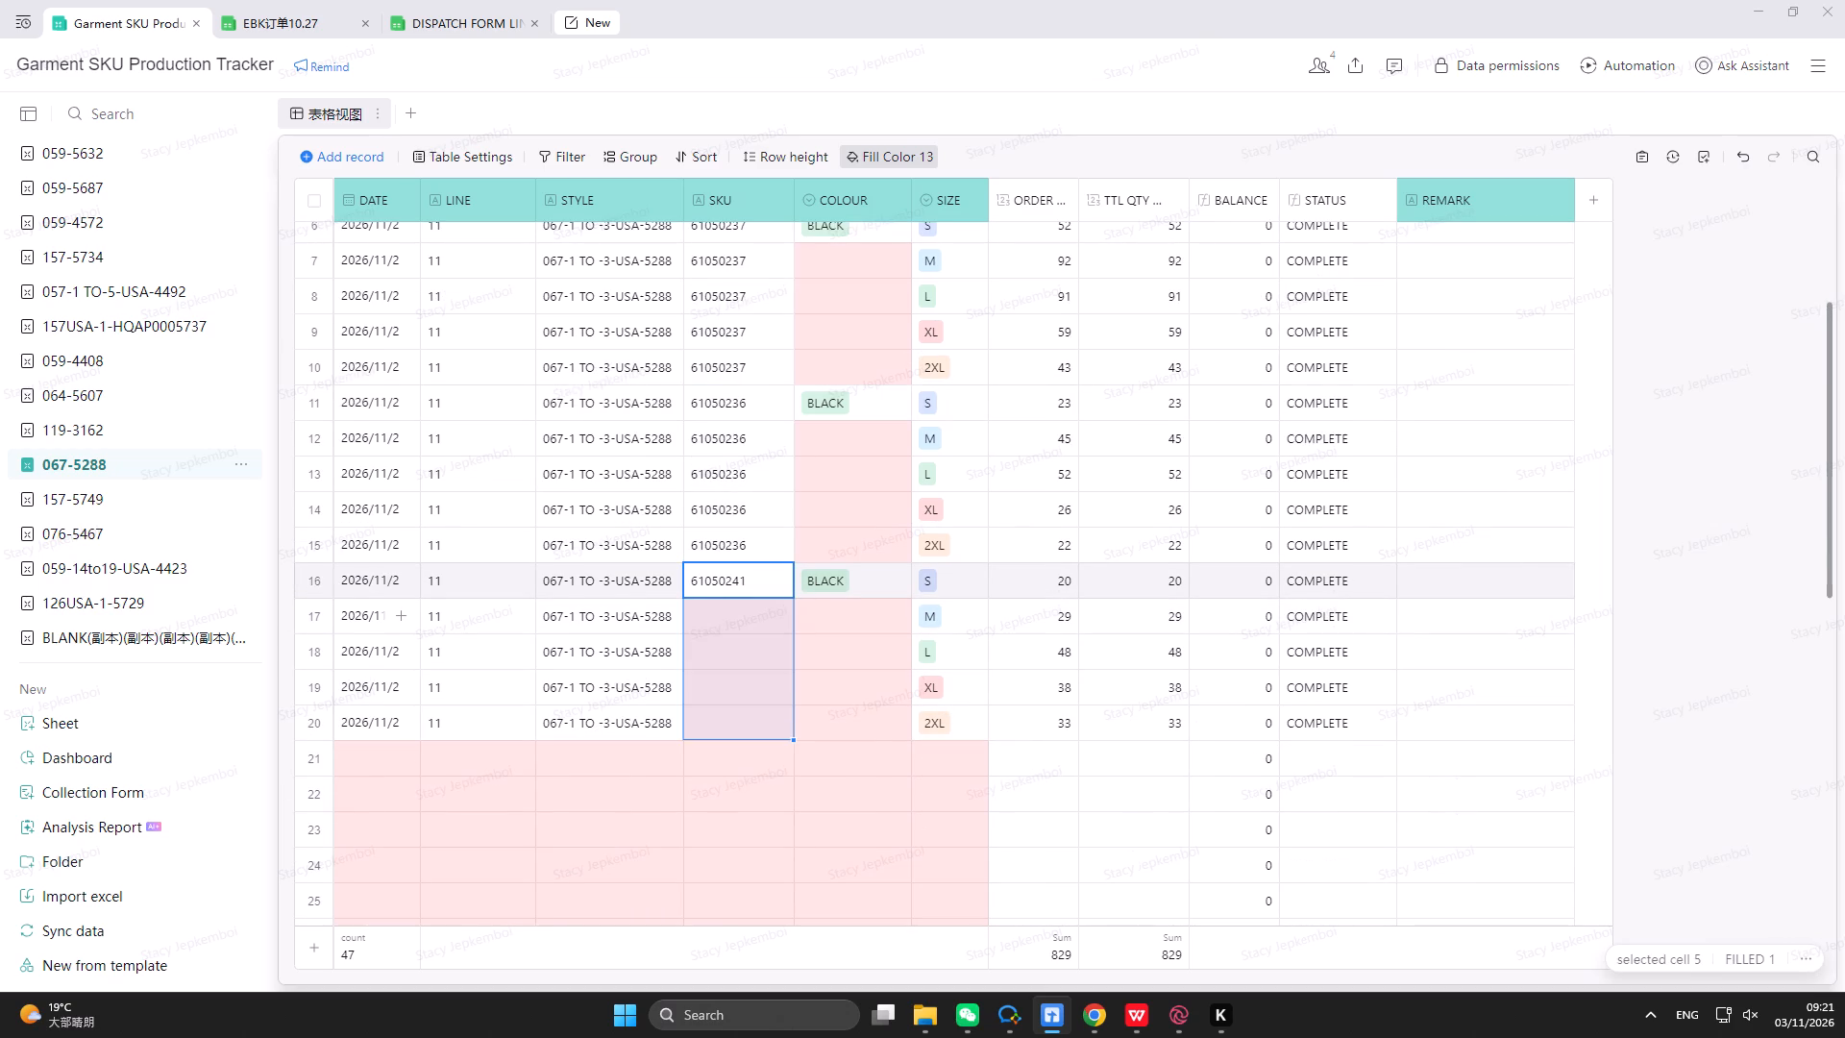
{"action": "left_click_drag", "start_coordinate": [787, 719], "coordinate": [787, 720]}
Fill the COLOUR BLACK from row 1 down through row 20 of 067-5288.
{"action": "scroll", "coordinate": [775, 701], "scroll_direction": "up", "scroll_amount": 15}
{"action": "left_click", "coordinate": [879, 240]}
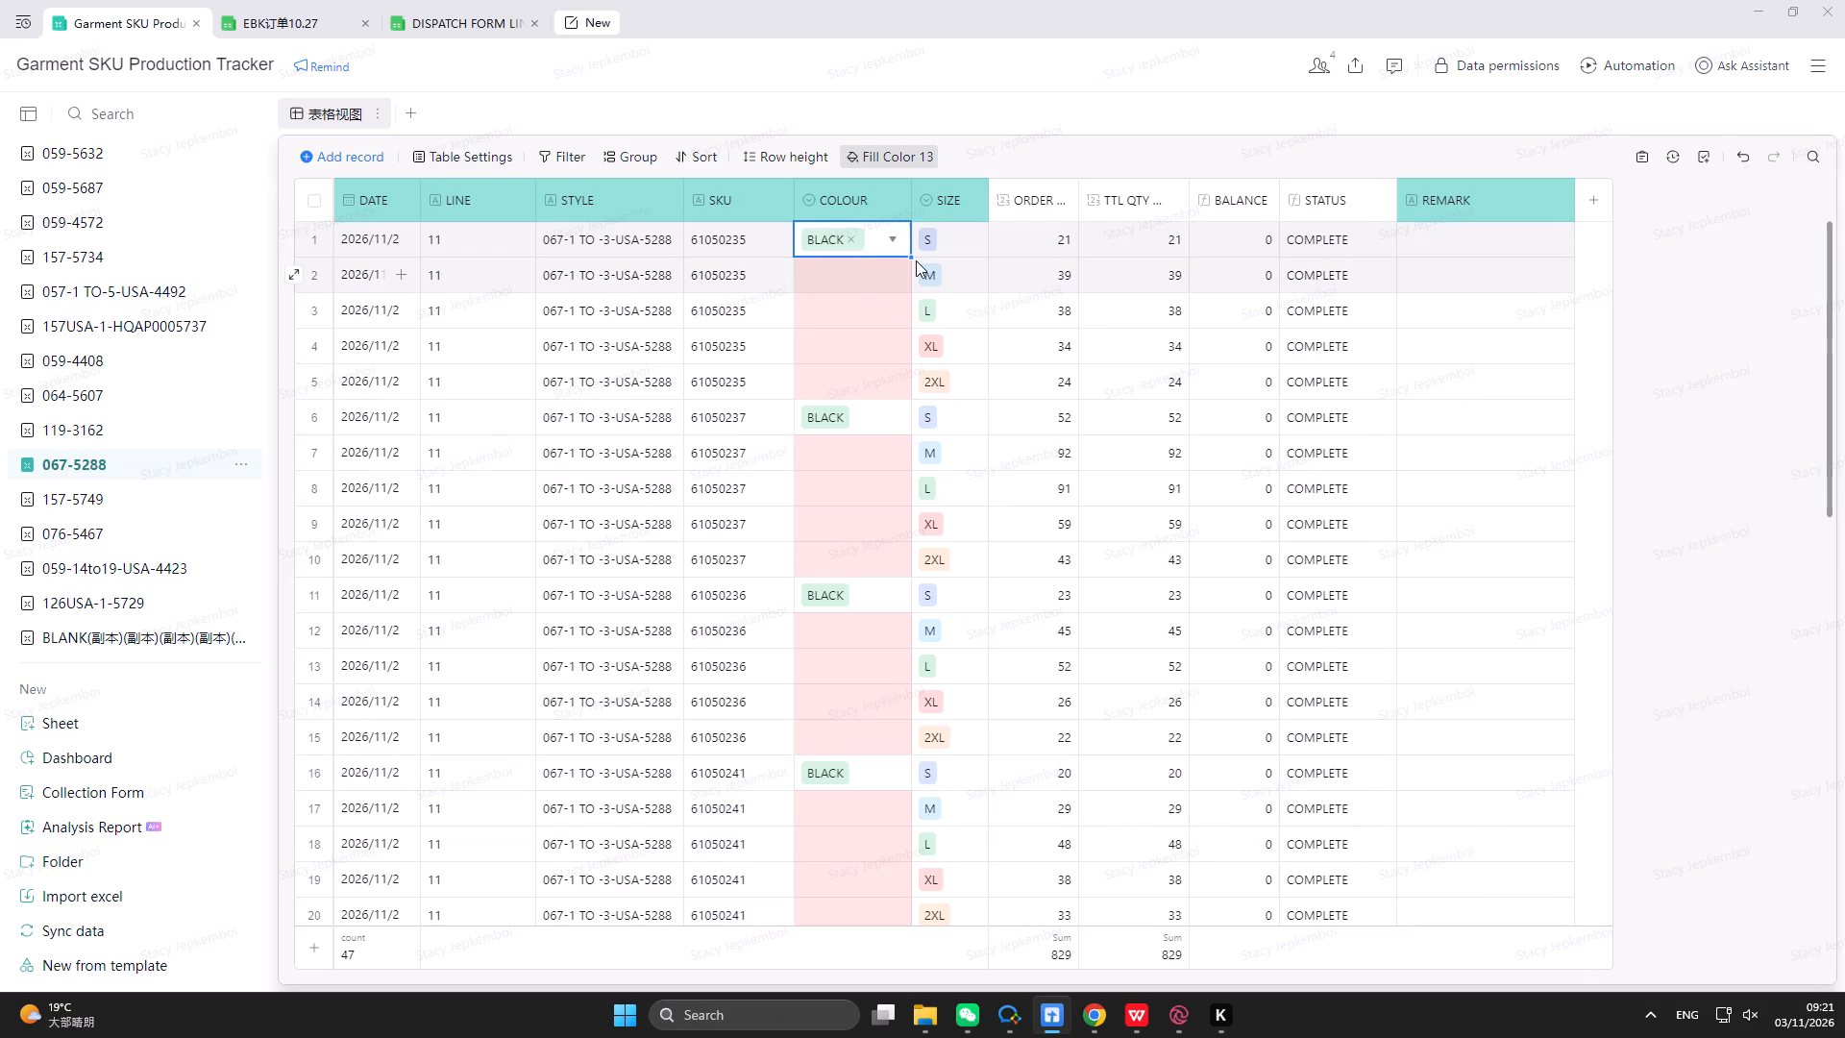
{"action": "left_click_drag", "start_coordinate": [910, 258], "coordinate": [898, 842]}
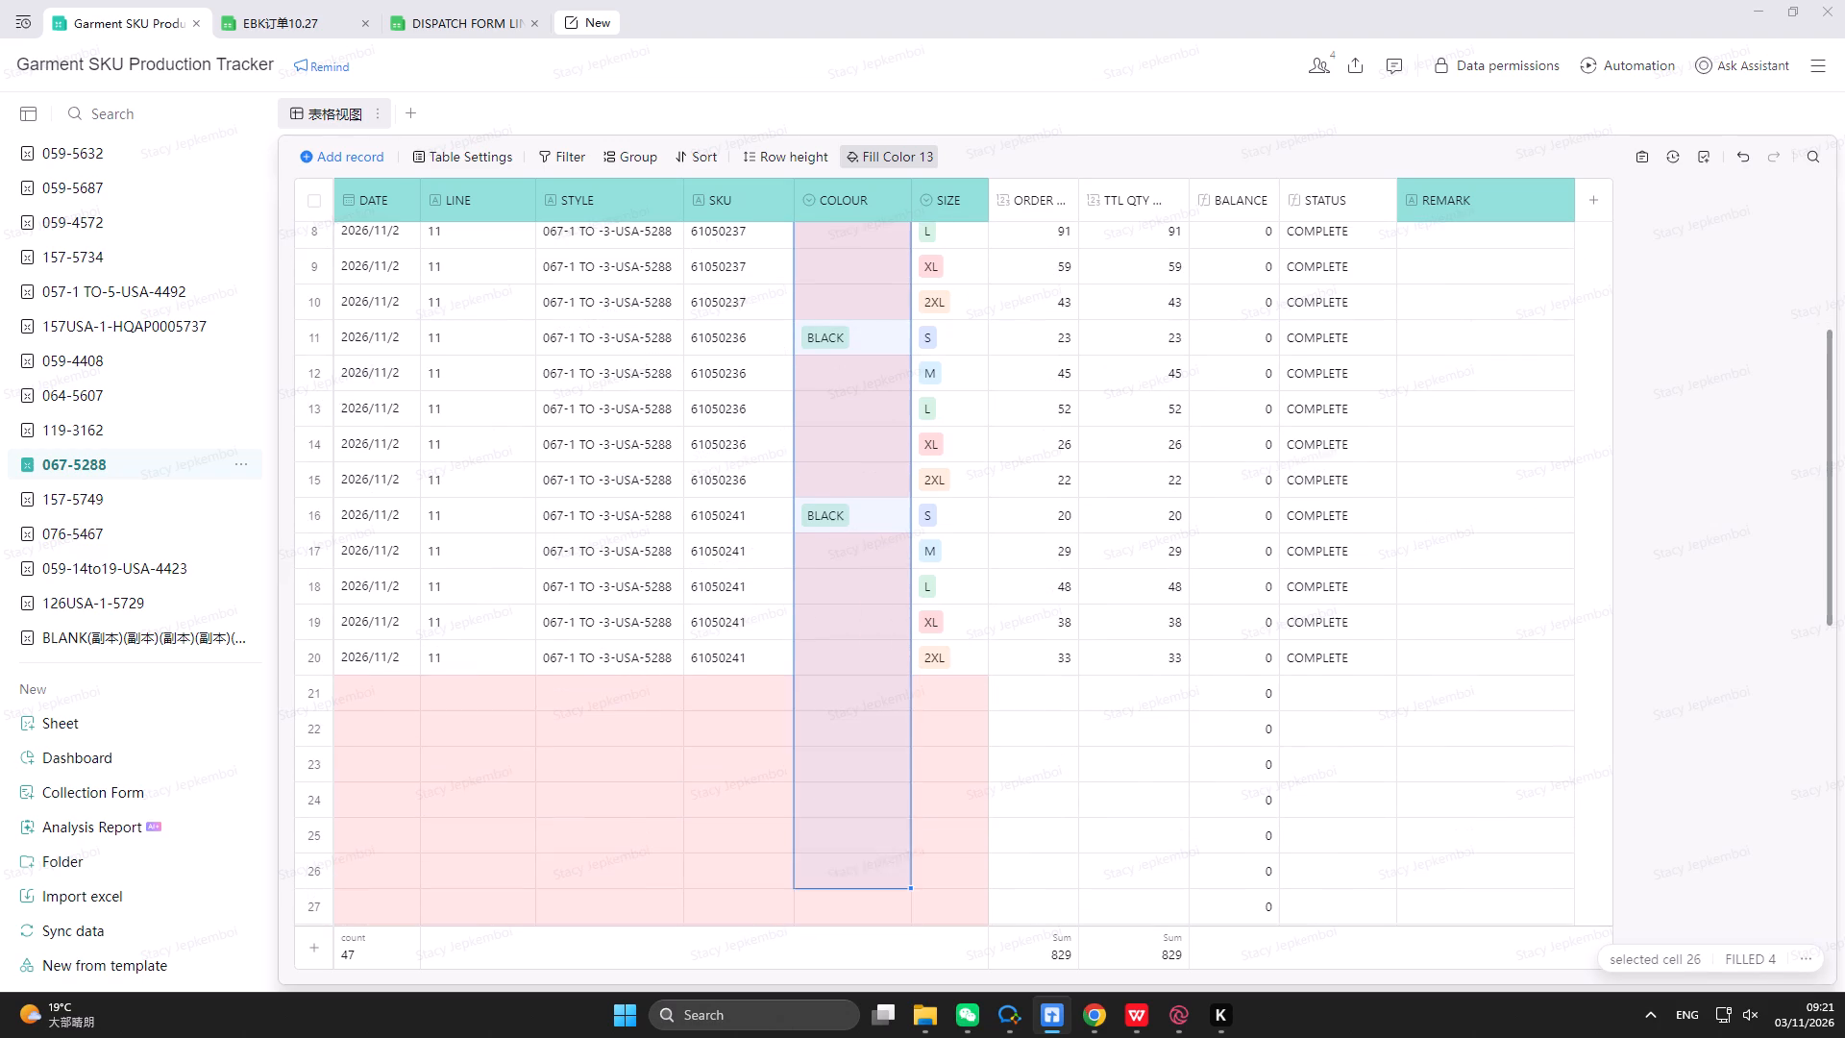
{"action": "left_click_drag", "start_coordinate": [898, 842], "coordinate": [873, 653]}
{"action": "left_click", "coordinate": [748, 690]}
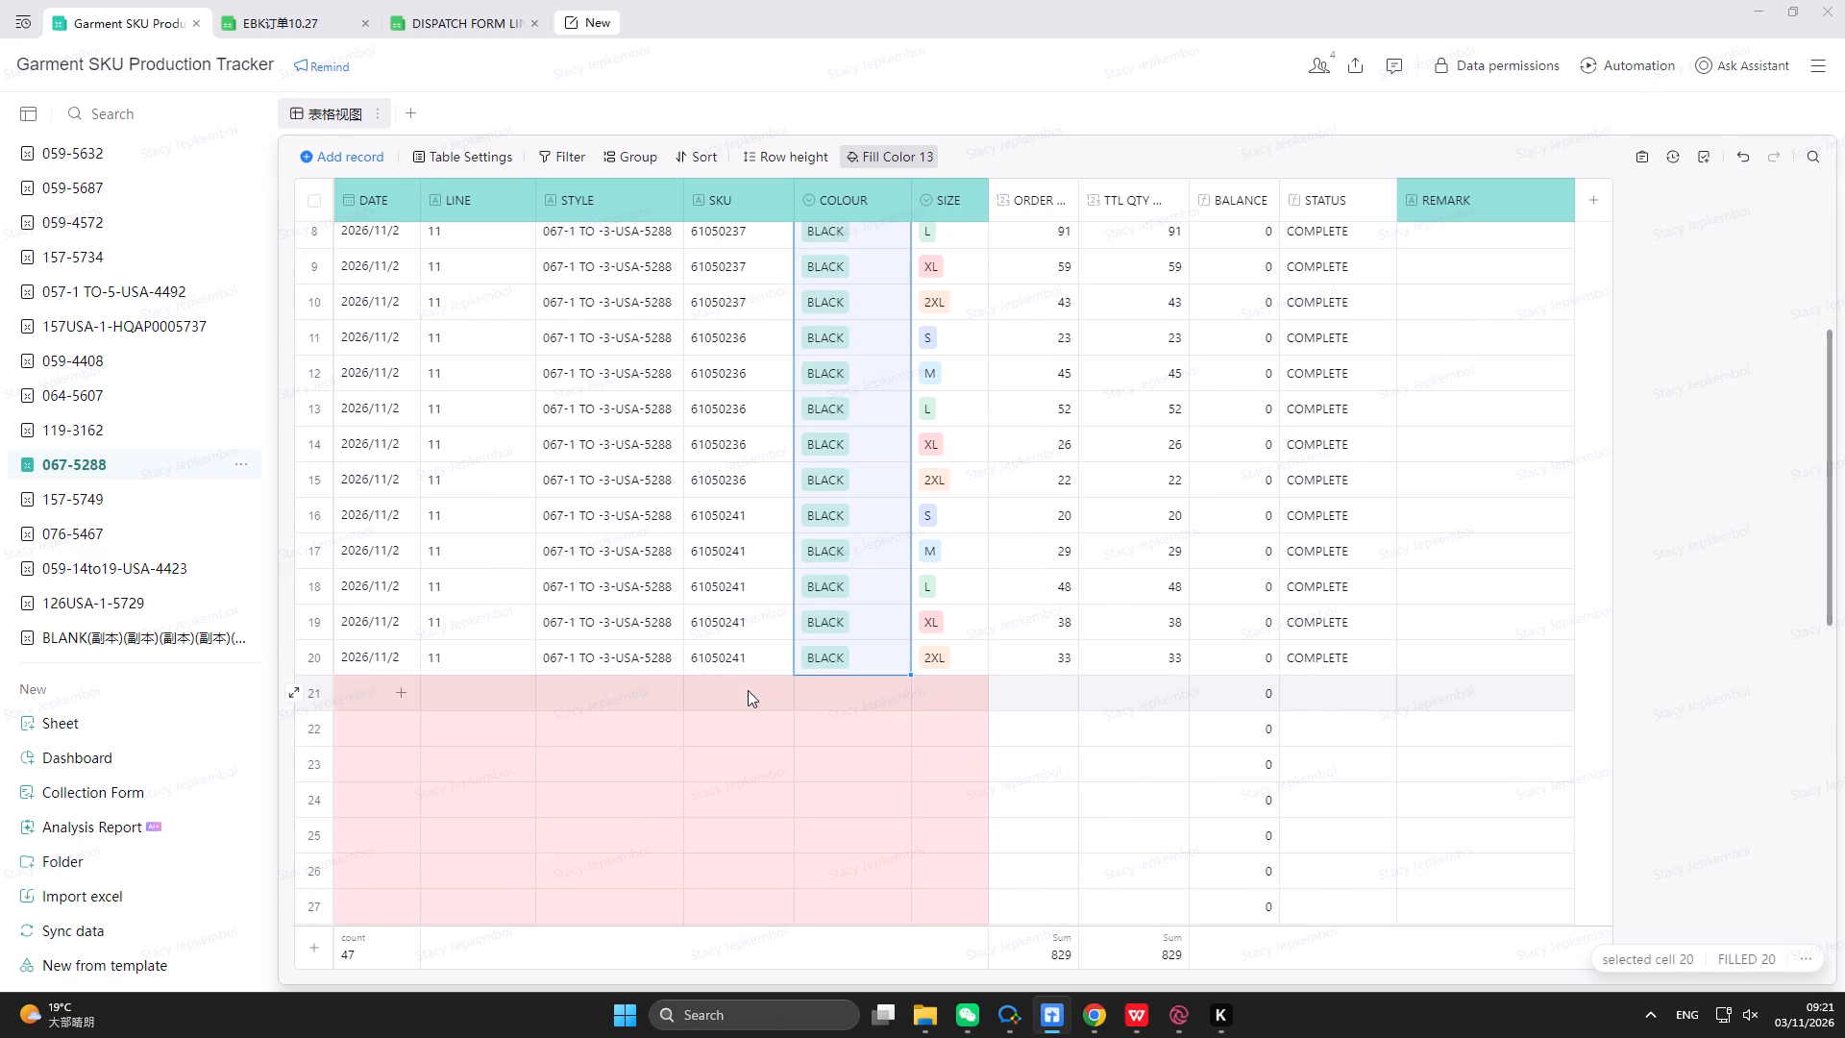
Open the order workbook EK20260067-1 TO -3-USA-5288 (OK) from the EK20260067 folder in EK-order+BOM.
{"action": "left_click", "coordinate": [948, 1013]}
{"action": "left_click", "coordinate": [960, 1011]}
{"action": "left_click", "coordinate": [927, 1010]}
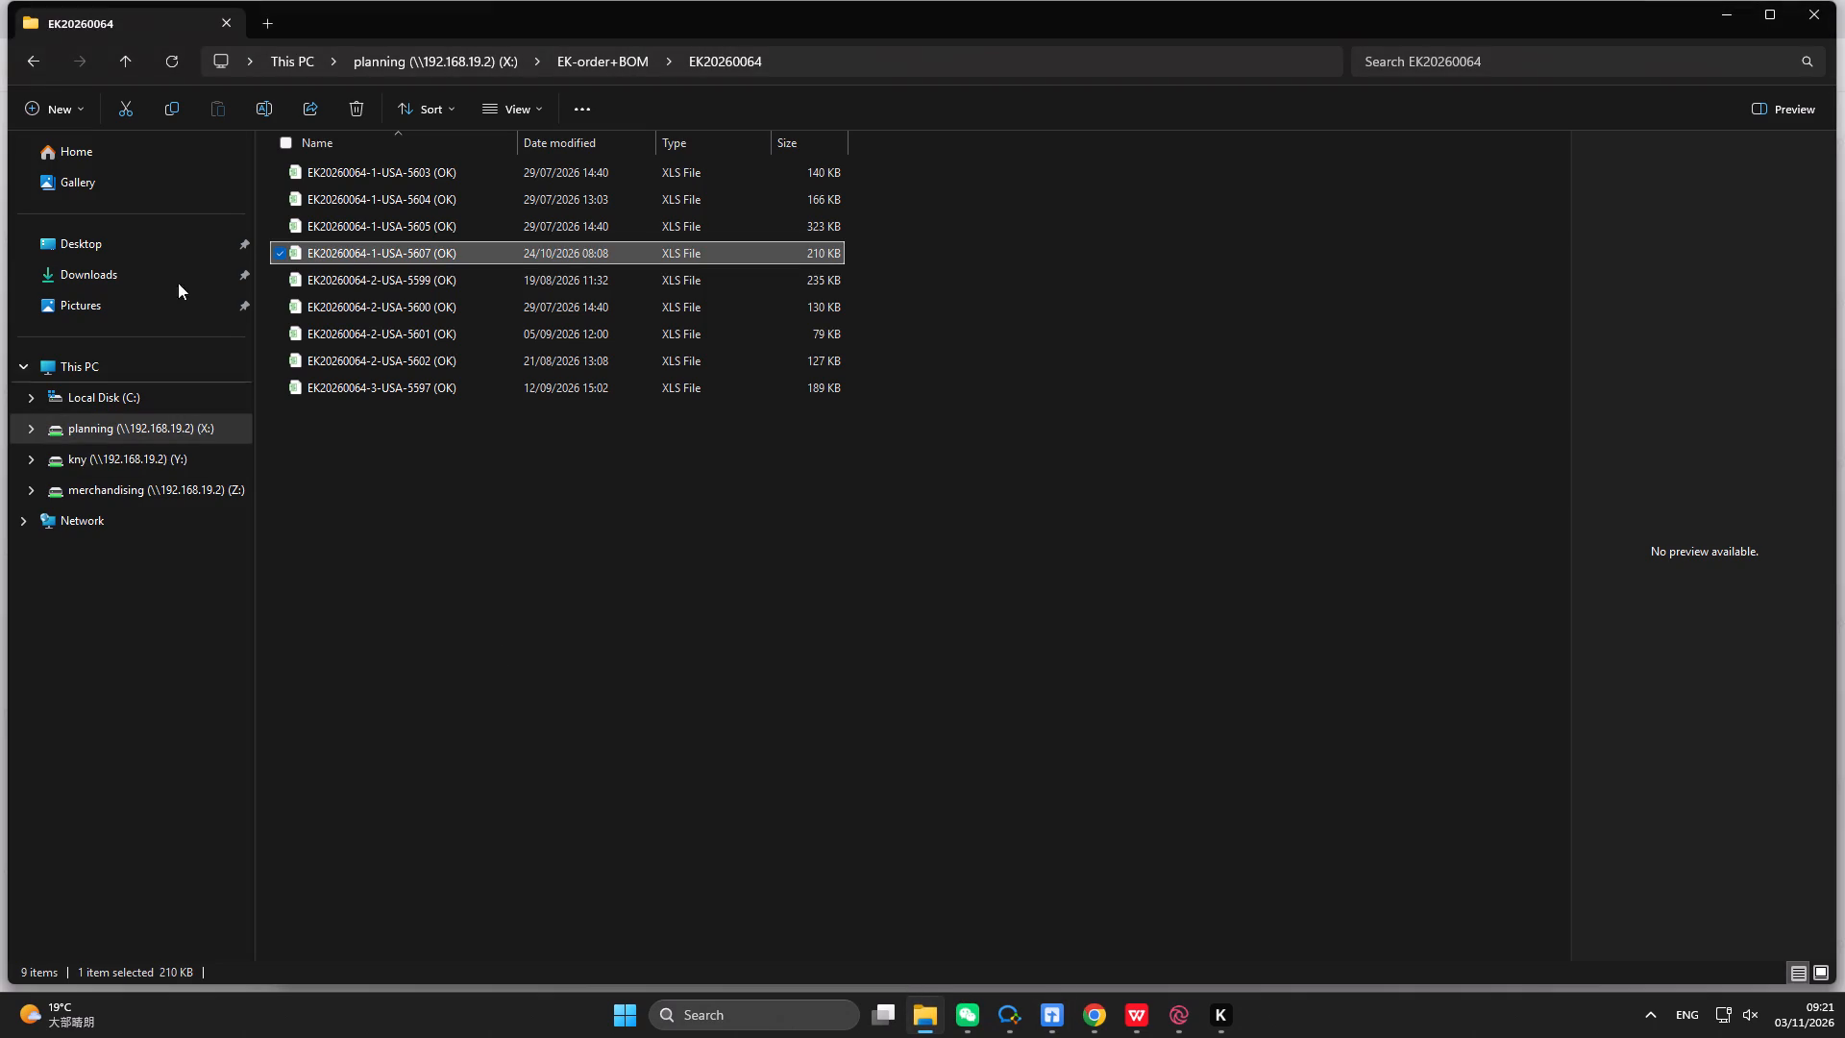
{"action": "left_click", "coordinate": [121, 53]}
{"action": "scroll", "coordinate": [443, 481], "scroll_direction": "down", "scroll_amount": 9}
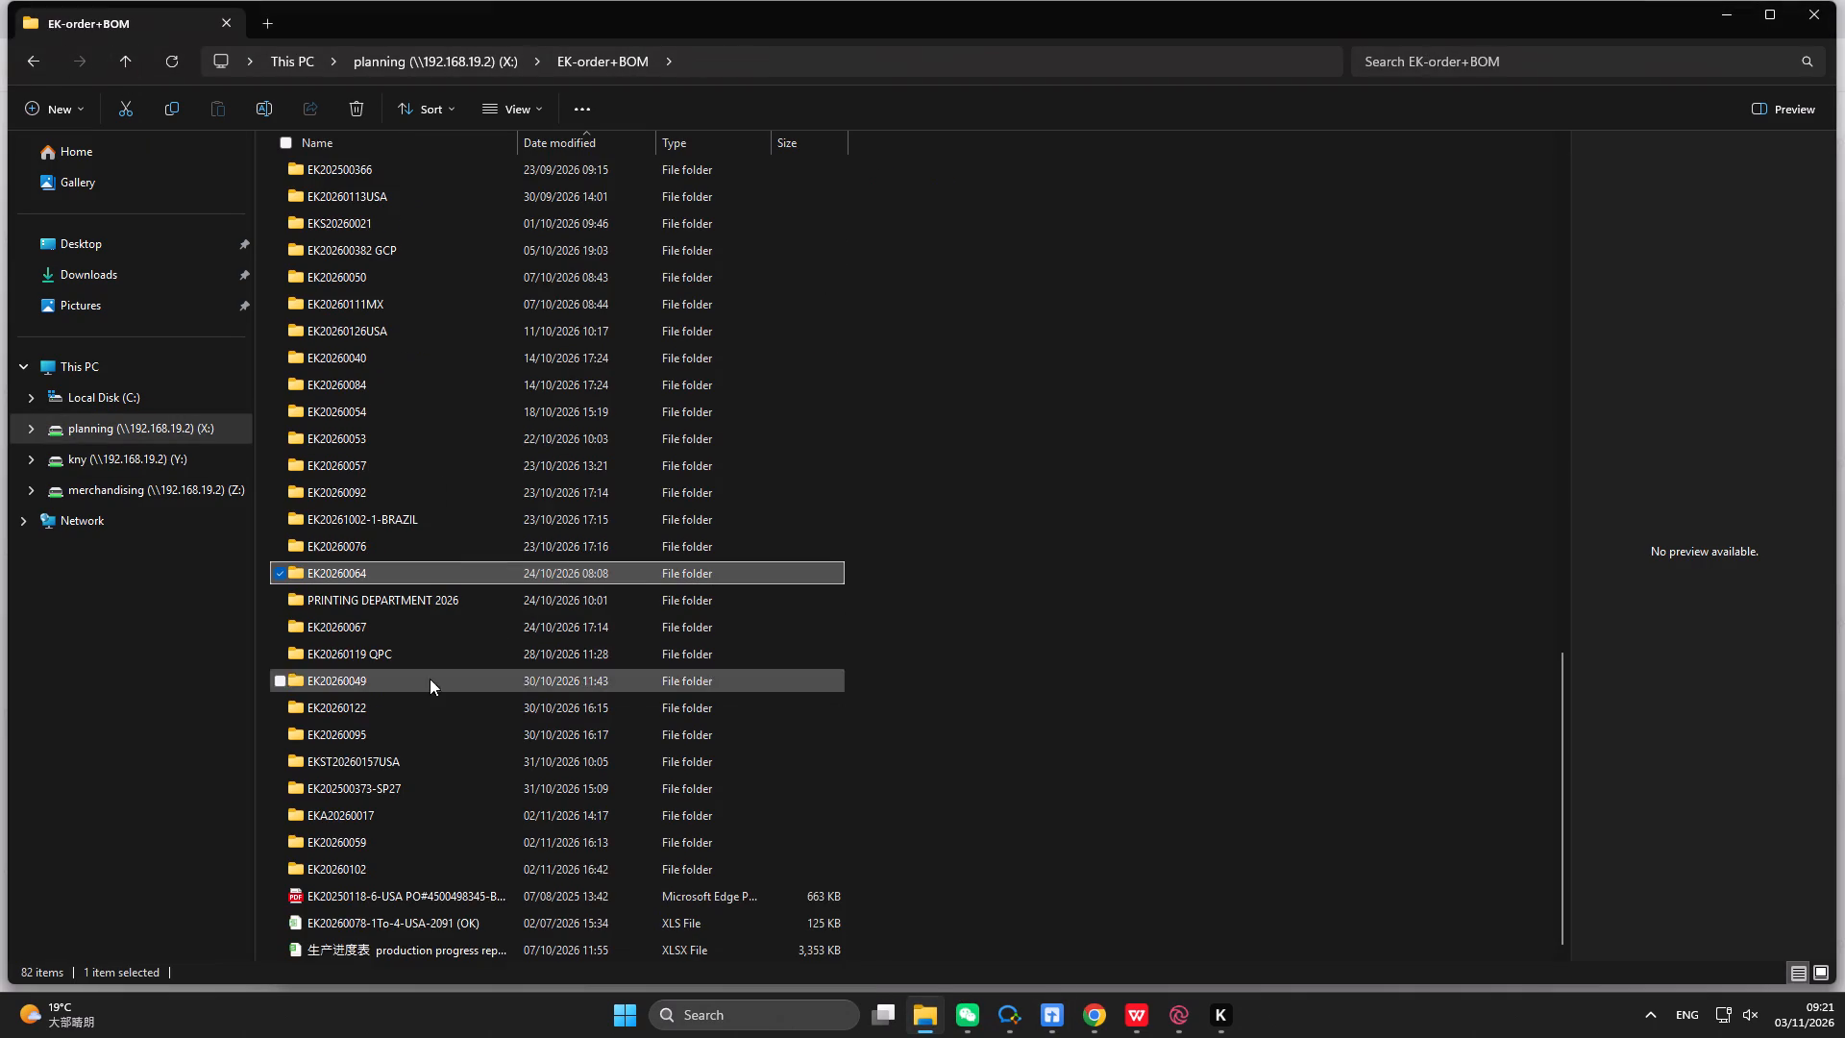
{"action": "scroll", "coordinate": [430, 679], "scroll_direction": "down", "scroll_amount": 10}
{"action": "double_click", "coordinate": [404, 632]}
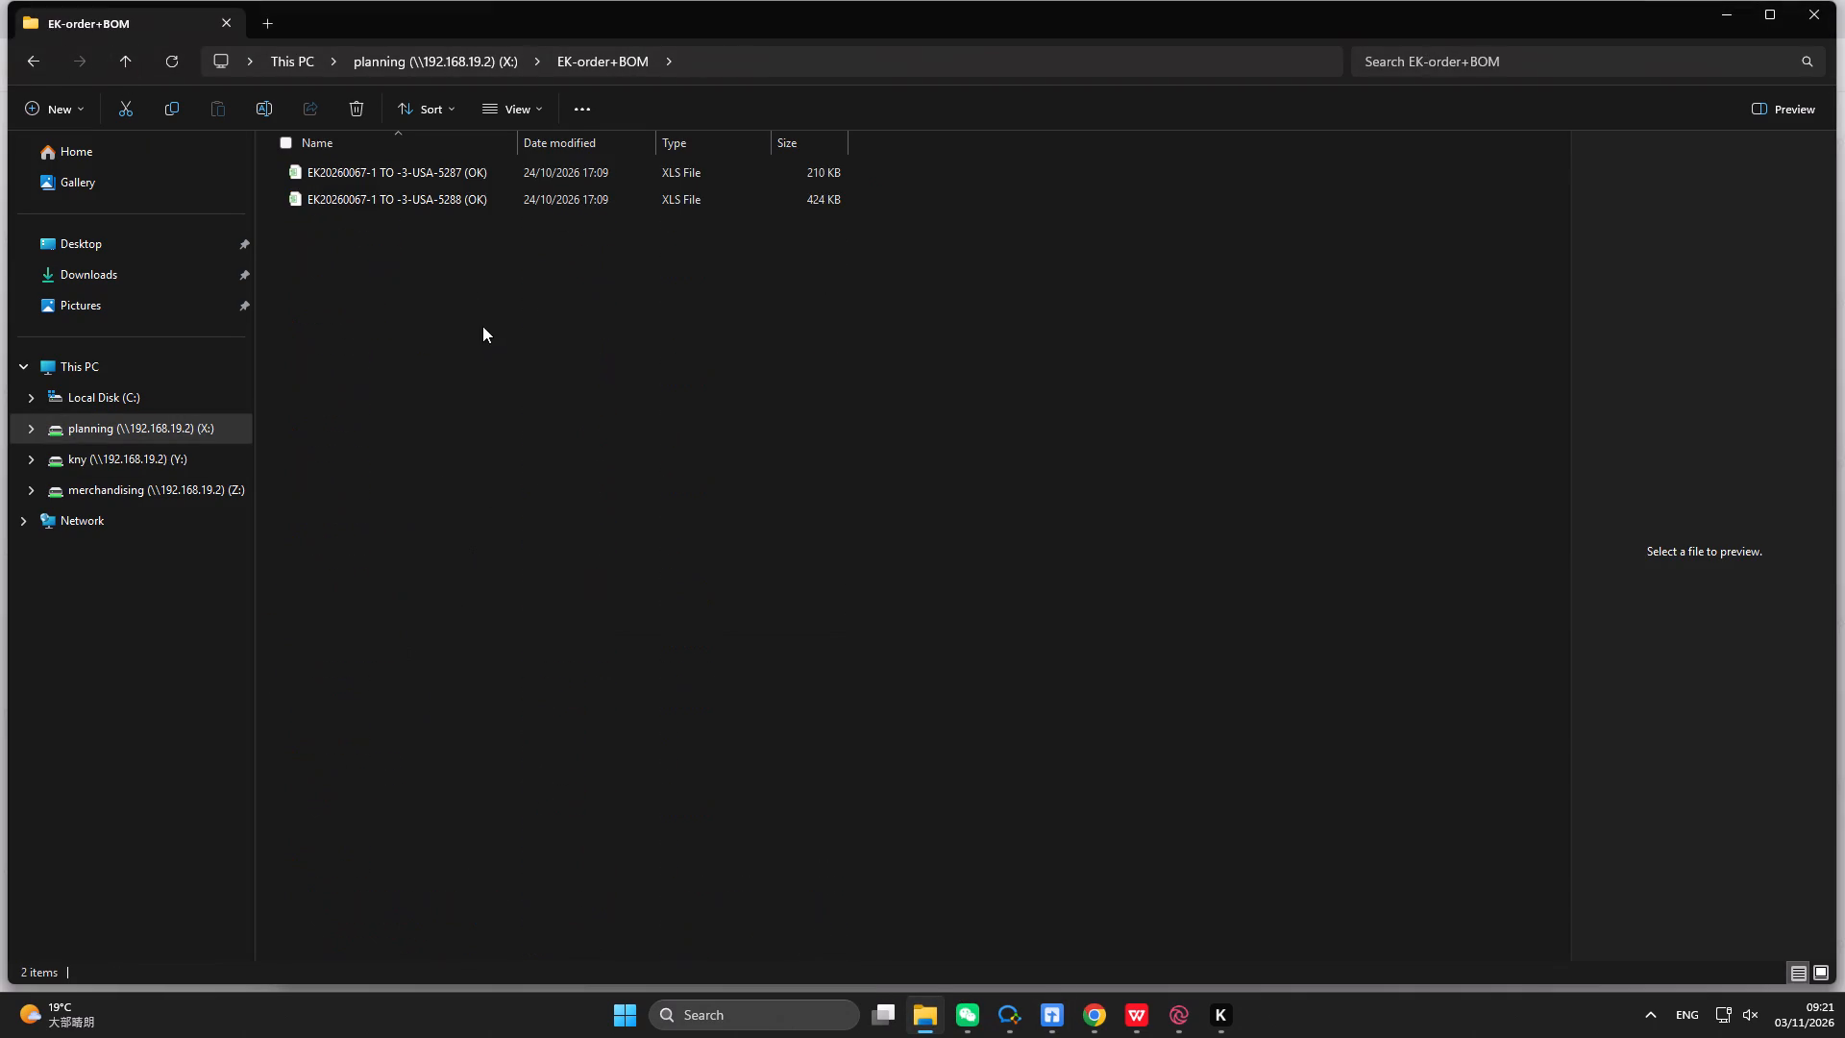
{"action": "double_click", "coordinate": [445, 203]}
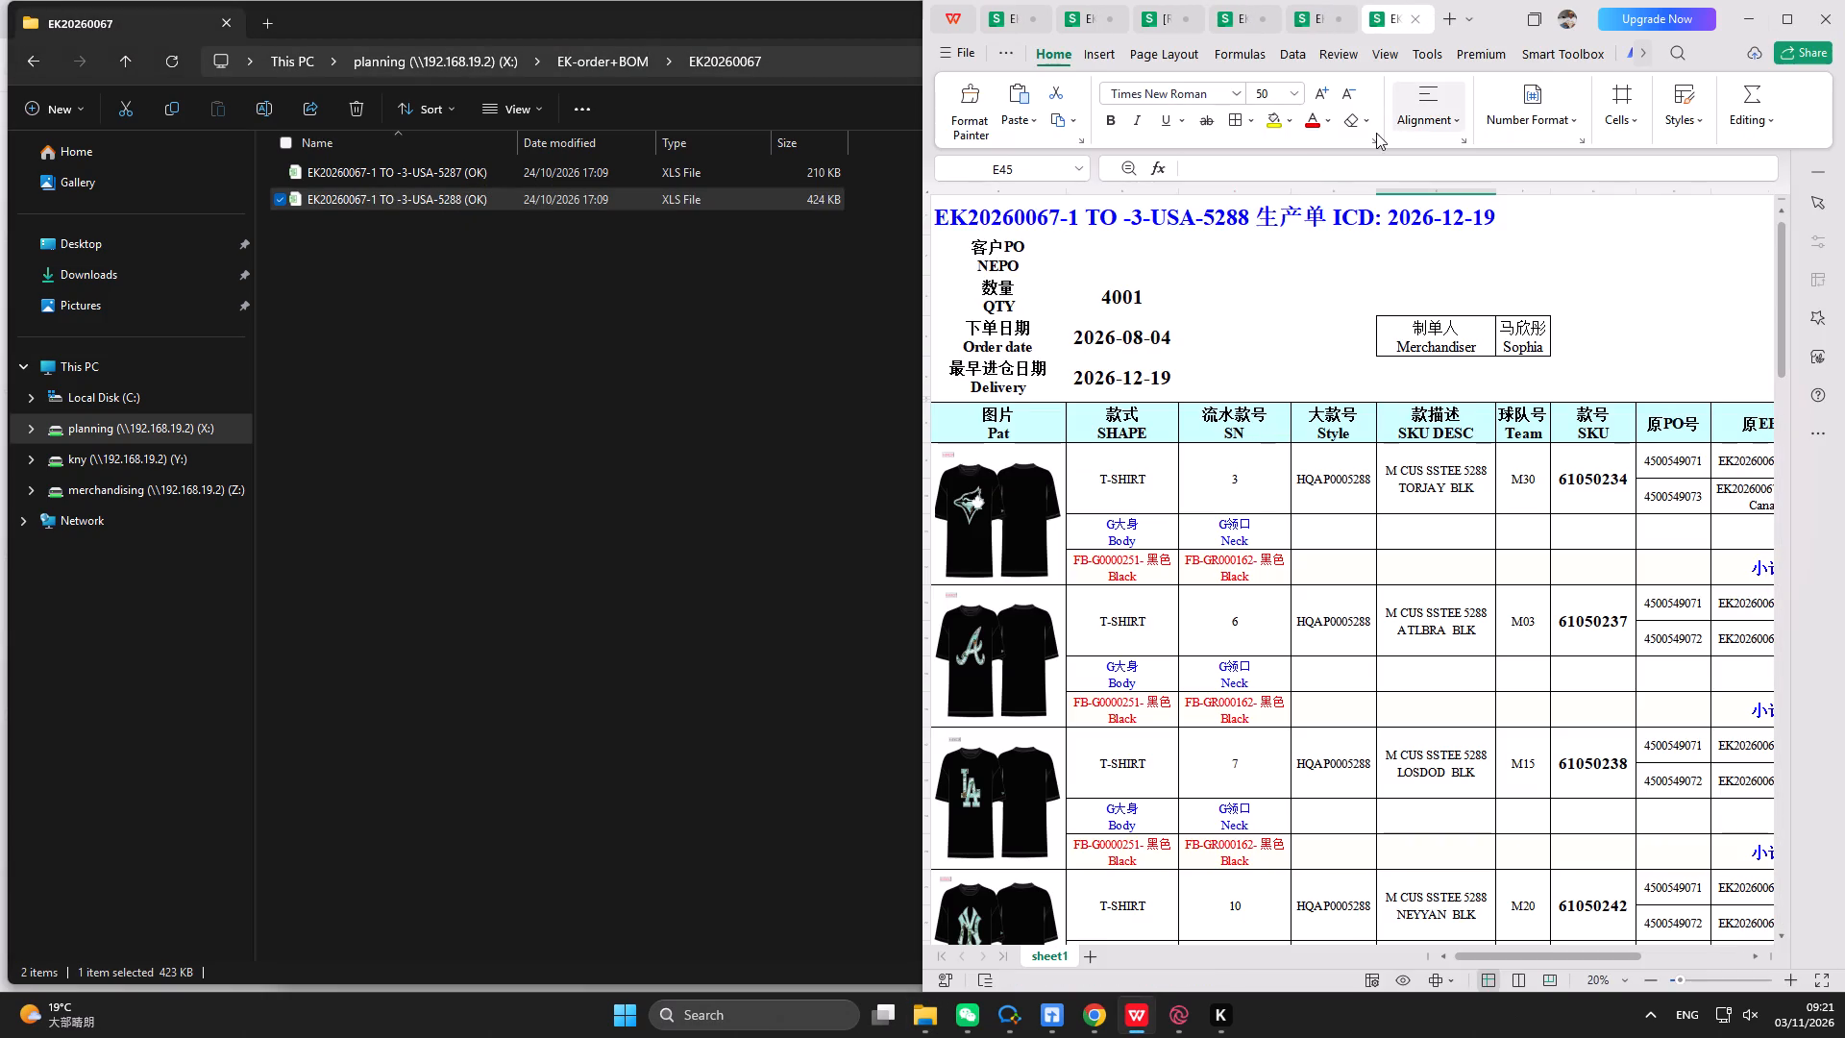
Hide the columns from 款式 SHAPE through 球队号 Team in the 067-5288 order sheet.
{"action": "left_click_drag", "start_coordinate": [1125, 195], "coordinate": [1513, 321]}
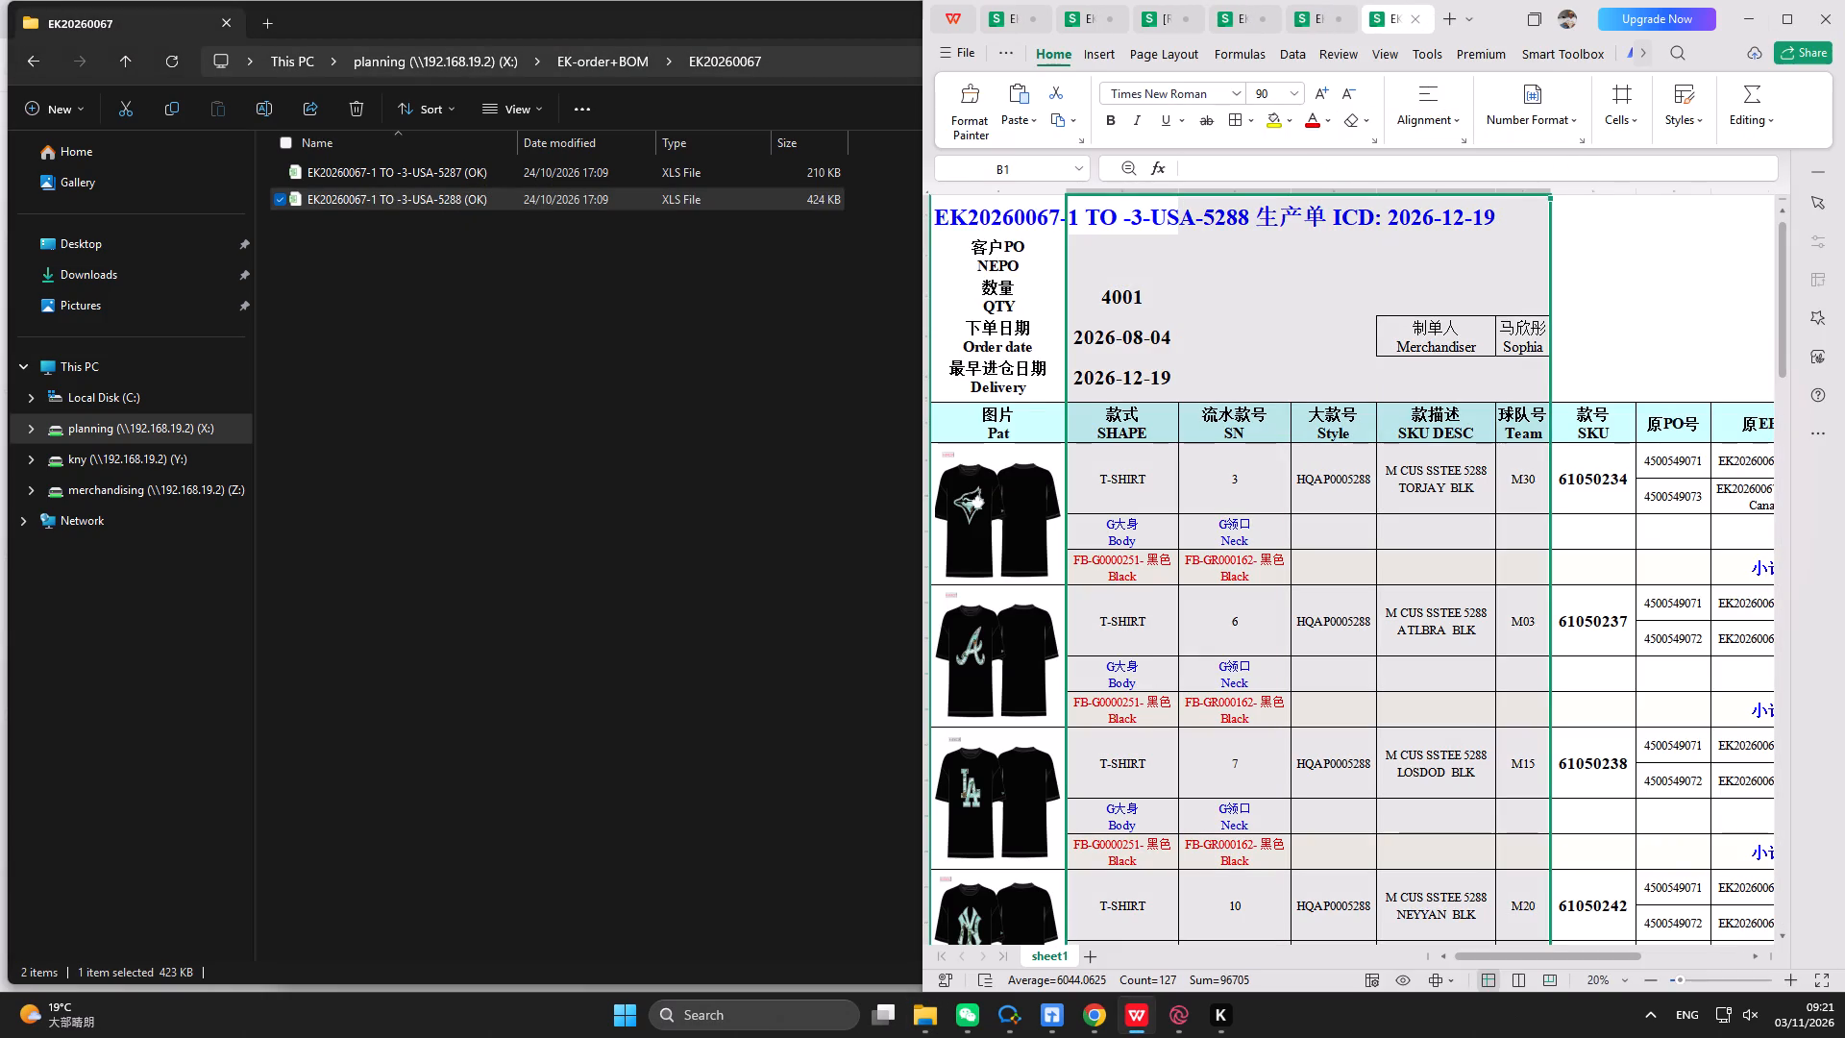
{"action": "right_click", "coordinate": [1467, 309]}
{"action": "left_click", "coordinate": [1517, 405]}
Freeze the 图片/款号 header row of the 067-5288 order sheet.
{"action": "scroll", "coordinate": [1354, 426], "scroll_direction": "down", "scroll_amount": 4}
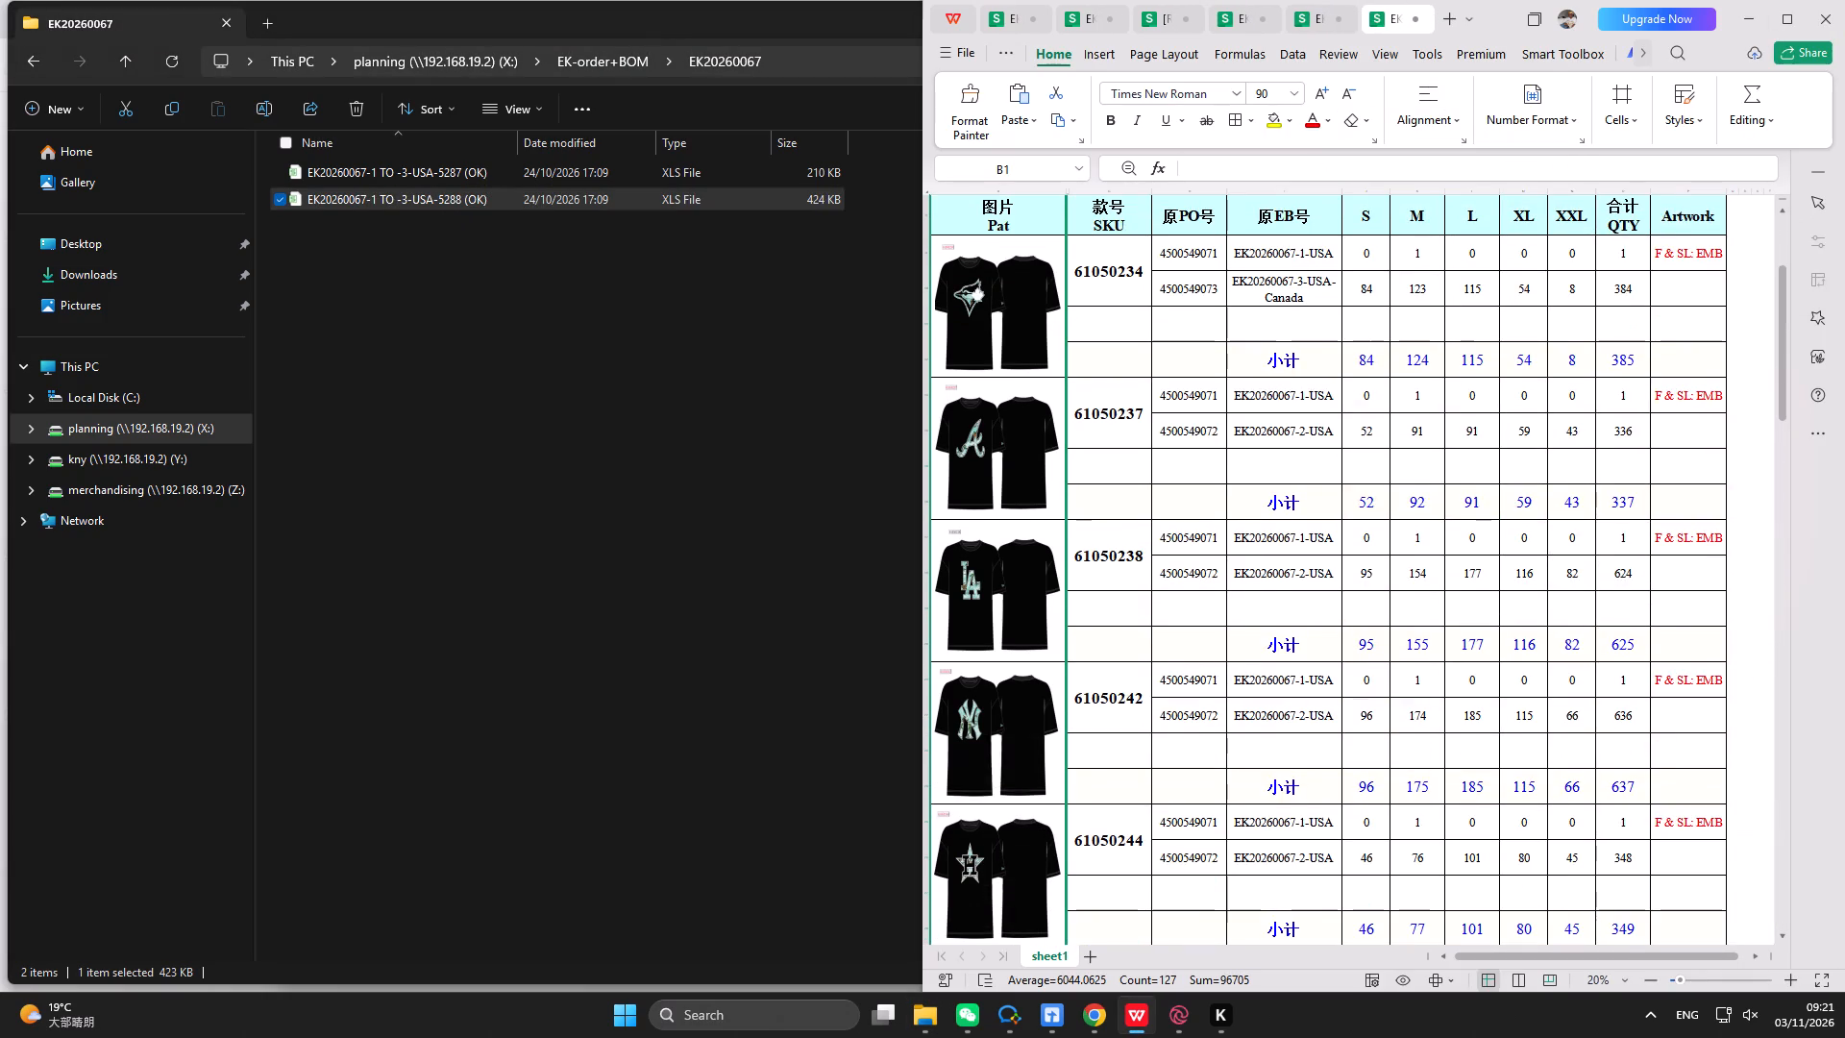
{"action": "left_click", "coordinate": [932, 215]}
{"action": "left_click", "coordinate": [928, 214]}
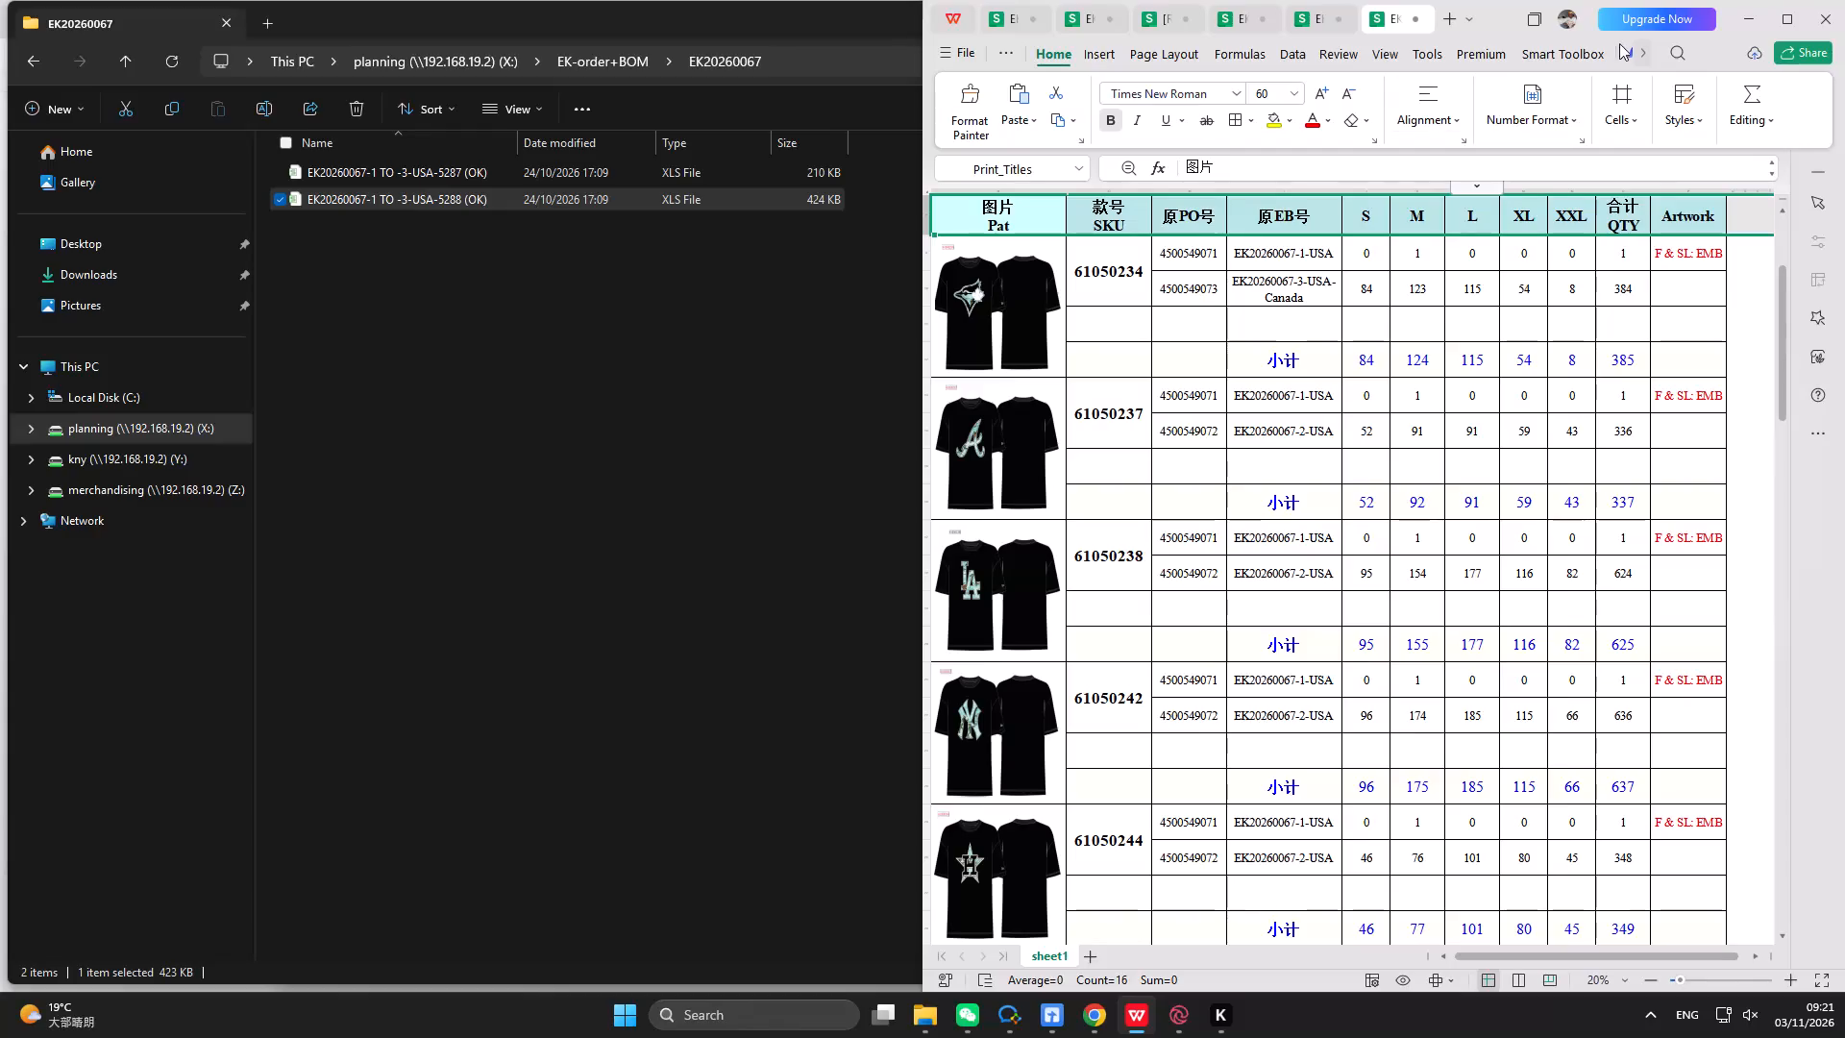
{"action": "left_click", "coordinate": [1390, 61]}
{"action": "left_click", "coordinate": [1533, 96]}
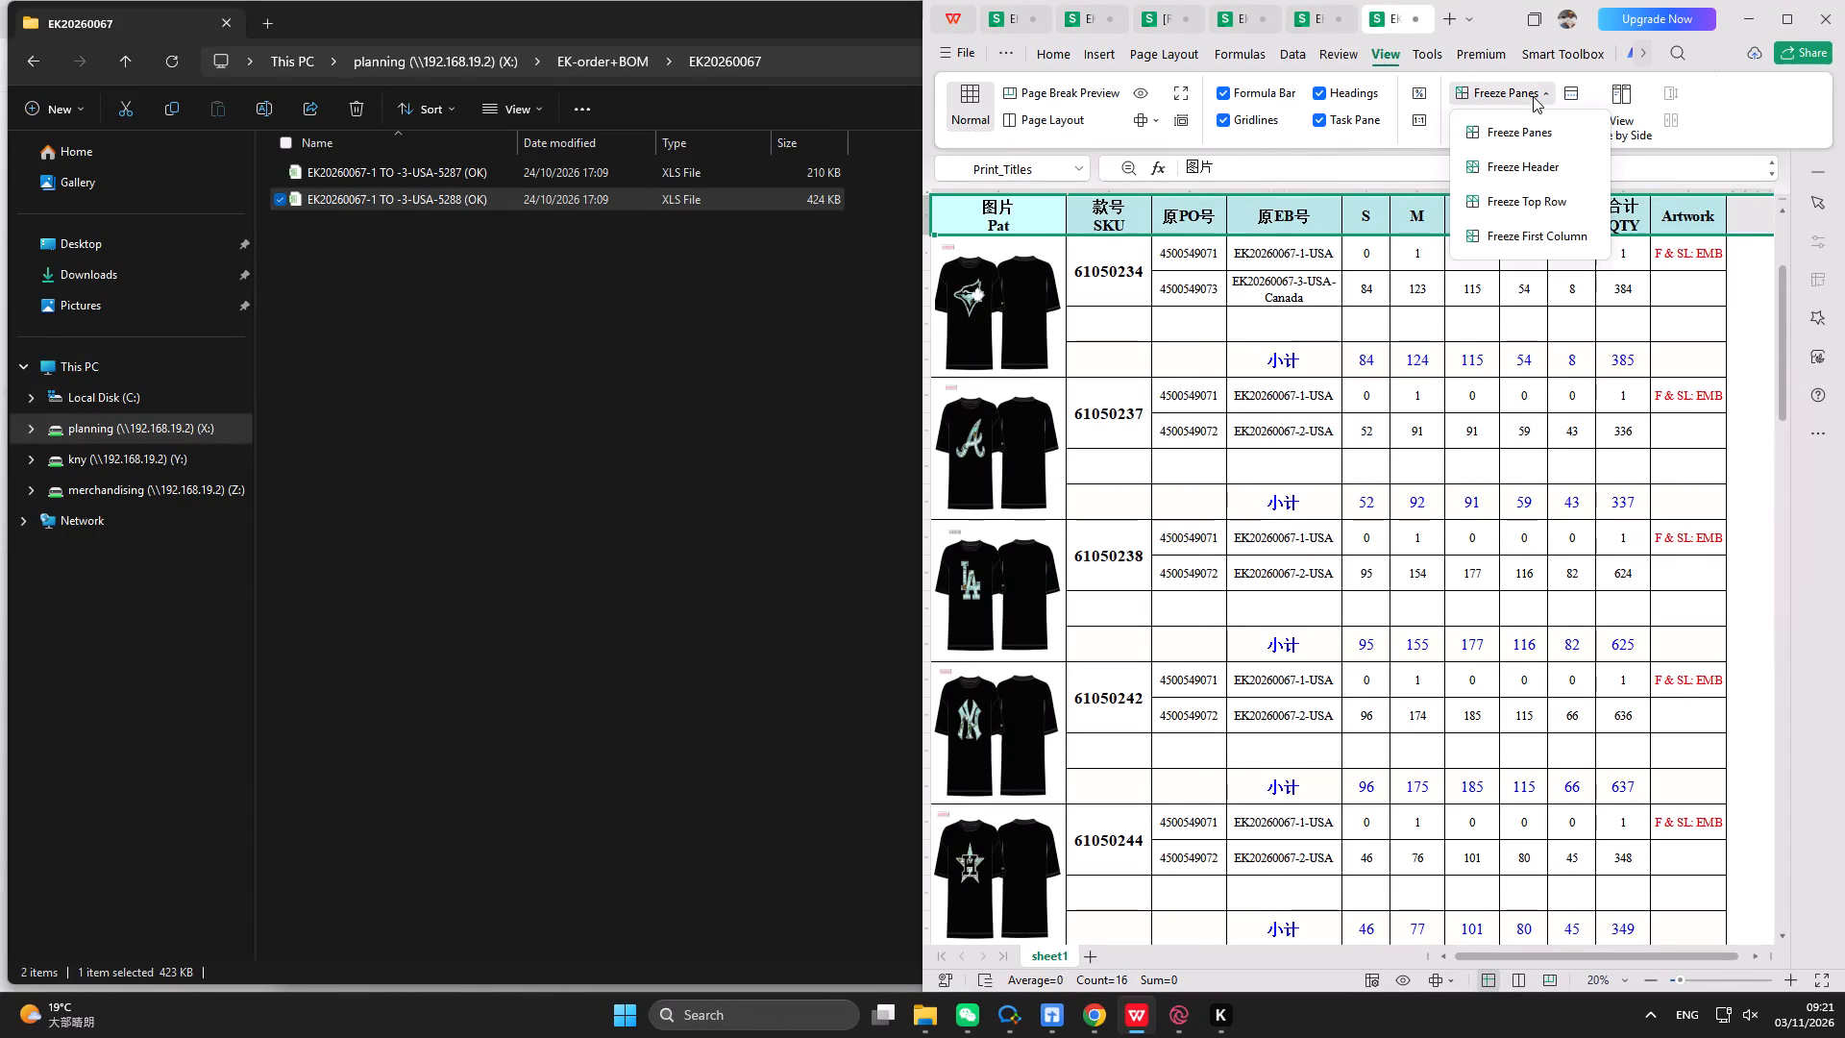
{"action": "left_click", "coordinate": [1534, 159]}
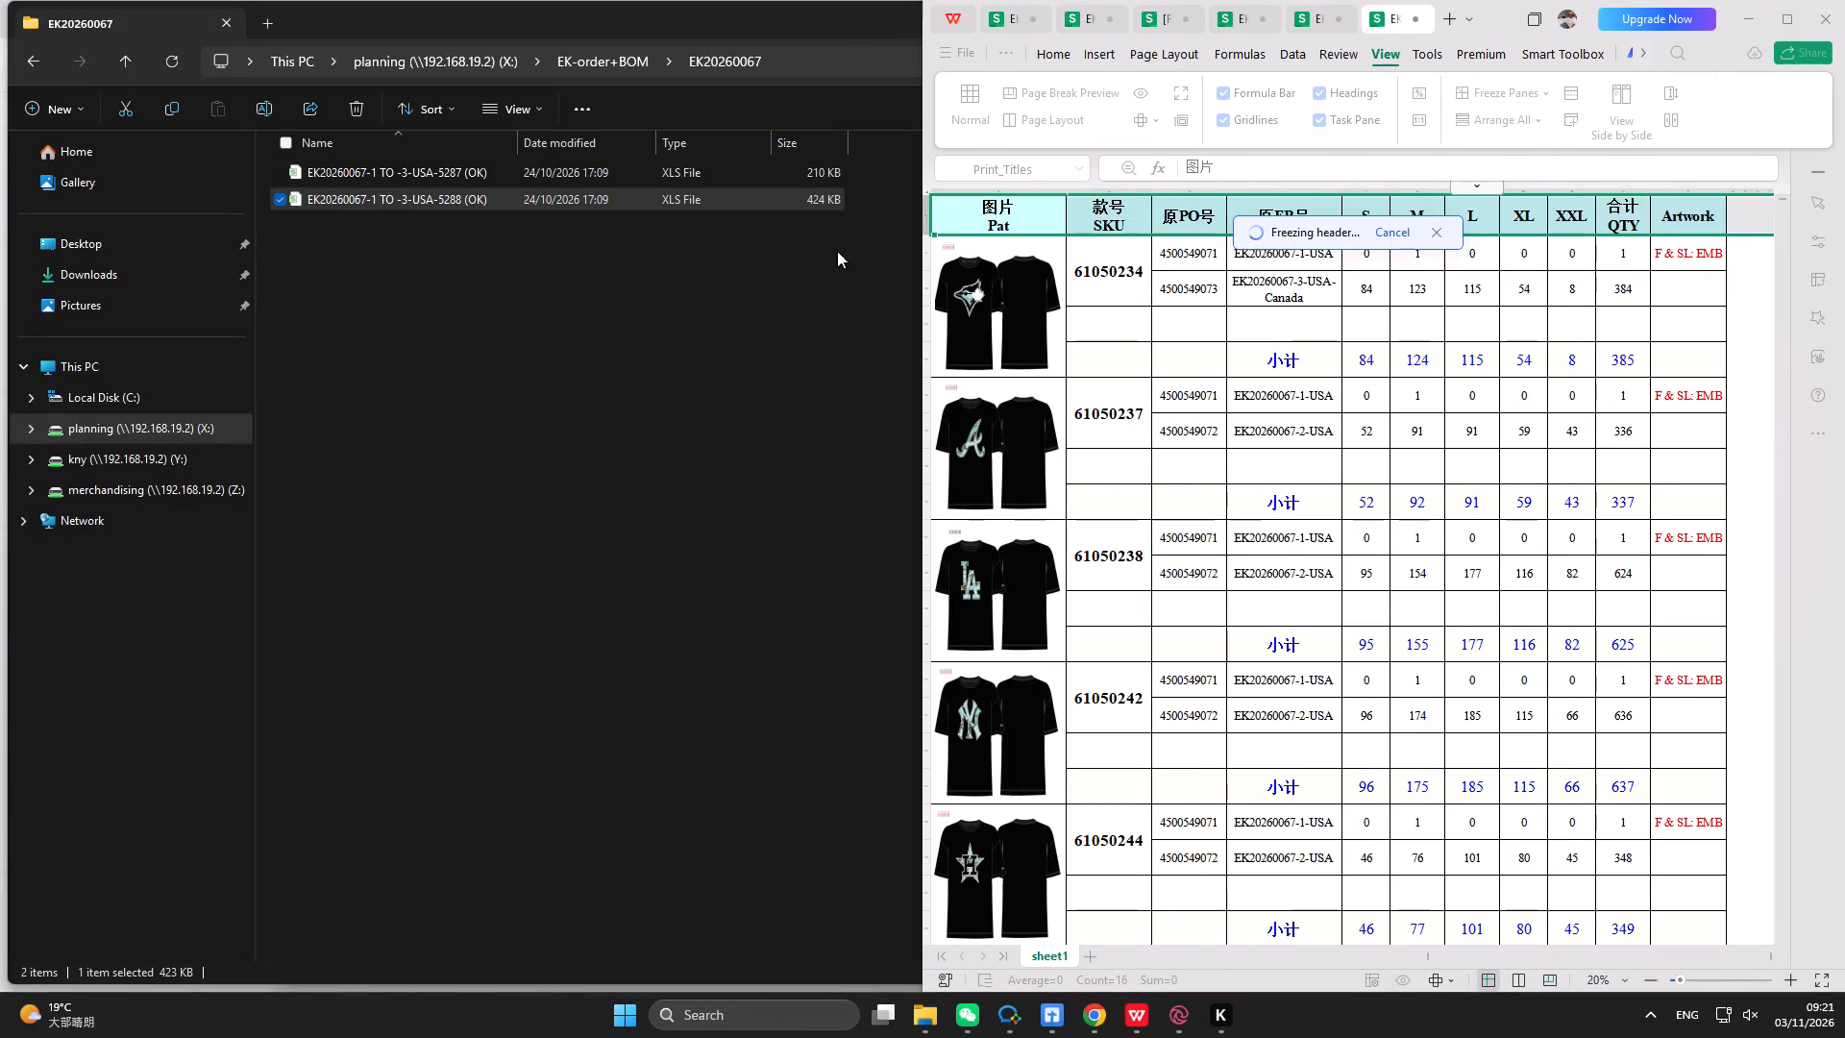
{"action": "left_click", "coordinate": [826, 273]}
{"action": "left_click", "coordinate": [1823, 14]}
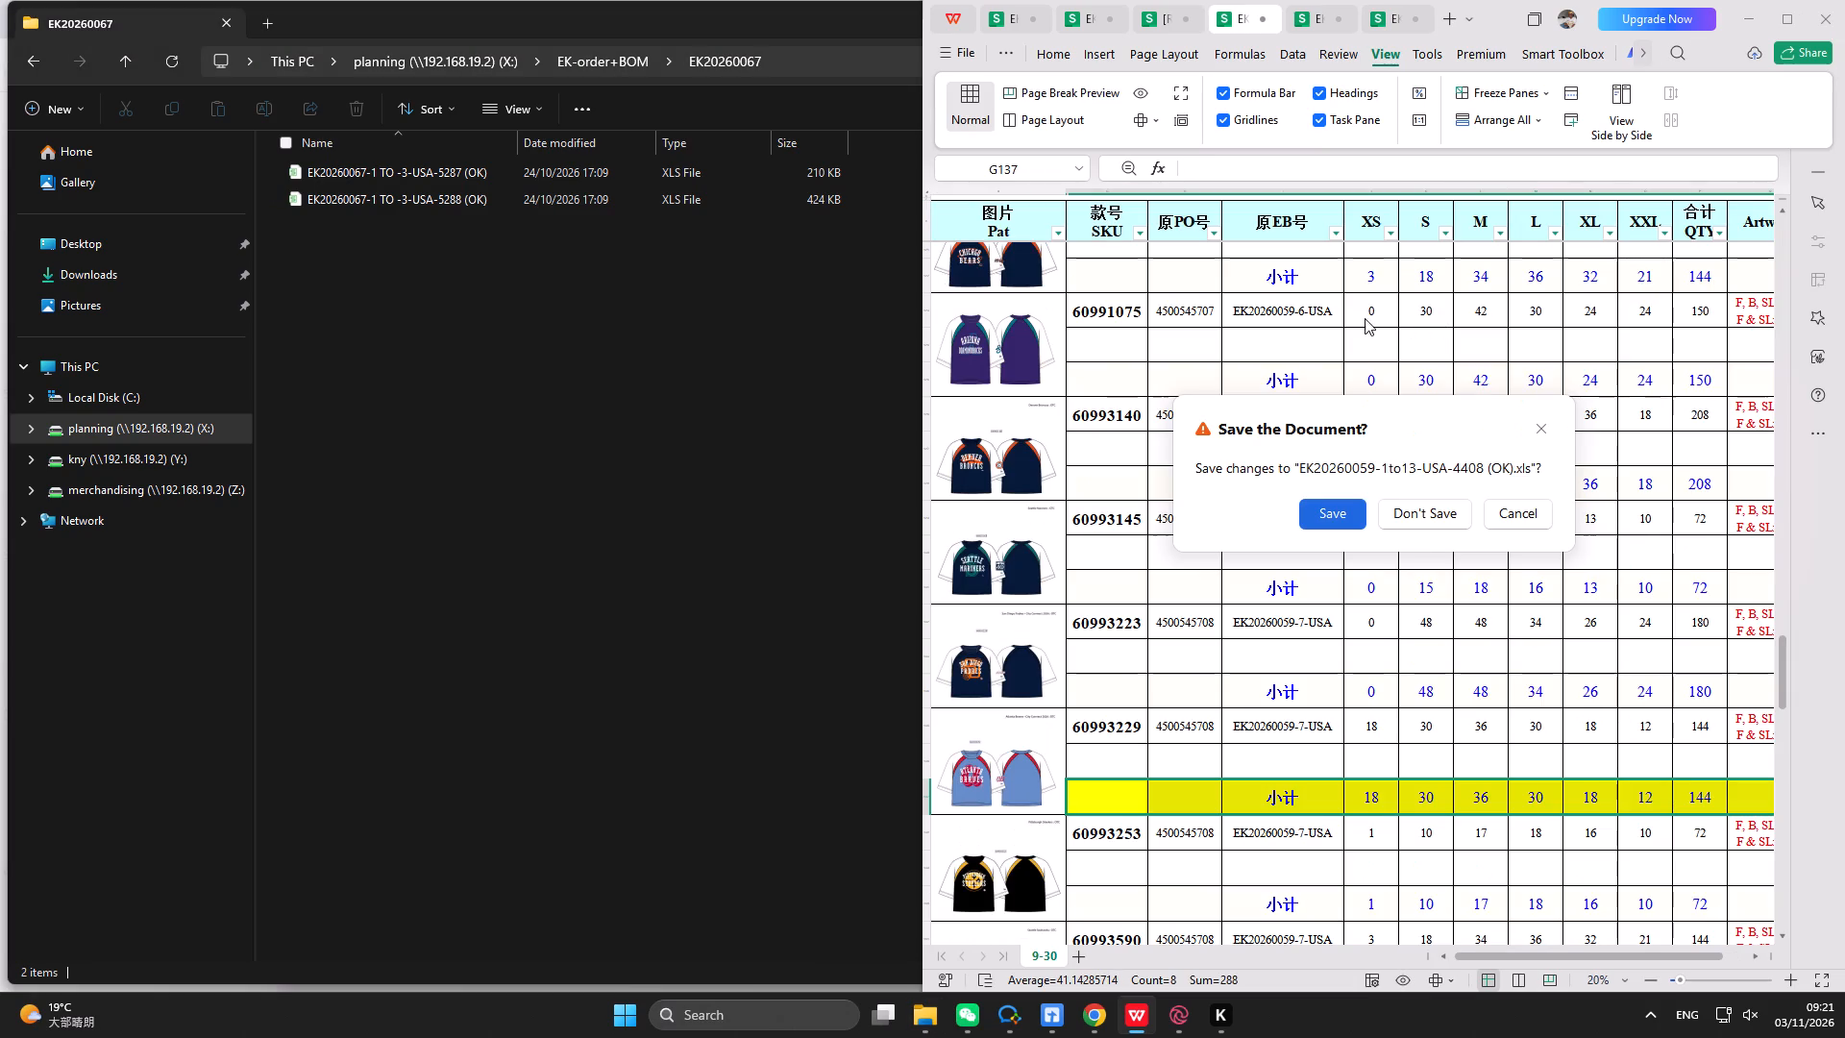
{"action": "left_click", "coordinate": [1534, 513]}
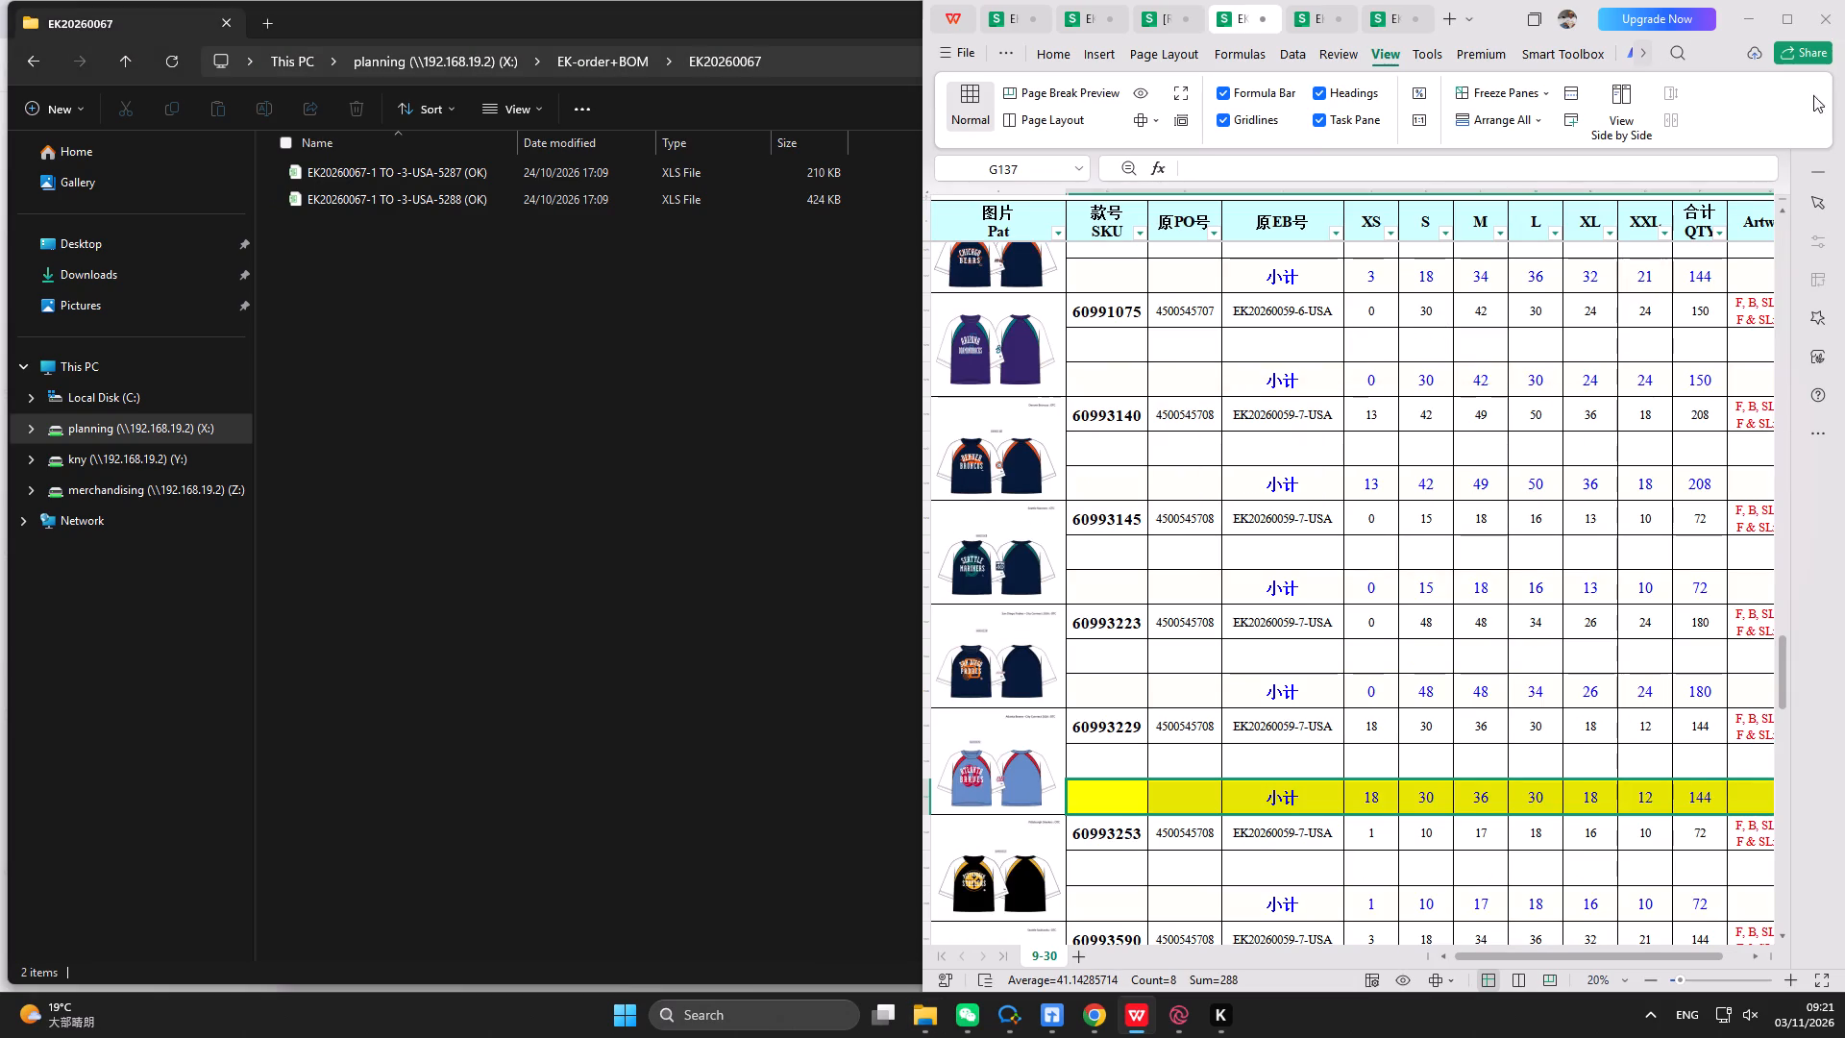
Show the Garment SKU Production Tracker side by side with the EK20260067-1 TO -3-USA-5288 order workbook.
{"action": "left_click", "coordinate": [1746, 13]}
{"action": "left_click_drag", "start_coordinate": [1797, 27], "coordinate": [1793, 12]}
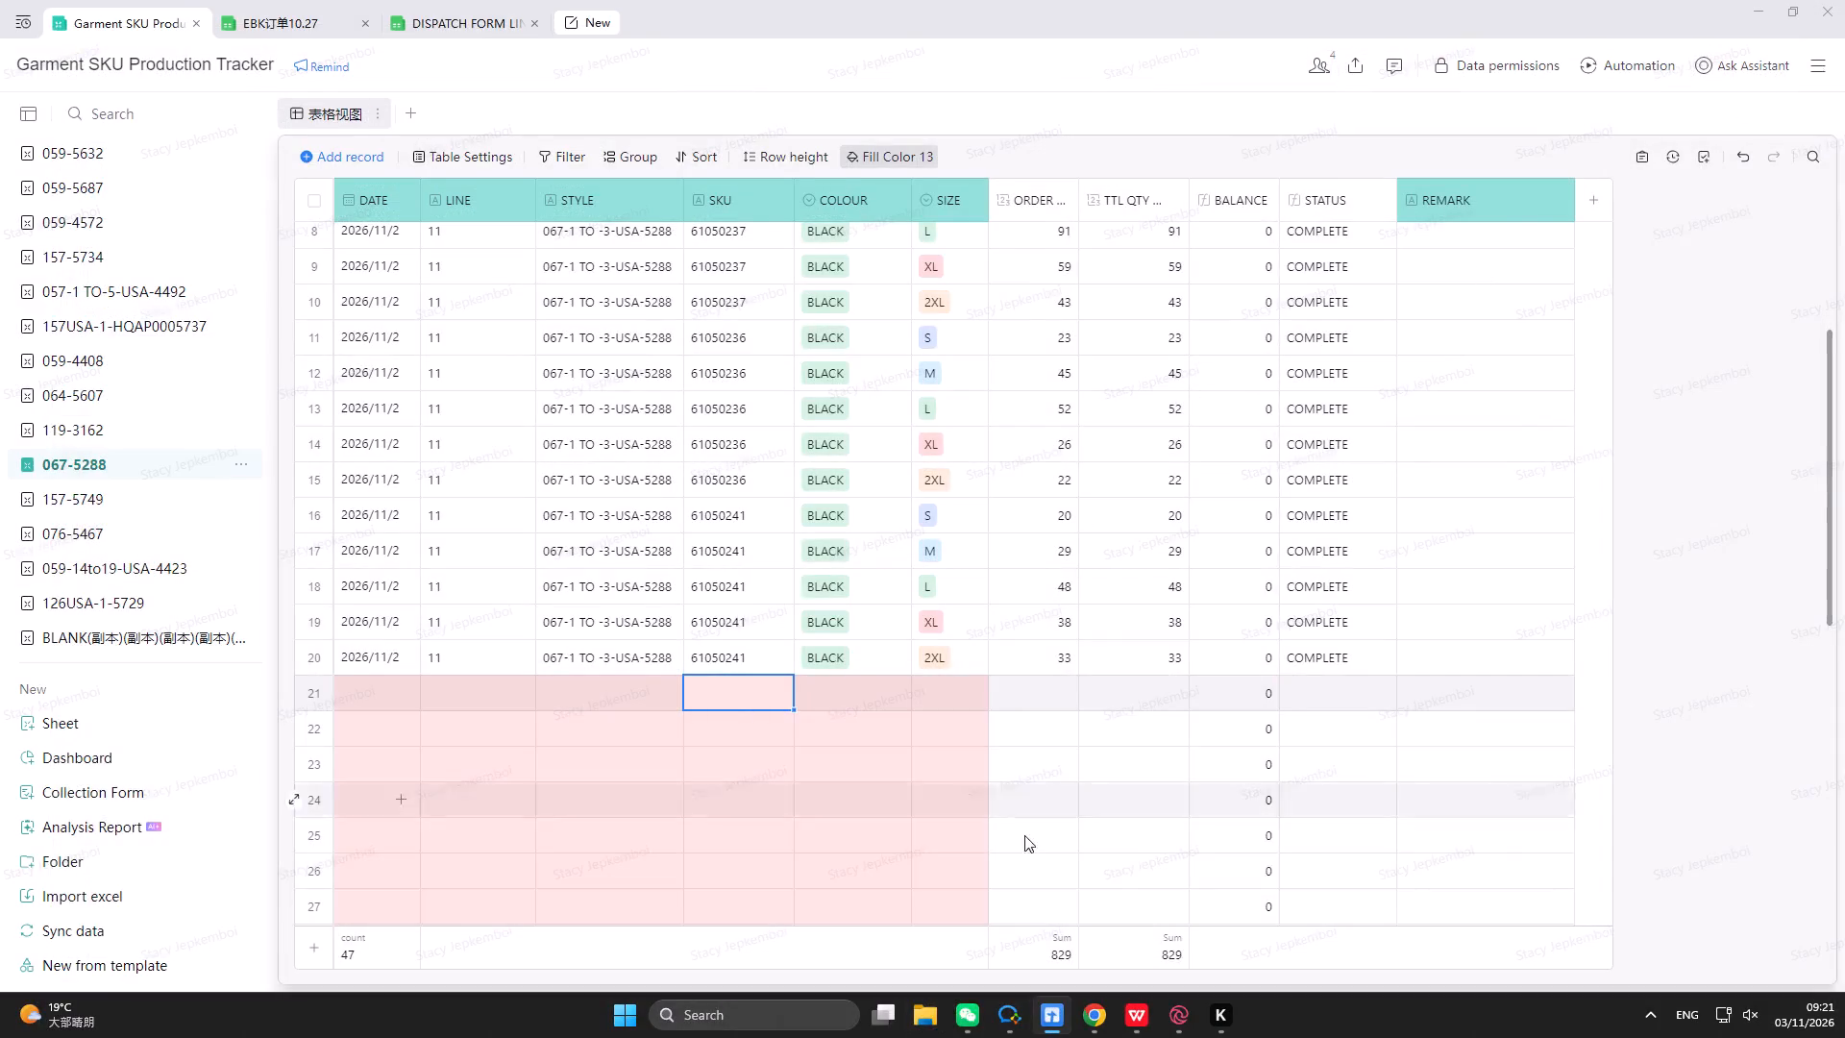
{"action": "left_click", "coordinate": [1128, 1016]}
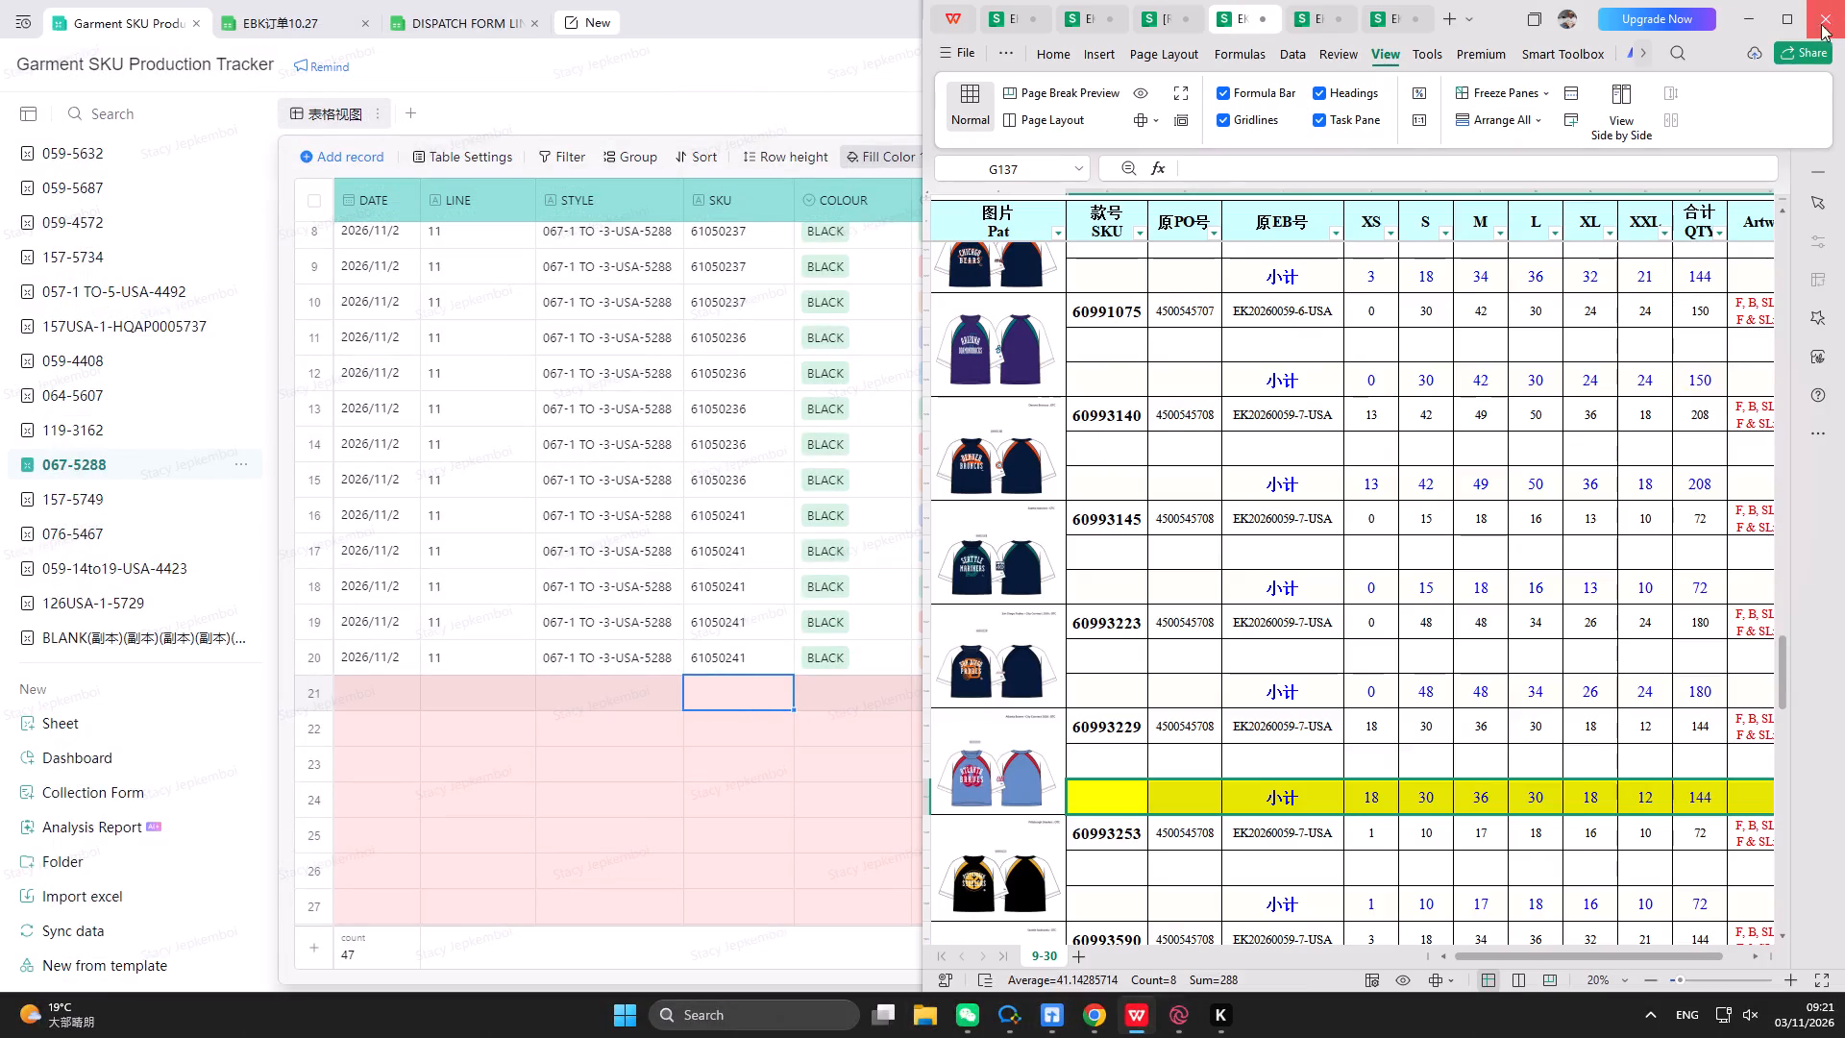
{"action": "left_click", "coordinate": [1595, 124]}
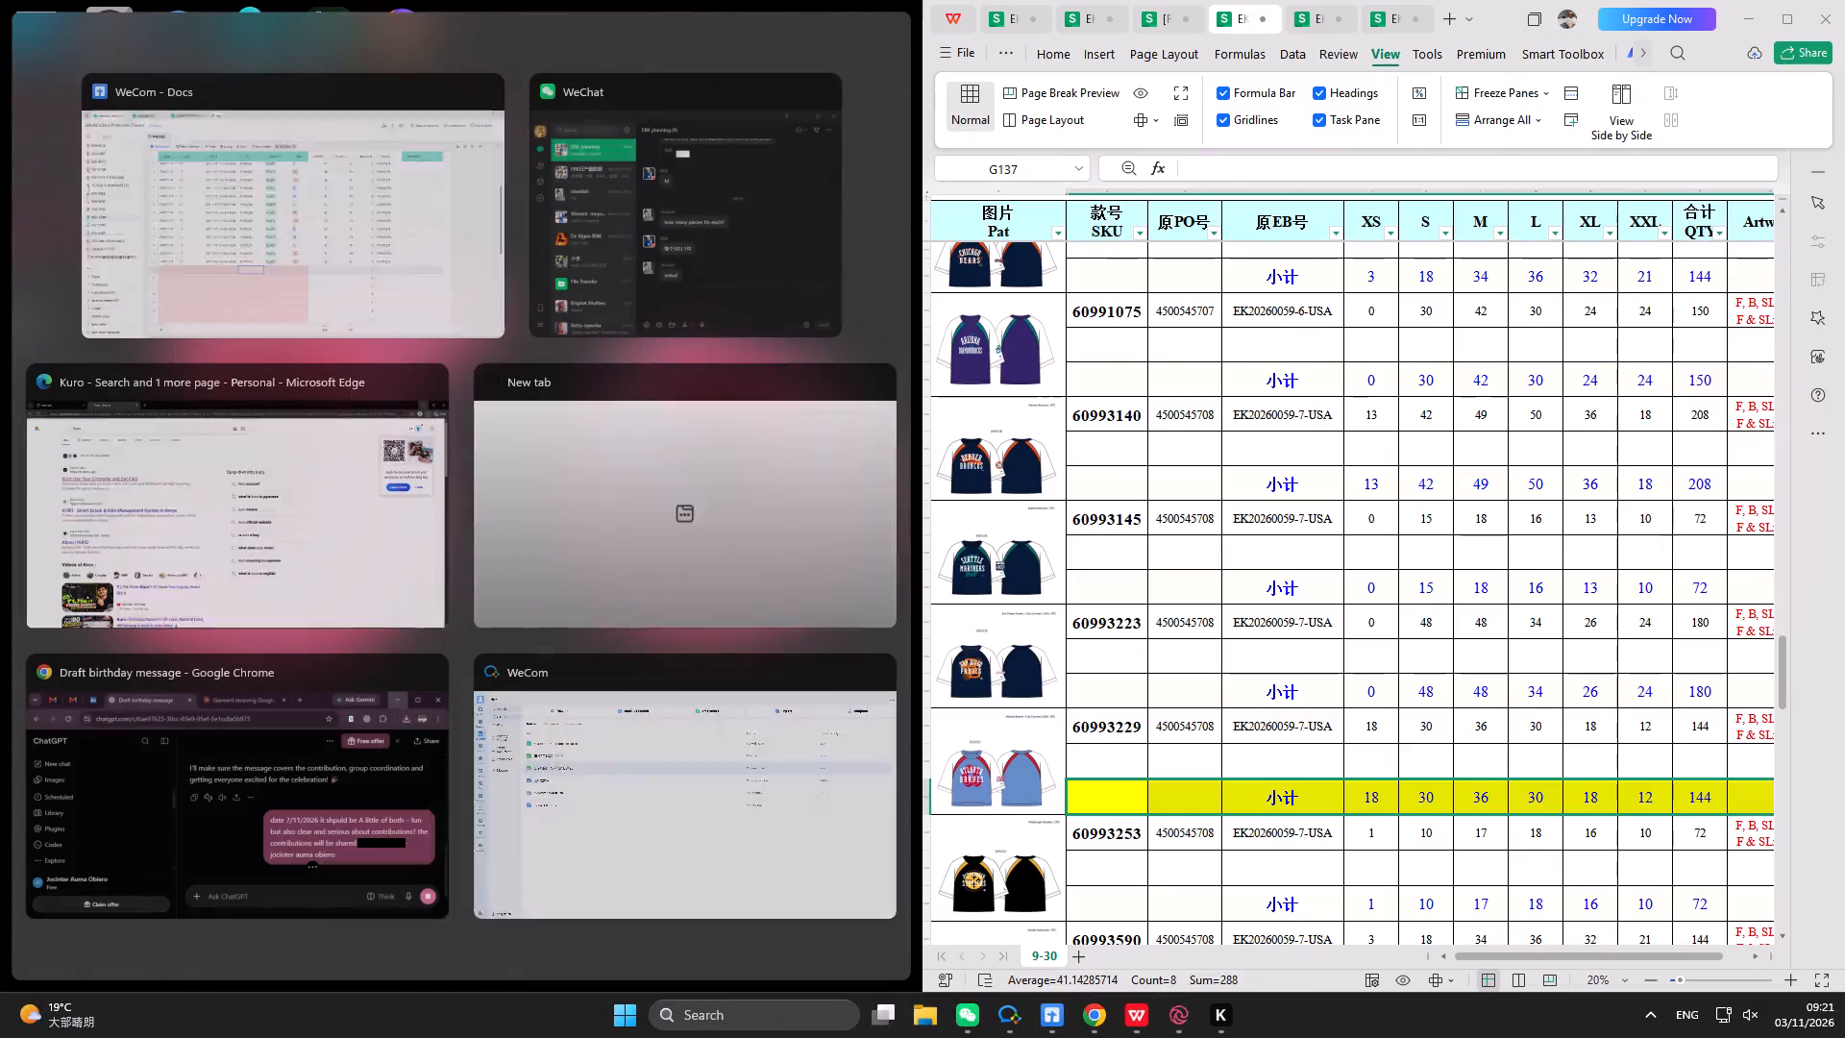
{"action": "left_click", "coordinate": [172, 258]}
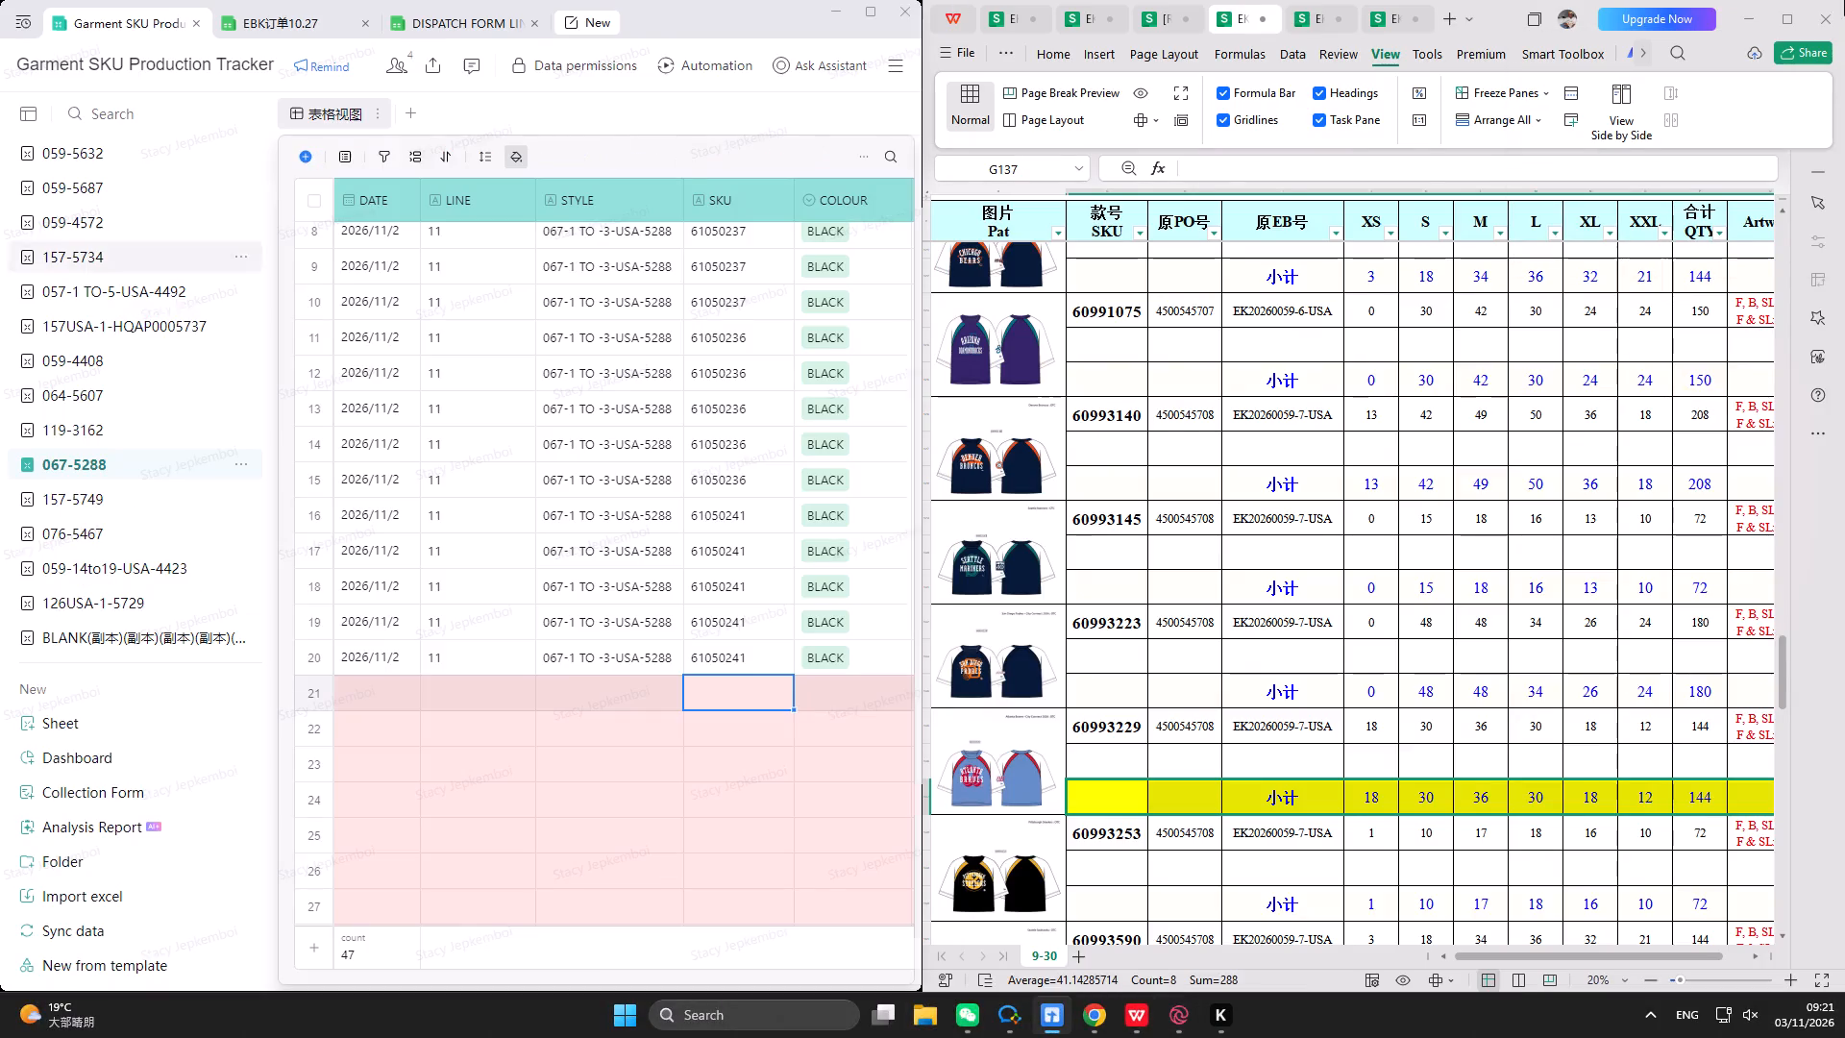
{"action": "left_click", "coordinate": [1394, 24]}
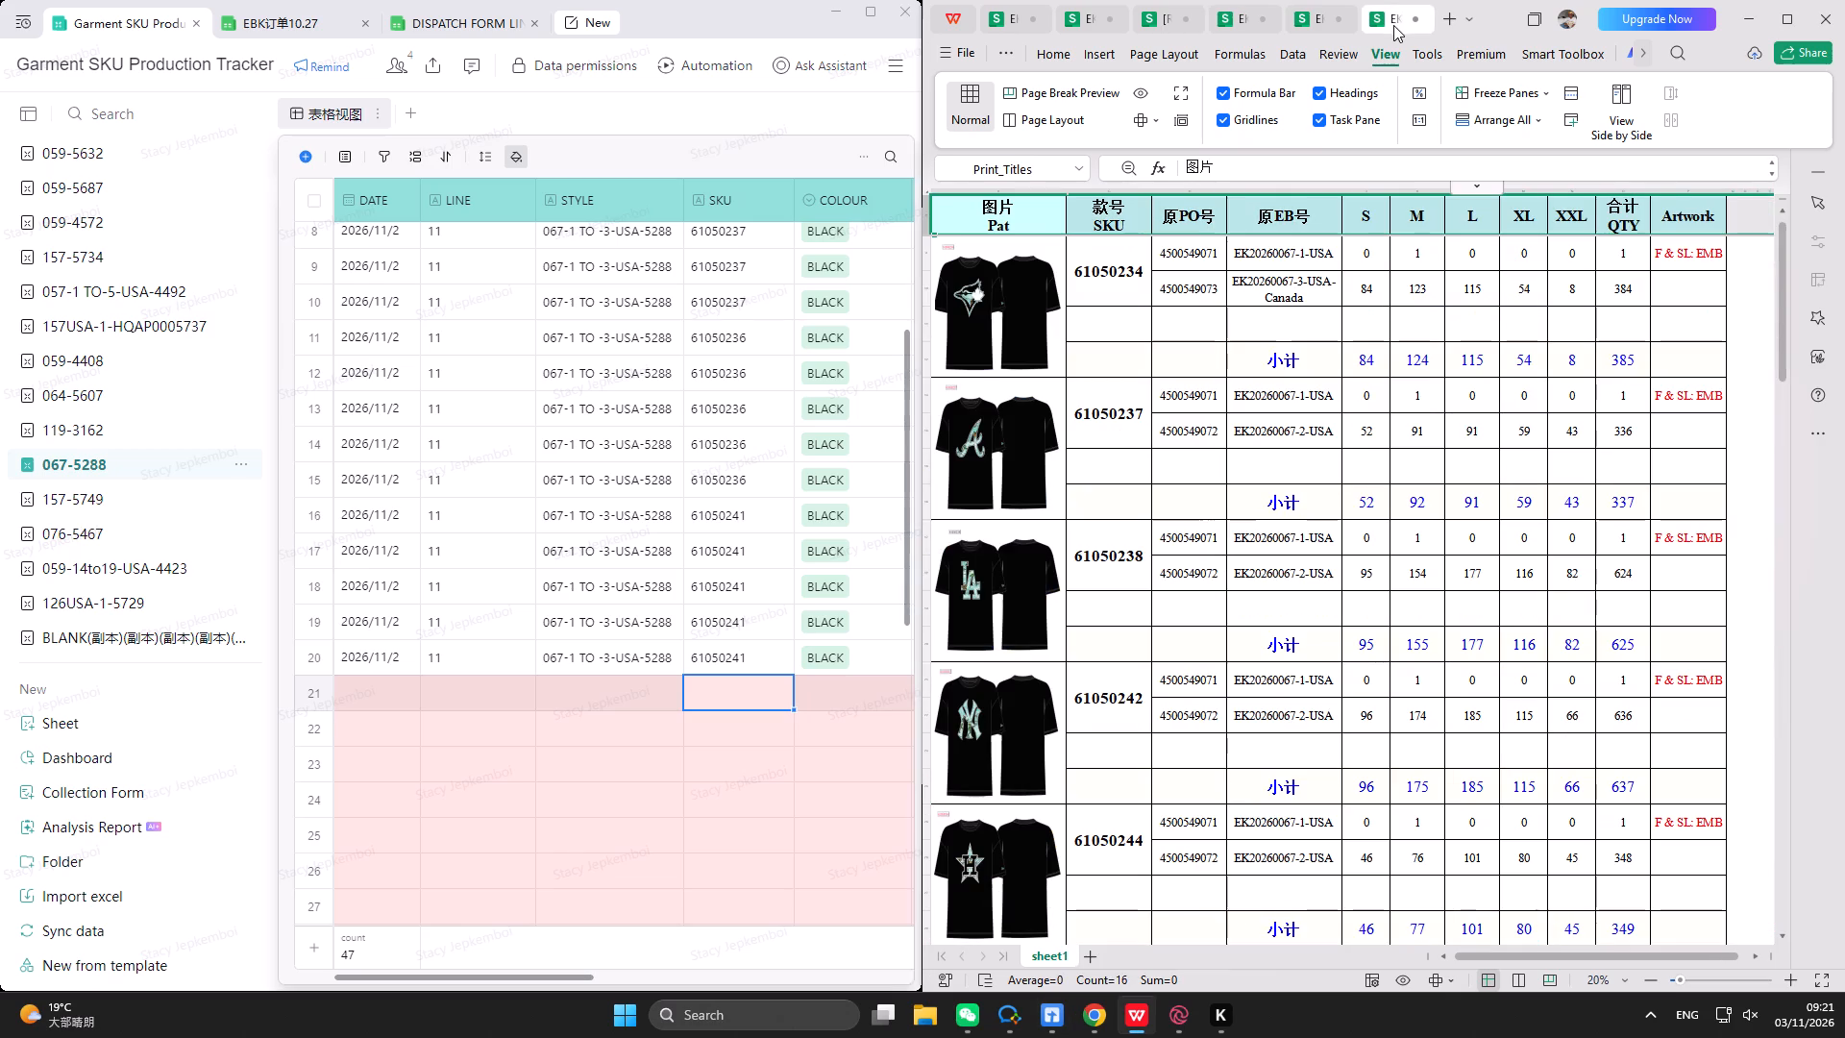
Enter the date 2026/11/3 and LINE 11 in row 21 of the 067-5288 table.
{"action": "double_click", "coordinate": [352, 697]}
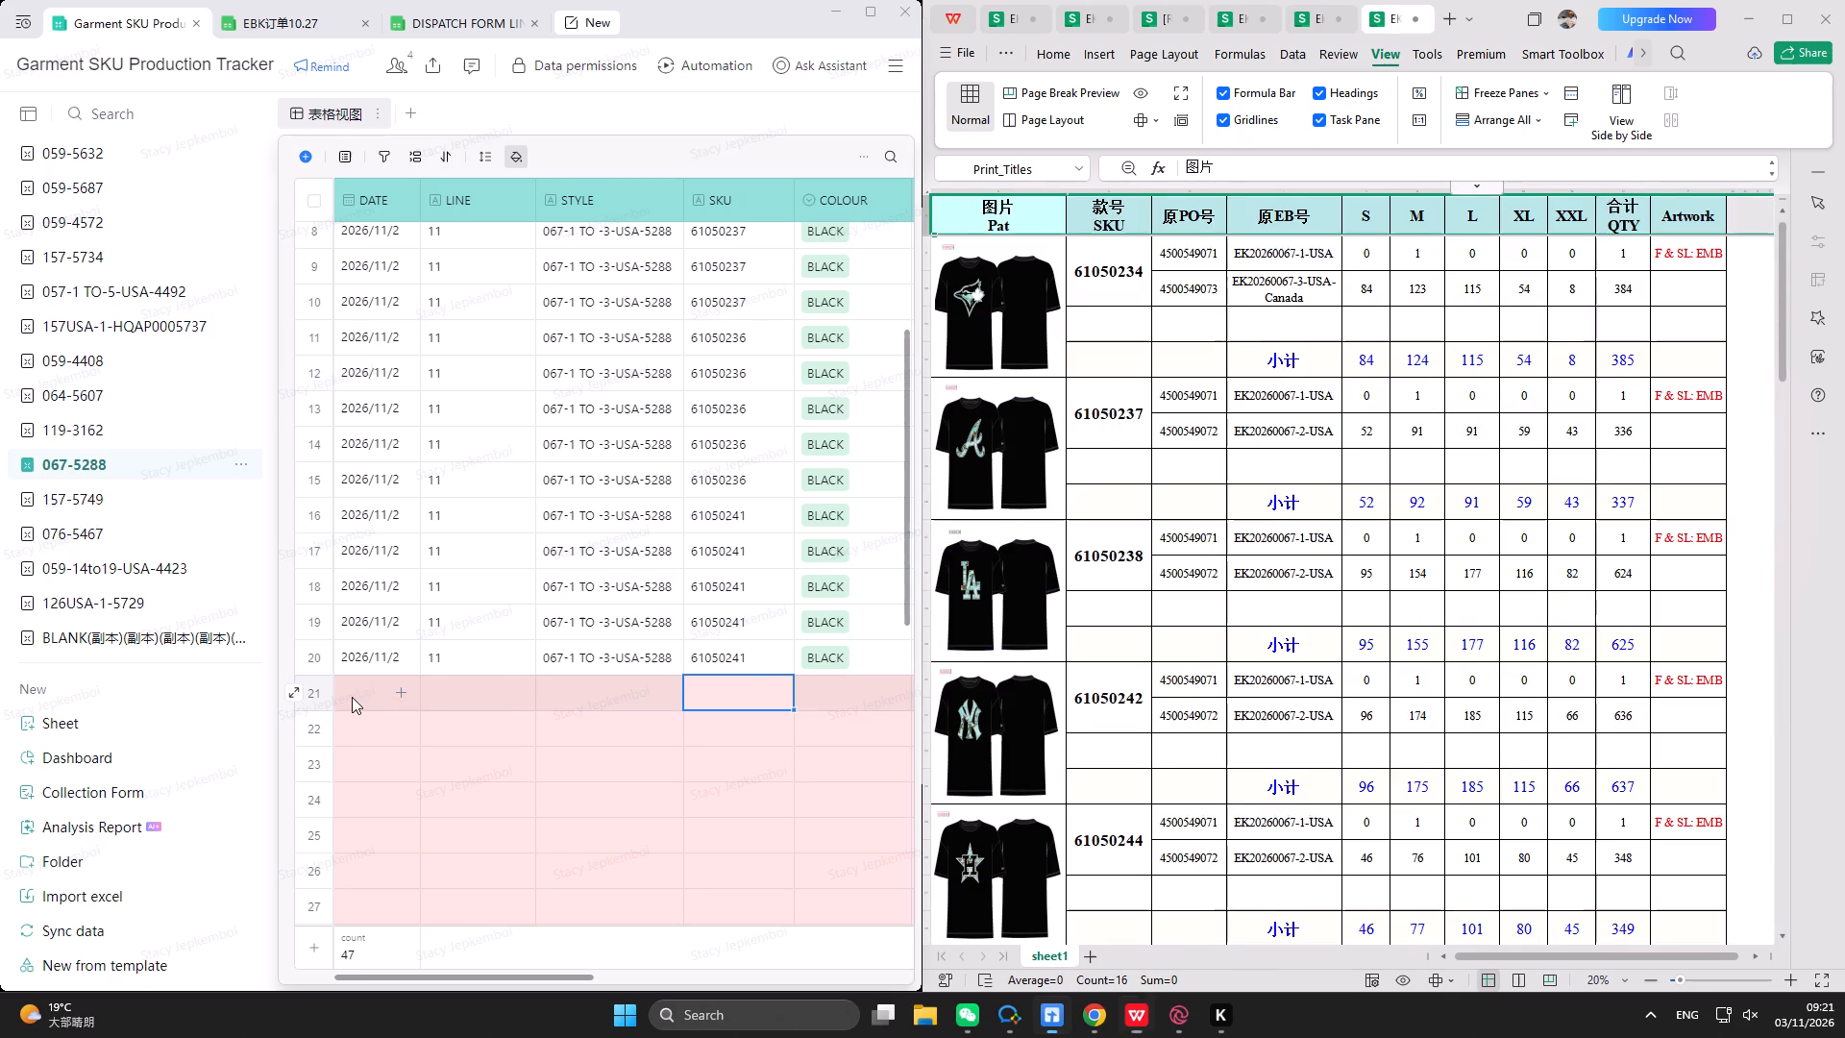
{"action": "left_click", "coordinate": [404, 440]}
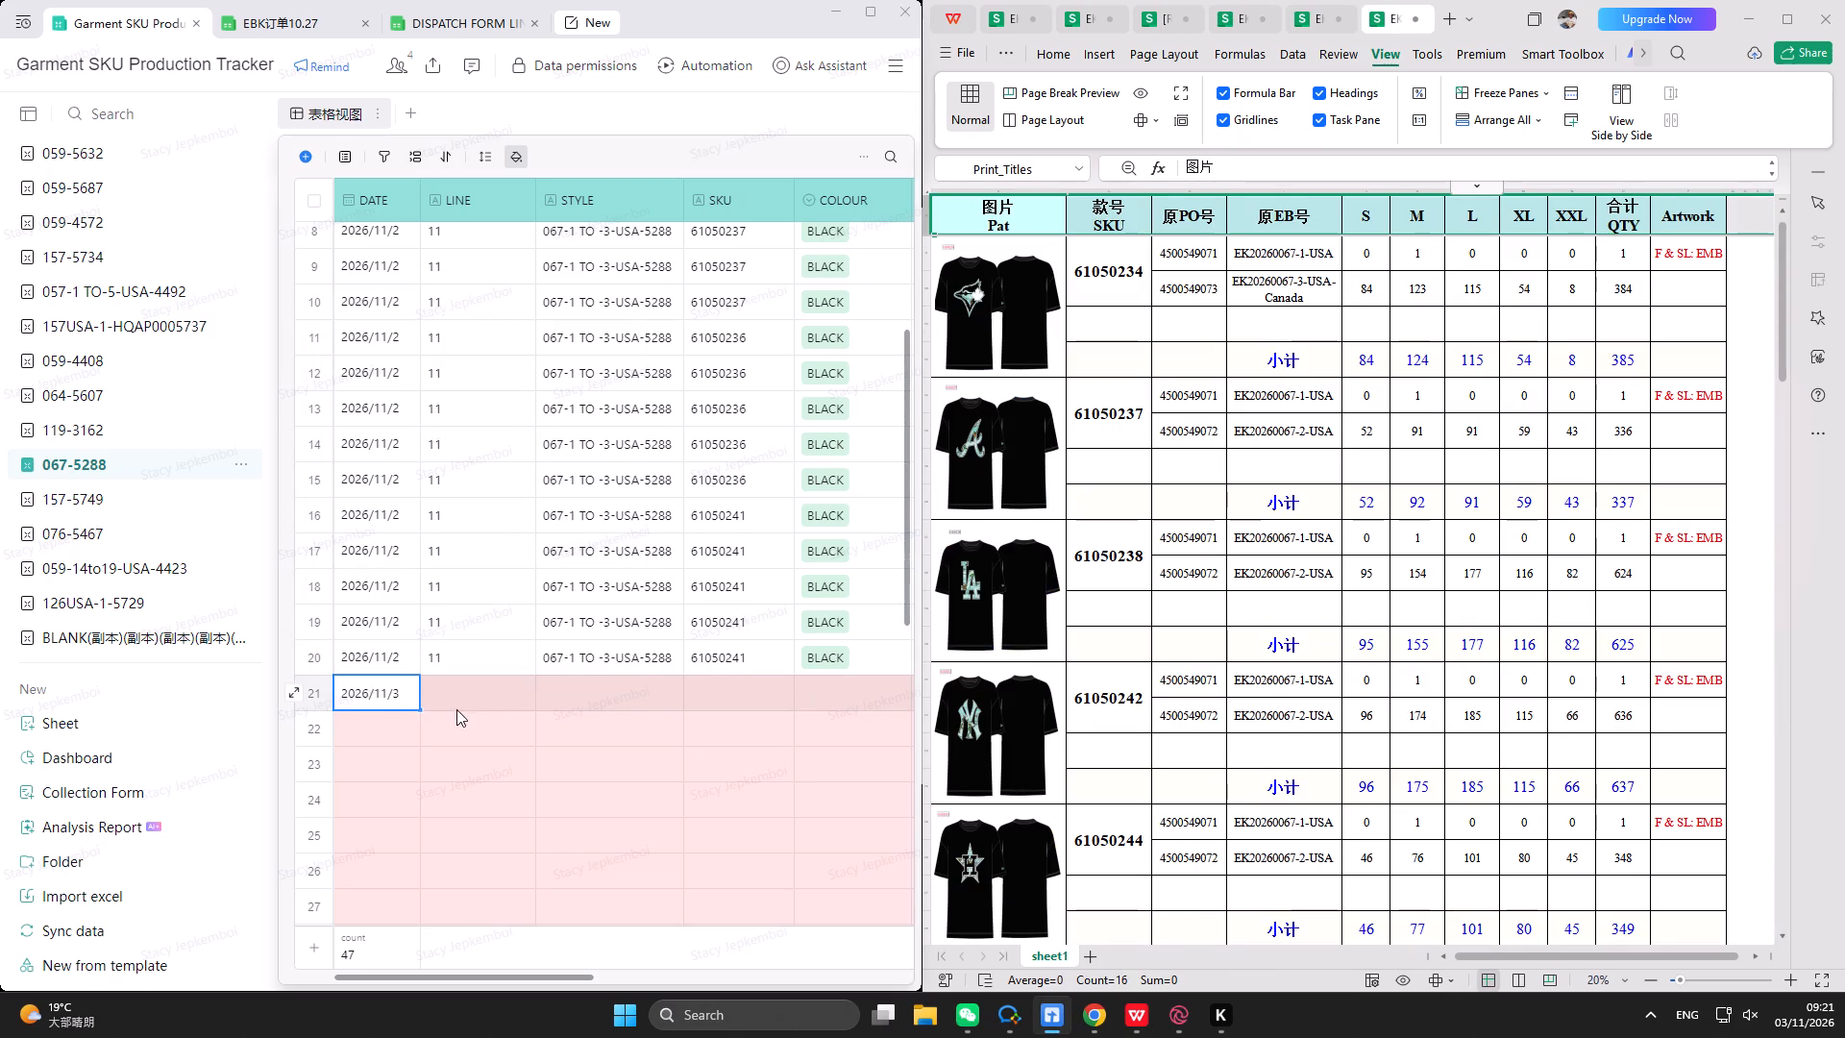
{"action": "left_click", "coordinate": [465, 698]}
{"action": "type", "text": "11"}
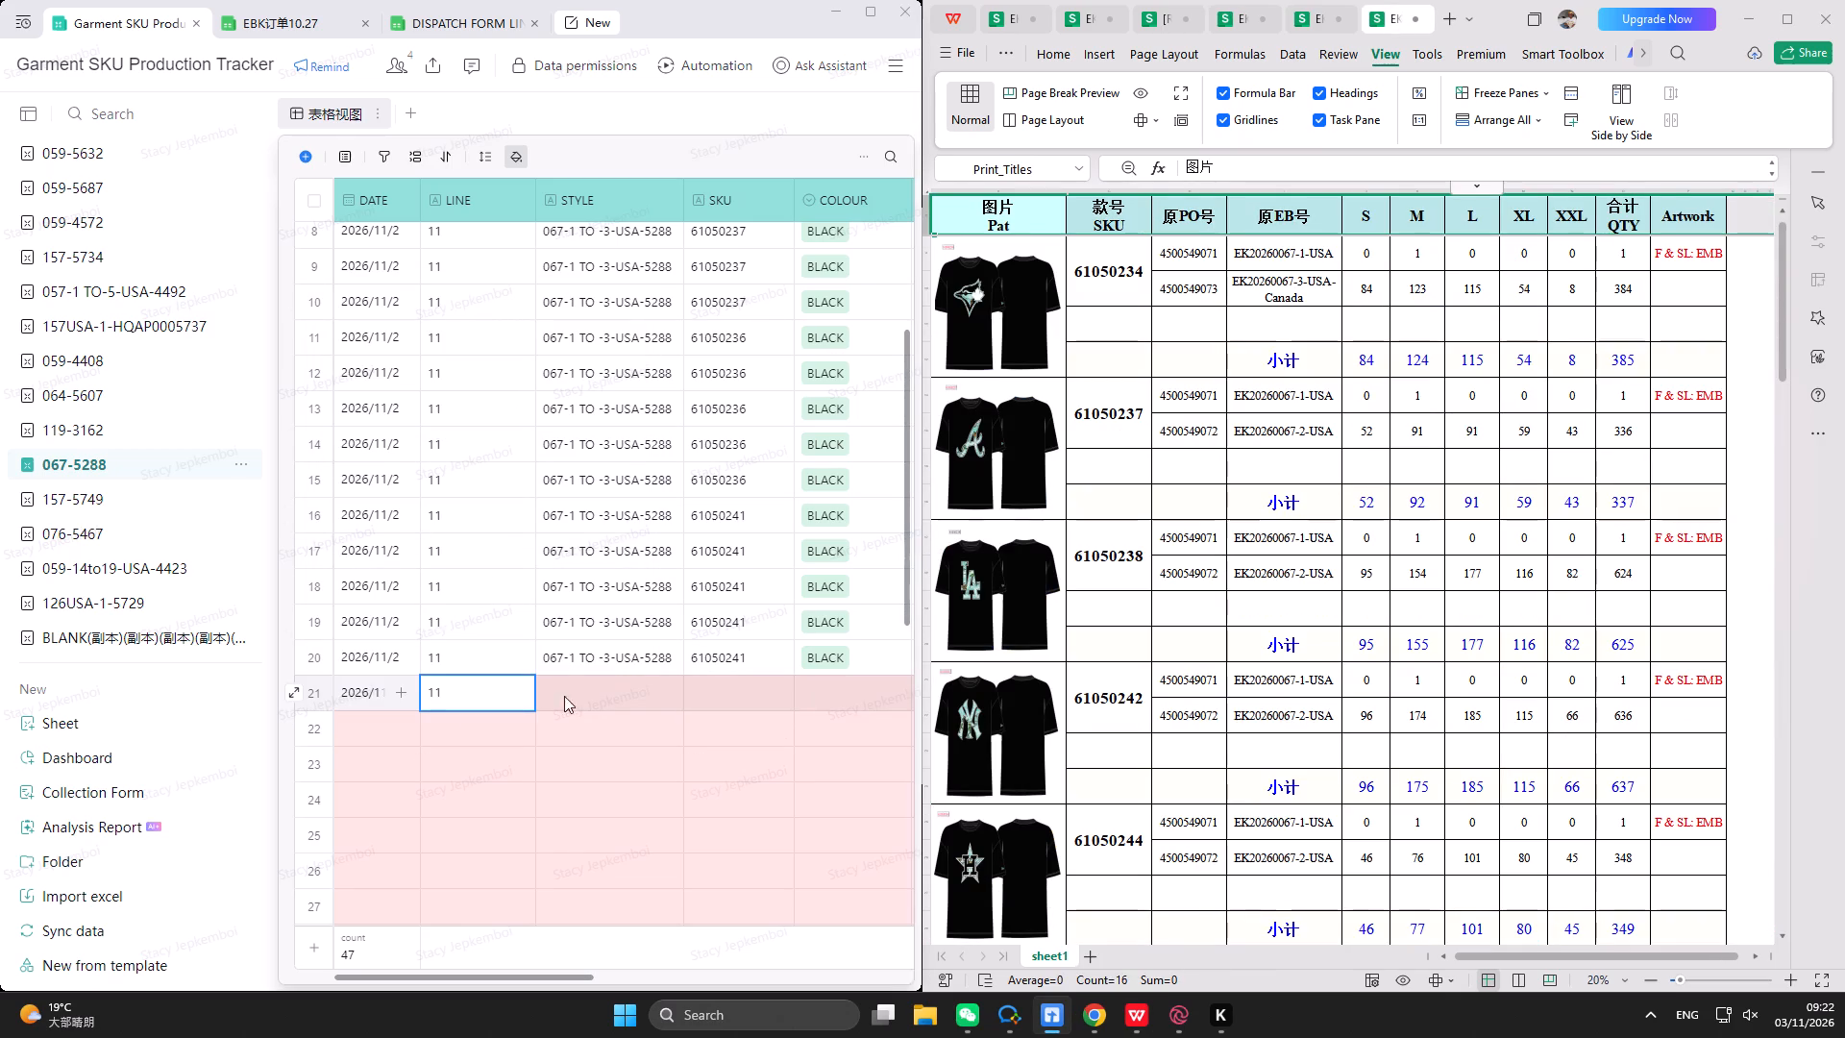
Copy SKU 61050234 from the order sheet into the SKU cell of row 21.
{"action": "left_click", "coordinate": [736, 695]}
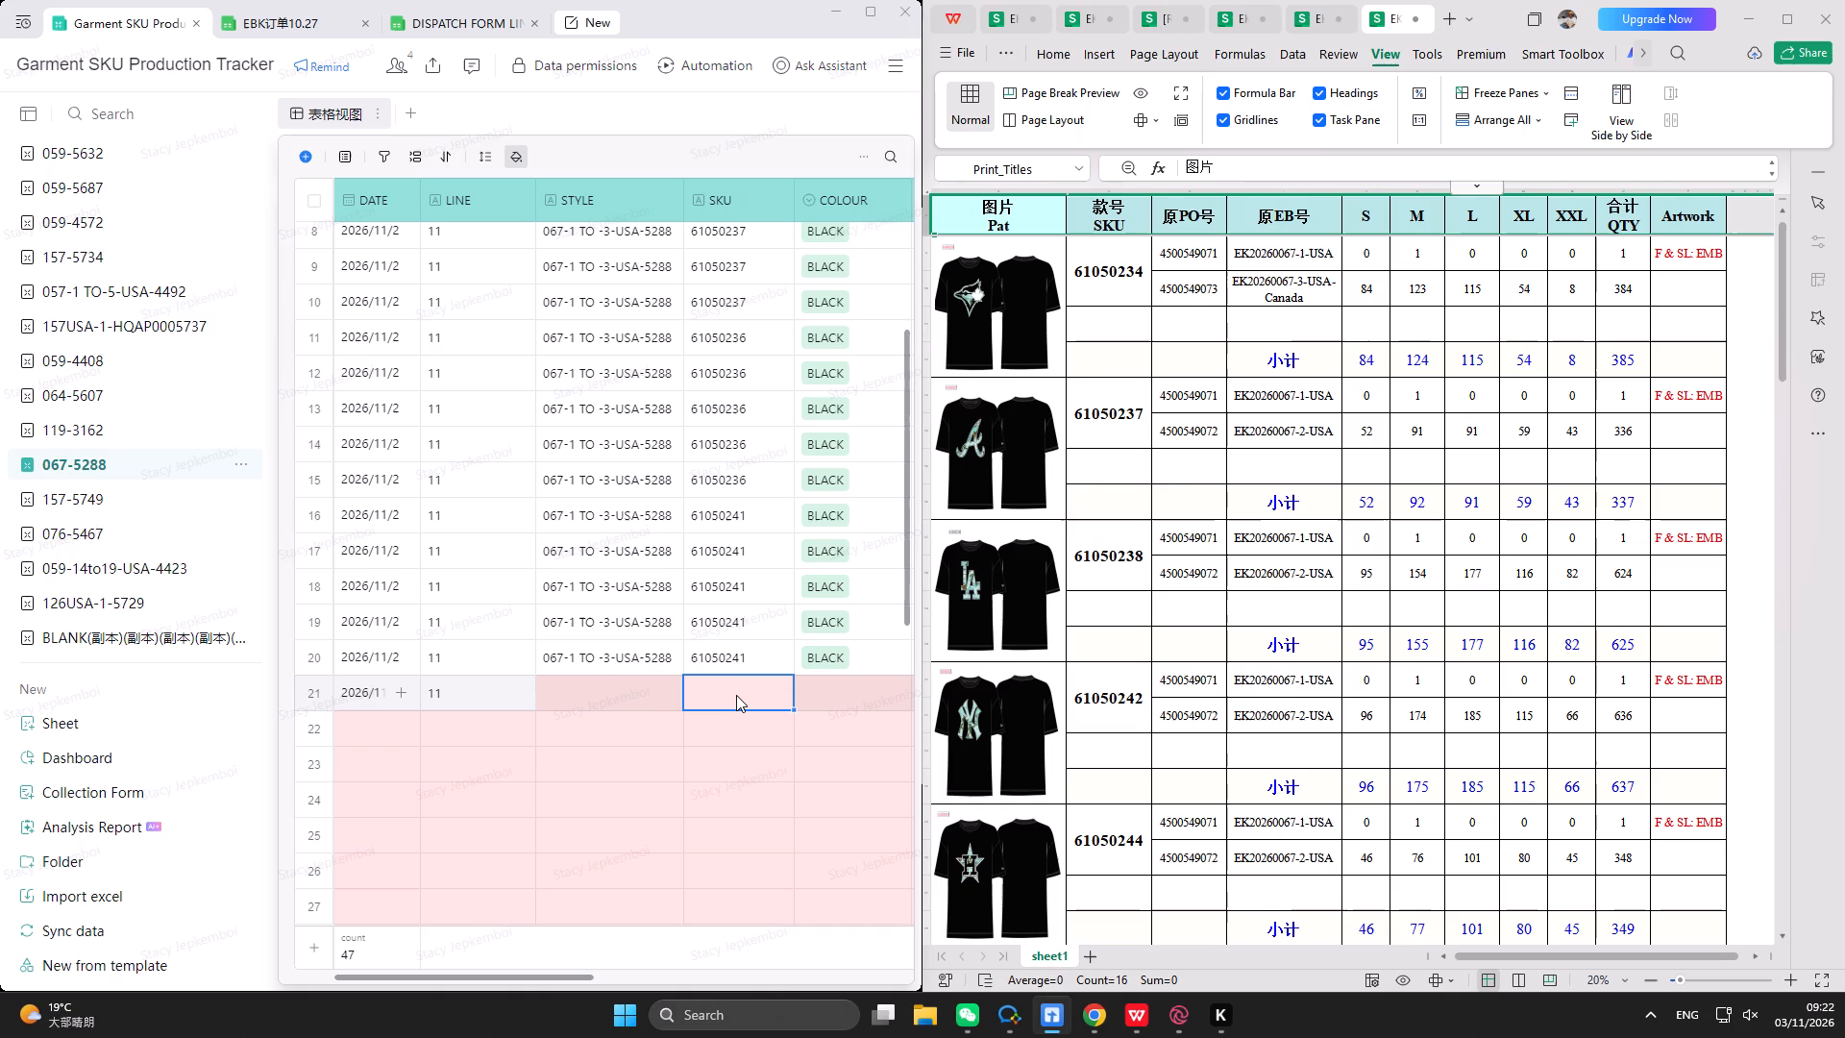
{"action": "left_click", "coordinate": [1135, 284]}
{"action": "double_click", "coordinate": [1231, 169]}
{"action": "double_click", "coordinate": [1245, 118]}
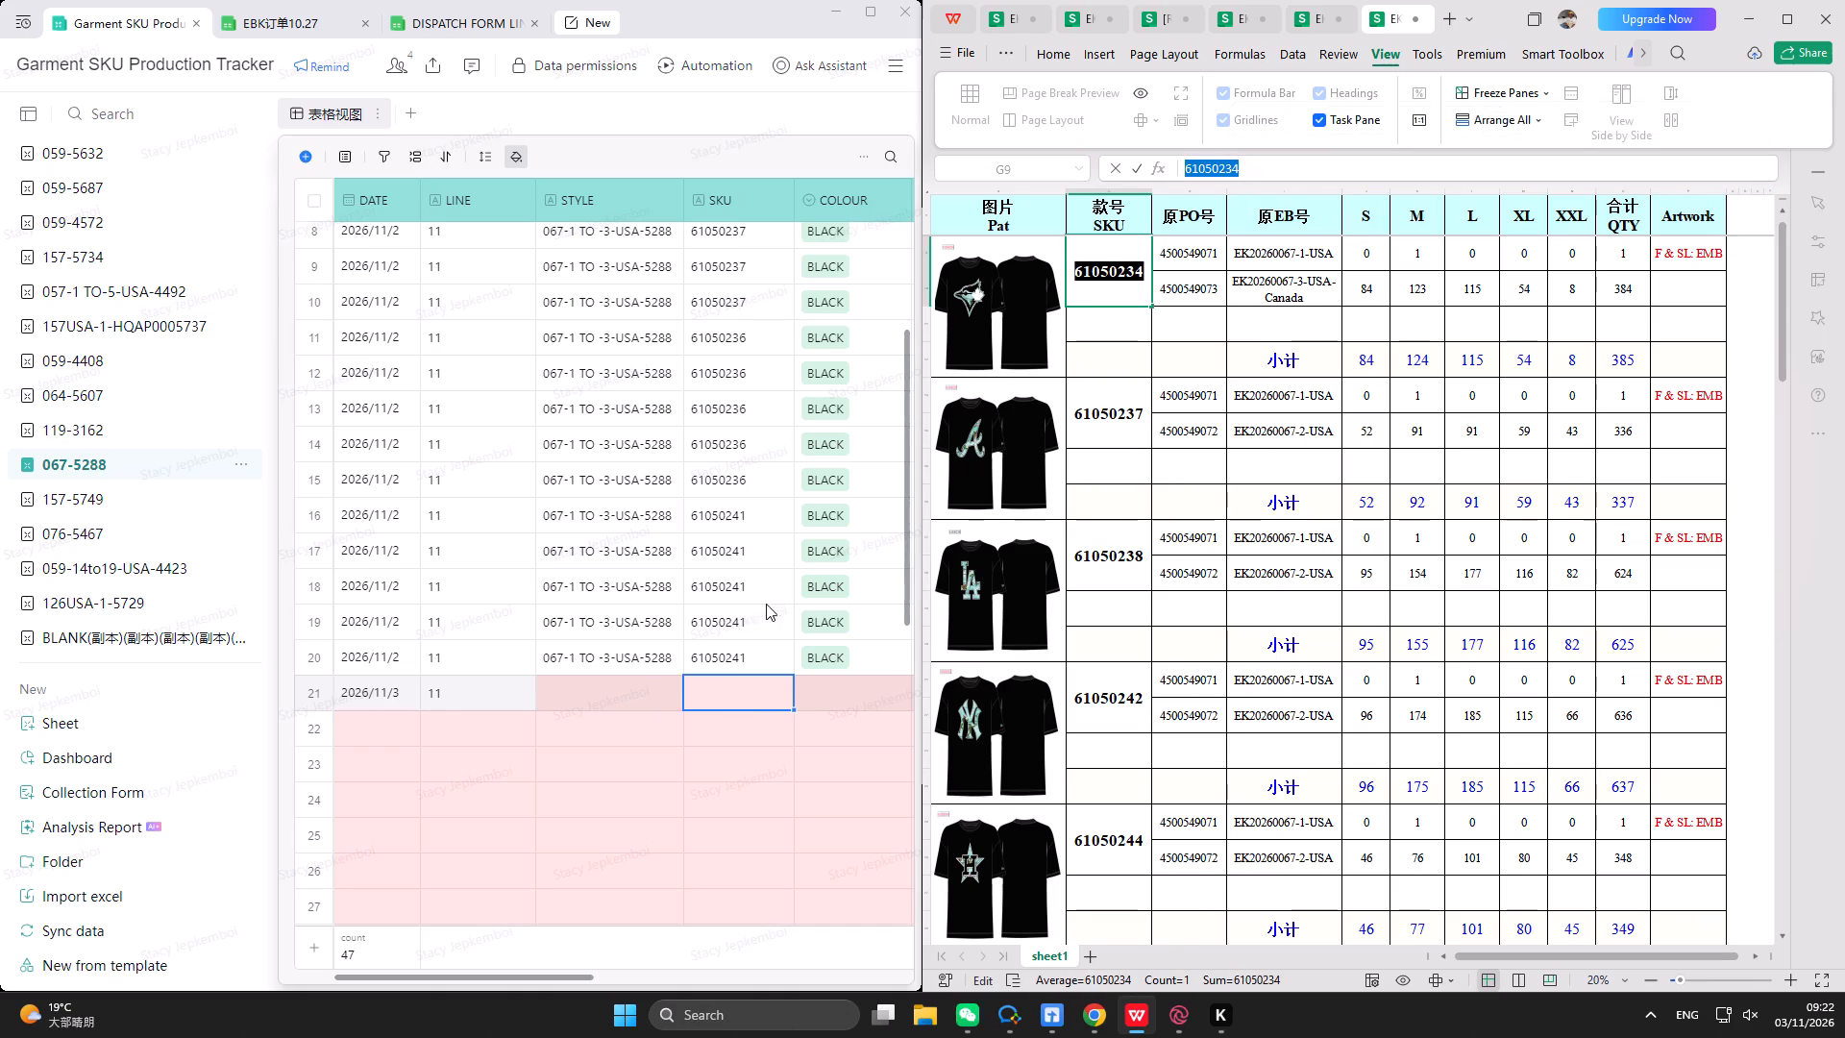
{"action": "triple_click", "coordinate": [729, 699]}
{"action": "right_click", "coordinate": [729, 699]}
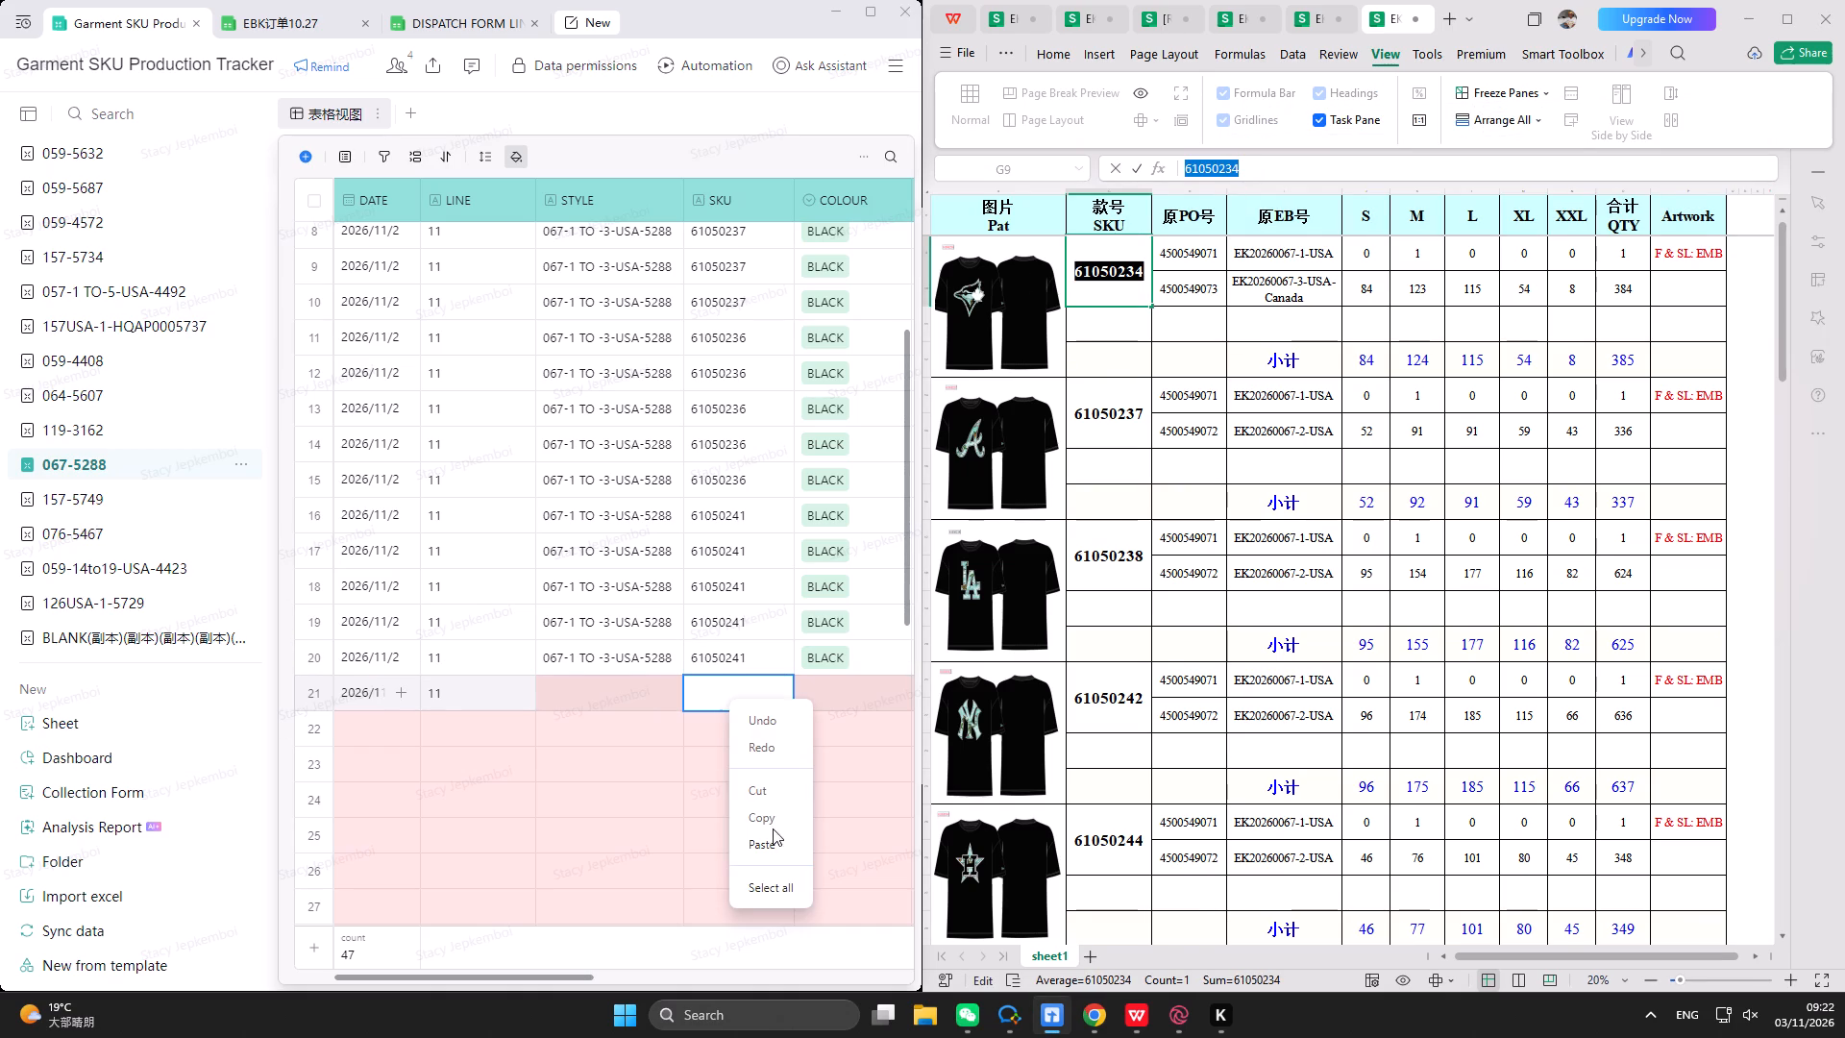
{"action": "left_click", "coordinate": [773, 828]}
{"action": "left_click", "coordinate": [773, 838]}
{"action": "left_click", "coordinate": [849, 690]}
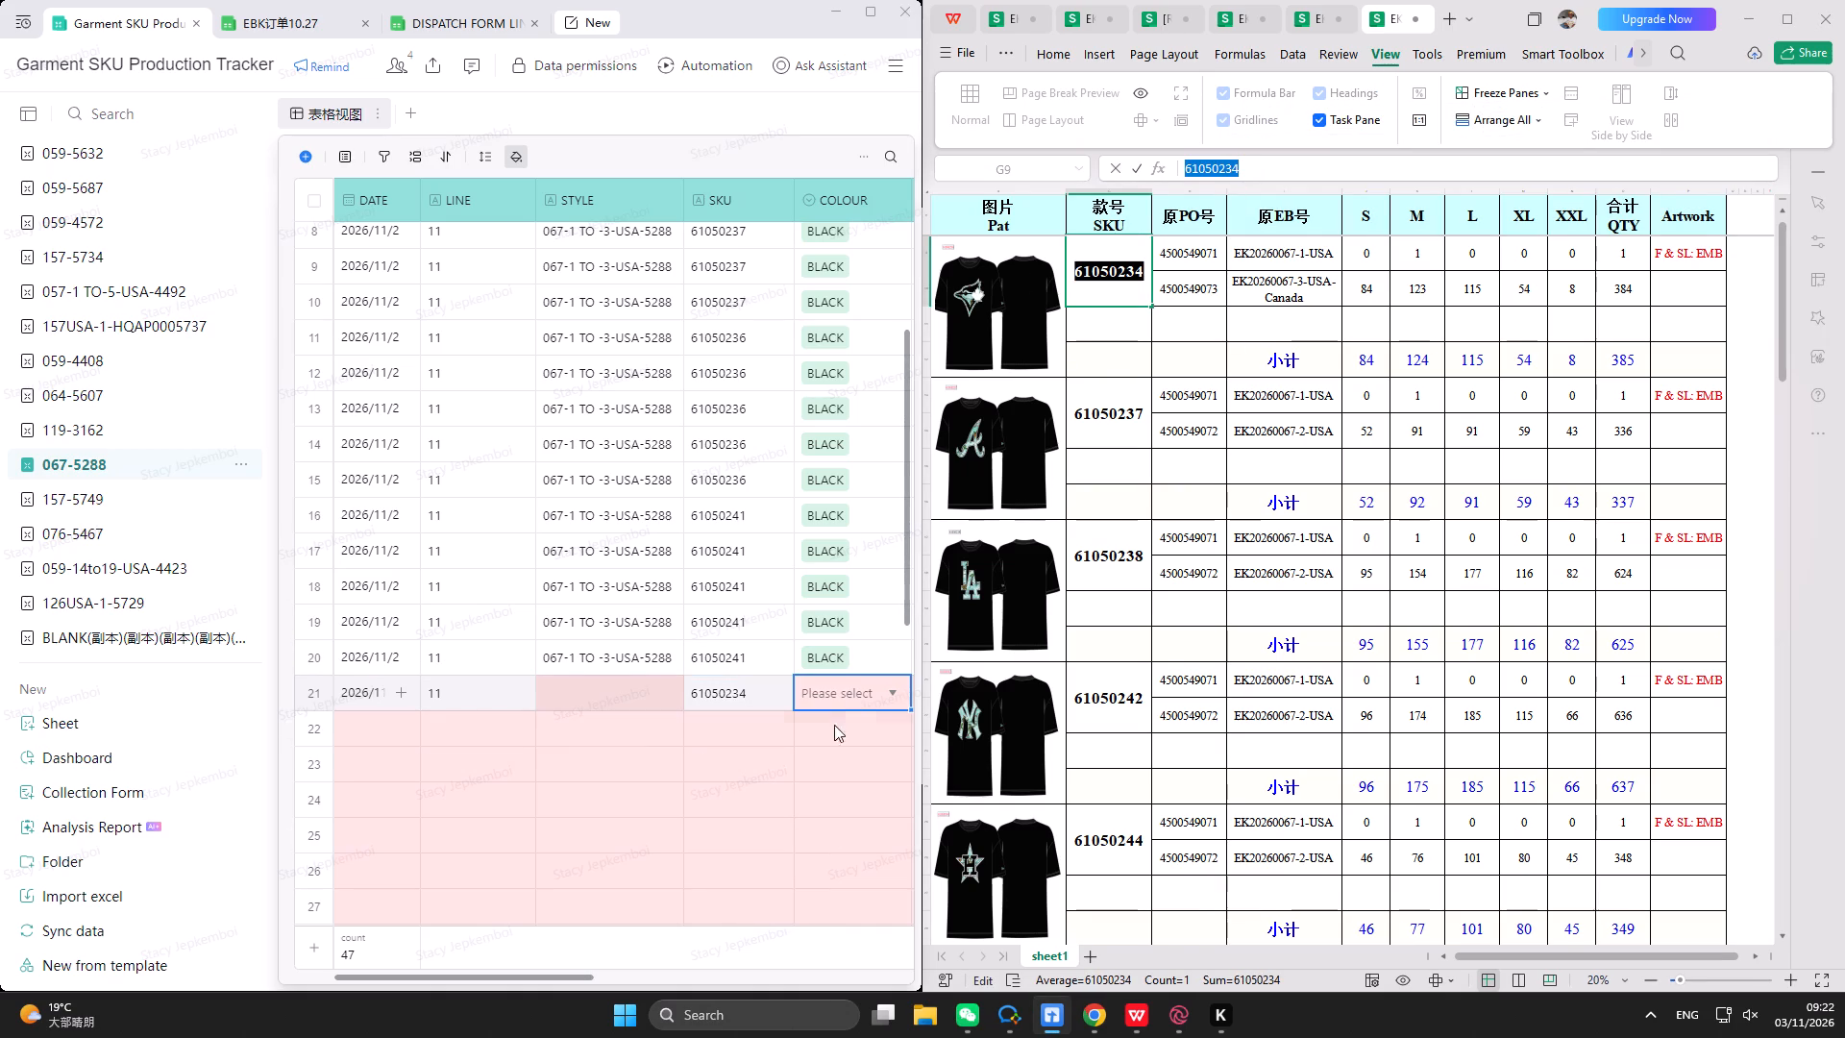
Set the SIZE of rows 21 to 25 to S, M, L, XL and 2XL in order.
{"action": "left_click_drag", "start_coordinate": [570, 977], "coordinate": [749, 977]}
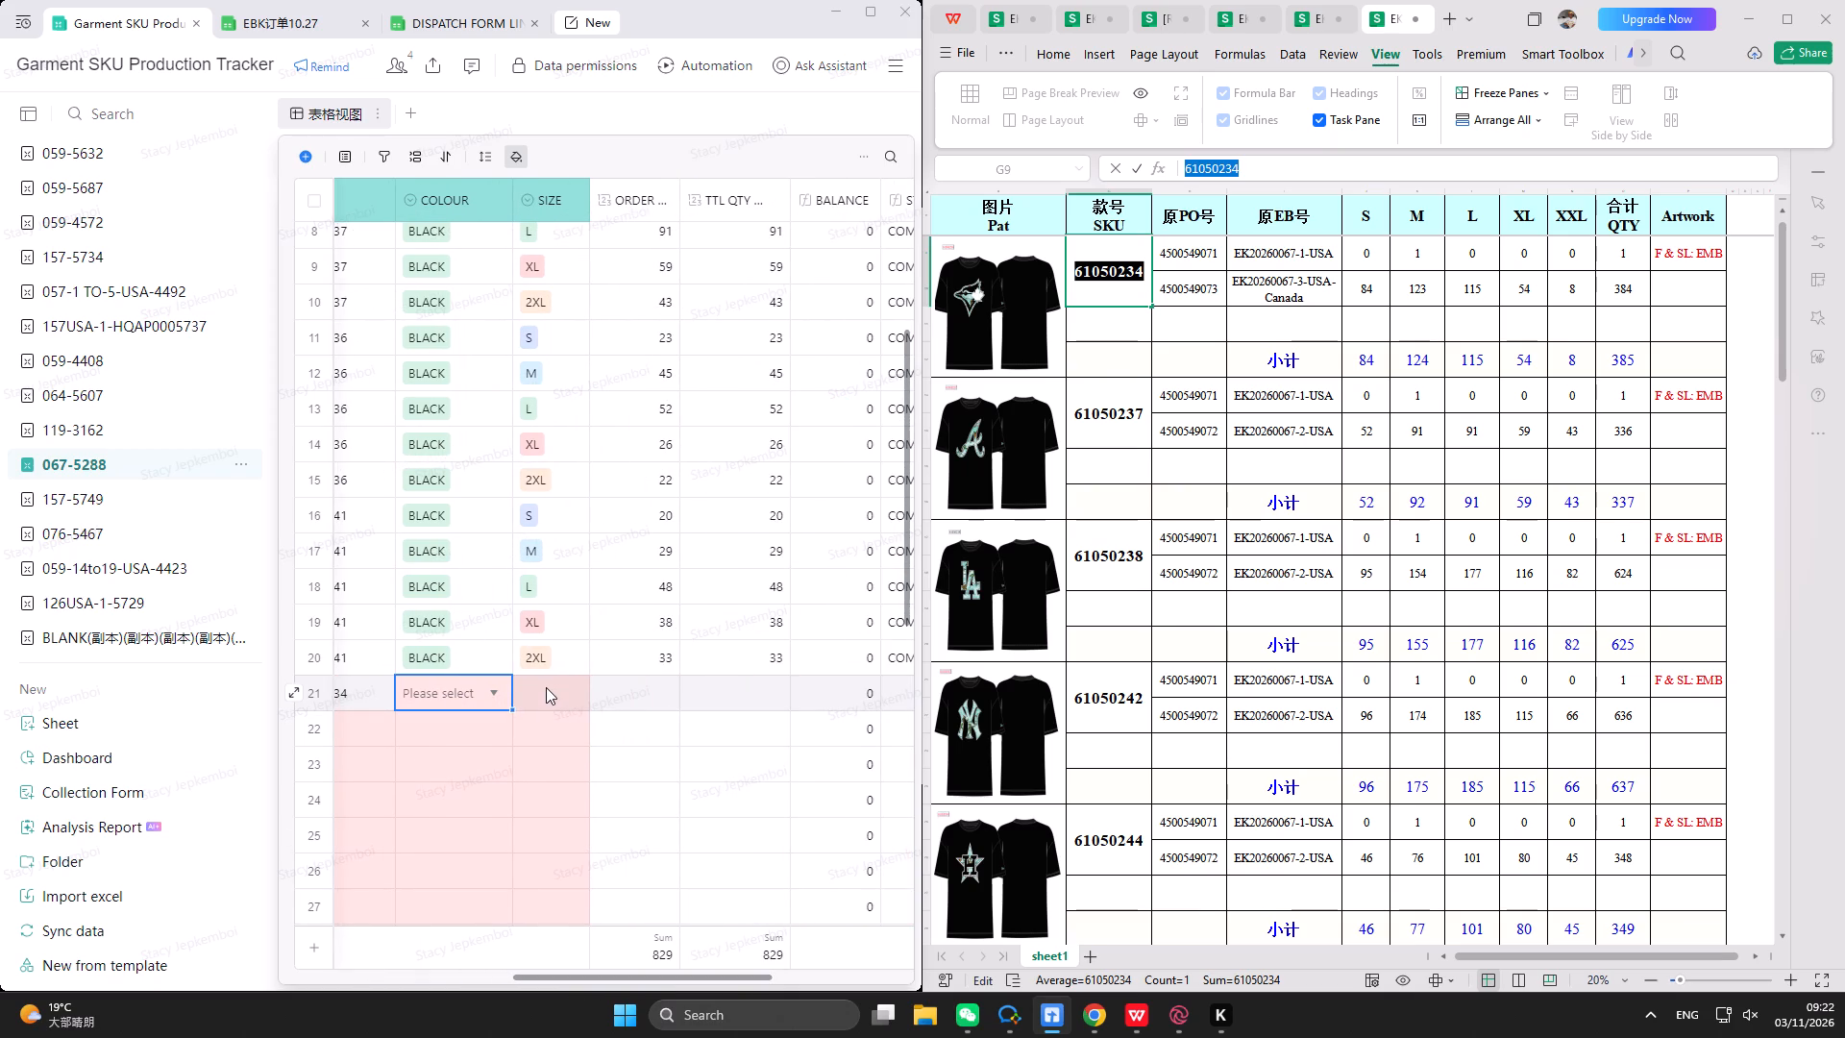
{"action": "double_click", "coordinate": [546, 687]}
{"action": "left_click", "coordinate": [594, 920]}
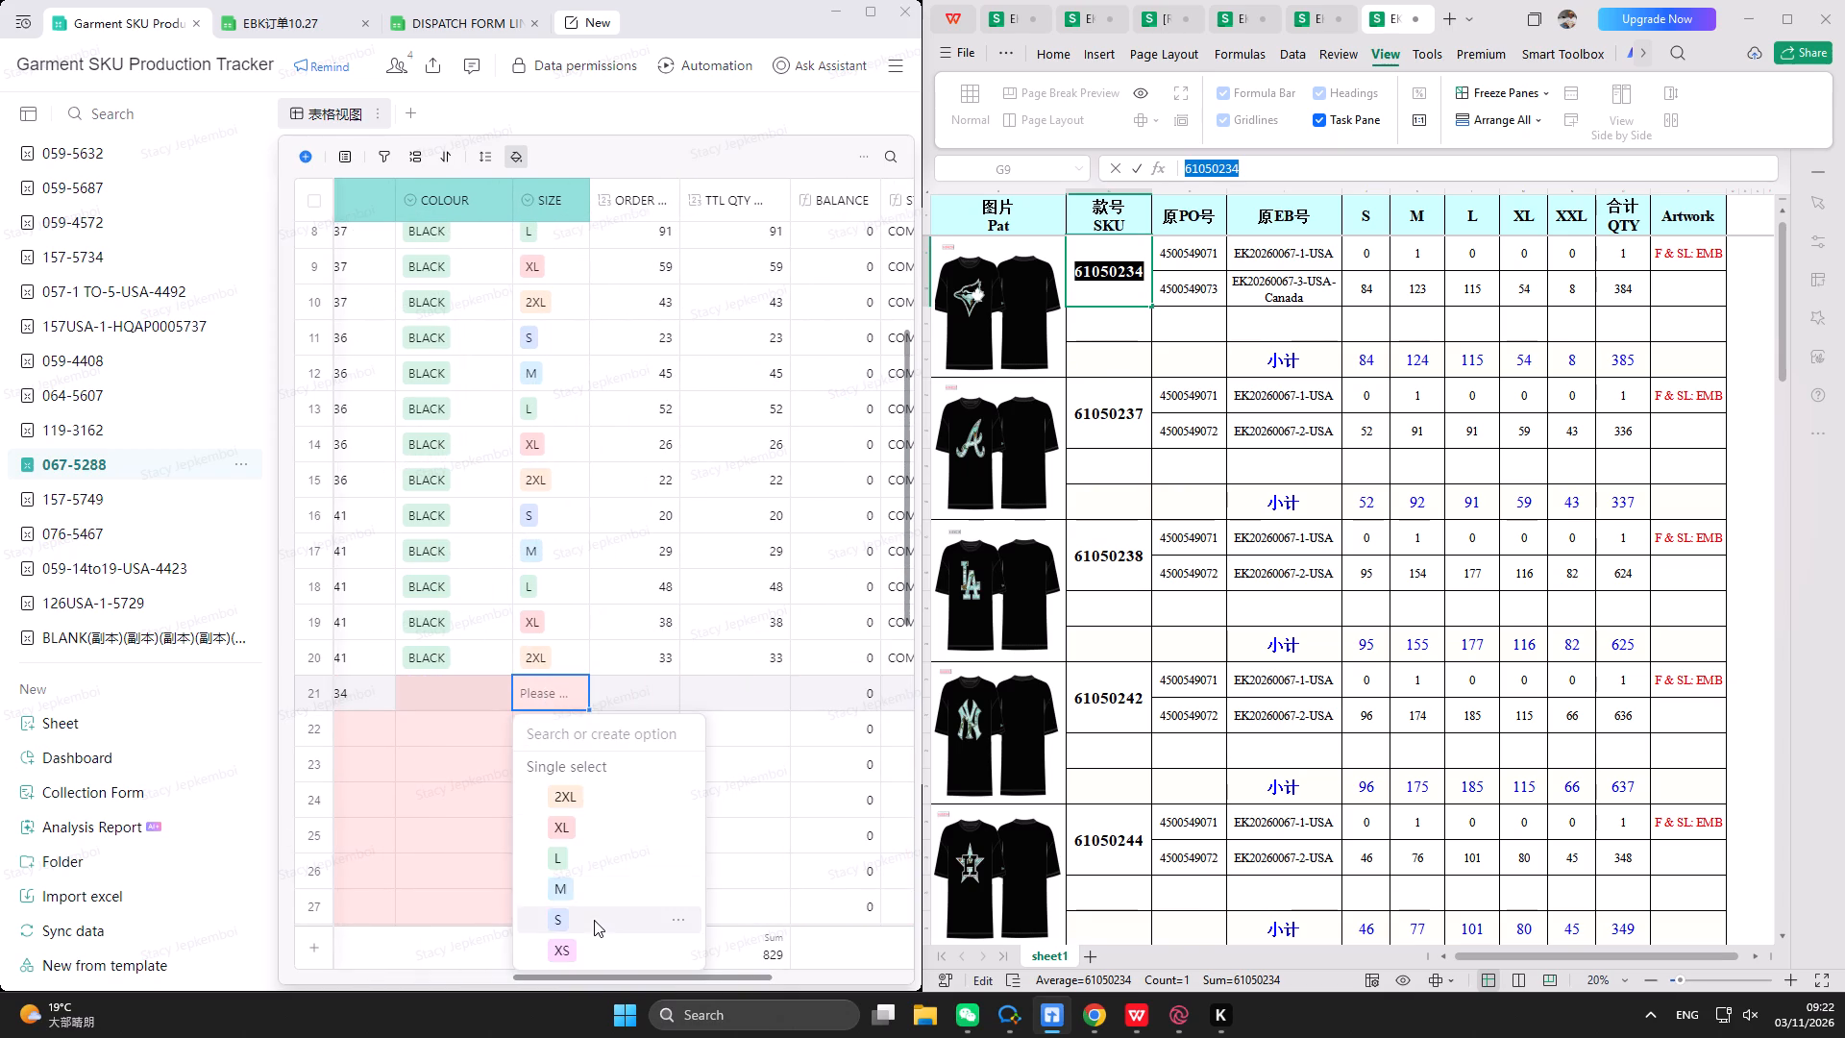
{"action": "double_click", "coordinate": [541, 736]}
{"action": "left_click", "coordinate": [580, 623]}
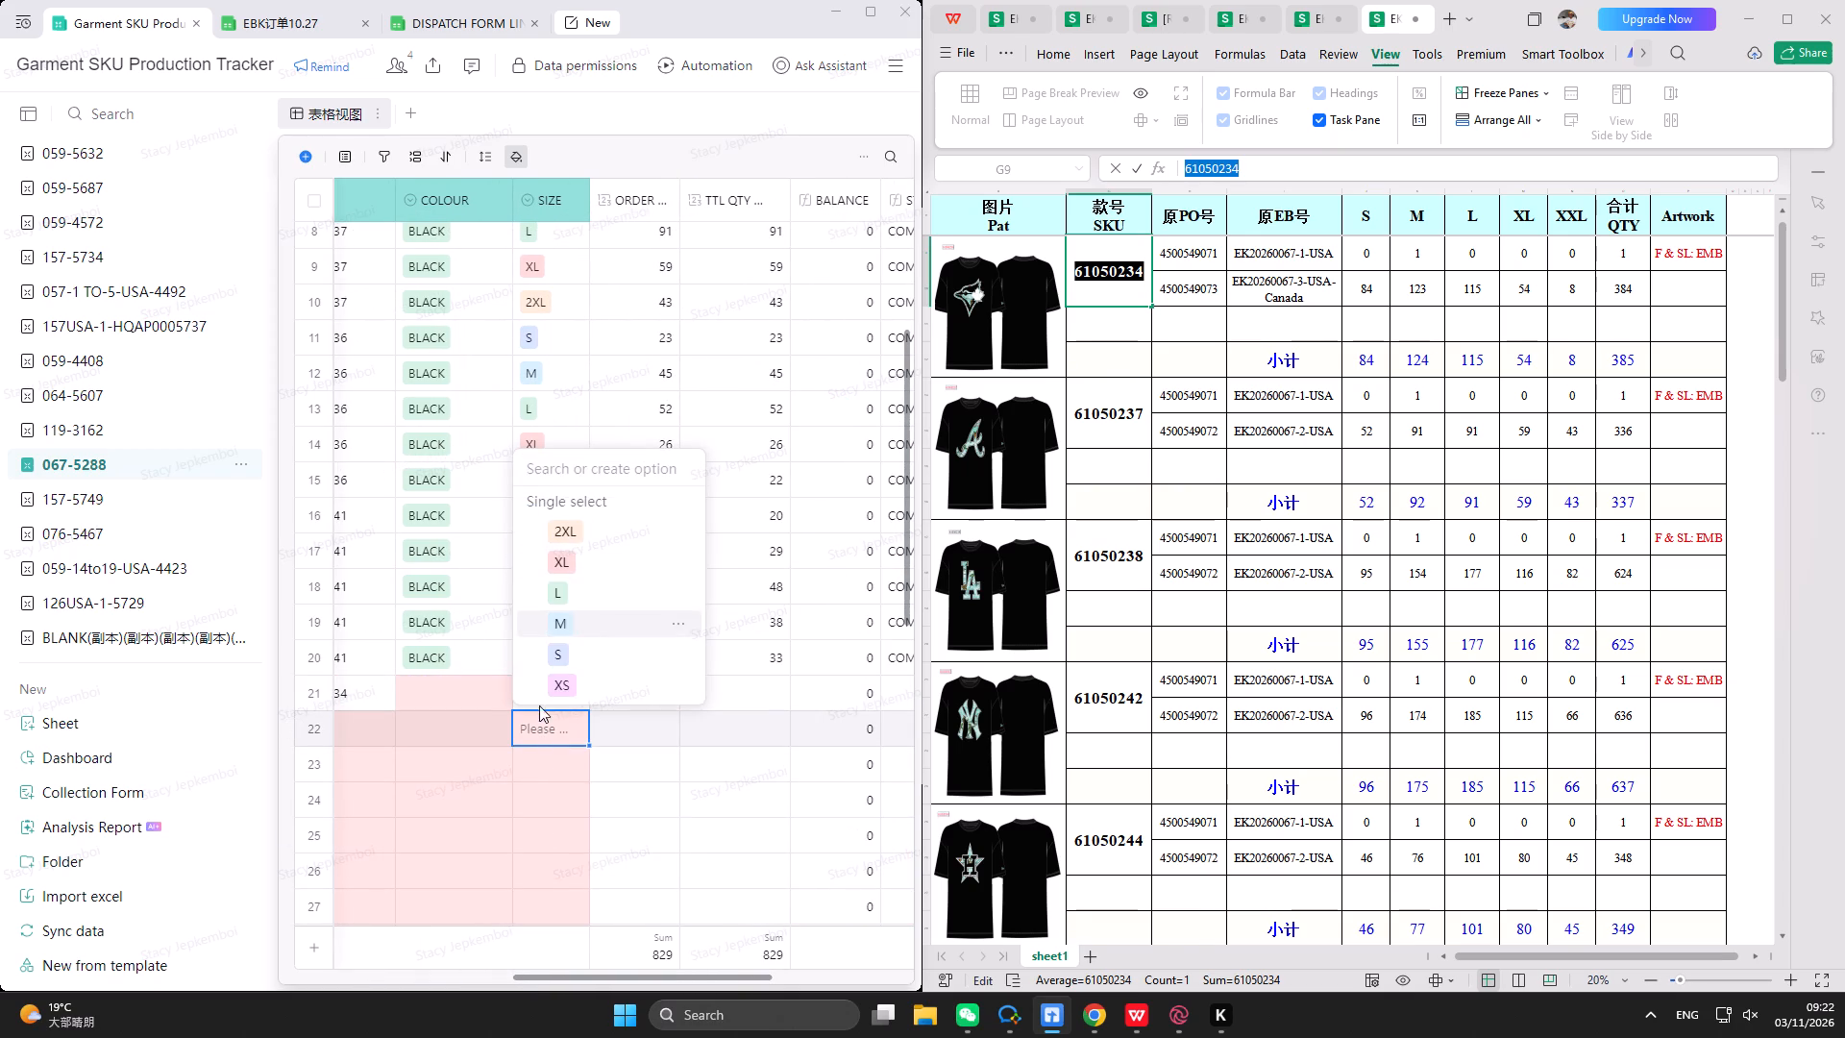
{"action": "double_click", "coordinate": [533, 763]}
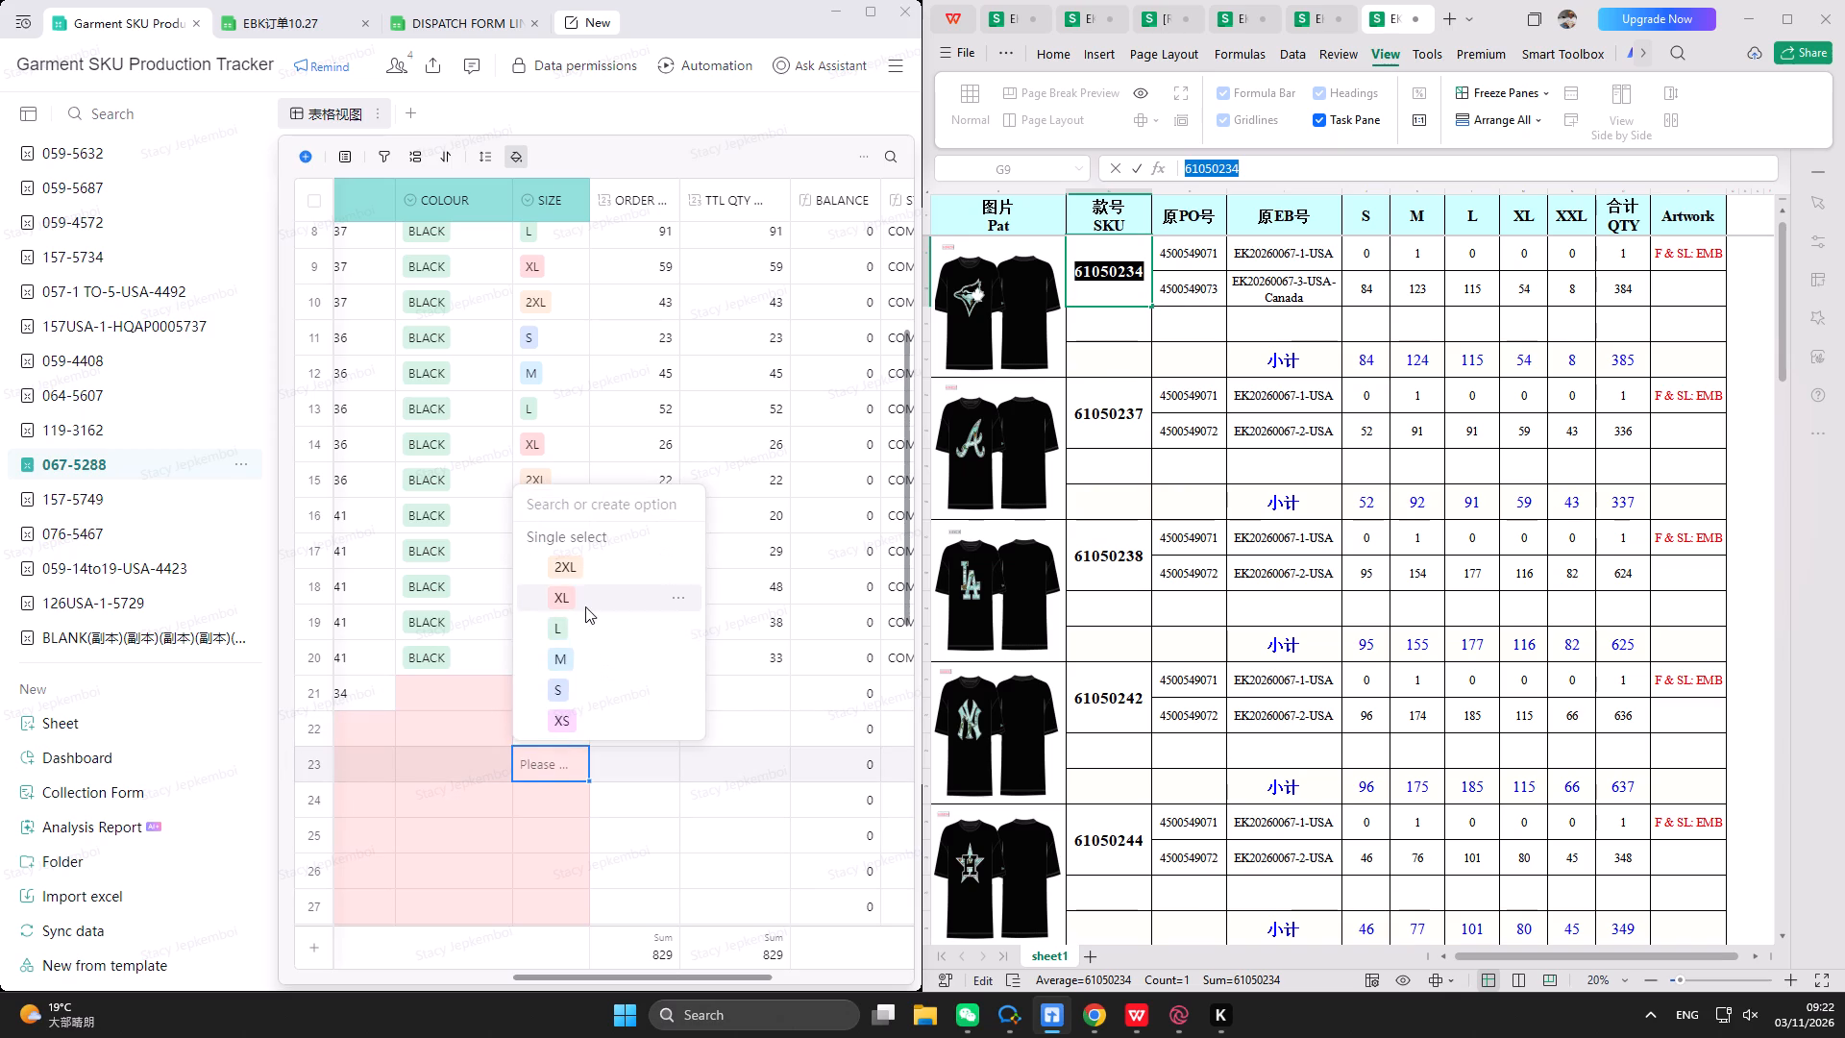
{"action": "left_click", "coordinate": [580, 637]}
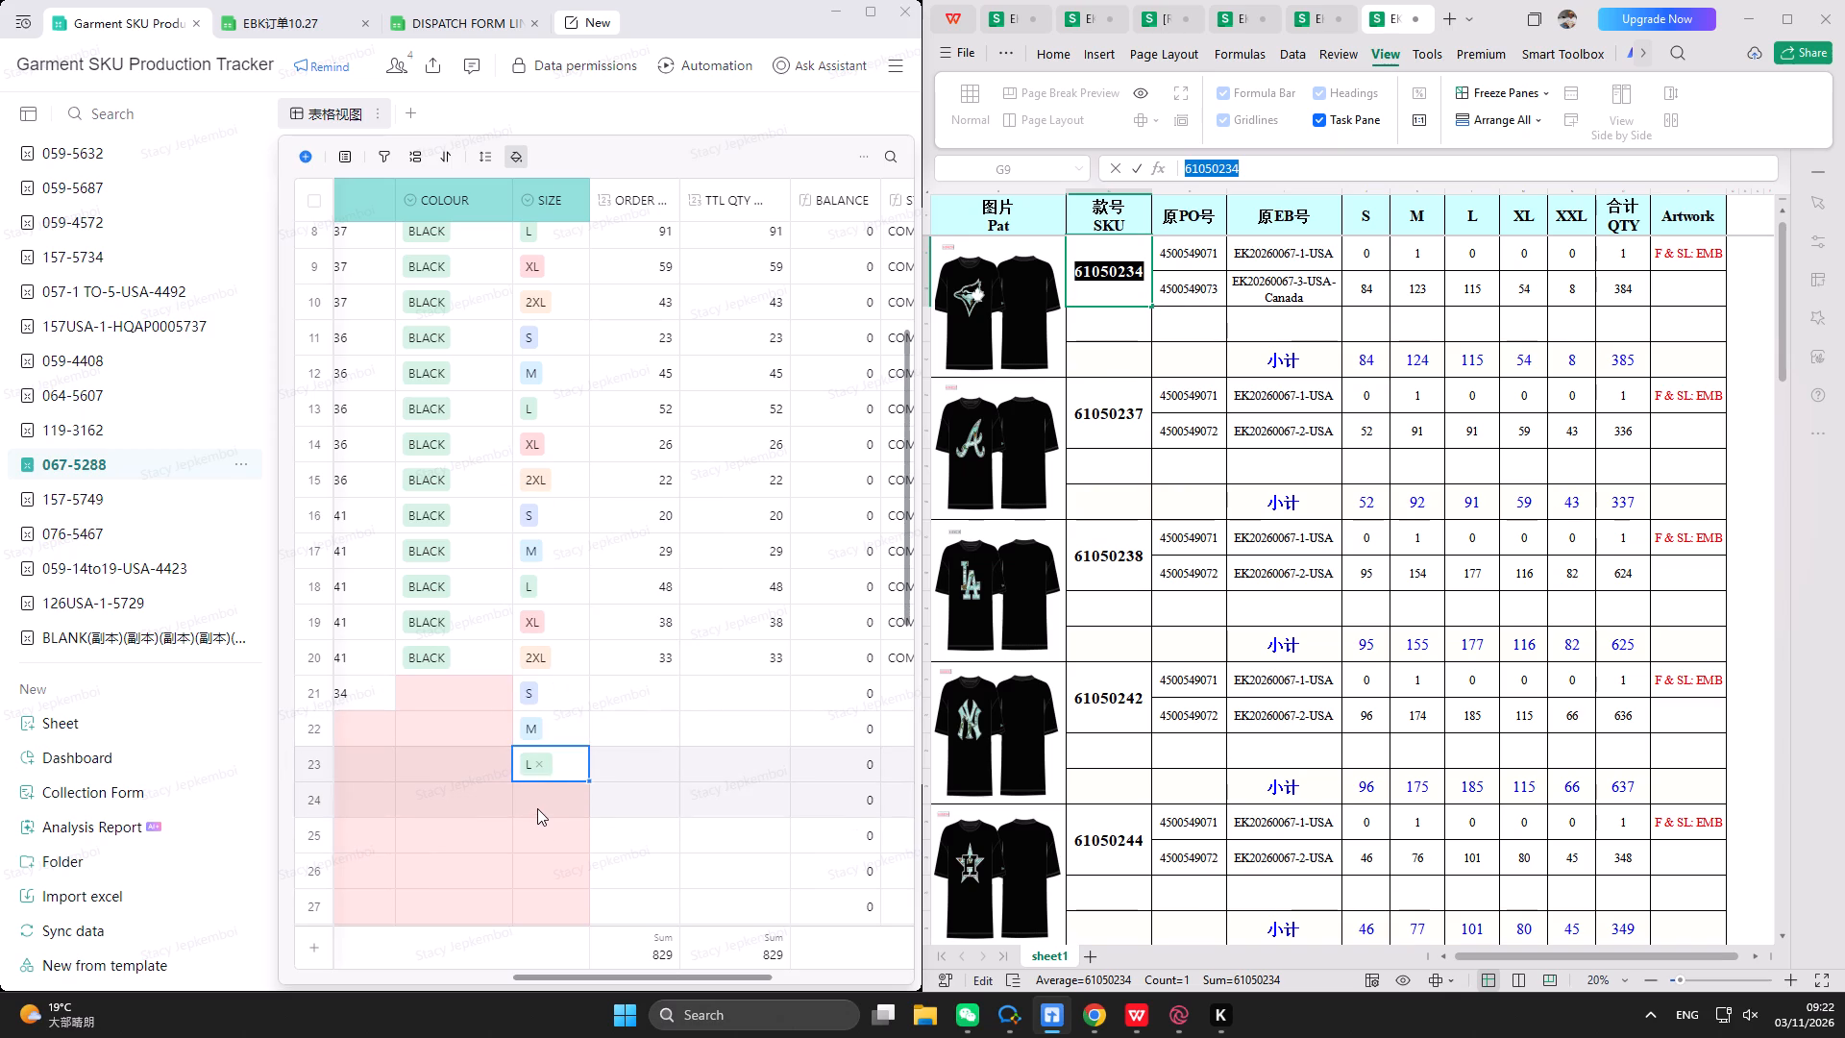
{"action": "double_click", "coordinate": [537, 804]}
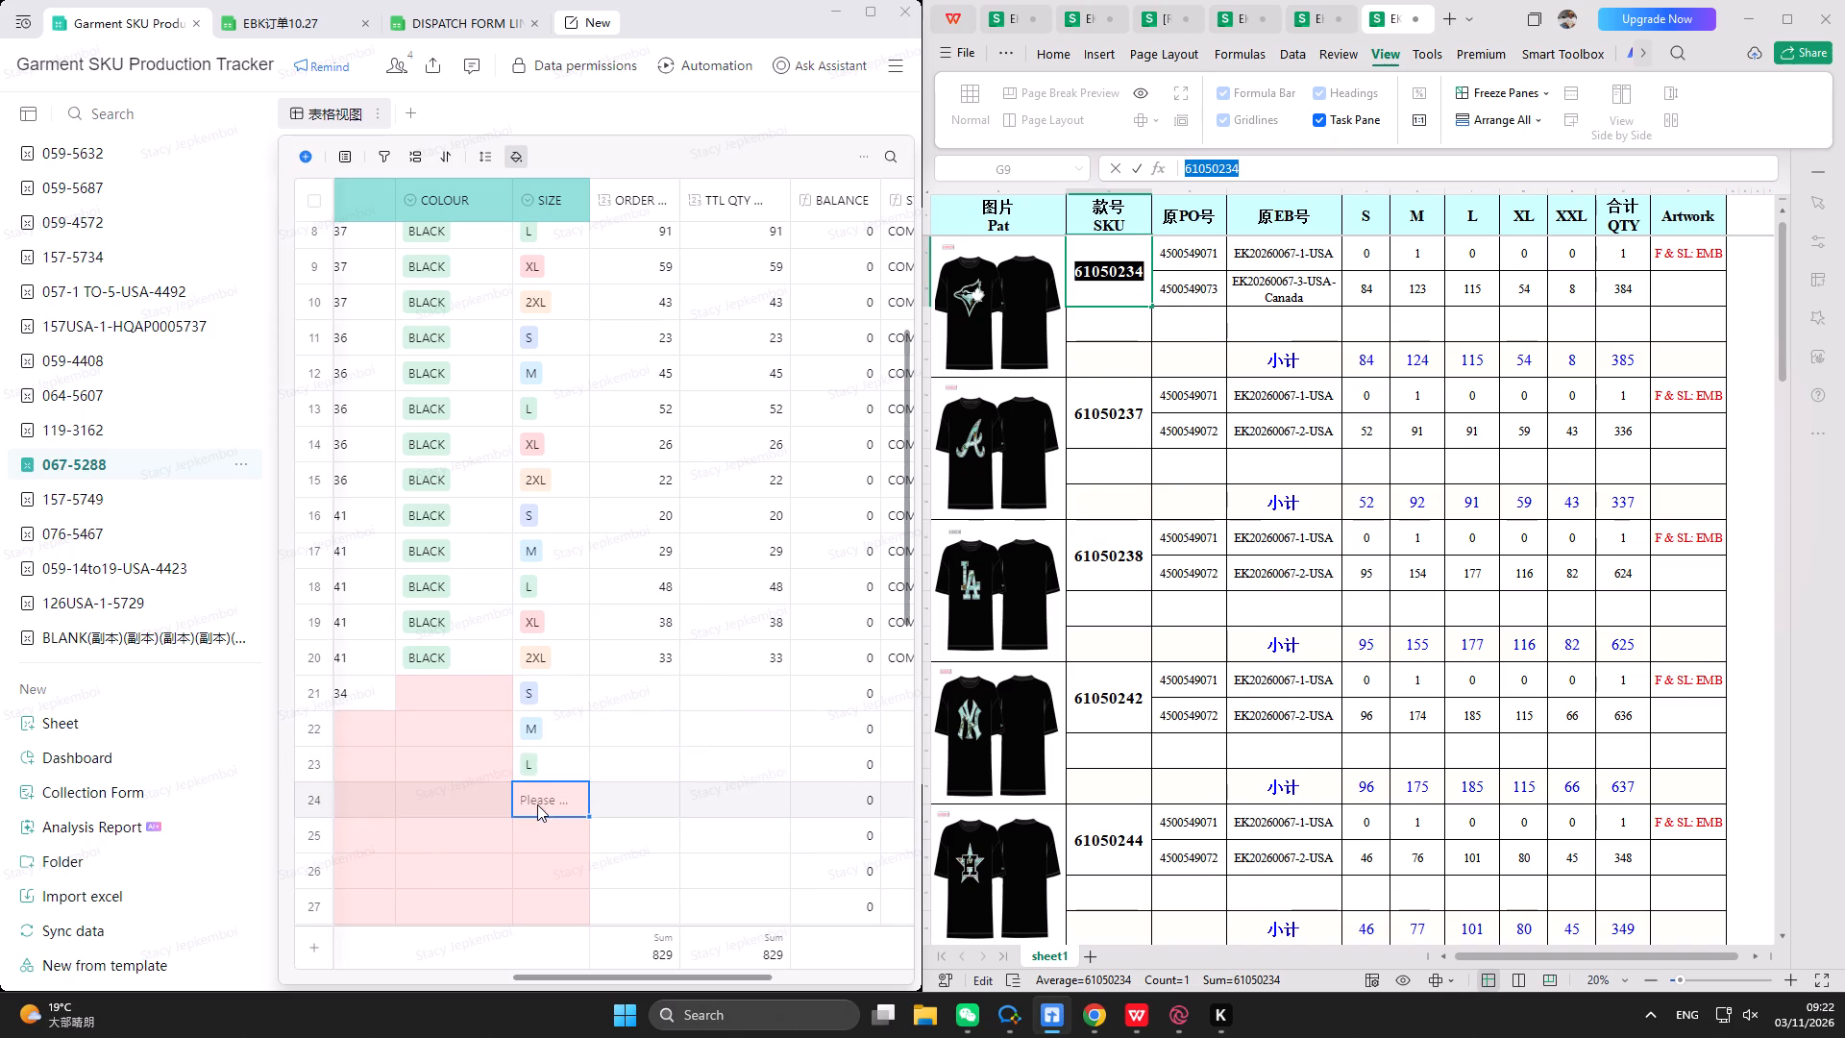
{"action": "left_click", "coordinate": [604, 639]}
{"action": "double_click", "coordinate": [544, 834]}
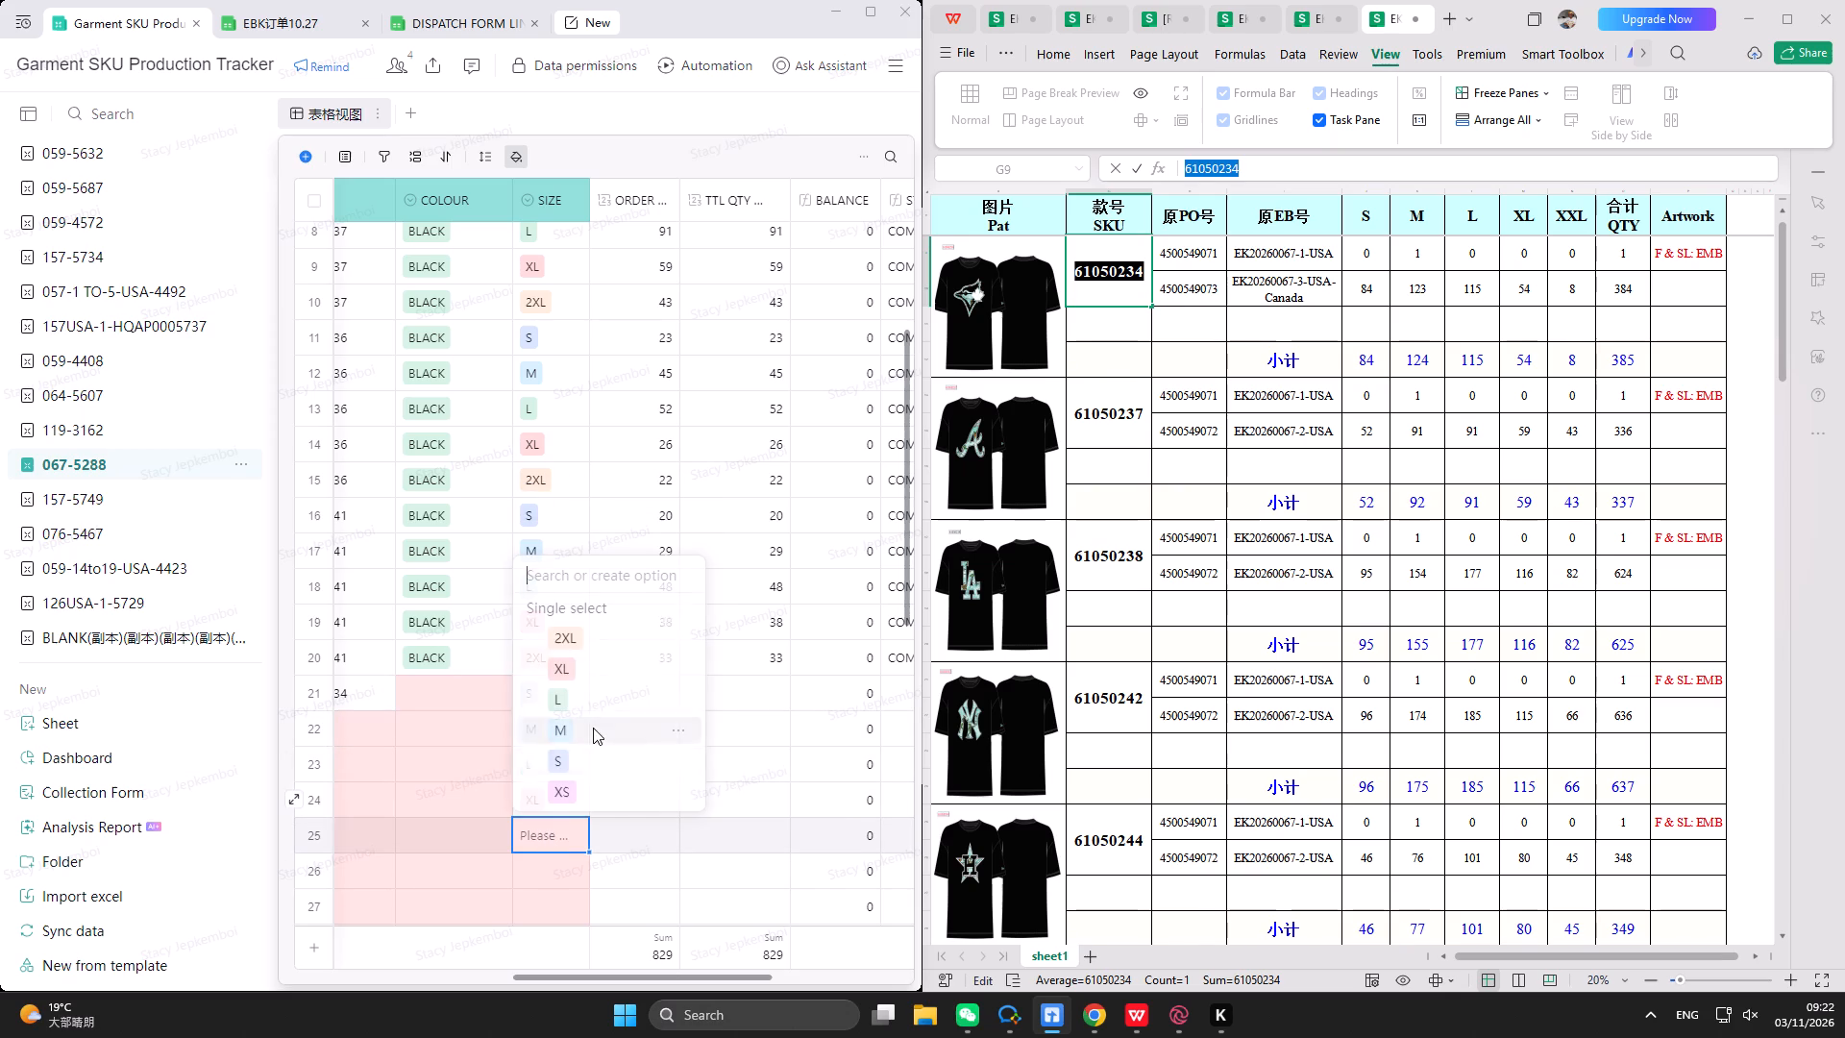
{"action": "left_click", "coordinate": [582, 636]}
{"action": "left_click", "coordinate": [643, 697]}
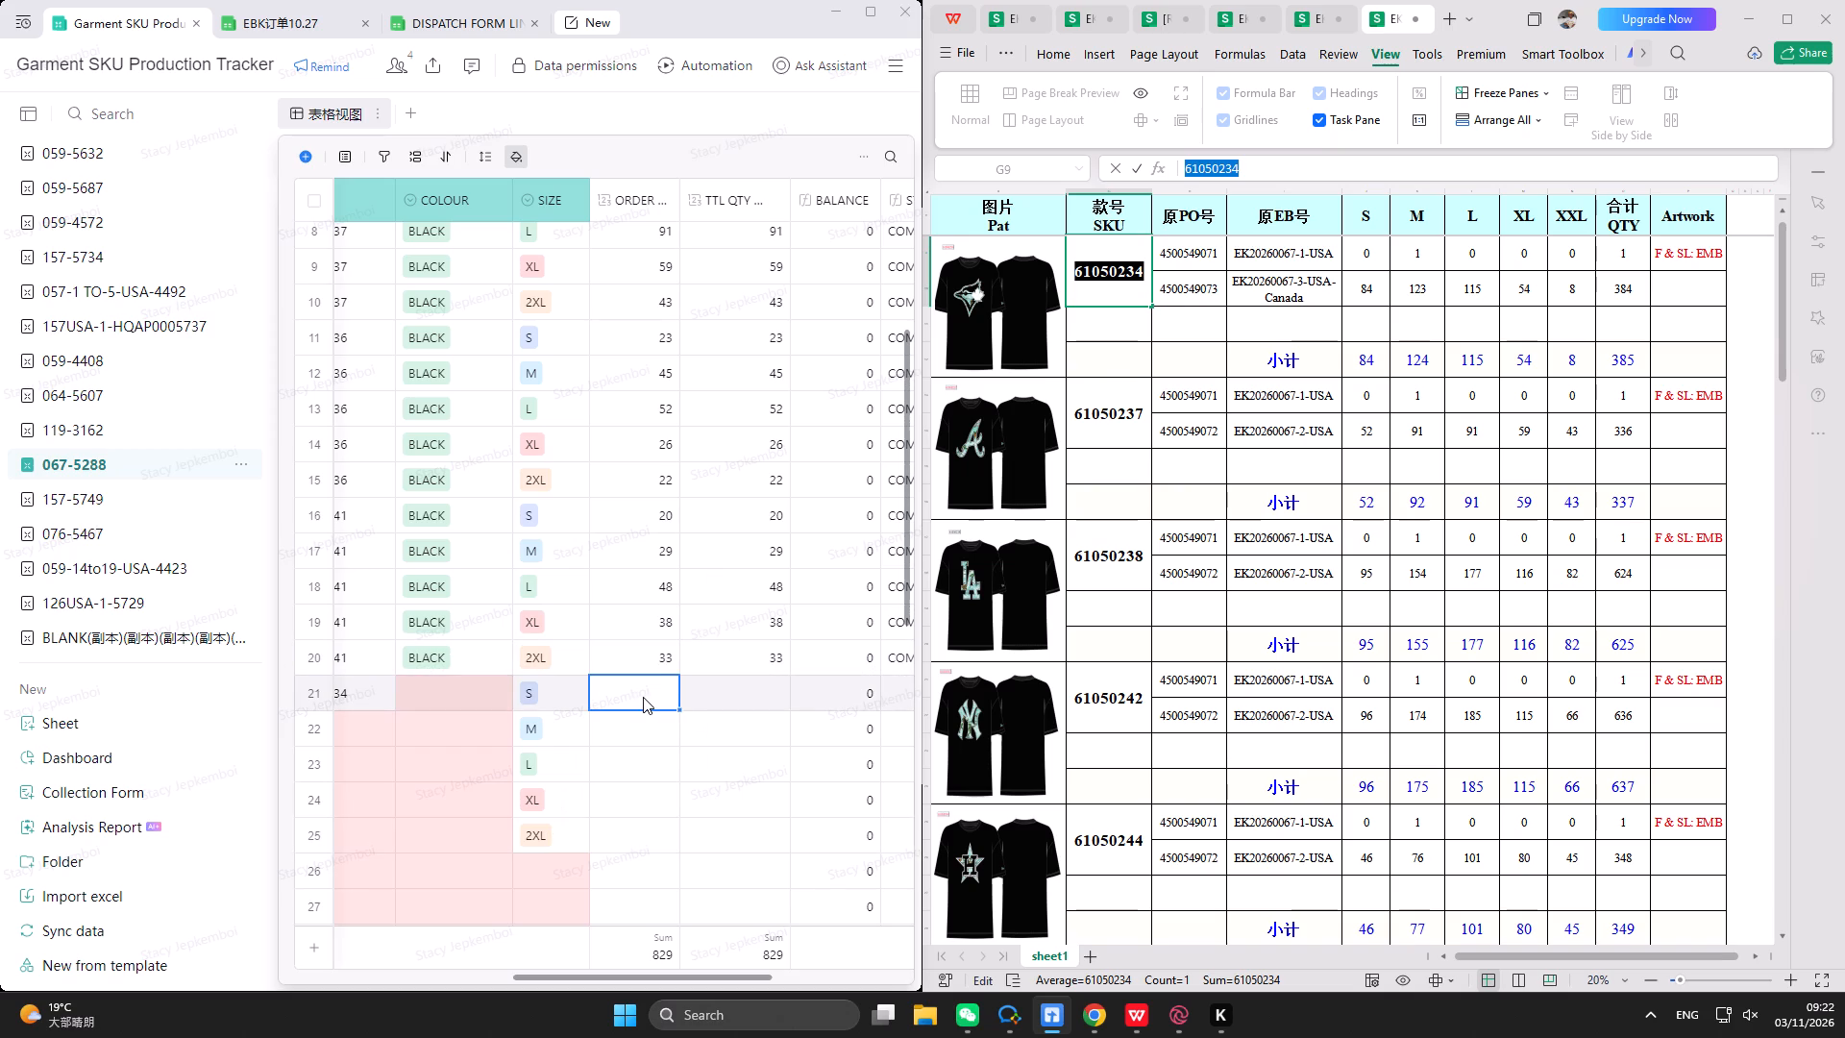
Highlight the 小计 subtotal row of SKU 61050234 in yellow in the order sheet.
{"action": "left_click_drag", "start_coordinate": [1113, 372], "coordinate": [1645, 366]}
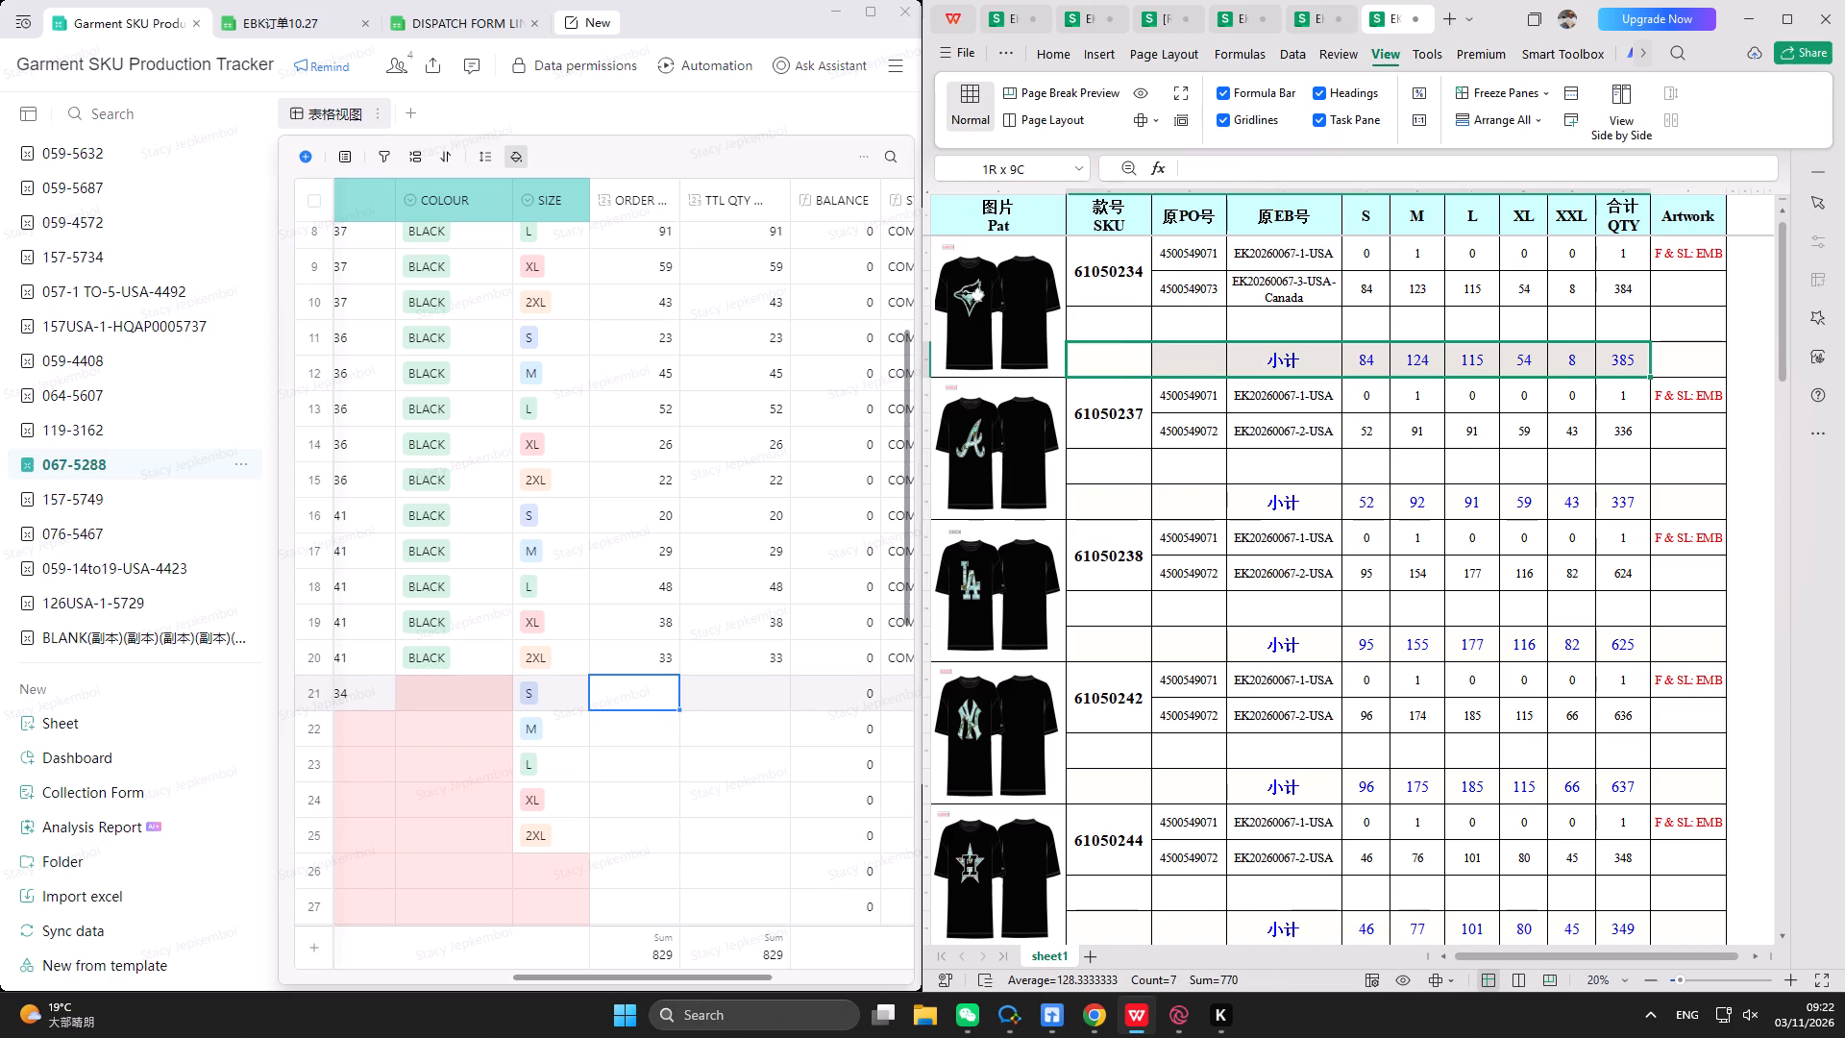
{"action": "left_click_drag", "start_coordinate": [1645, 366], "coordinate": [1660, 369]}
{"action": "left_click", "coordinate": [1050, 52]}
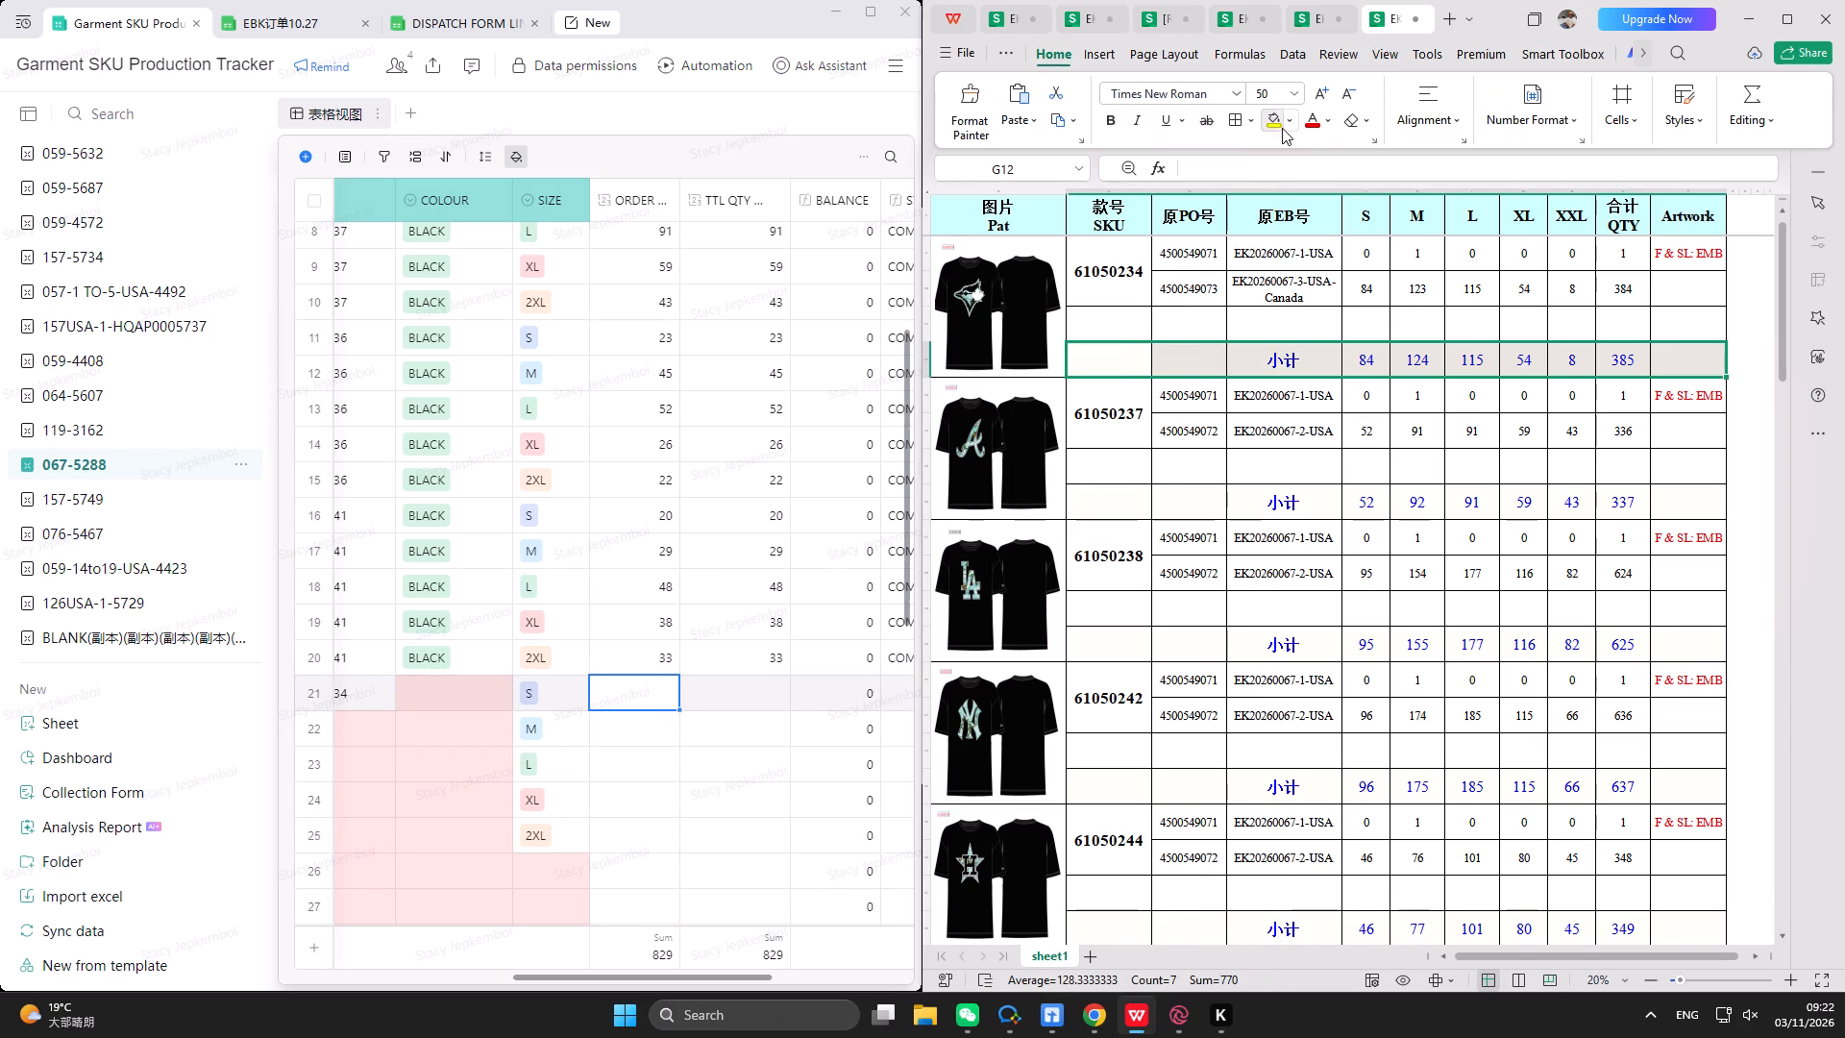
{"action": "left_click", "coordinate": [1281, 128]}
Enter order quantities 84, 124, 115, 54 and 8 for sizes S to 2XL of SKU 61050234 in rows 21 to 25.
{"action": "left_click", "coordinate": [652, 720]}
{"action": "left_click", "coordinate": [652, 702]}
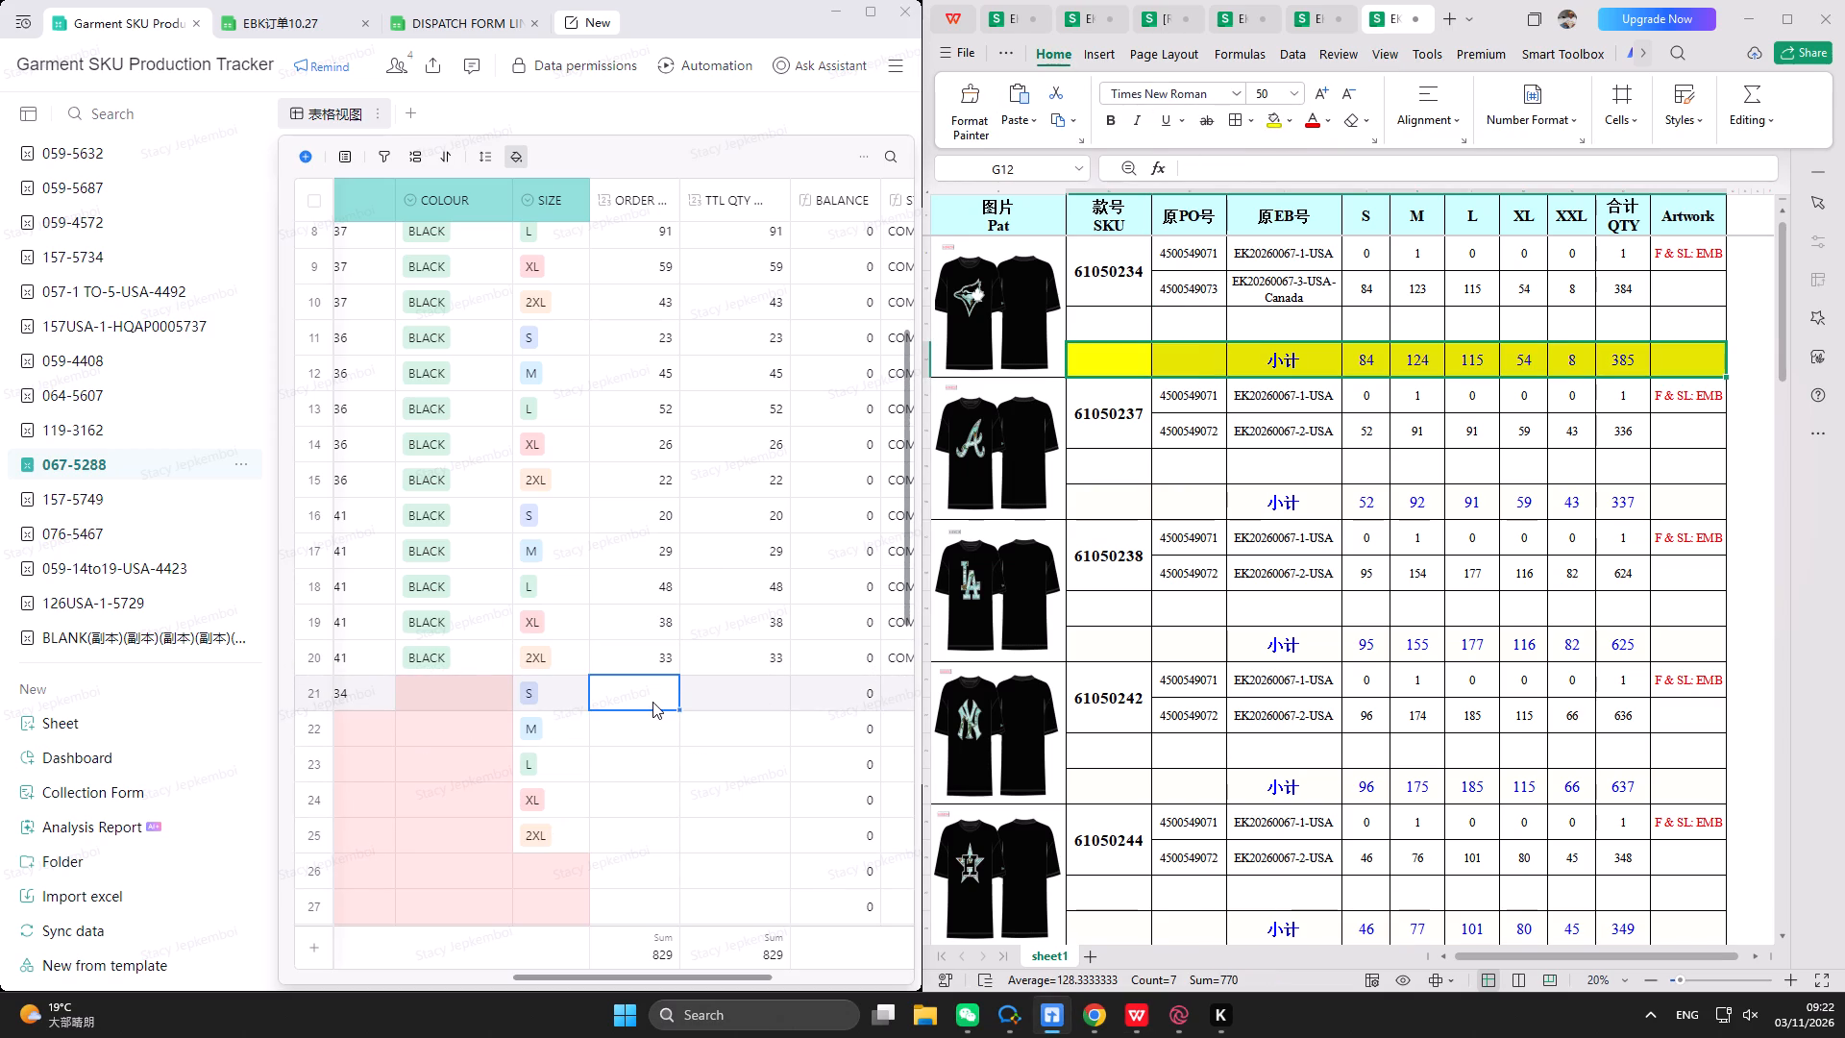
{"action": "type", "text": "84"}
{"action": "key", "text": "Return"}
{"action": "type", "text": "124"}
{"action": "key", "text": "Return"}
{"action": "type", "text": "115"}
{"action": "key", "text": "Return"}
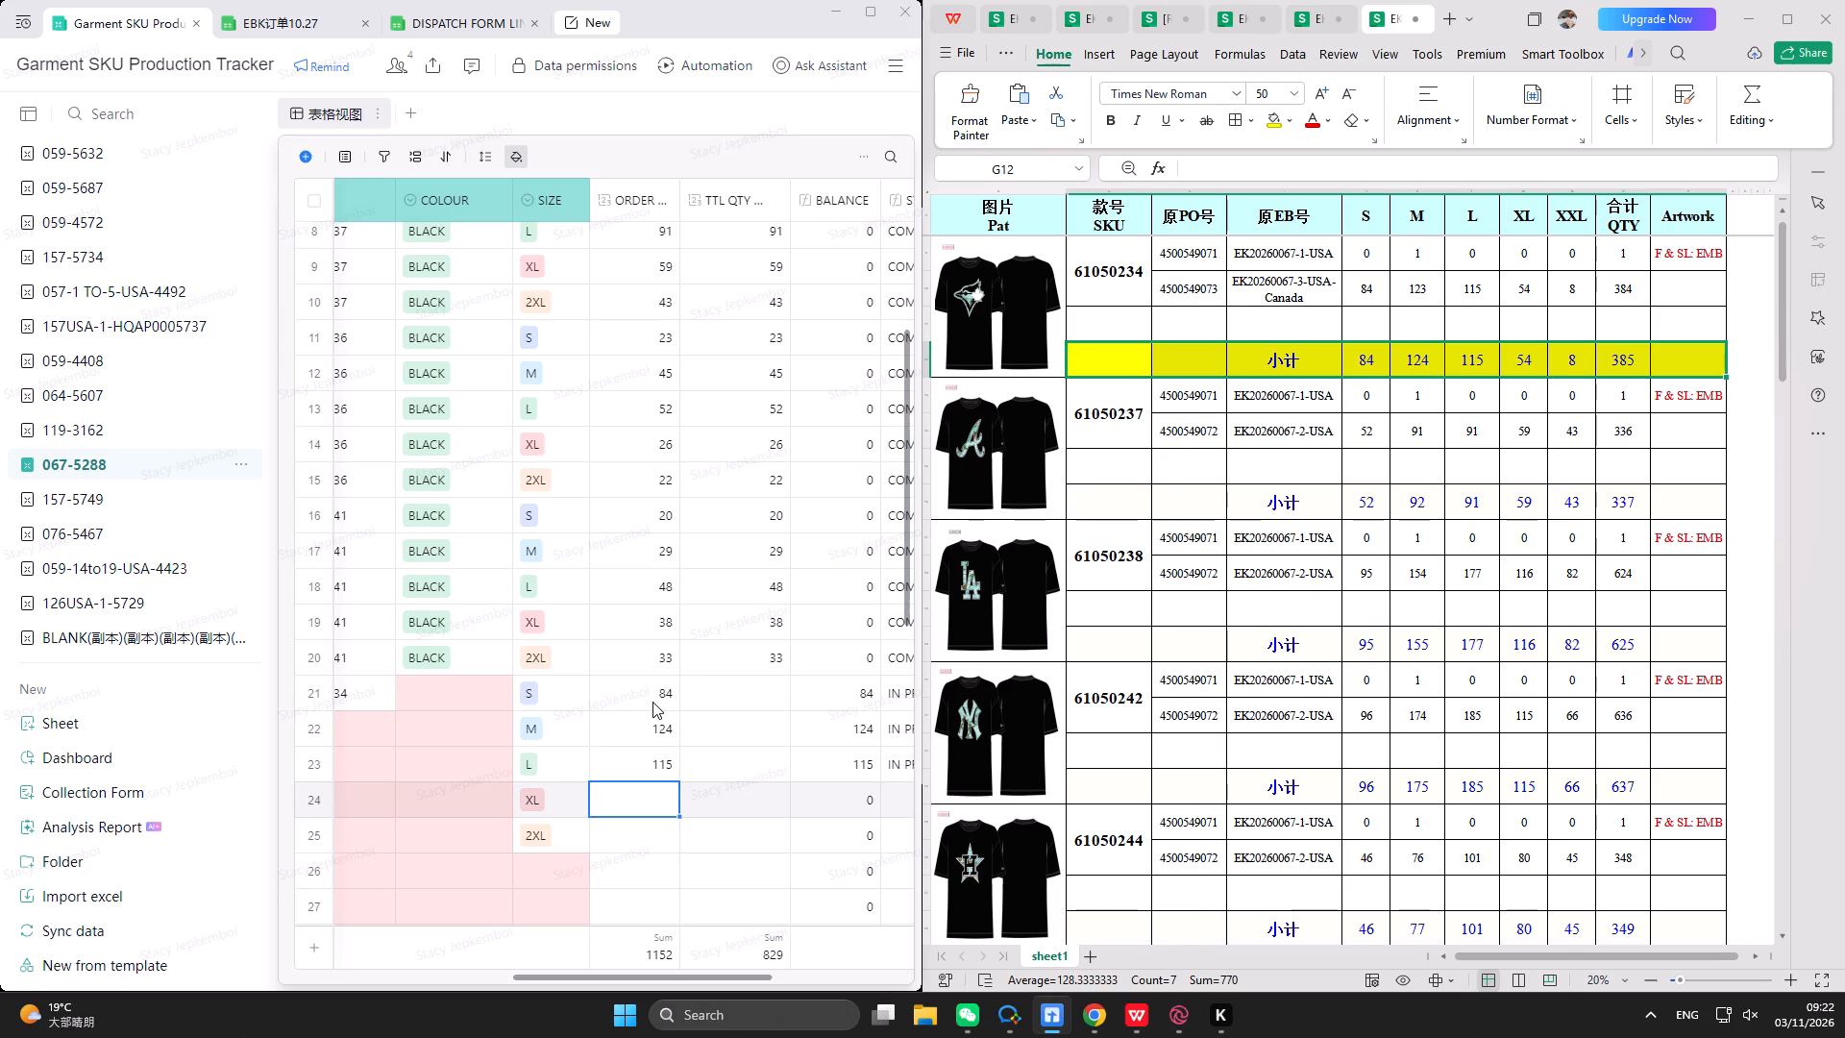
{"action": "type", "text": "54"}
{"action": "key", "text": "Return"}
{"action": "key", "text": "8"}
{"action": "key", "text": "Return"}
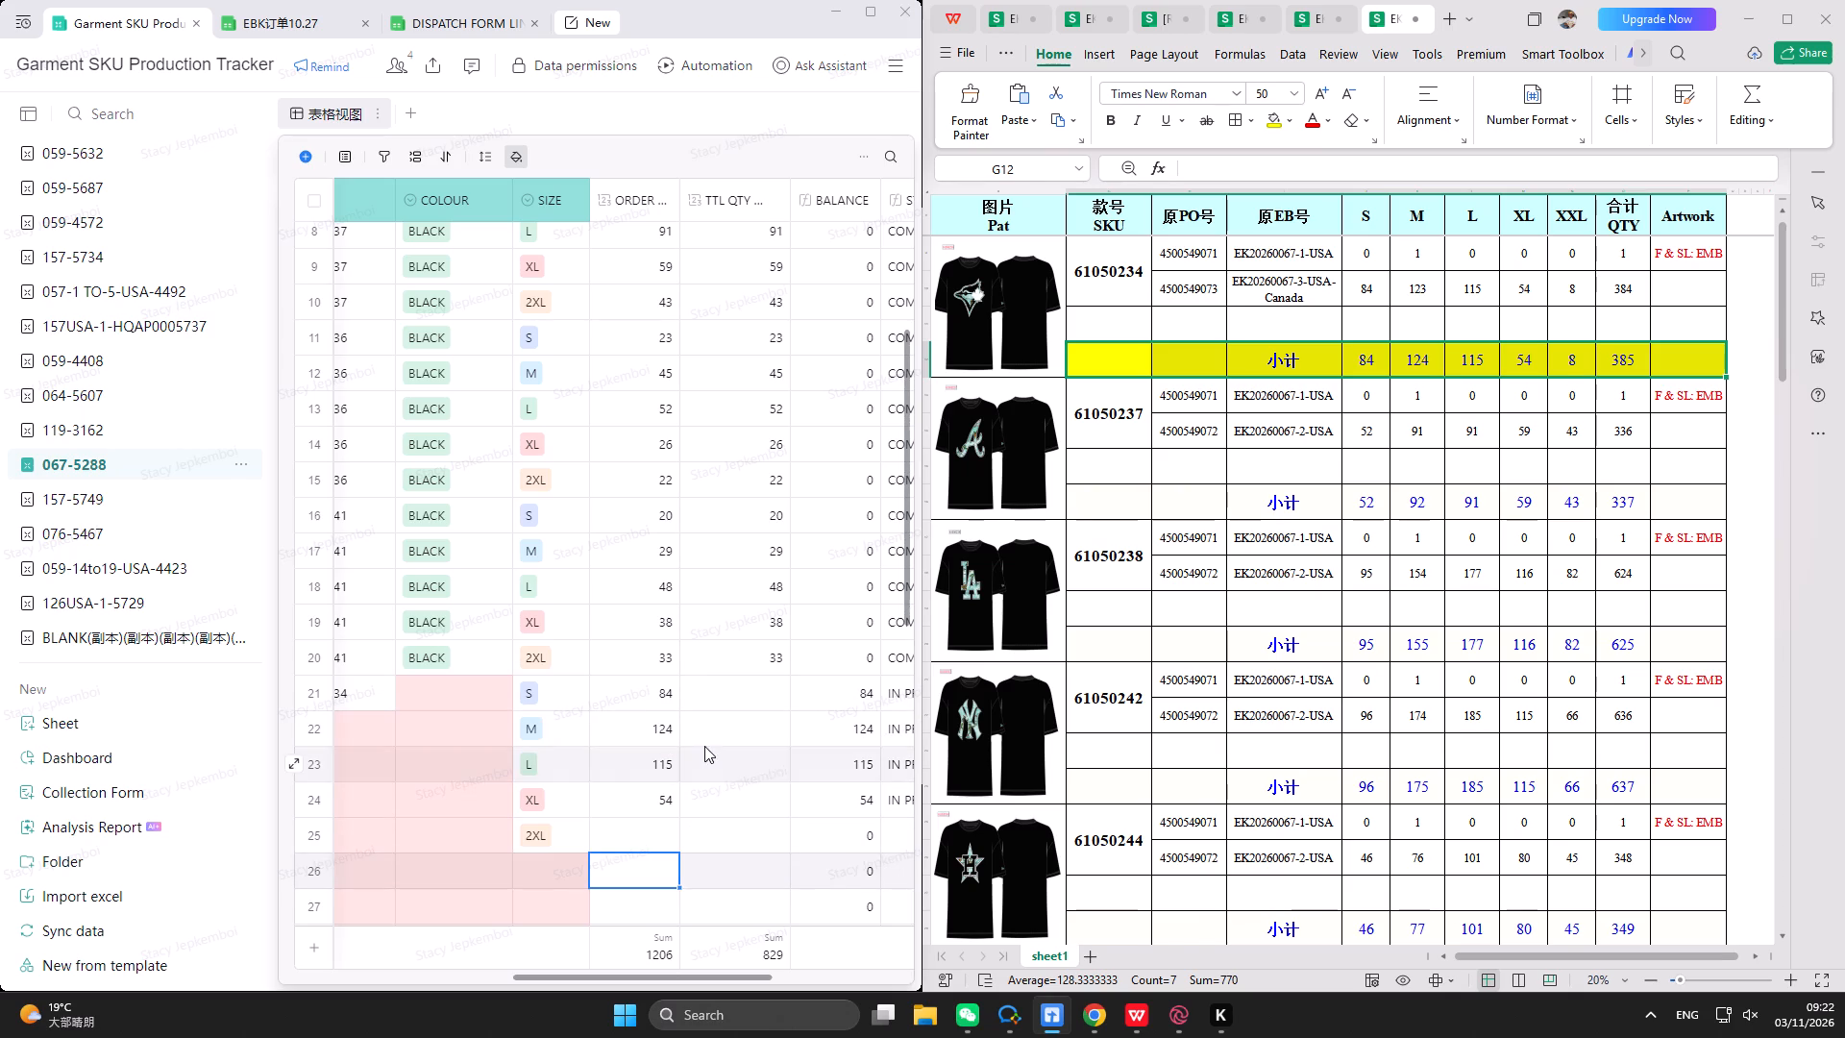
{"action": "left_click", "coordinate": [651, 836]}
{"action": "key", "text": "8"}
Enter TTL QTY values 84, 124, 115, 54 and 8 for sizes S to 2XL of SKU 61050234 in rows 21 to 25.
{"action": "left_click", "coordinate": [740, 695]}
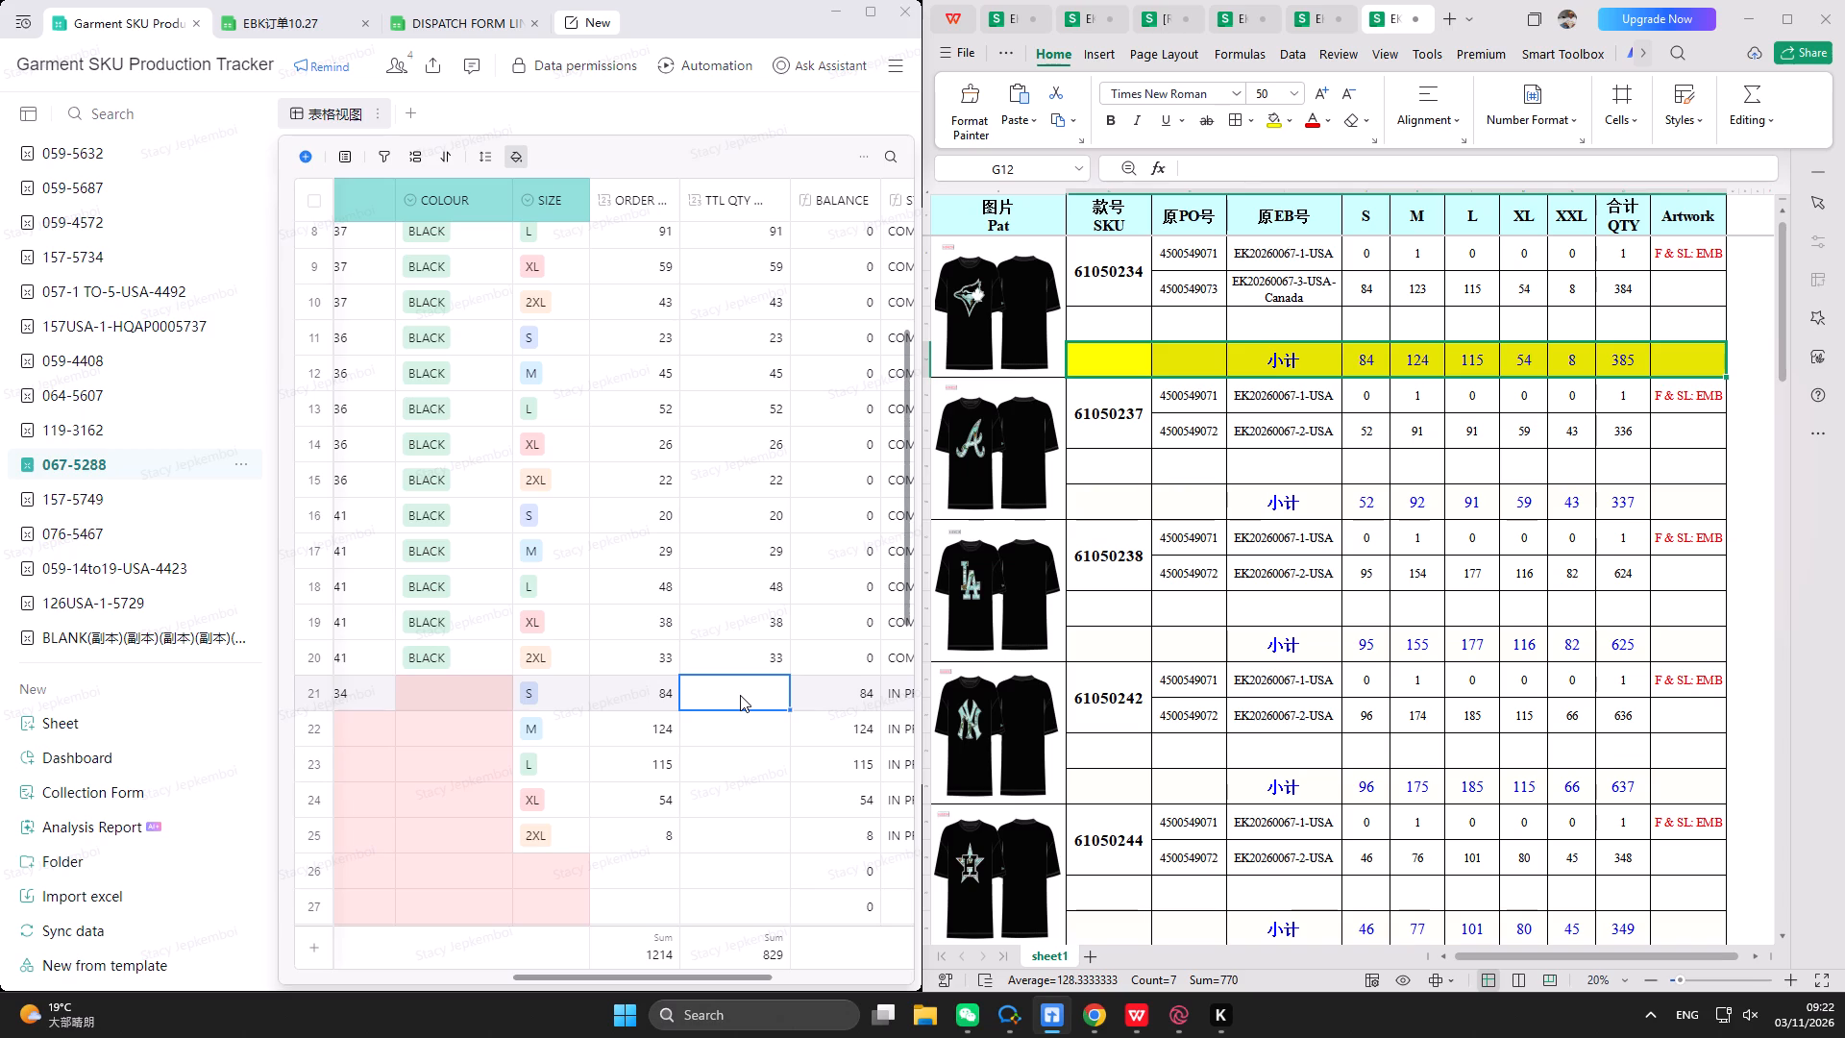
{"action": "type", "text": "84"}
{"action": "key", "text": "Return"}
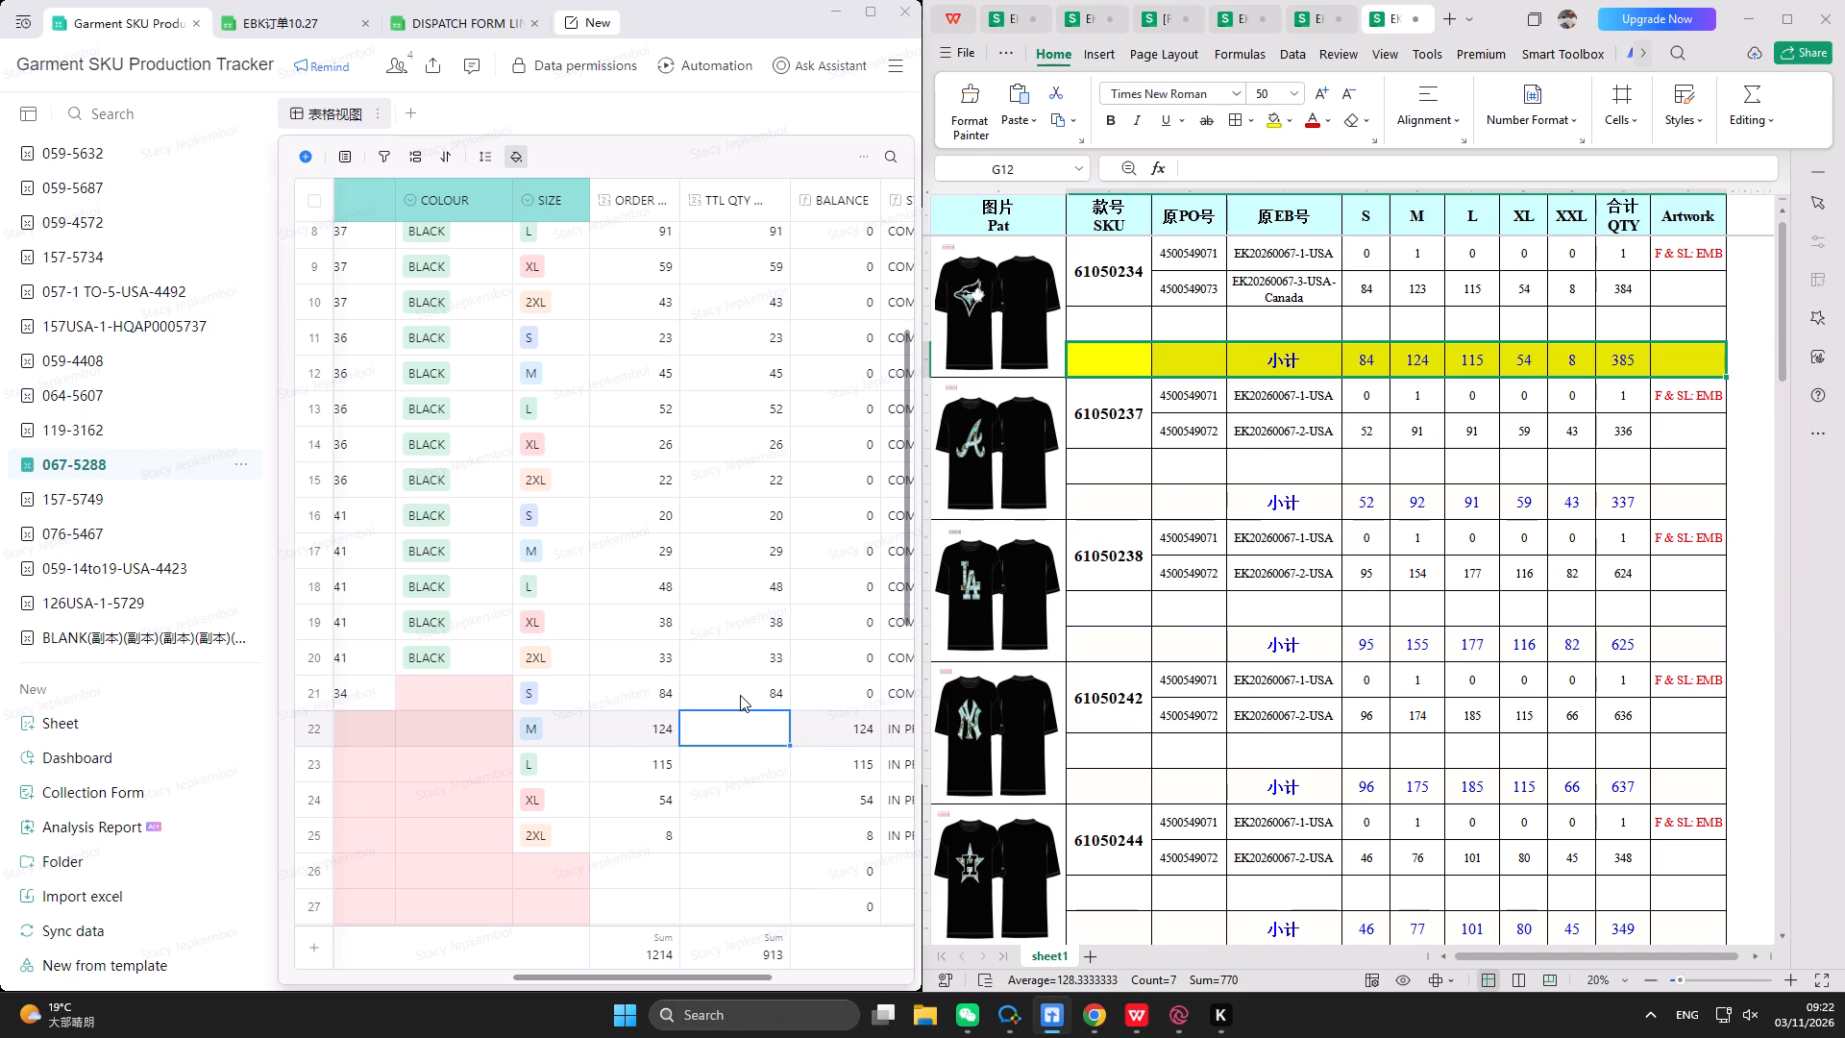
{"action": "type", "text": "124"}
{"action": "key", "text": "Return"}
{"action": "type", "text": "115"}
{"action": "key", "text": "Return"}
{"action": "type", "text": "54"}
{"action": "key", "text": "Return"}
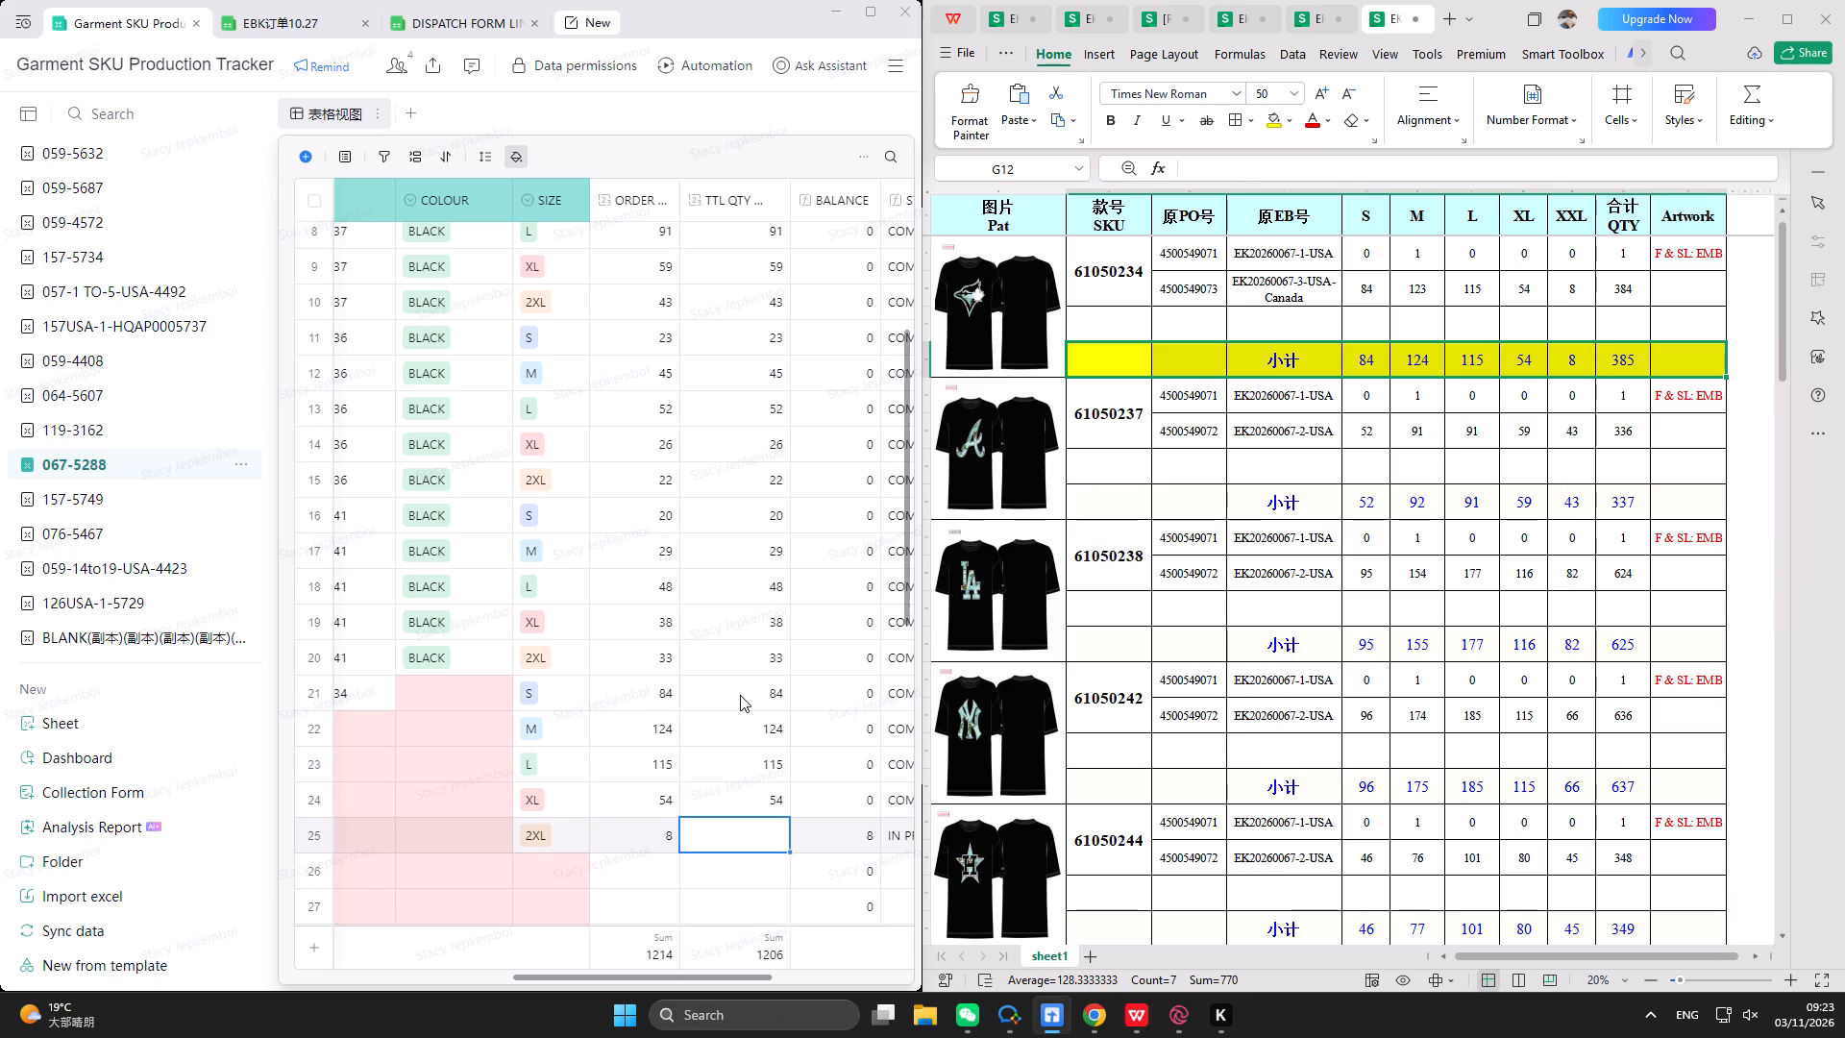
{"action": "key", "text": "8"}
{"action": "key", "text": "Return"}
Copy SKU 61050238 from the order sheet into the SKU cell of row 26.
{"action": "scroll", "coordinate": [740, 695], "scroll_direction": "down", "scroll_amount": 2}
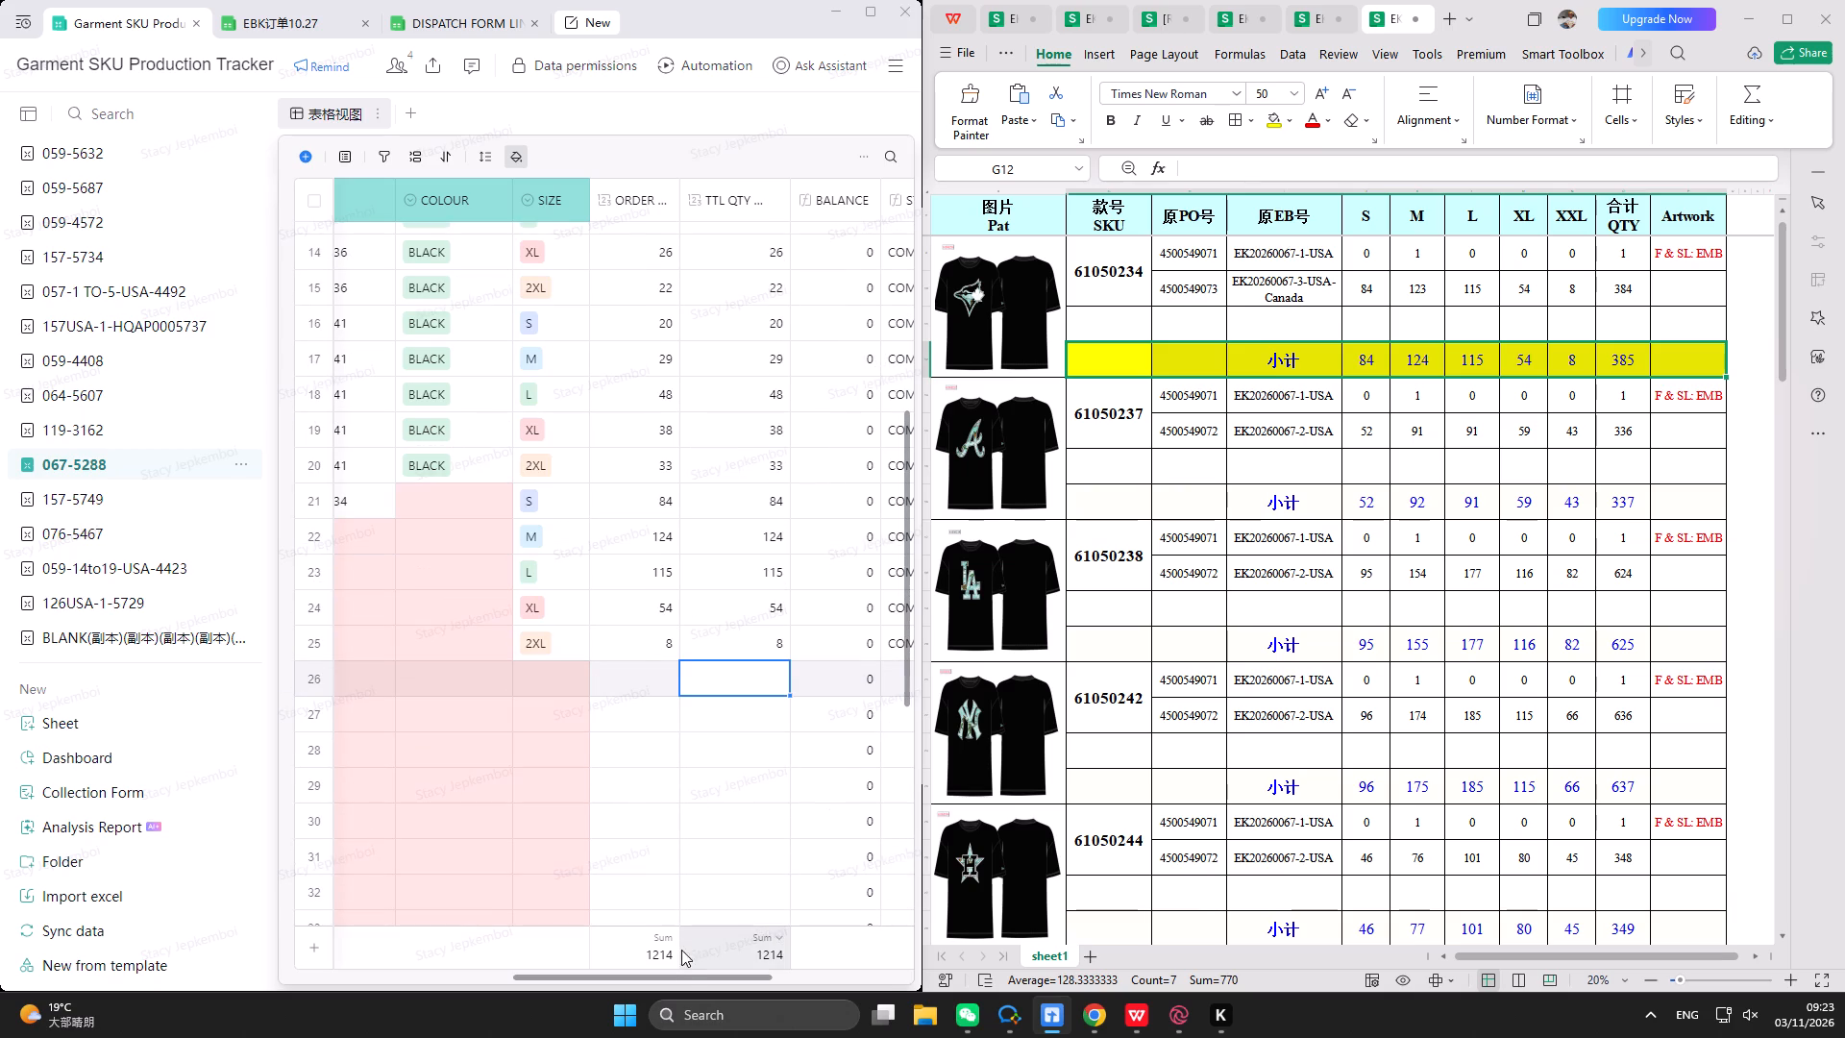
{"action": "left_click_drag", "start_coordinate": [679, 976], "coordinate": [635, 977]}
{"action": "left_click", "coordinate": [447, 680]}
{"action": "left_click", "coordinate": [1107, 551]}
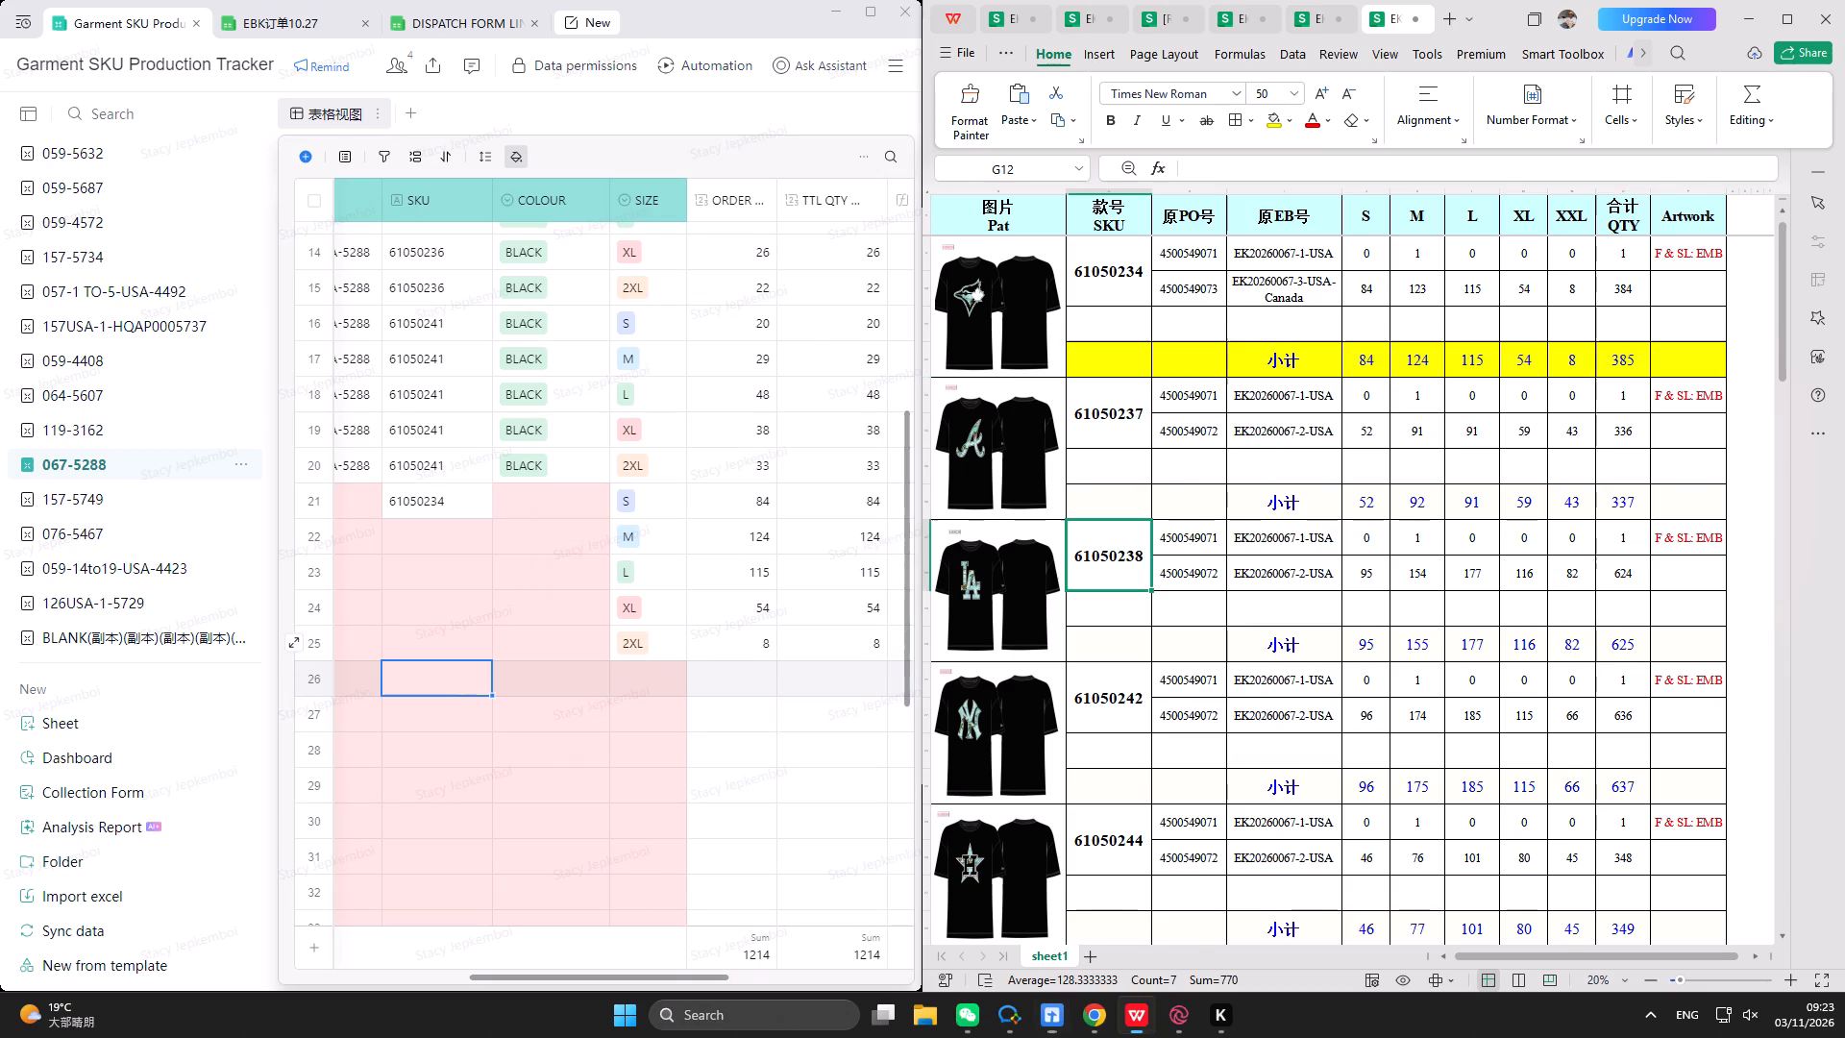
{"action": "left_click", "coordinate": [1238, 172]}
{"action": "left_click_drag", "start_coordinate": [1238, 172], "coordinate": [1236, 163]}
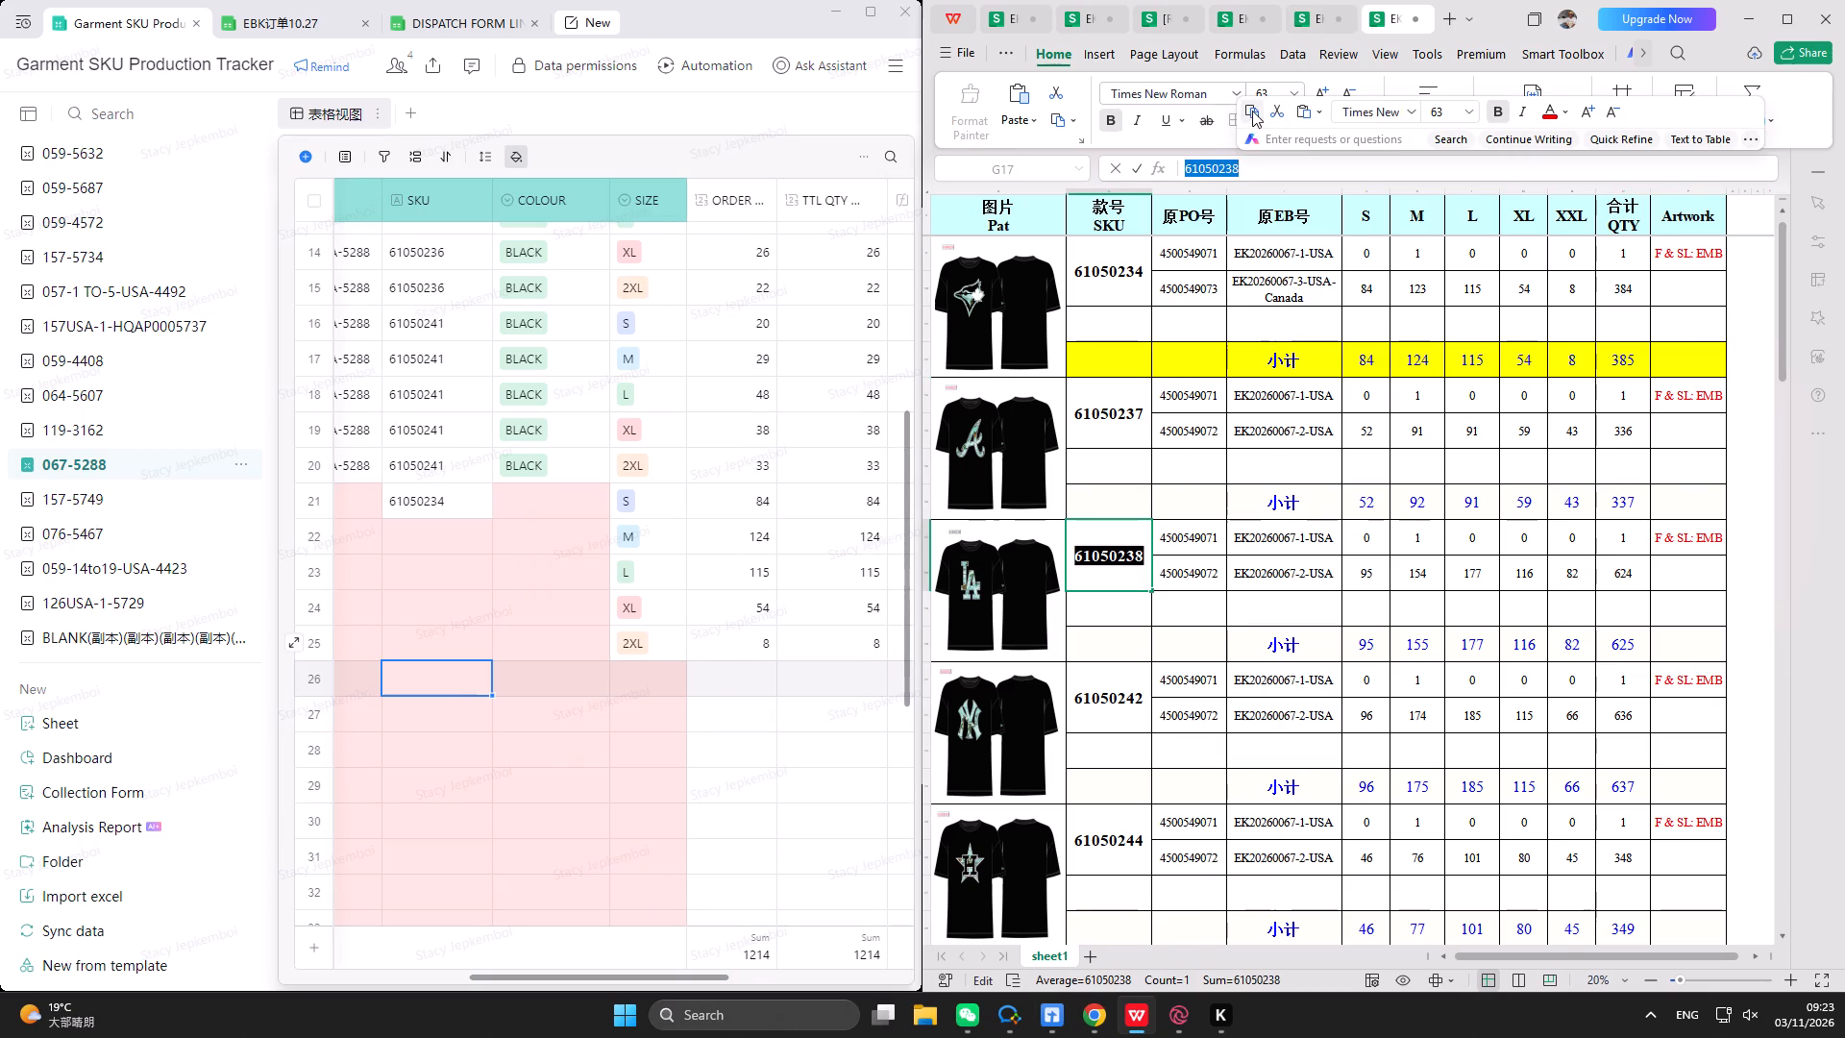
{"action": "double_click", "coordinate": [1252, 111]}
{"action": "double_click", "coordinate": [425, 670]}
{"action": "right_click", "coordinate": [425, 672]}
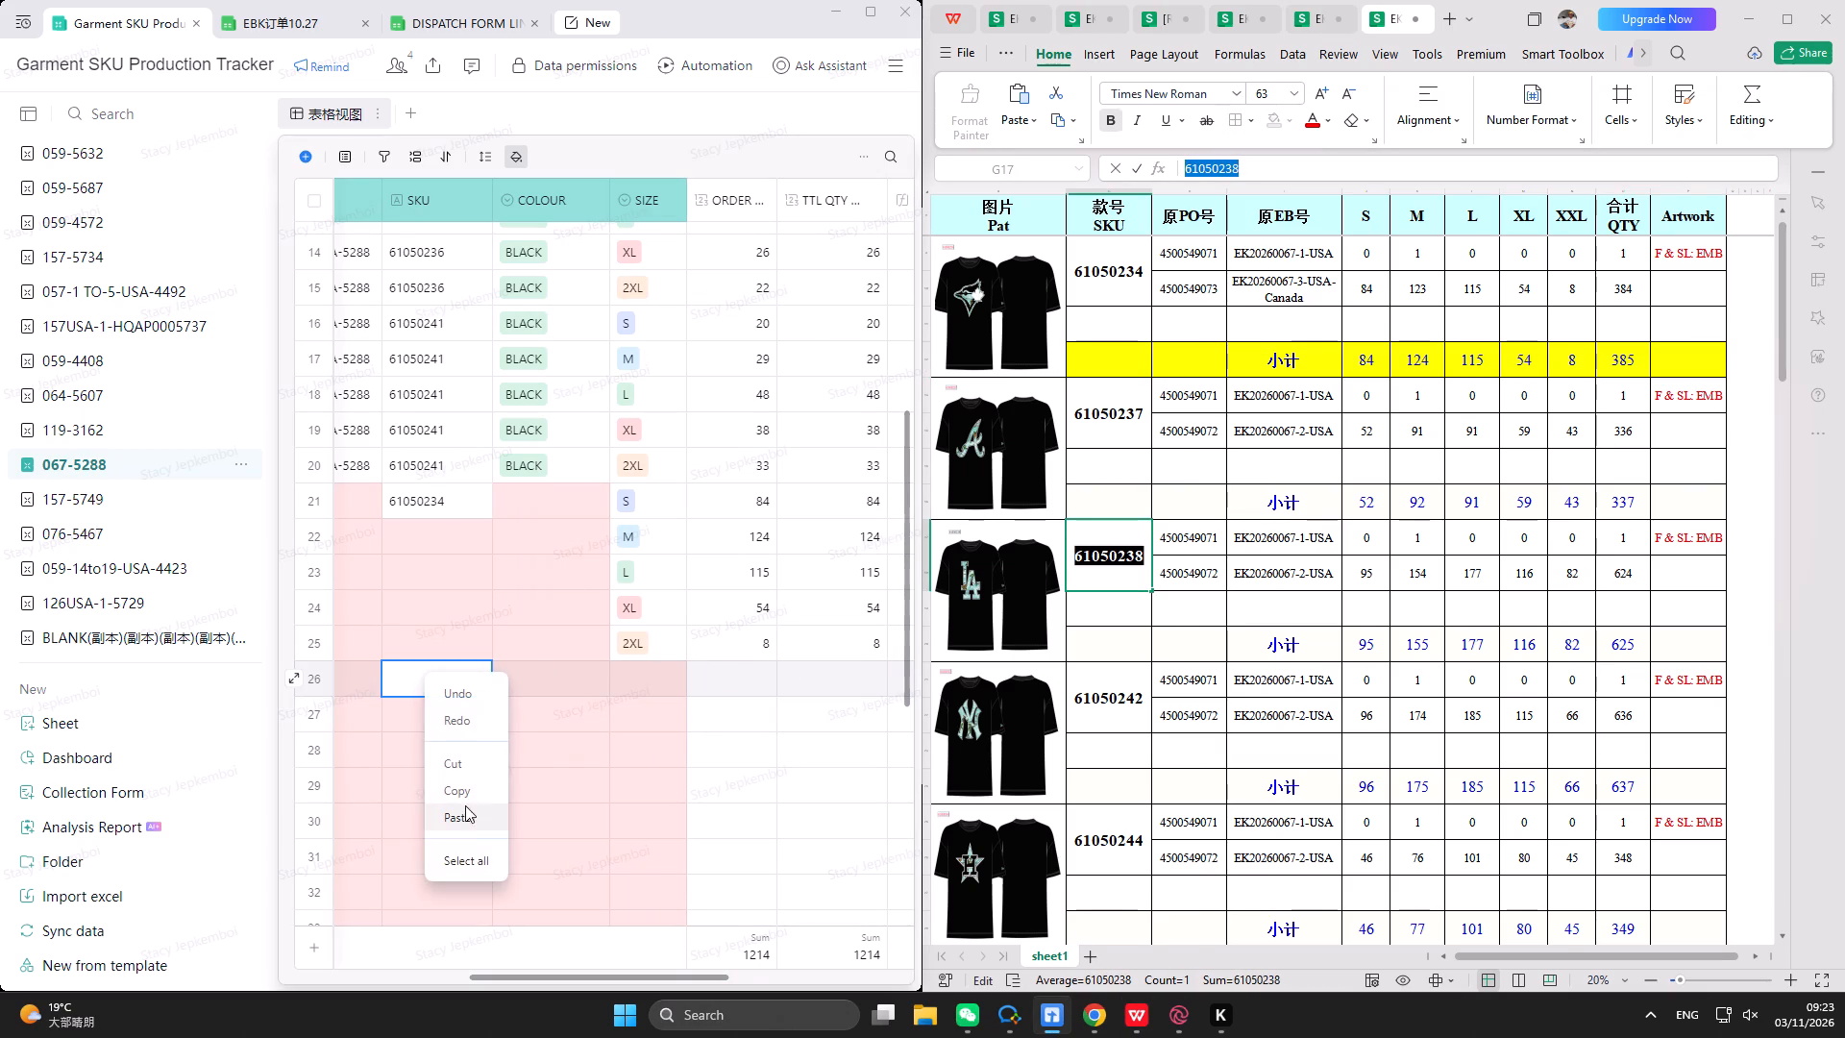
{"action": "left_click", "coordinate": [466, 815]}
Set the SIZE of rows 26 to 30 to S, M, L, XL and 2XL in order.
{"action": "left_click", "coordinate": [530, 677]}
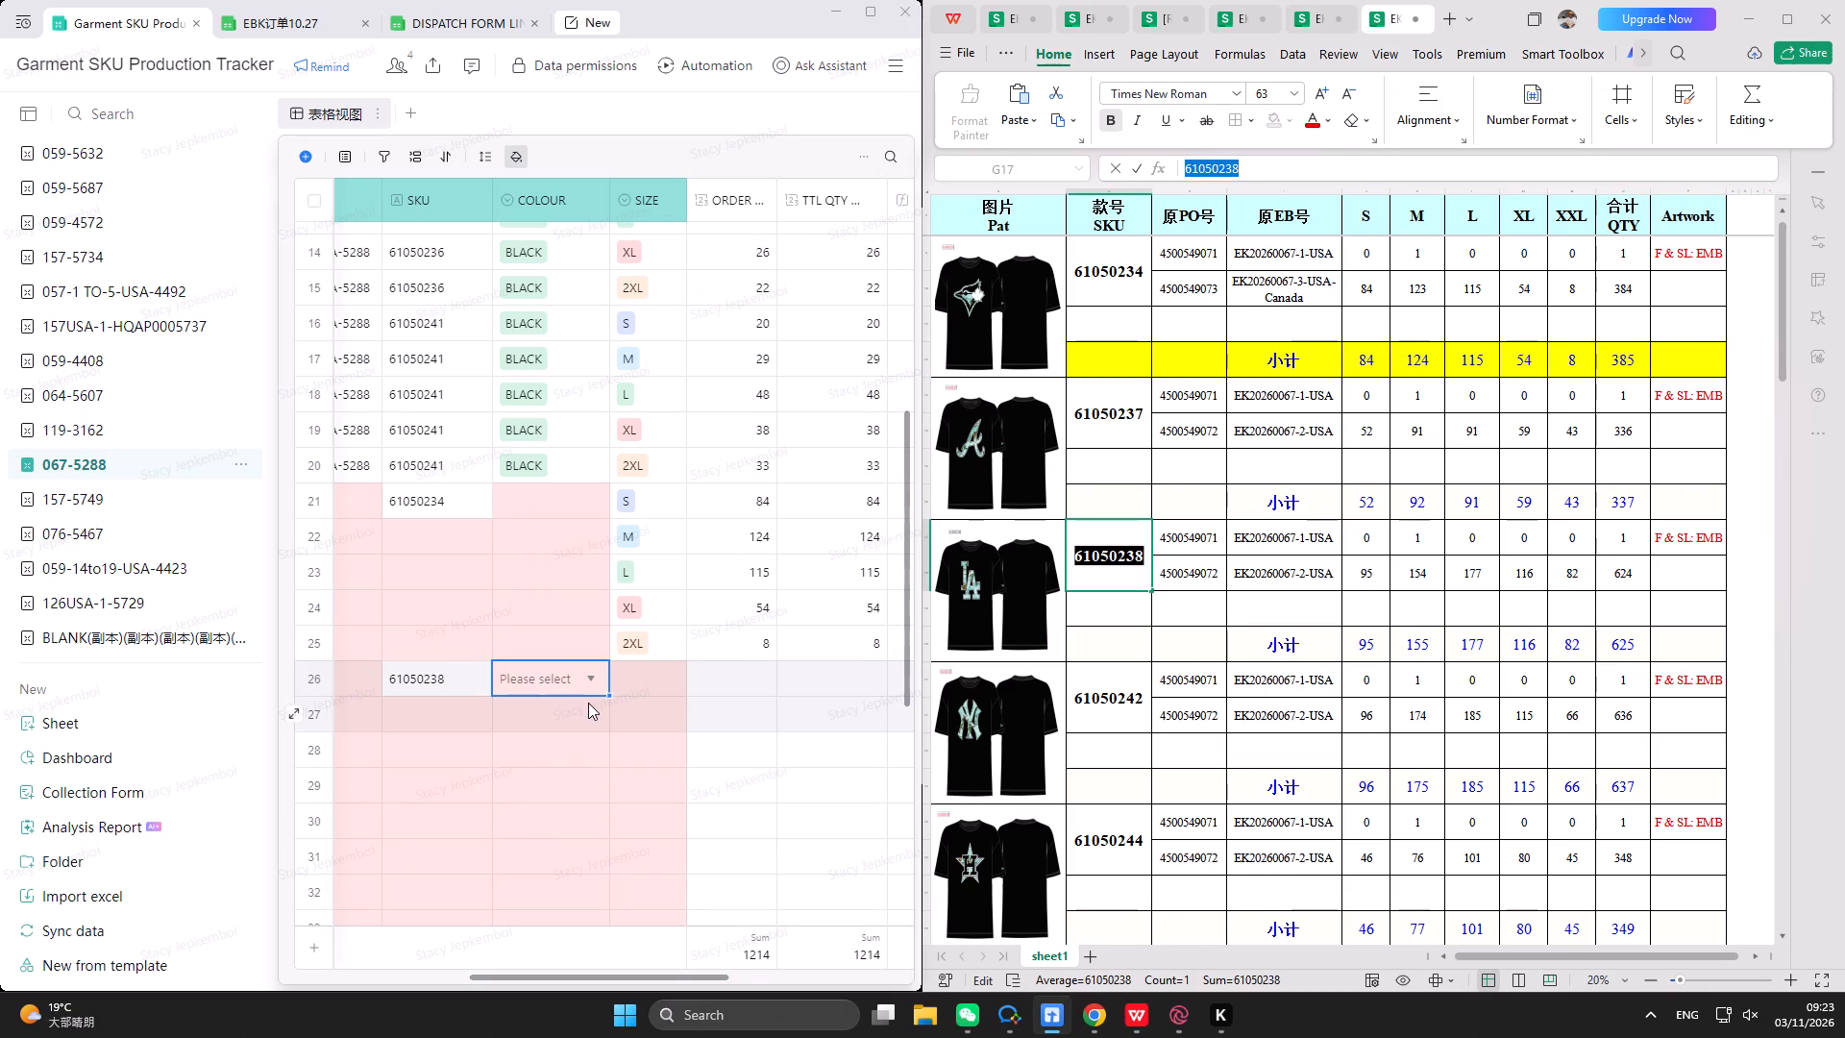
{"action": "left_click", "coordinate": [650, 680]}
{"action": "left_click", "coordinate": [650, 680]}
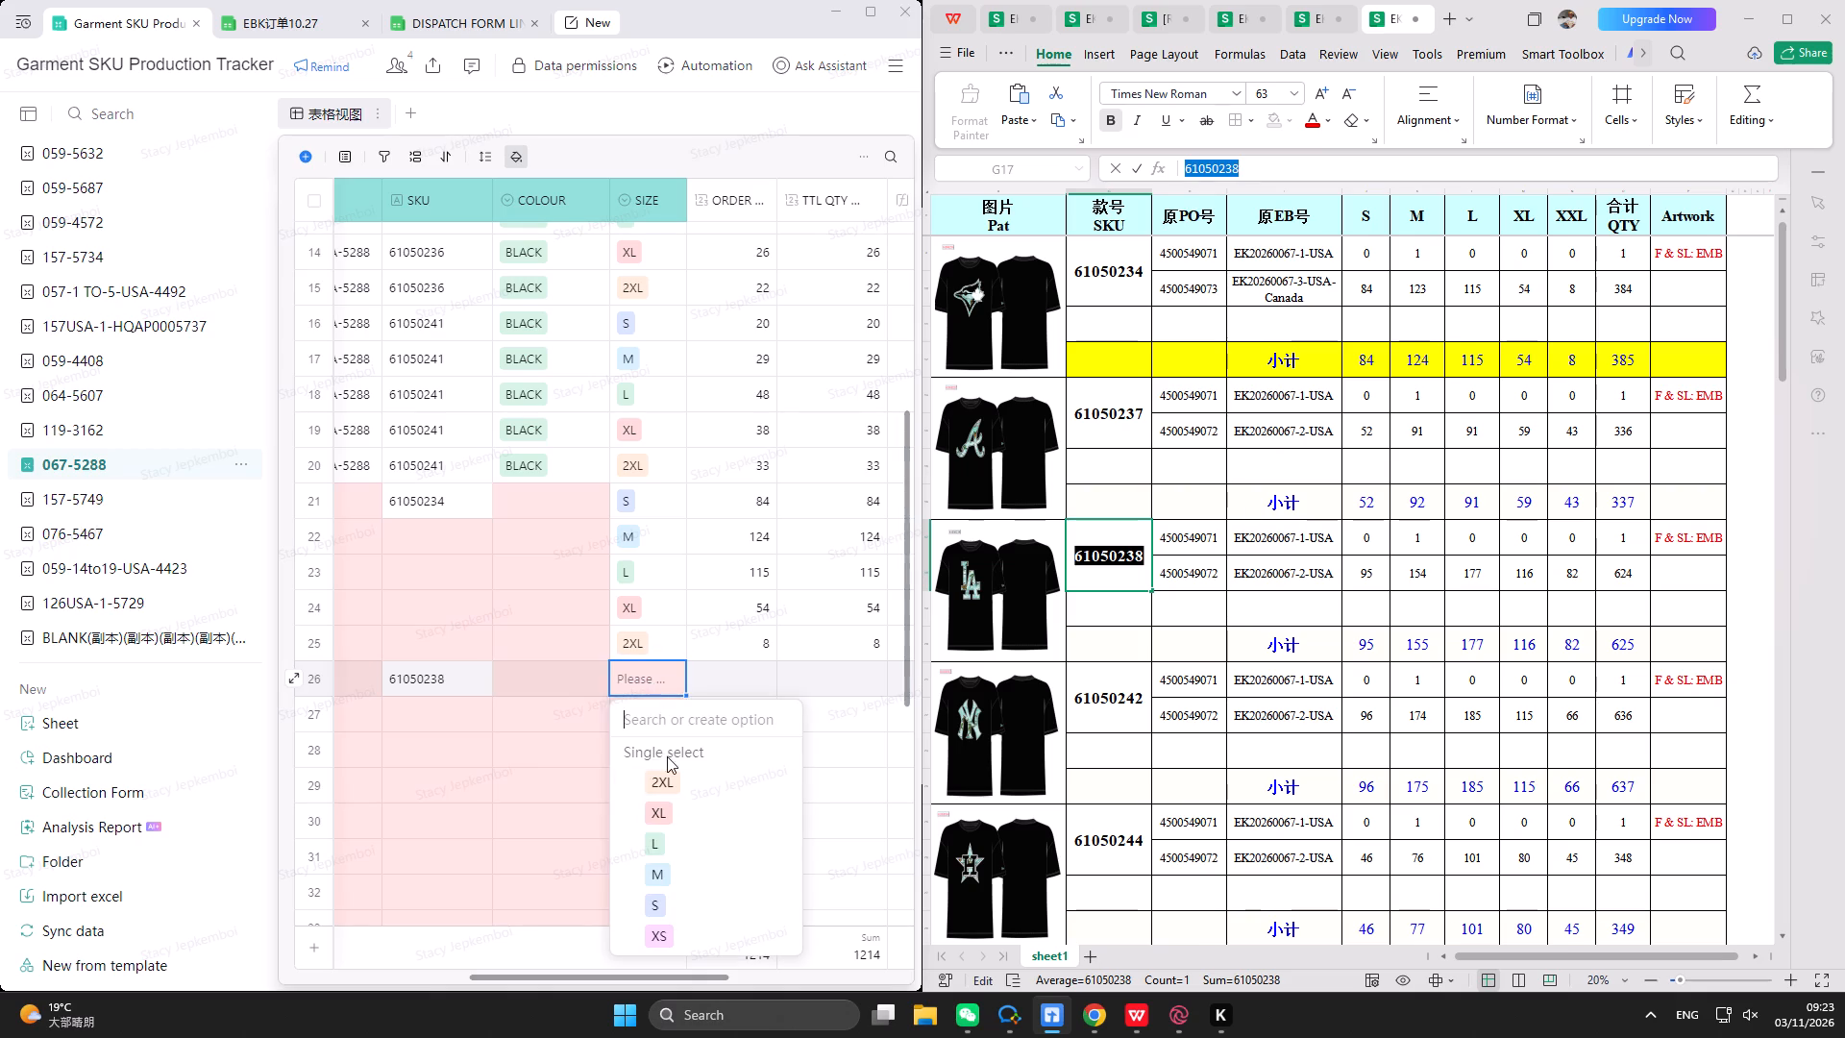
{"action": "left_click", "coordinate": [676, 897]}
{"action": "double_click", "coordinate": [644, 708]}
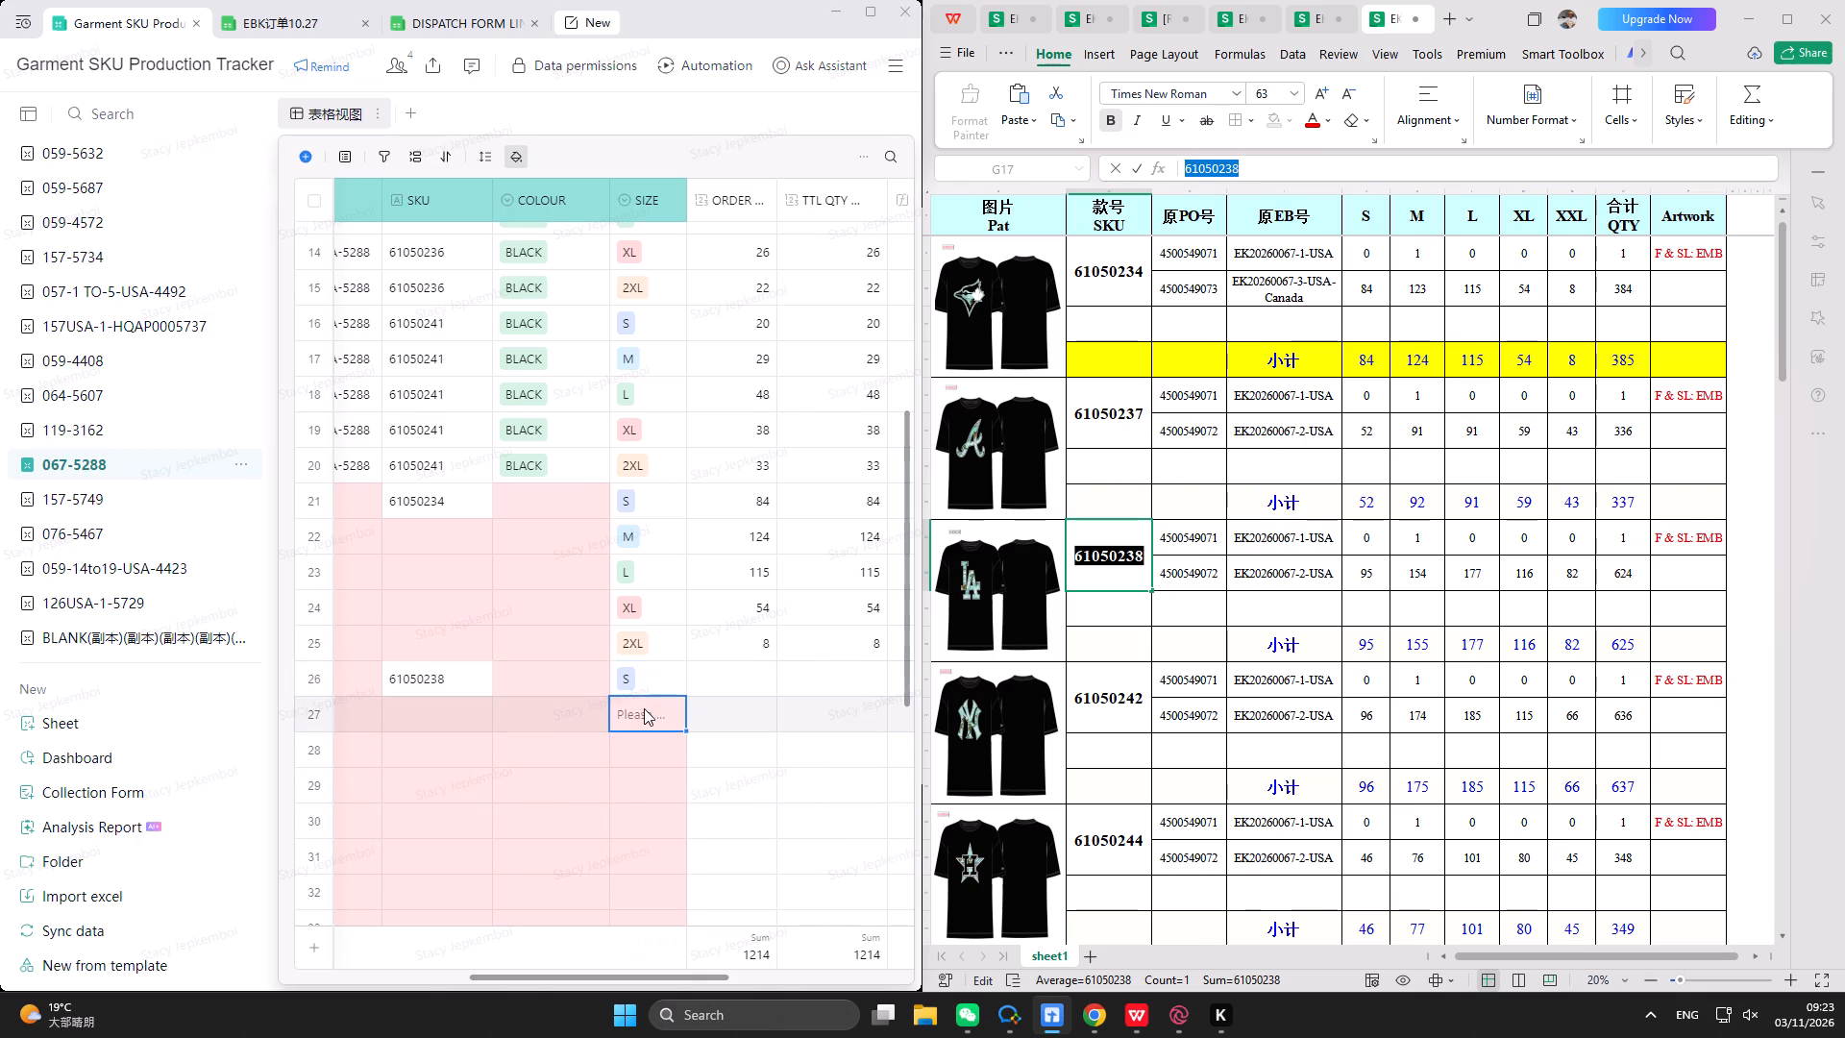
{"action": "left_click", "coordinate": [683, 605]}
{"action": "double_click", "coordinate": [632, 754]}
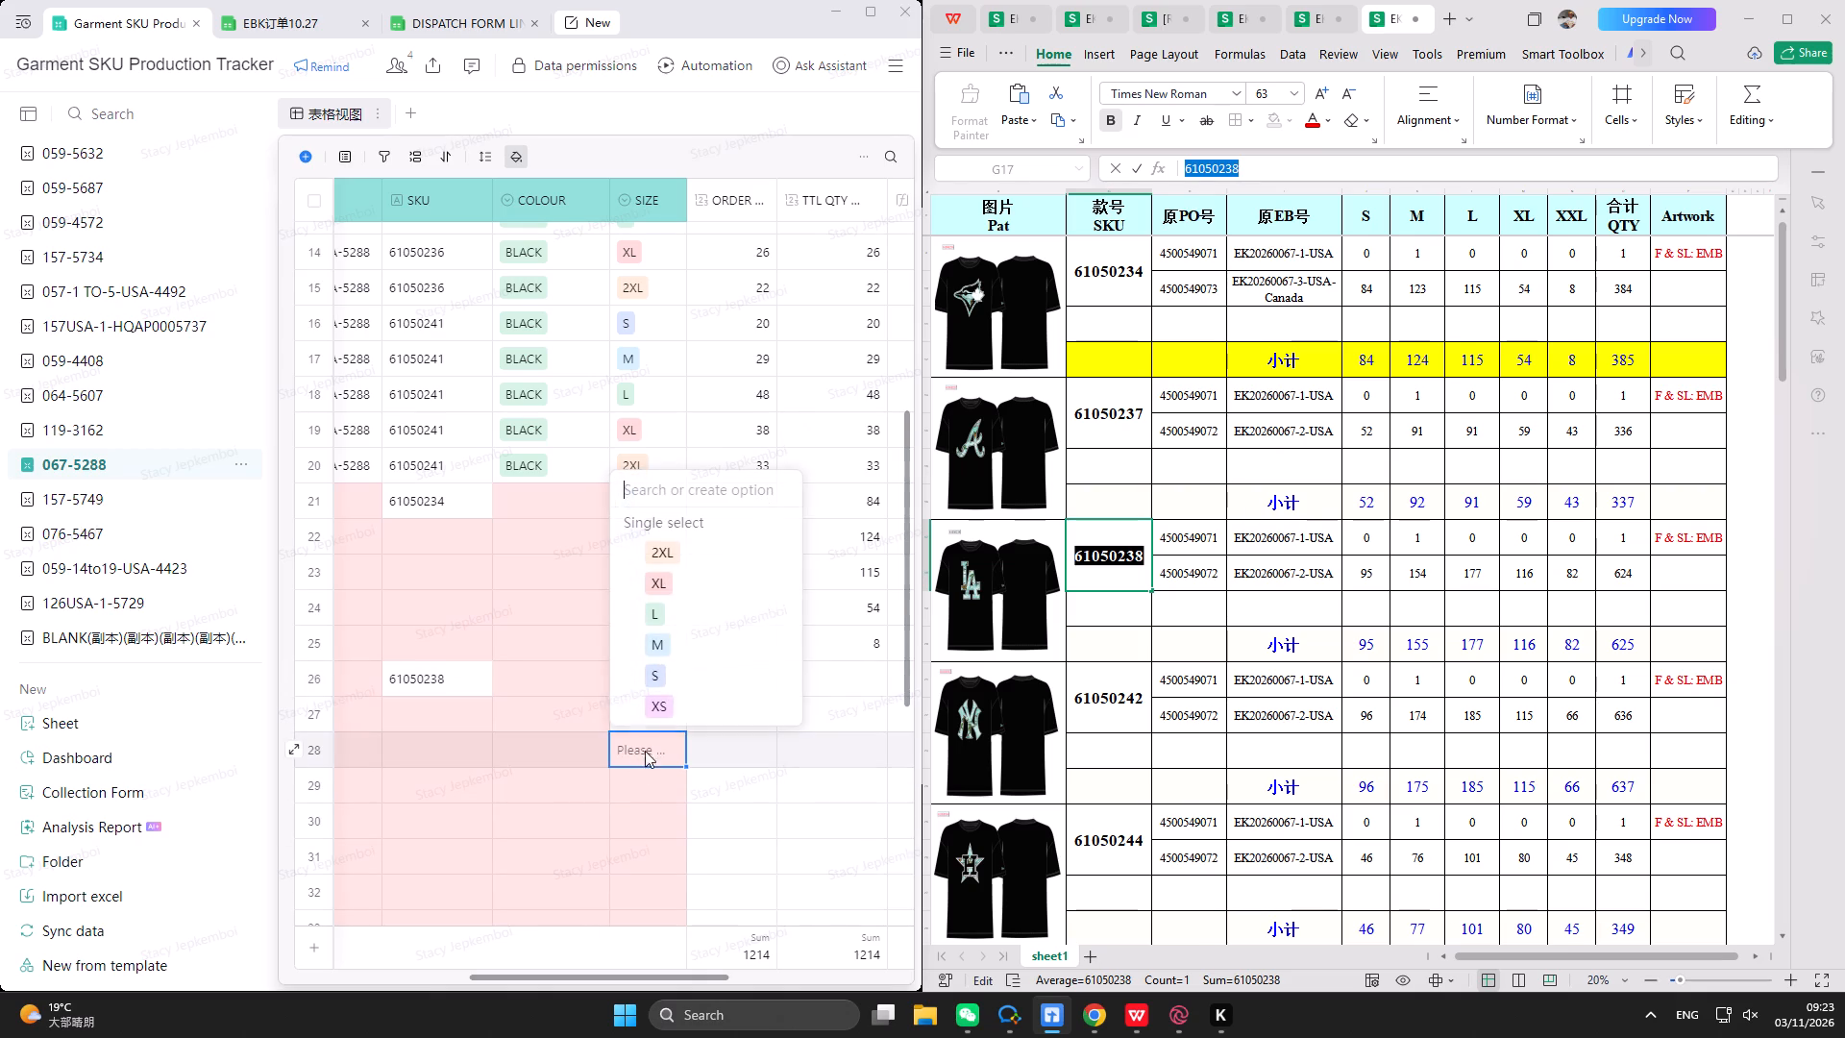
{"action": "left_click", "coordinate": [682, 611]}
{"action": "double_click", "coordinate": [652, 786]}
{"action": "left_click", "coordinate": [689, 627]}
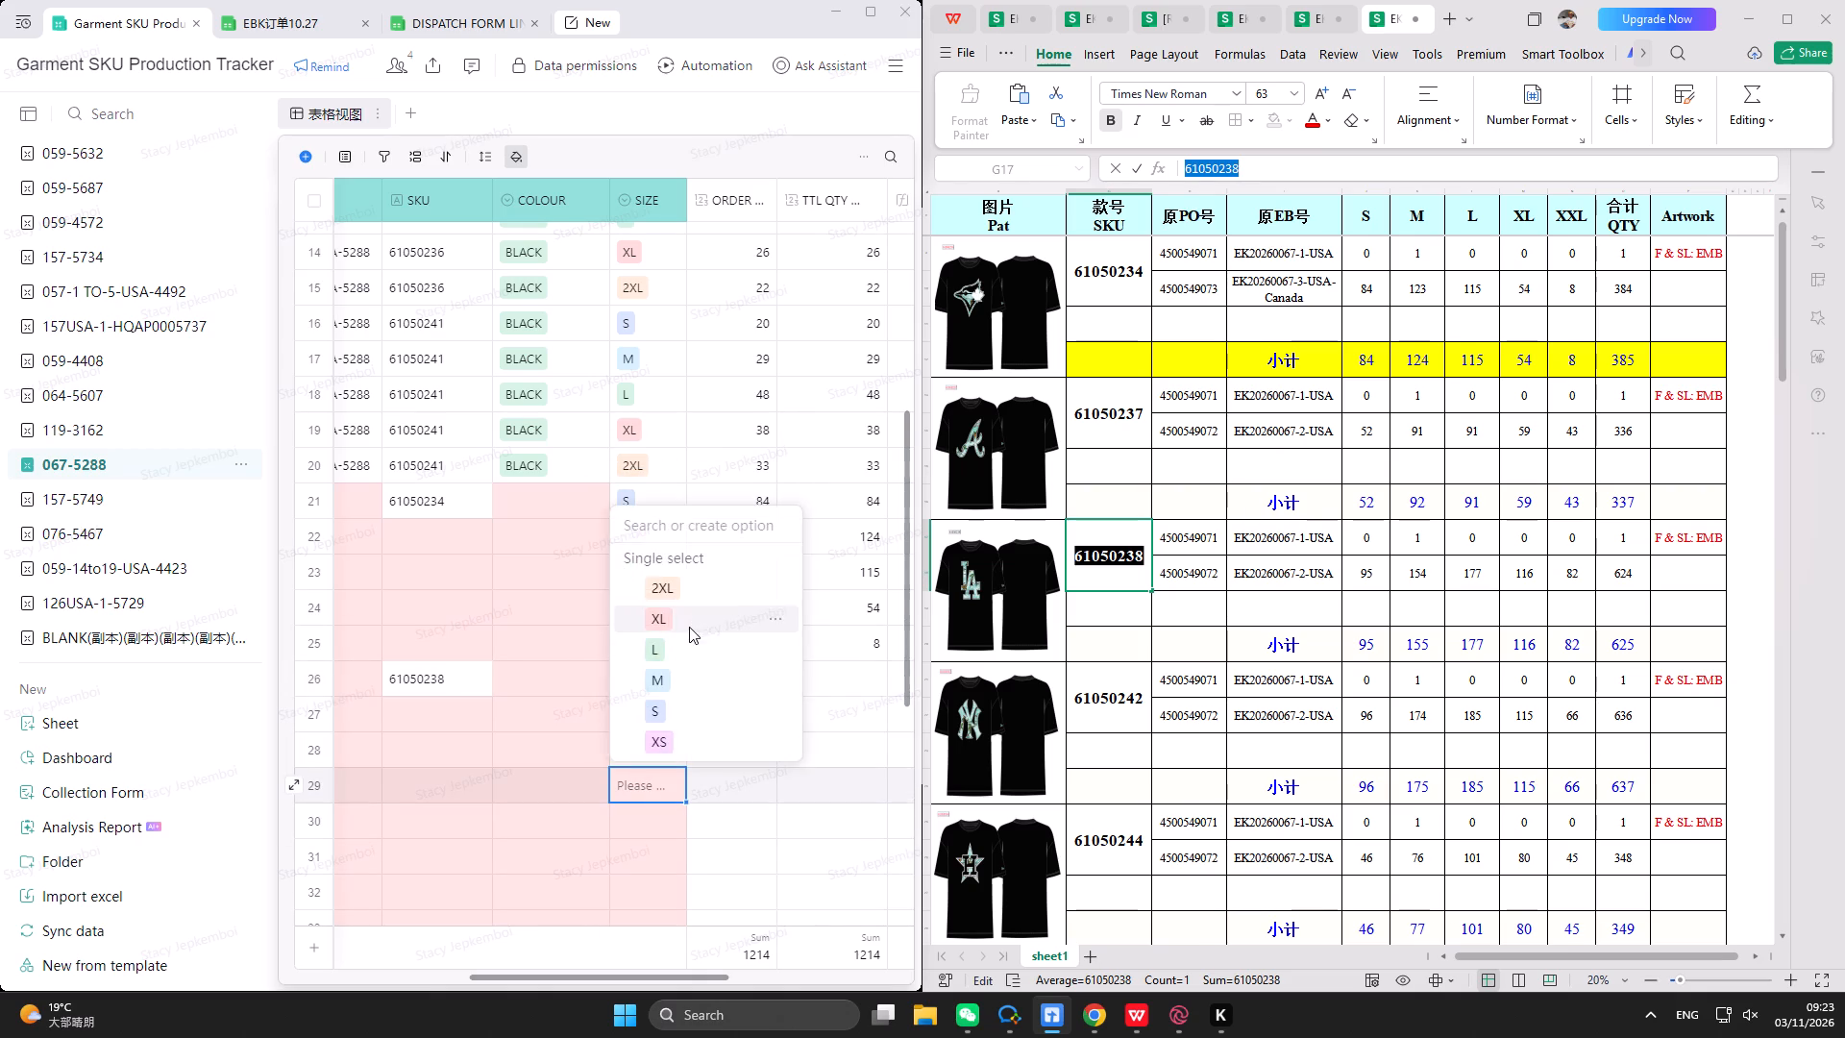
{"action": "double_click", "coordinate": [645, 815]}
{"action": "left_click", "coordinate": [690, 635]}
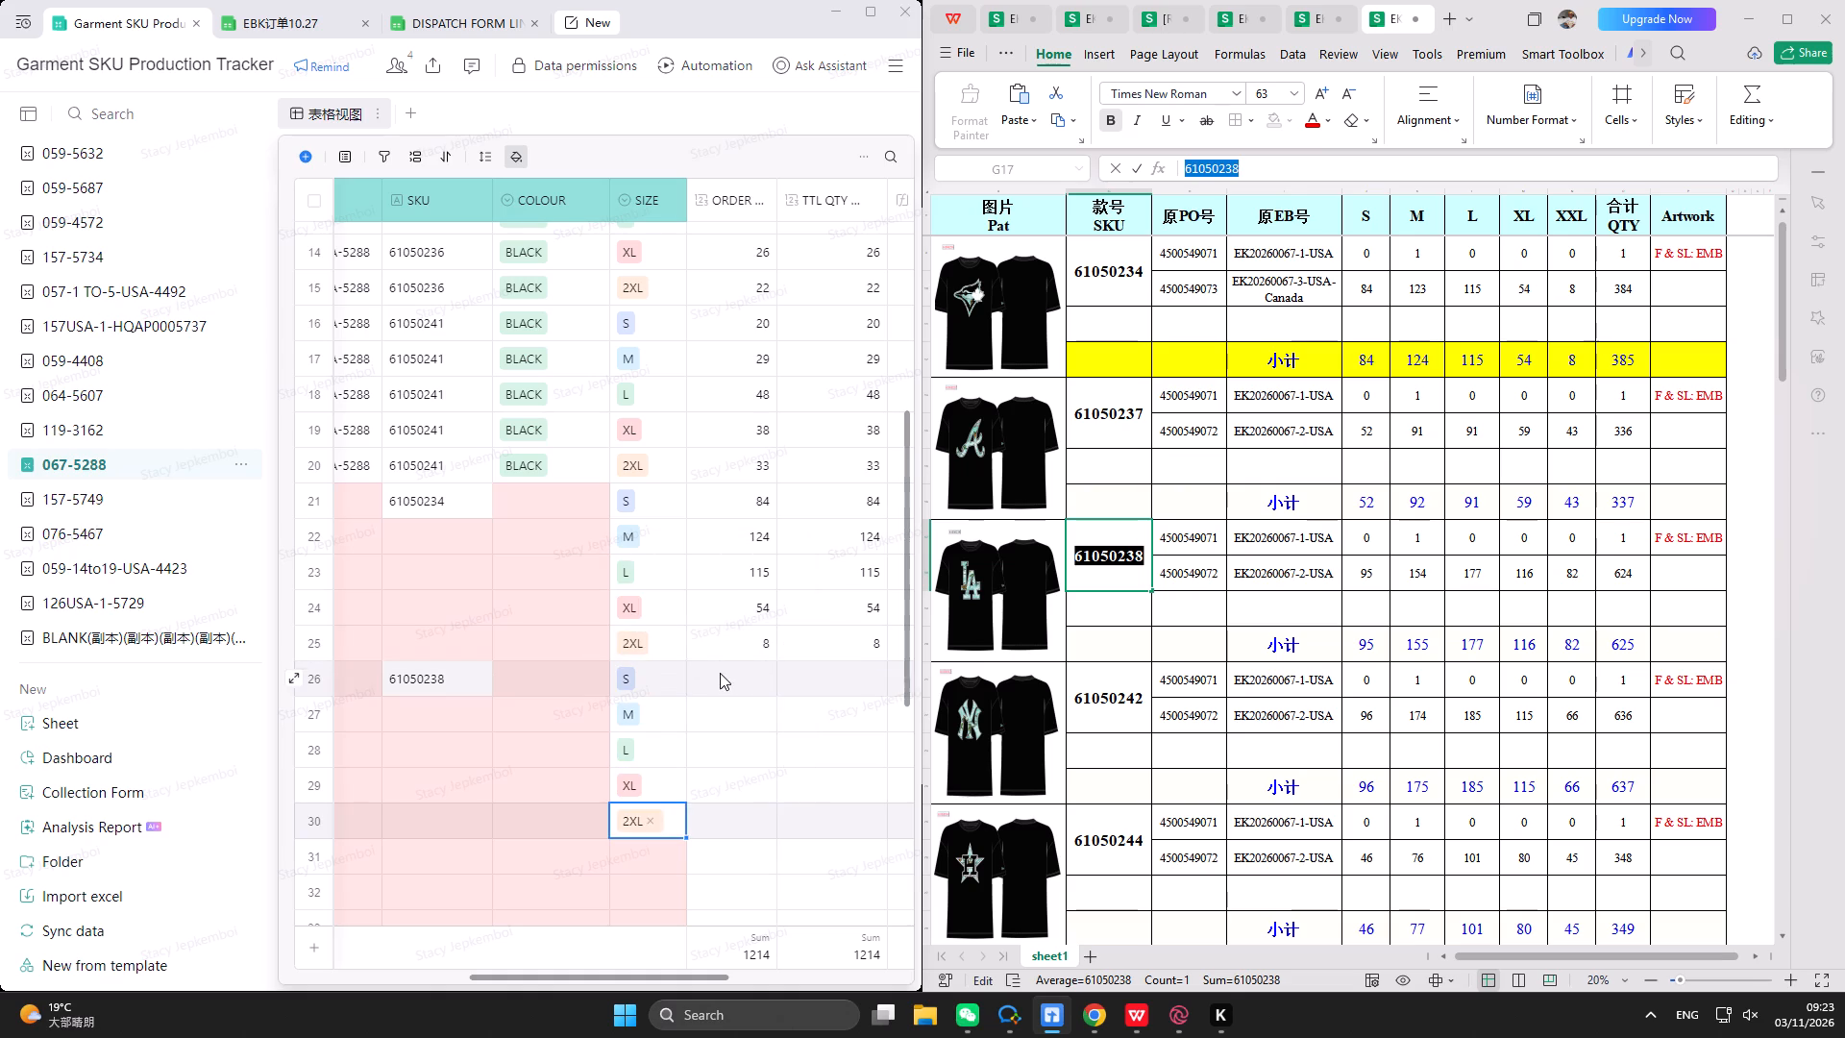
Highlight the 小计 subtotal row of SKU 61050238 in yellow in the order sheet.
{"action": "left_click", "coordinate": [720, 673]}
{"action": "left_click_drag", "start_coordinate": [1110, 654], "coordinate": [1656, 650]}
{"action": "left_click", "coordinate": [1272, 123]}
Enter order quantities 95, 155, 177, 116 and 82 for sizes S to 2XL of SKU 61050238 in rows 26 to 30.
{"action": "left_click_drag", "start_coordinate": [751, 709], "coordinate": [749, 699]}
{"action": "left_click", "coordinate": [749, 672]}
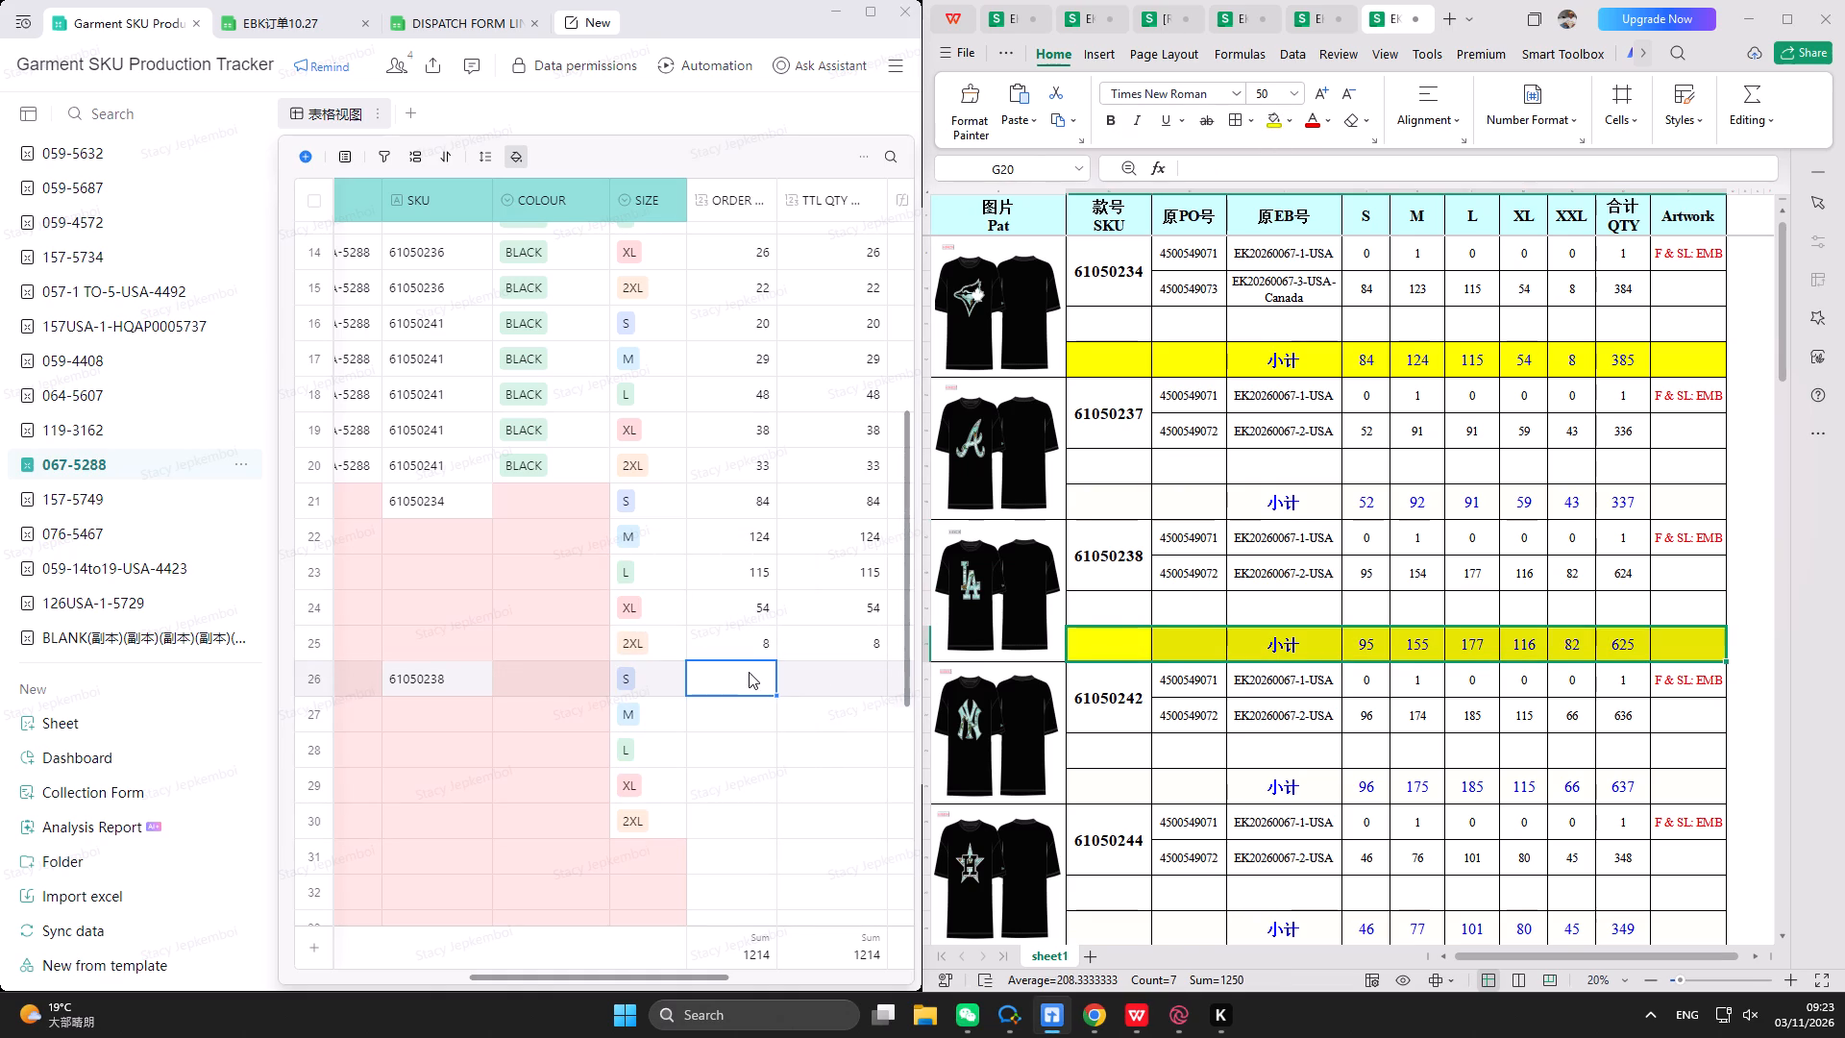
{"action": "type", "text": "95"}
{"action": "key", "text": "Return"}
{"action": "type", "text": "155"}
{"action": "key", "text": "Return"}
{"action": "type", "text": "177"}
{"action": "key", "text": "Return"}
{"action": "type", "text": "116"}
{"action": "key", "text": "Return"}
{"action": "type", "text": "82"}
{"action": "key", "text": "Return"}
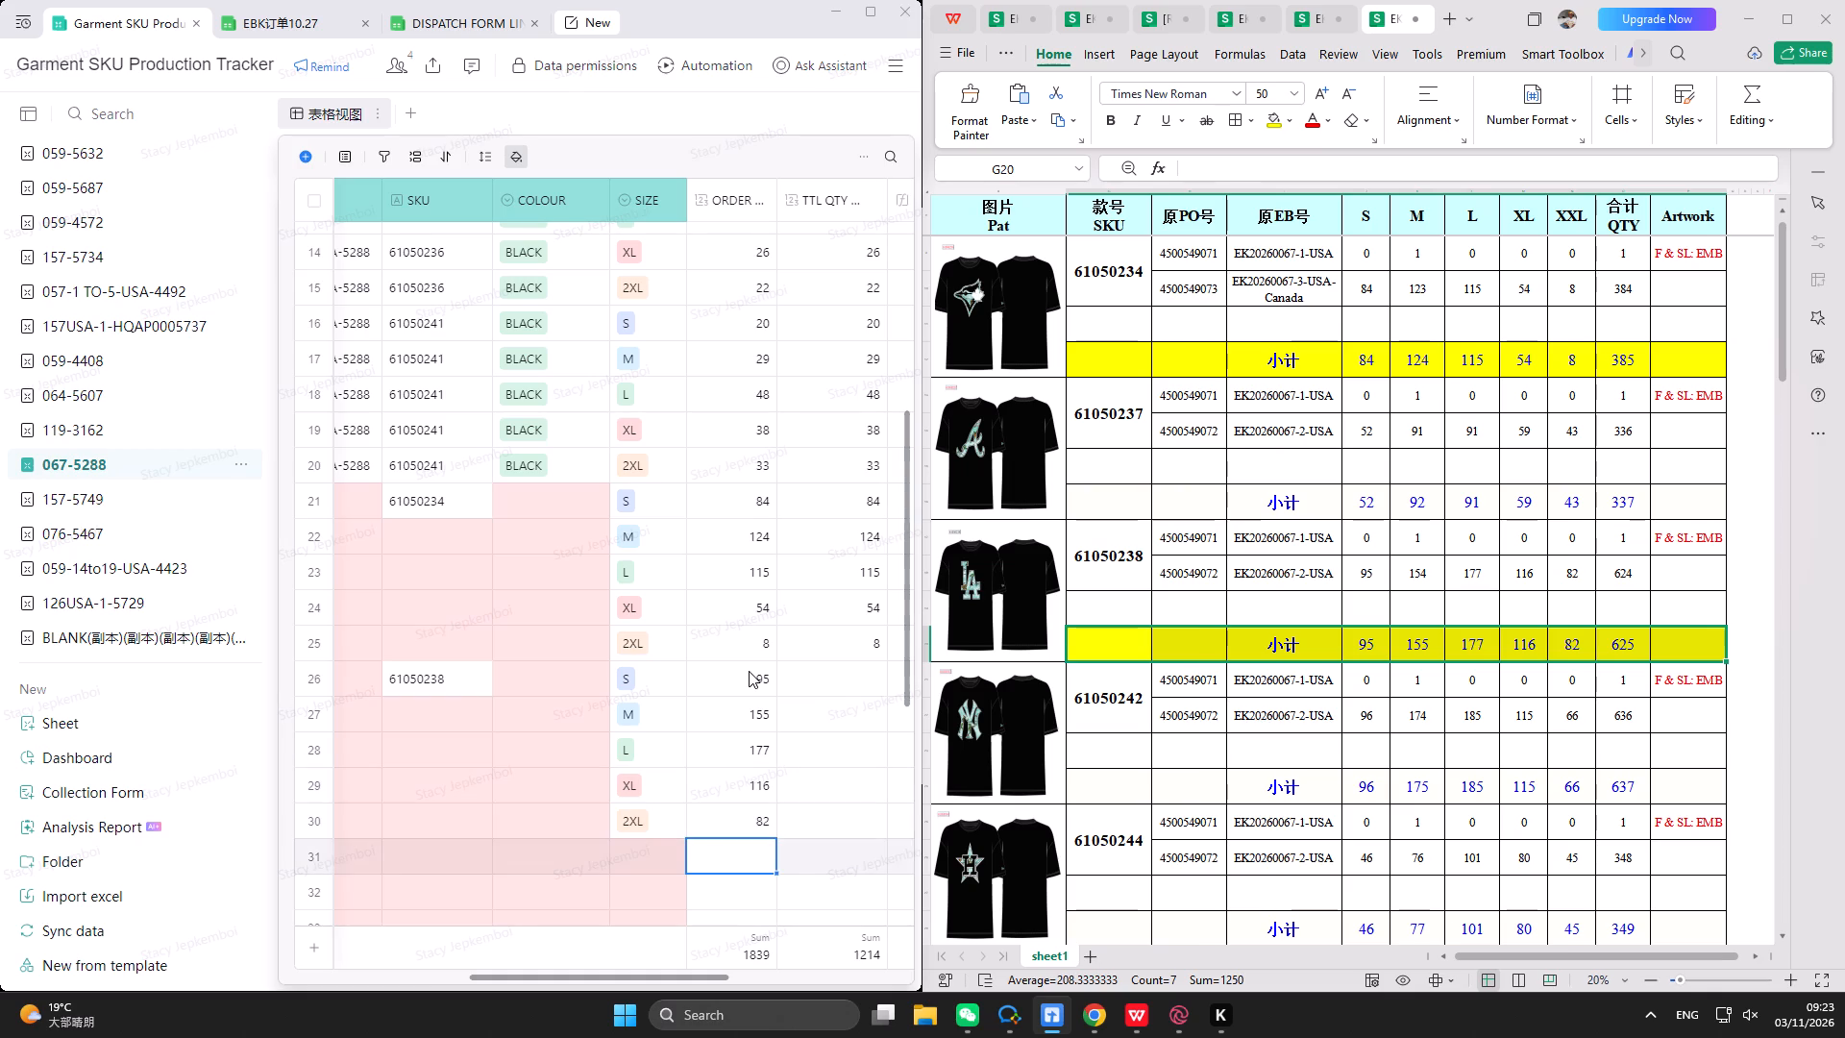
Enter TTL QTY values 95, 155, 177, 116 and 82 for sizes S to 2XL of SKU 61050238 in rows 26 to 30.
{"action": "left_click", "coordinate": [833, 683]}
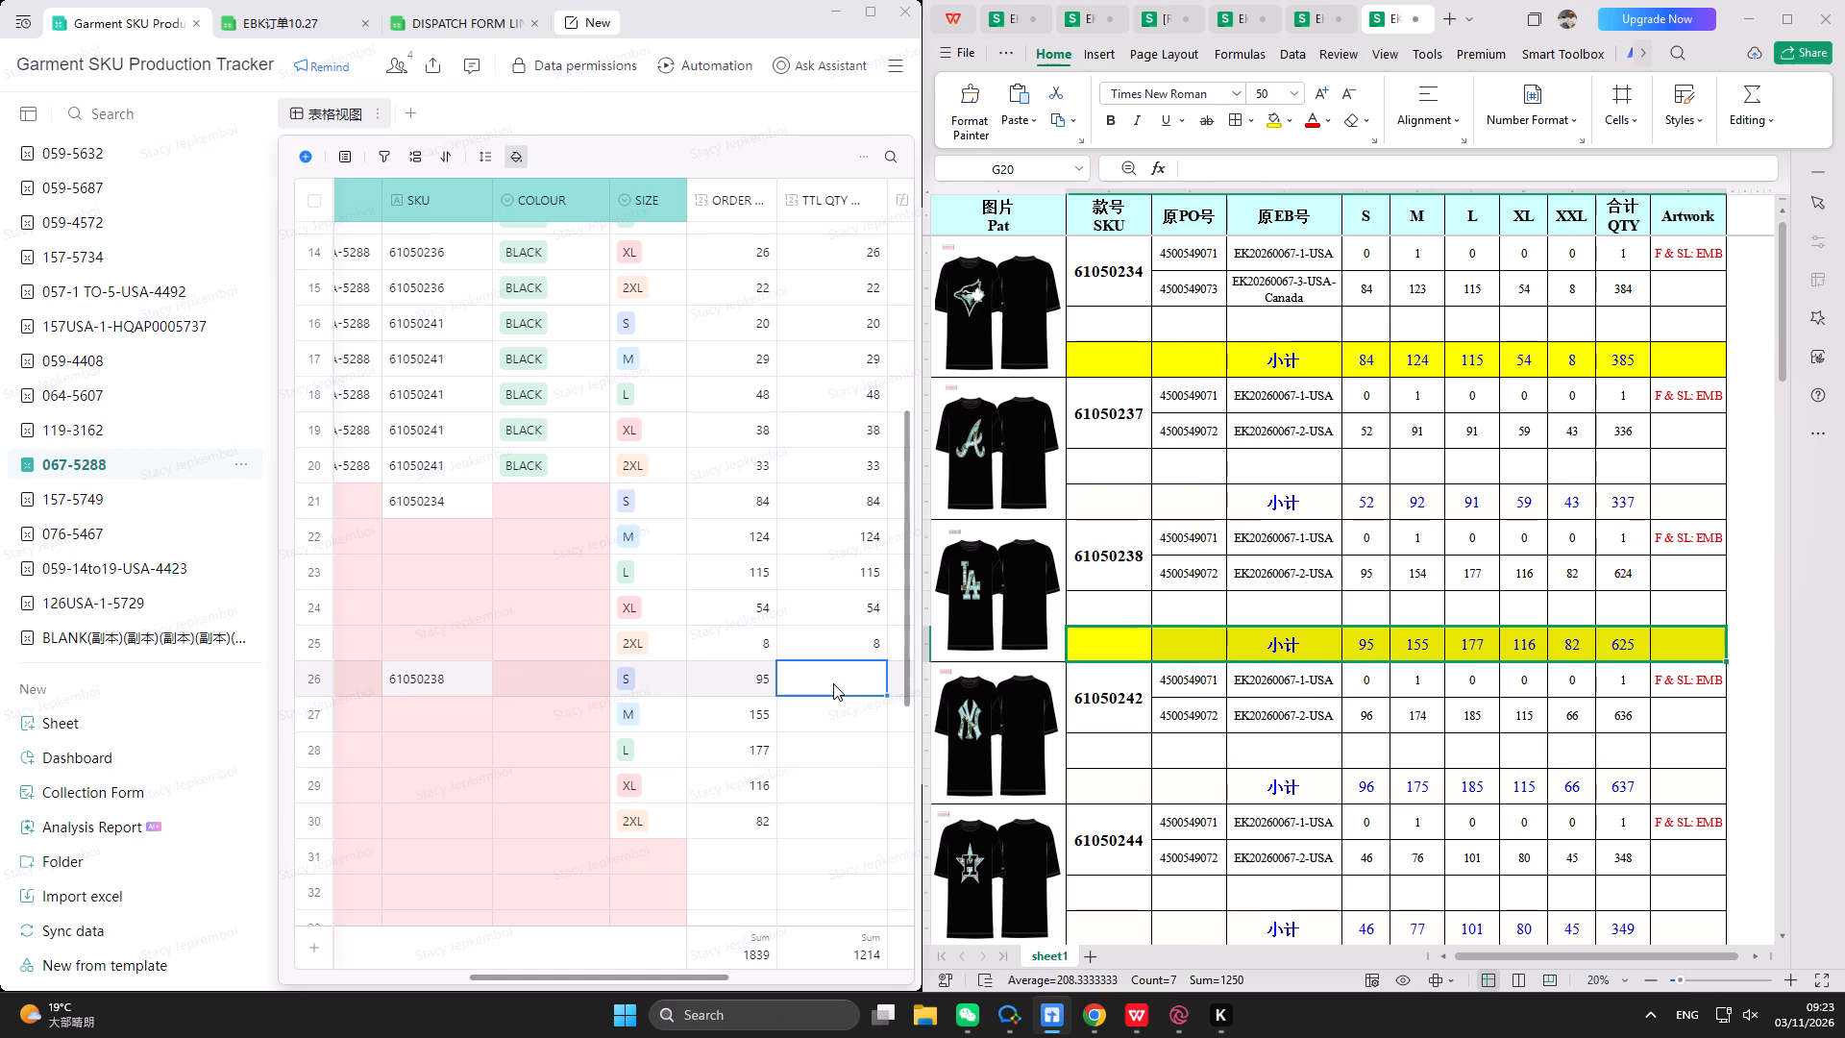
{"action": "type", "text": "95"}
{"action": "key", "text": "Return"}
{"action": "type", "text": "155"}
{"action": "key", "text": "Return"}
{"action": "type", "text": "177"}
{"action": "key", "text": "Return"}
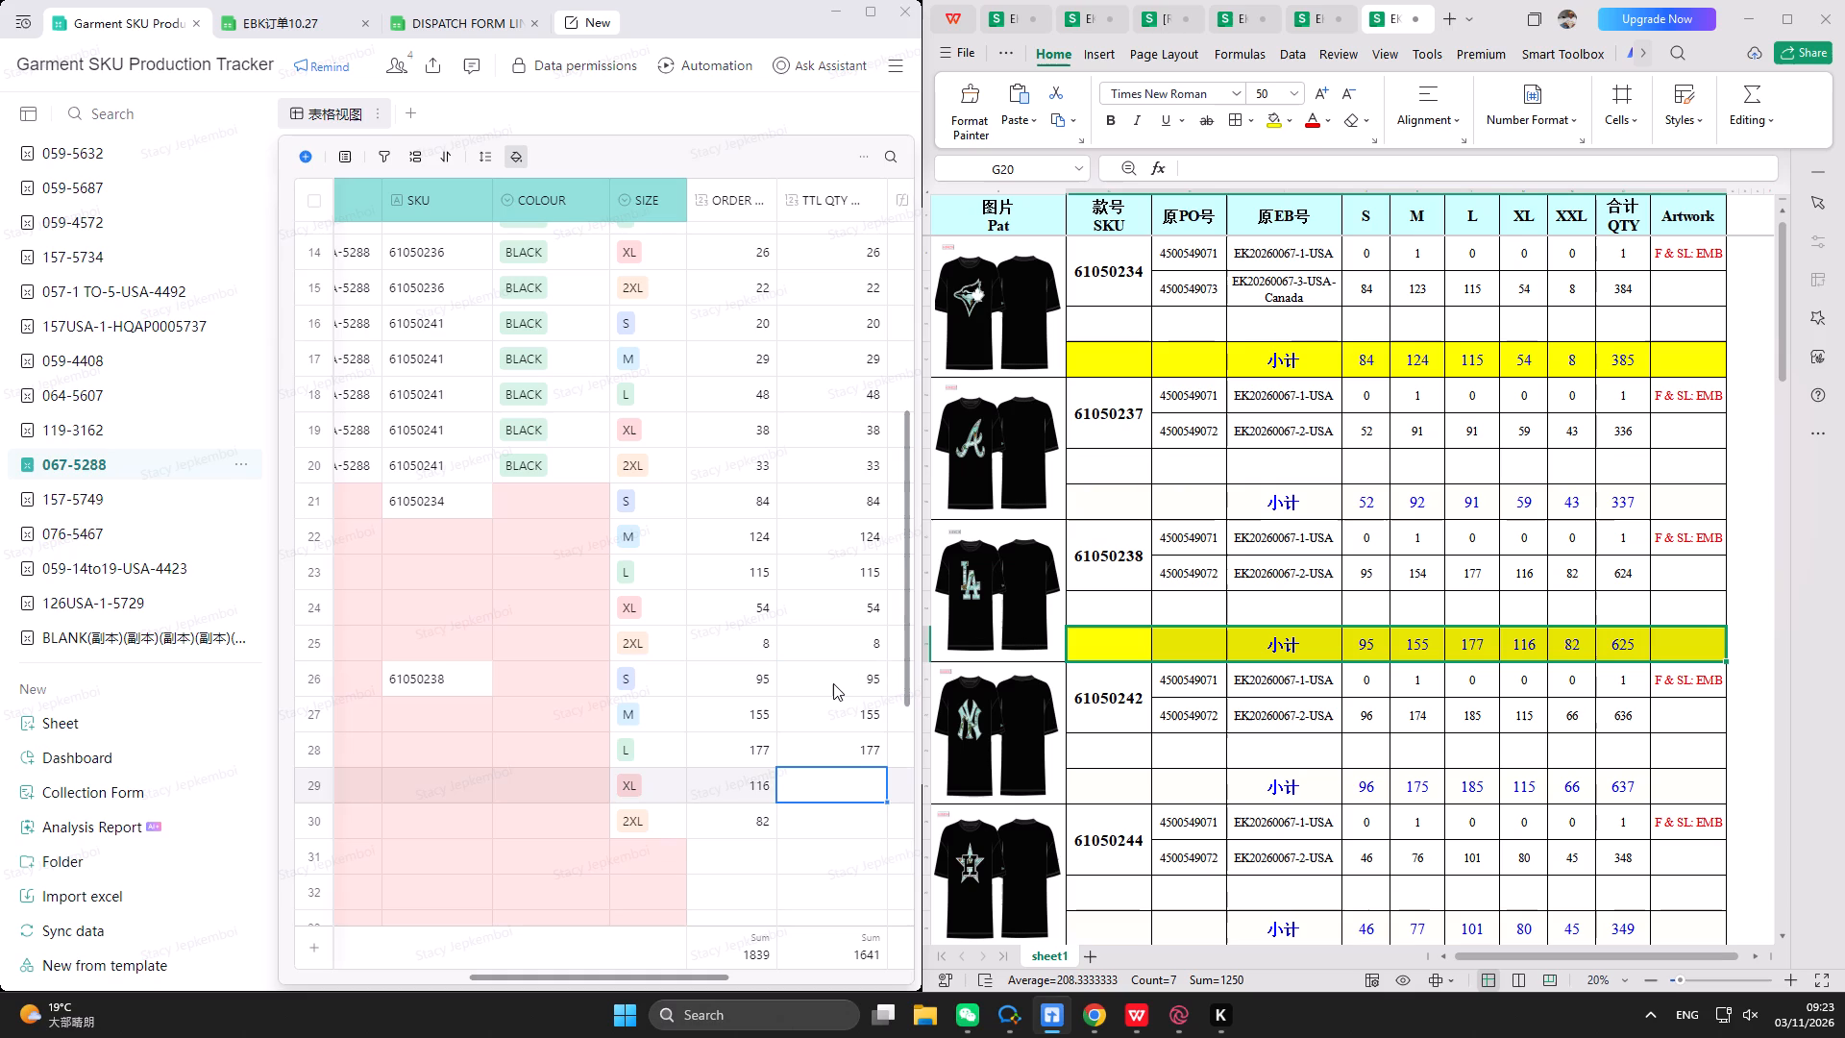
{"action": "type", "text": "116"}
{"action": "key", "text": "Return"}
{"action": "type", "text": "82"}
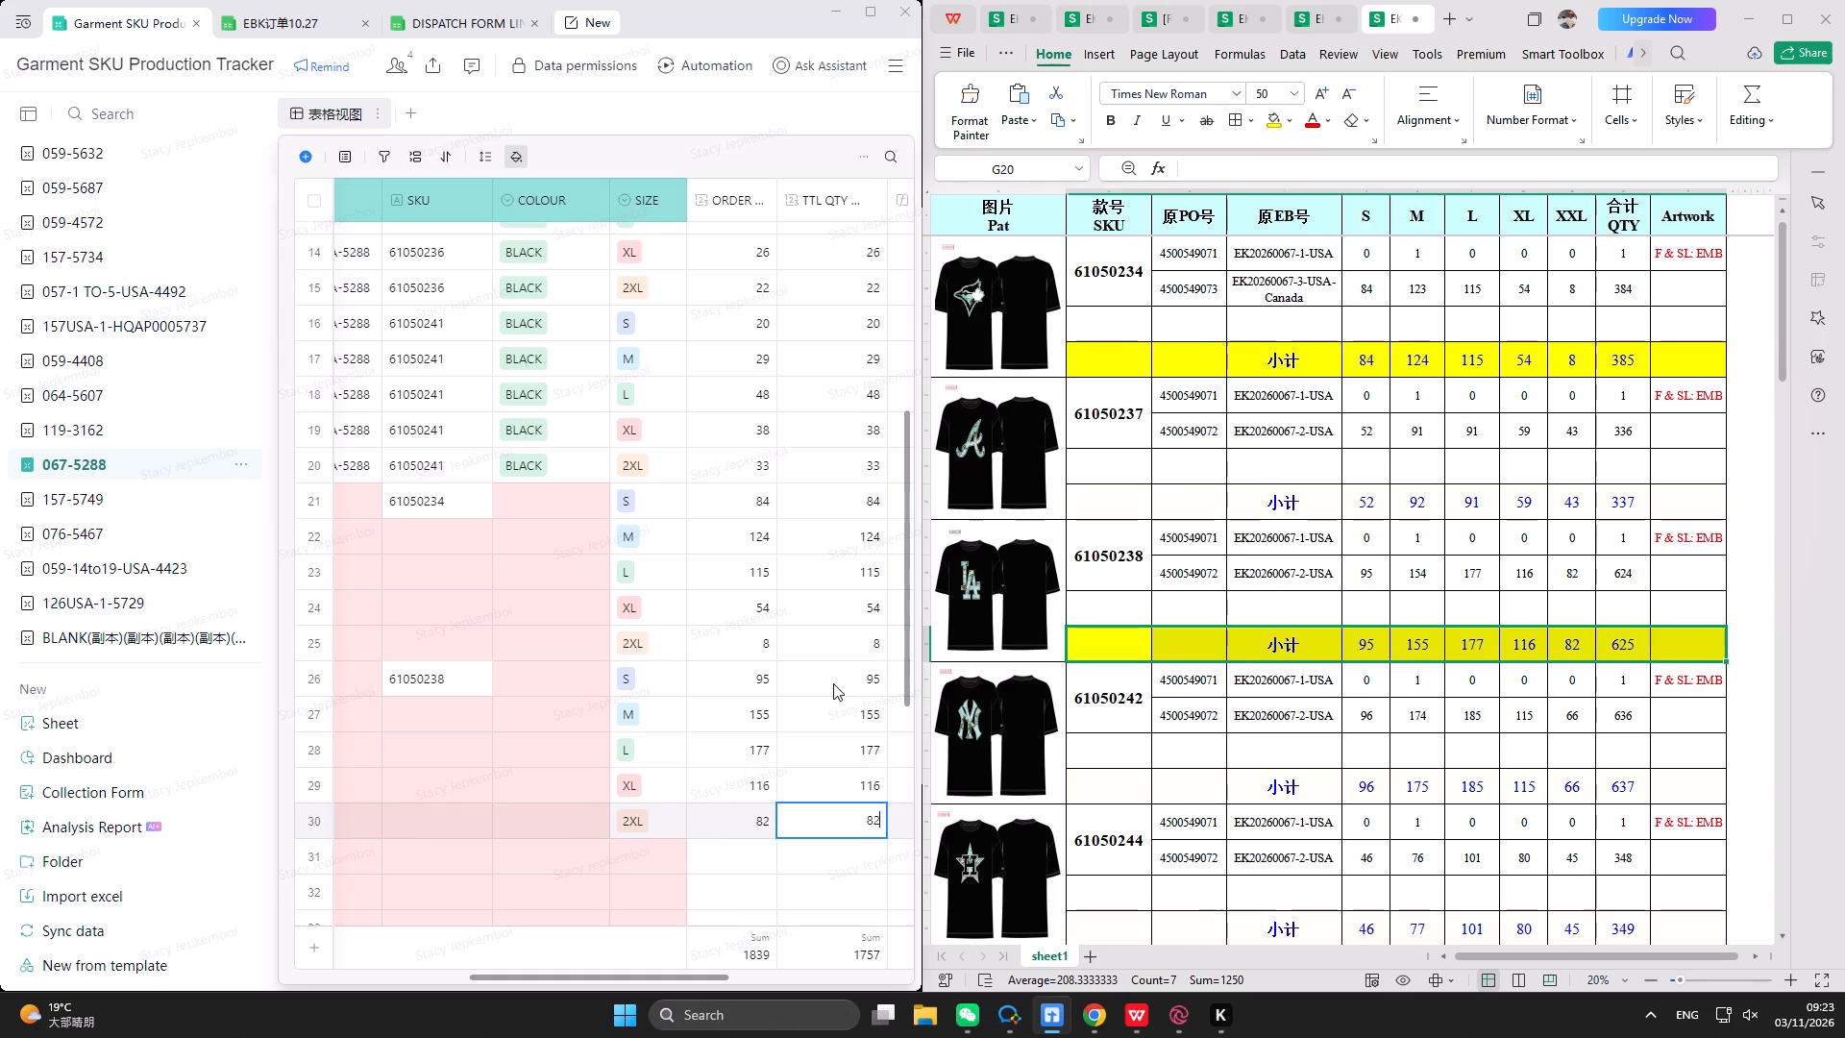
{"action": "key", "text": "Return"}
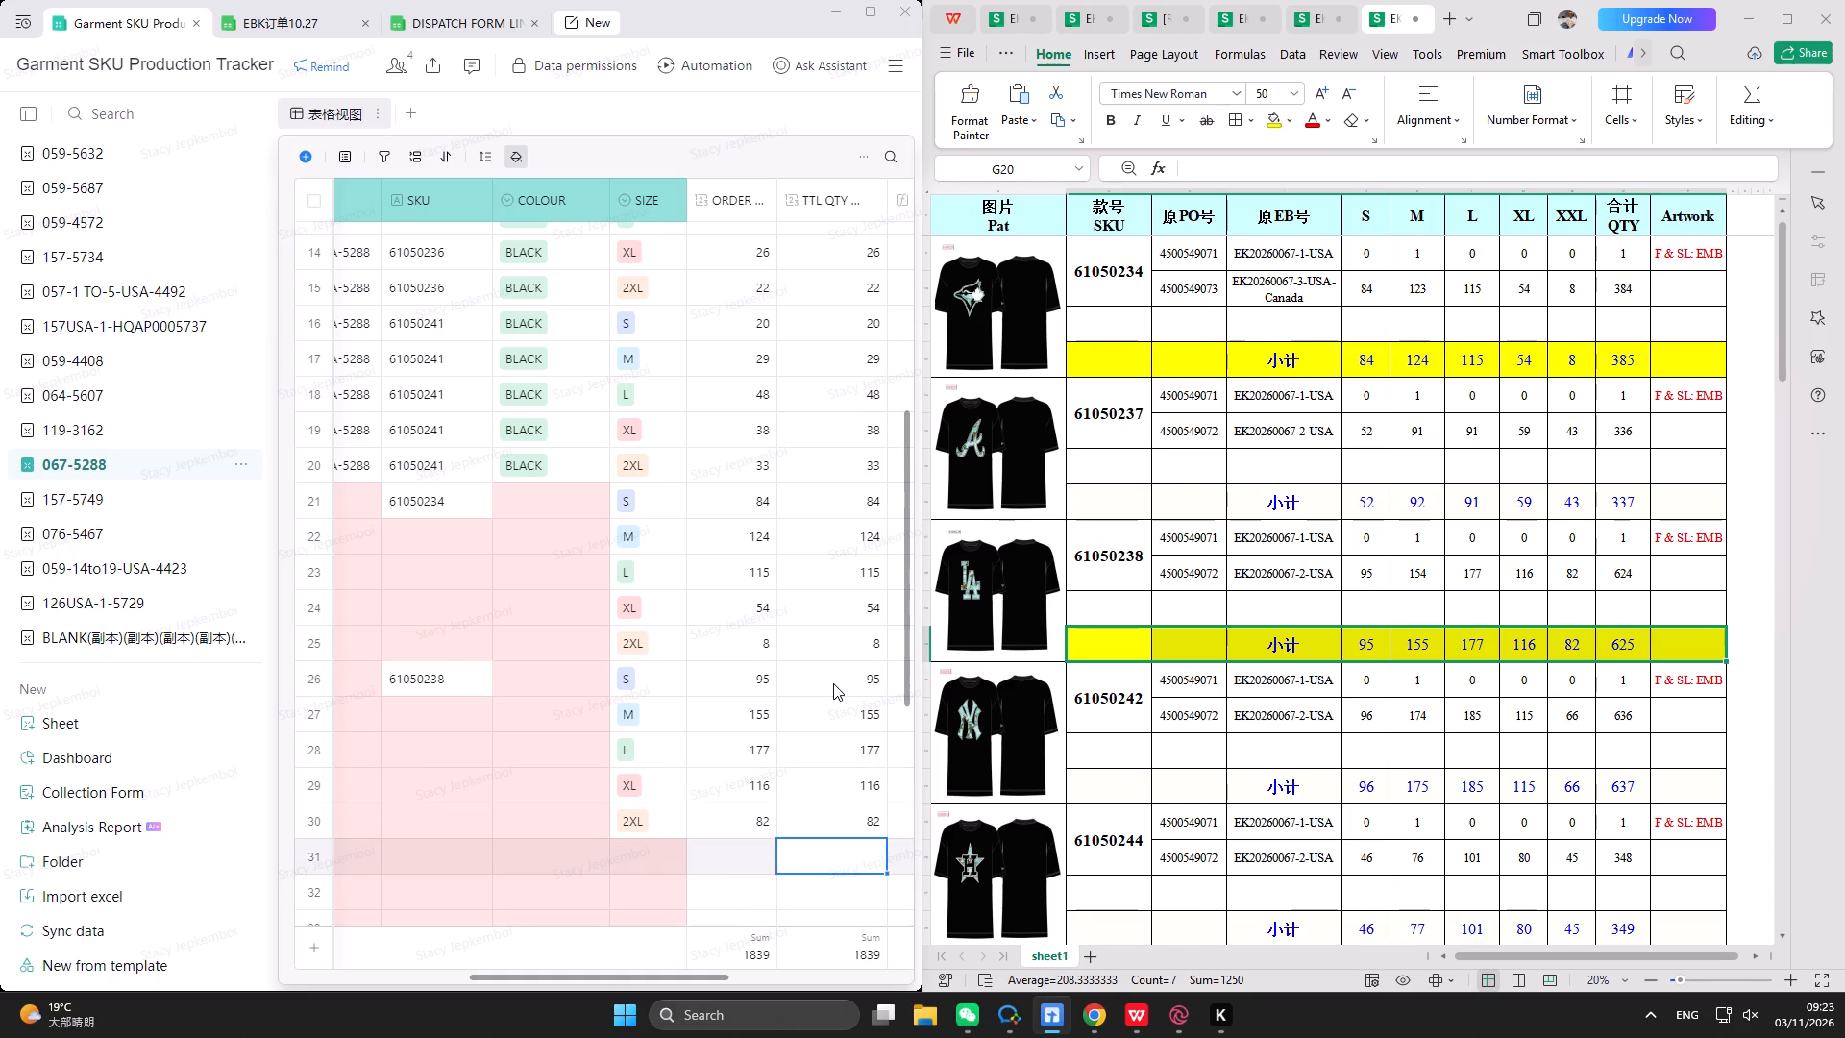
Open the empty SKU cell of row 31 for editing.
{"action": "scroll", "coordinate": [819, 690], "scroll_direction": "down", "scroll_amount": 1}
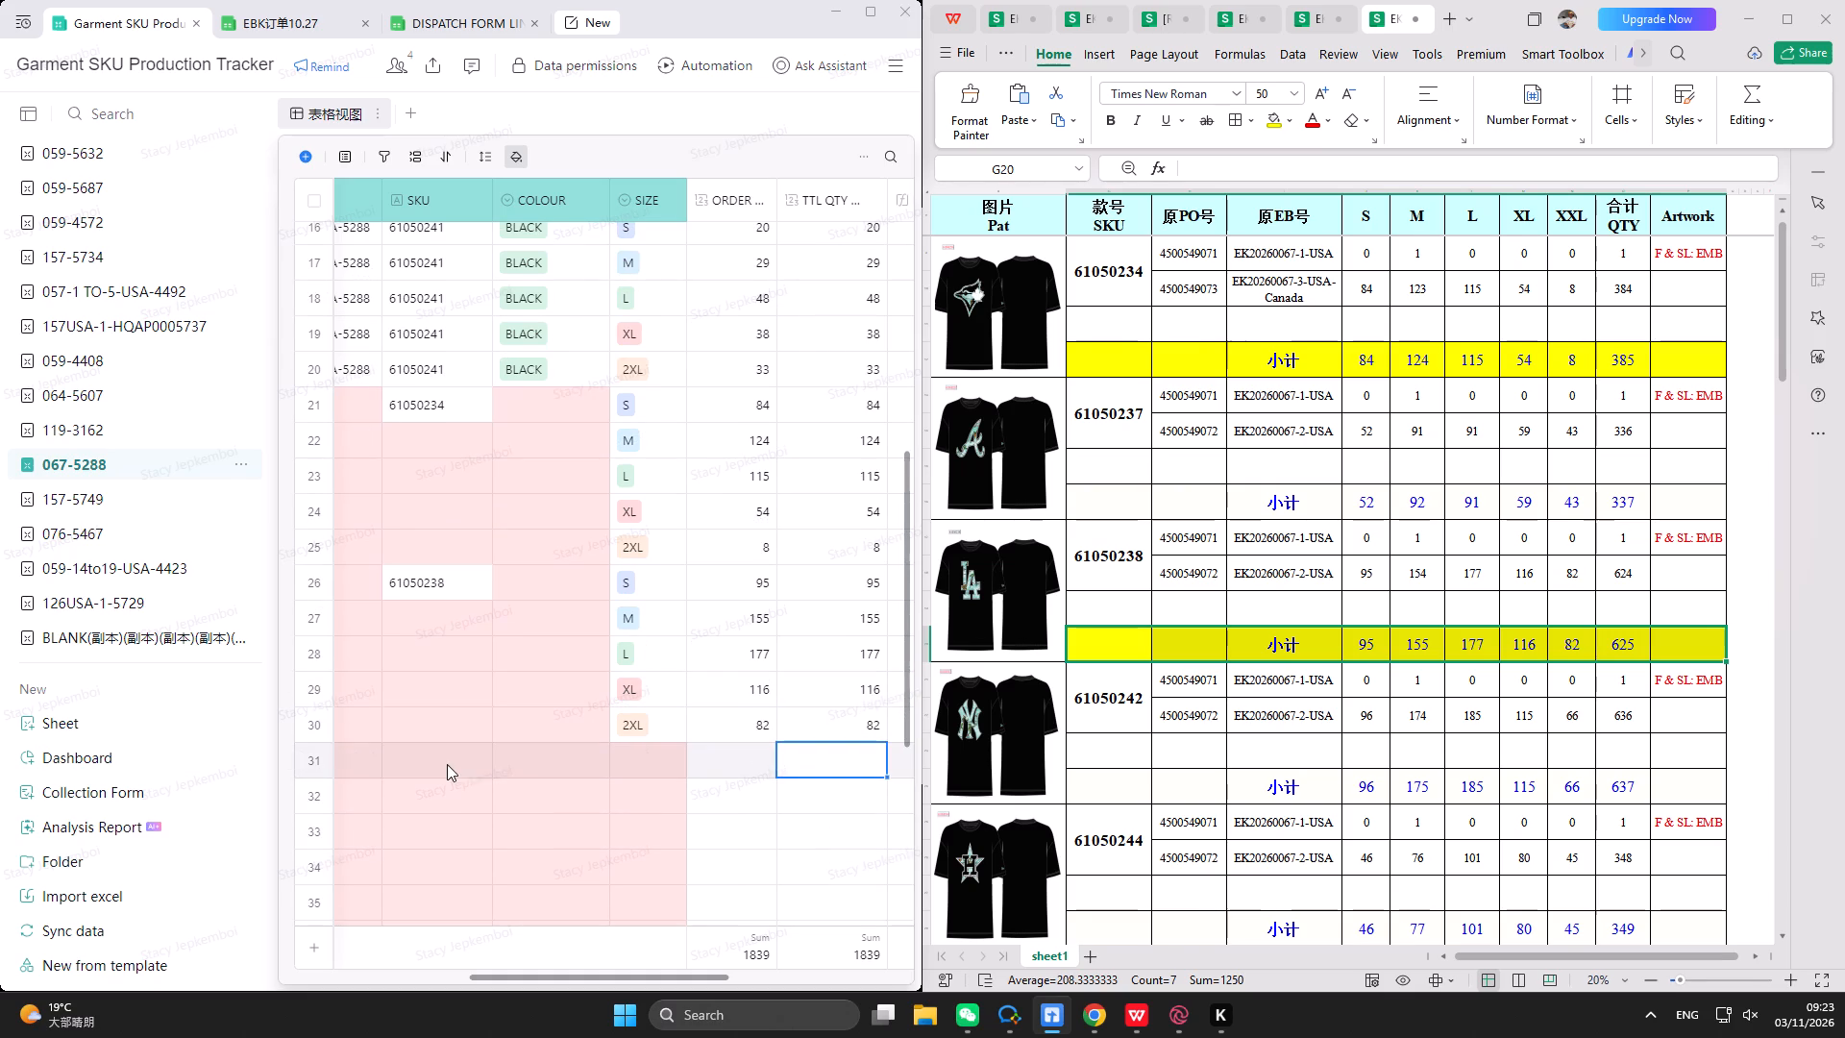
{"action": "left_click", "coordinate": [447, 764]}
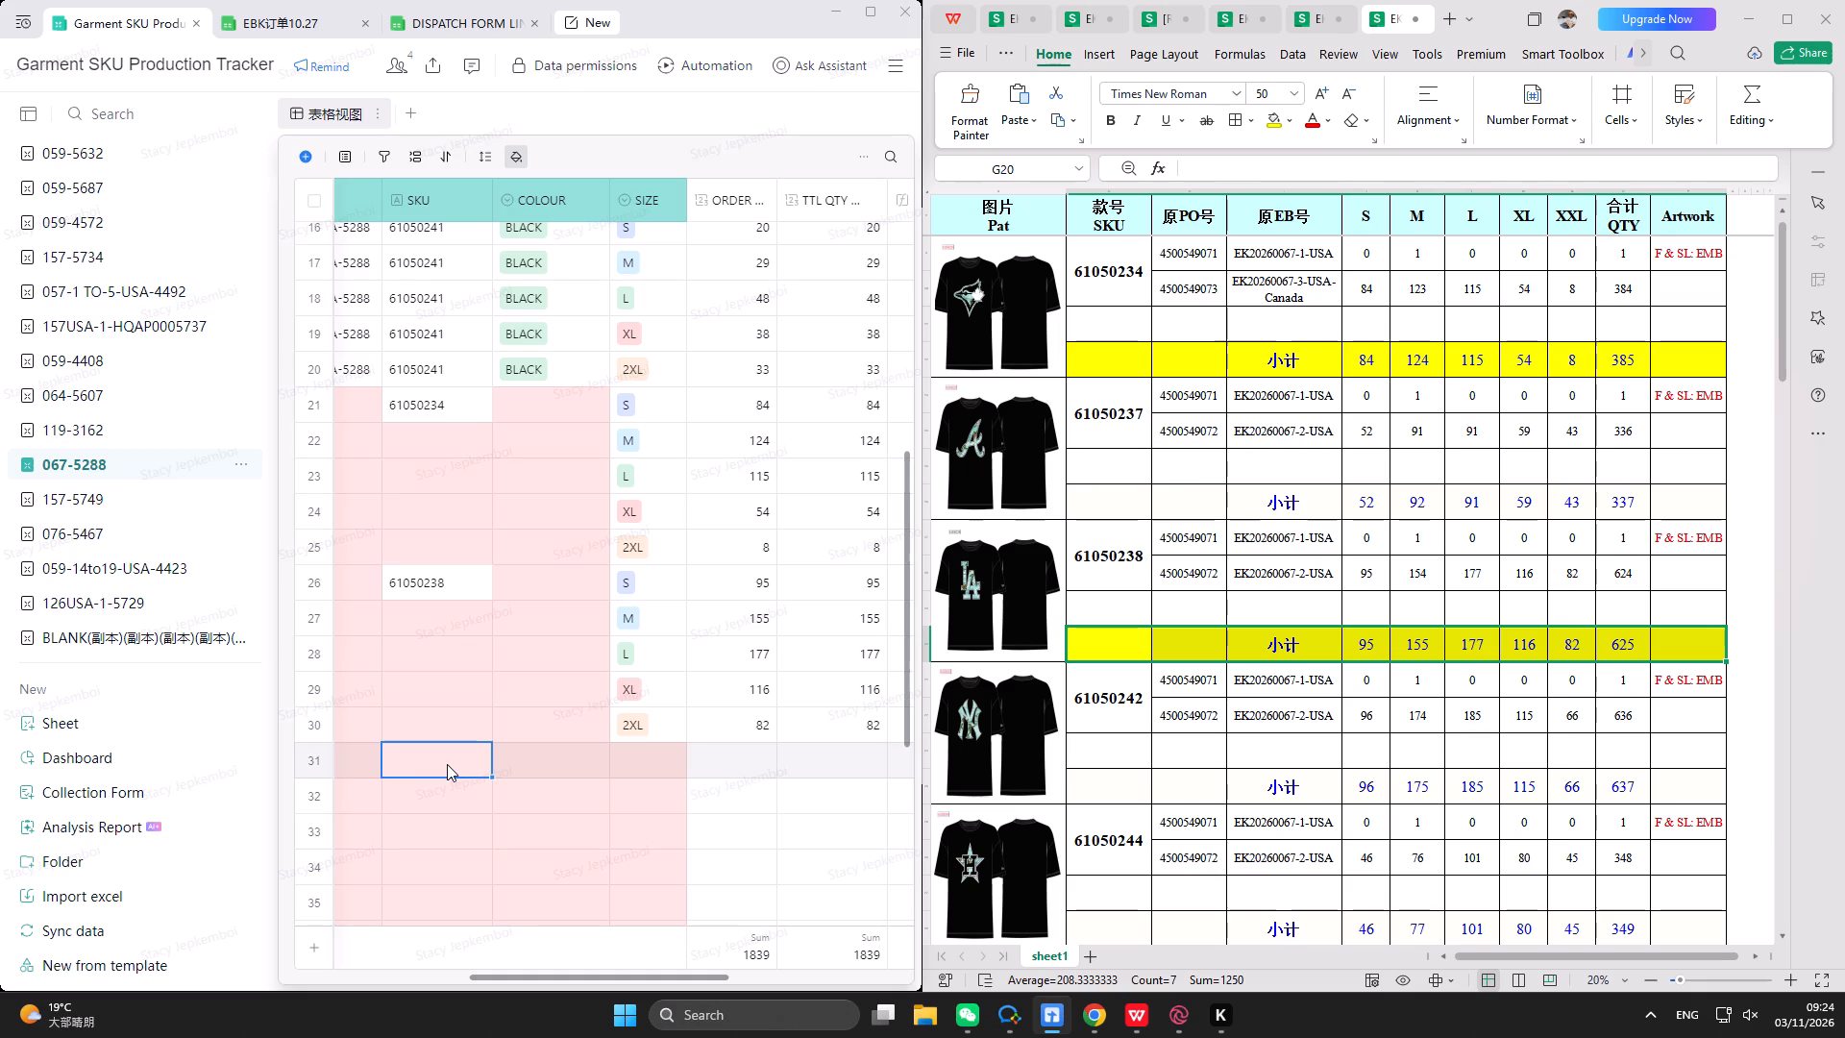
{"action": "key", "text": "space"}
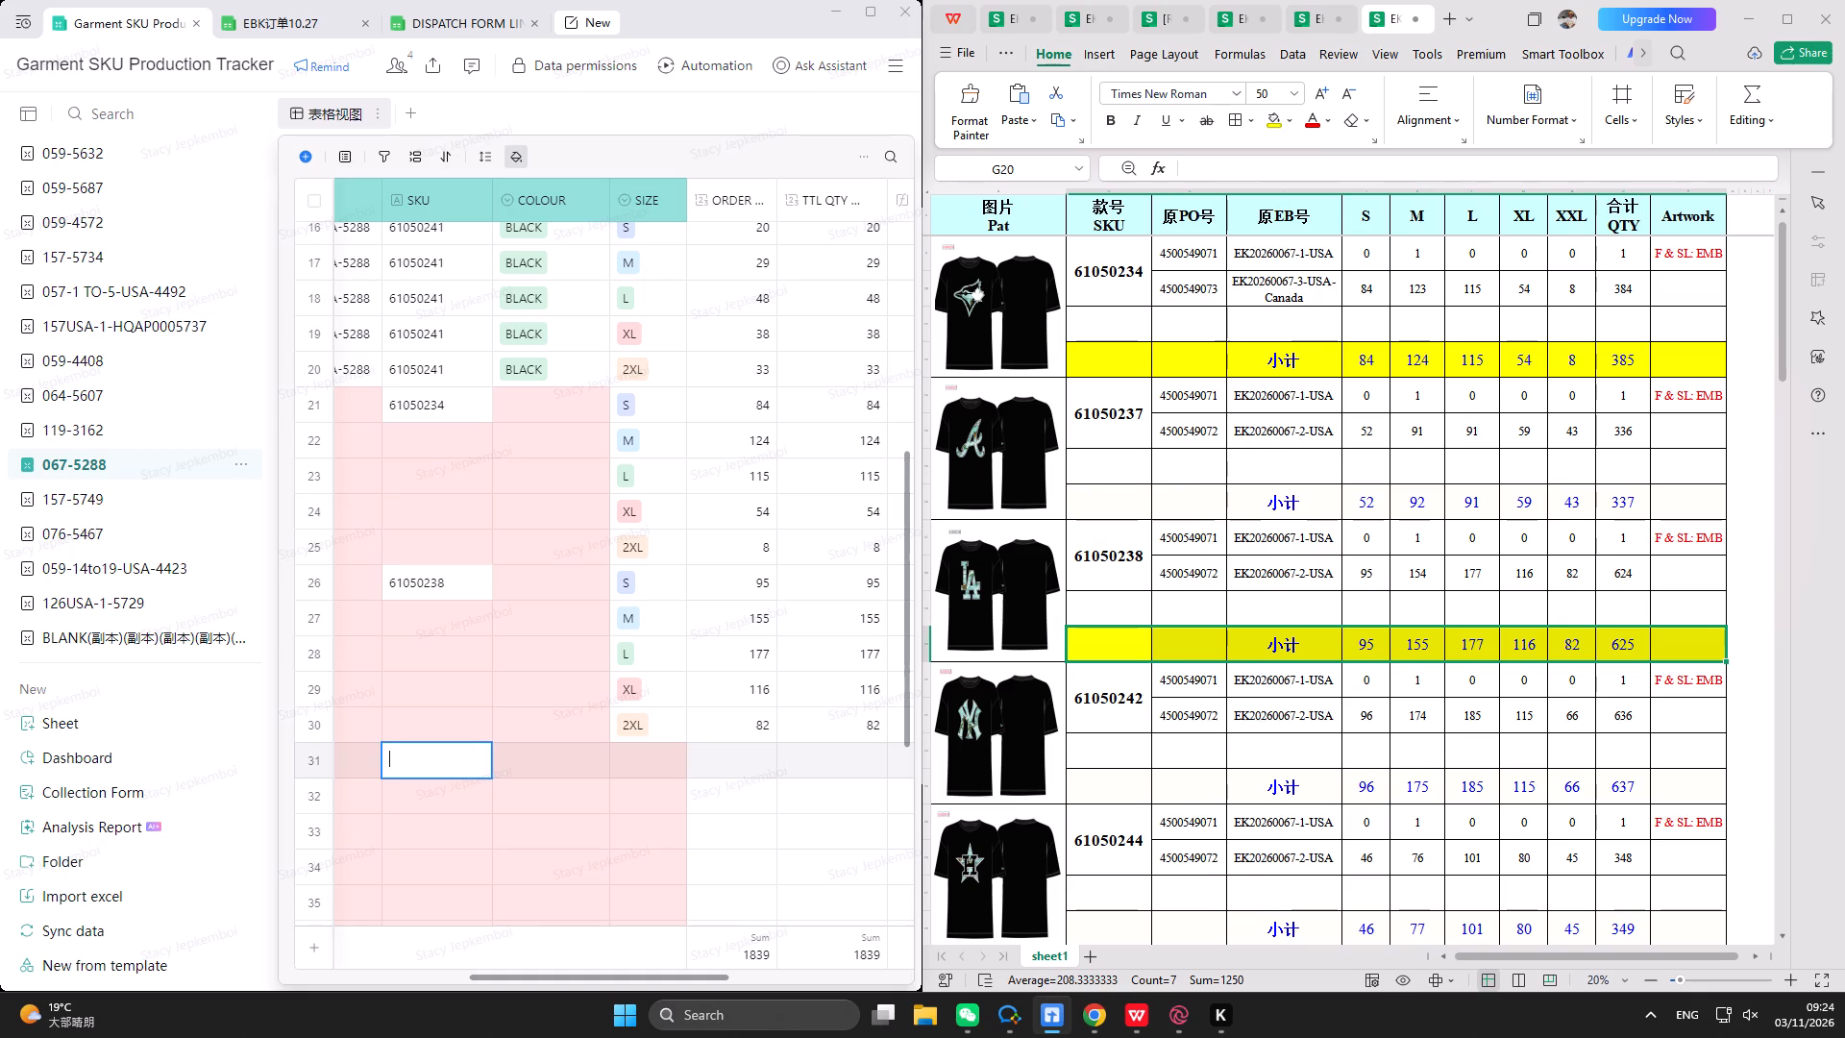
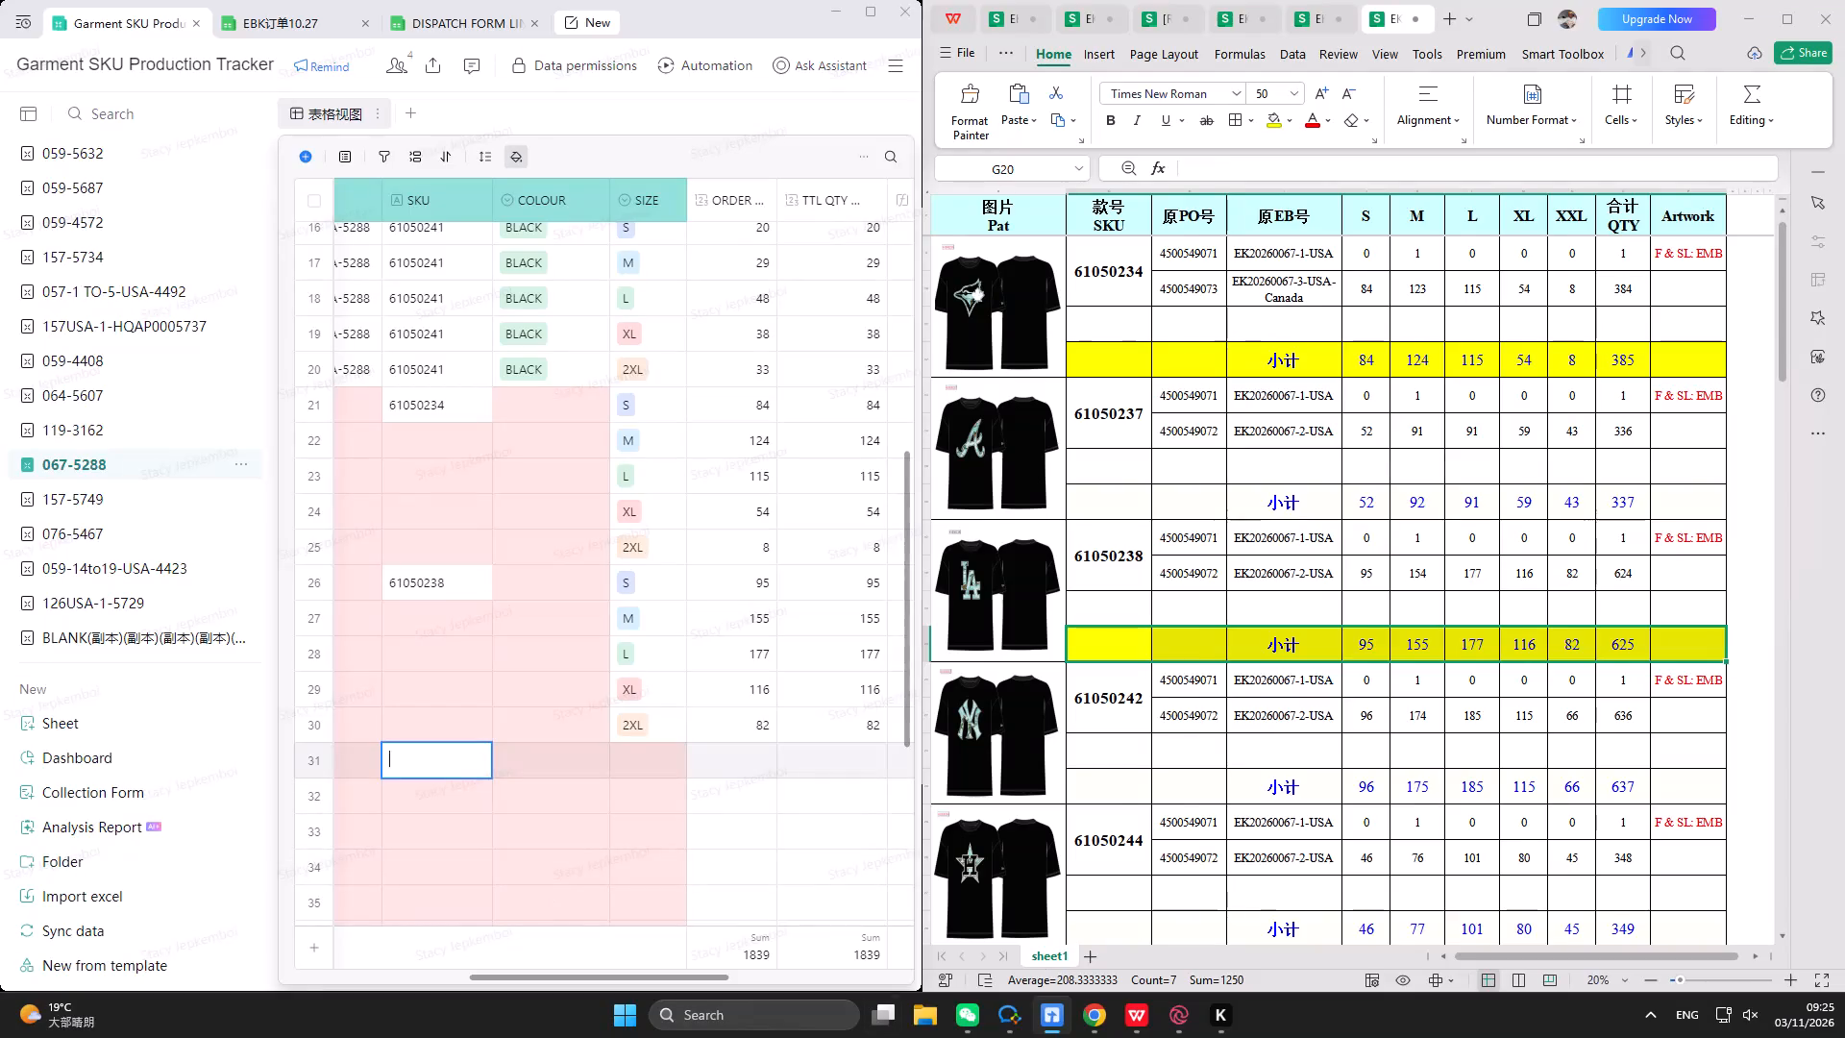
Copy SKU 61050244 from the order sheet into the SKU cell of row 31 in the 067-5288 tracker.
{"action": "left_click", "coordinate": [1112, 853]}
{"action": "double_click", "coordinate": [1245, 163]}
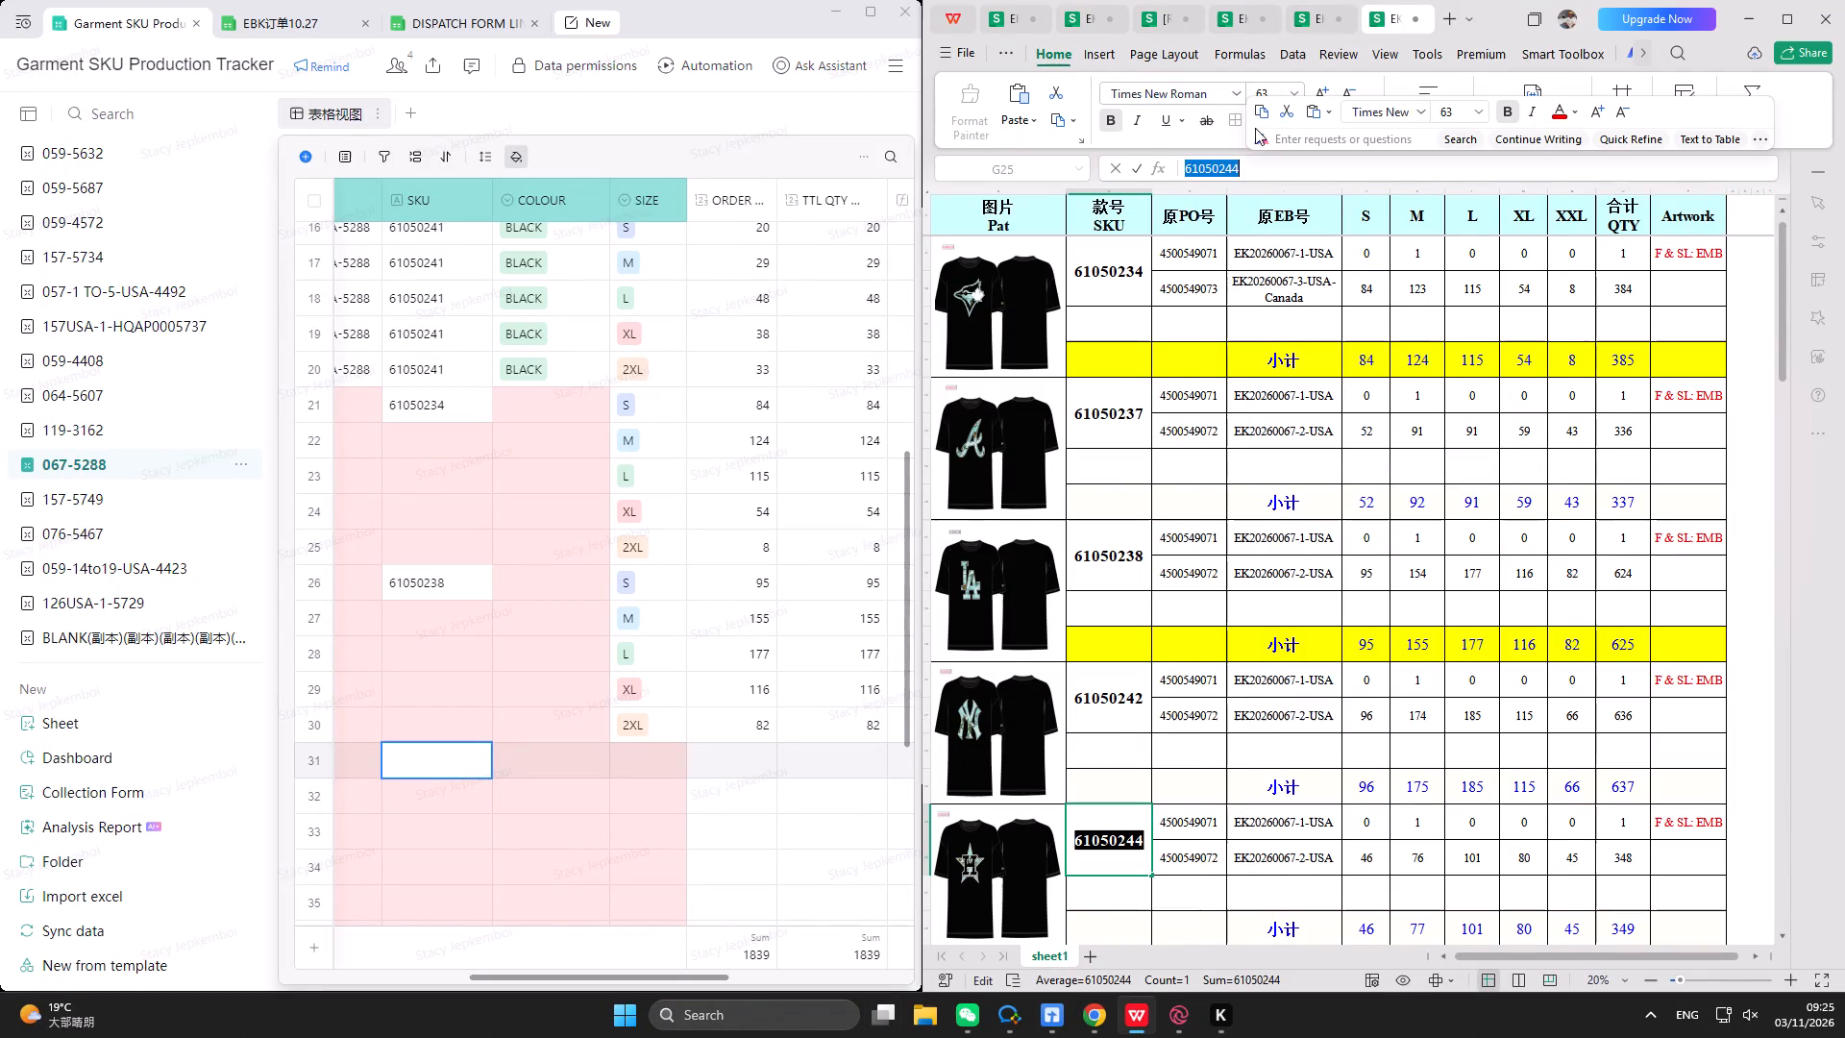
{"action": "double_click", "coordinate": [1257, 103]}
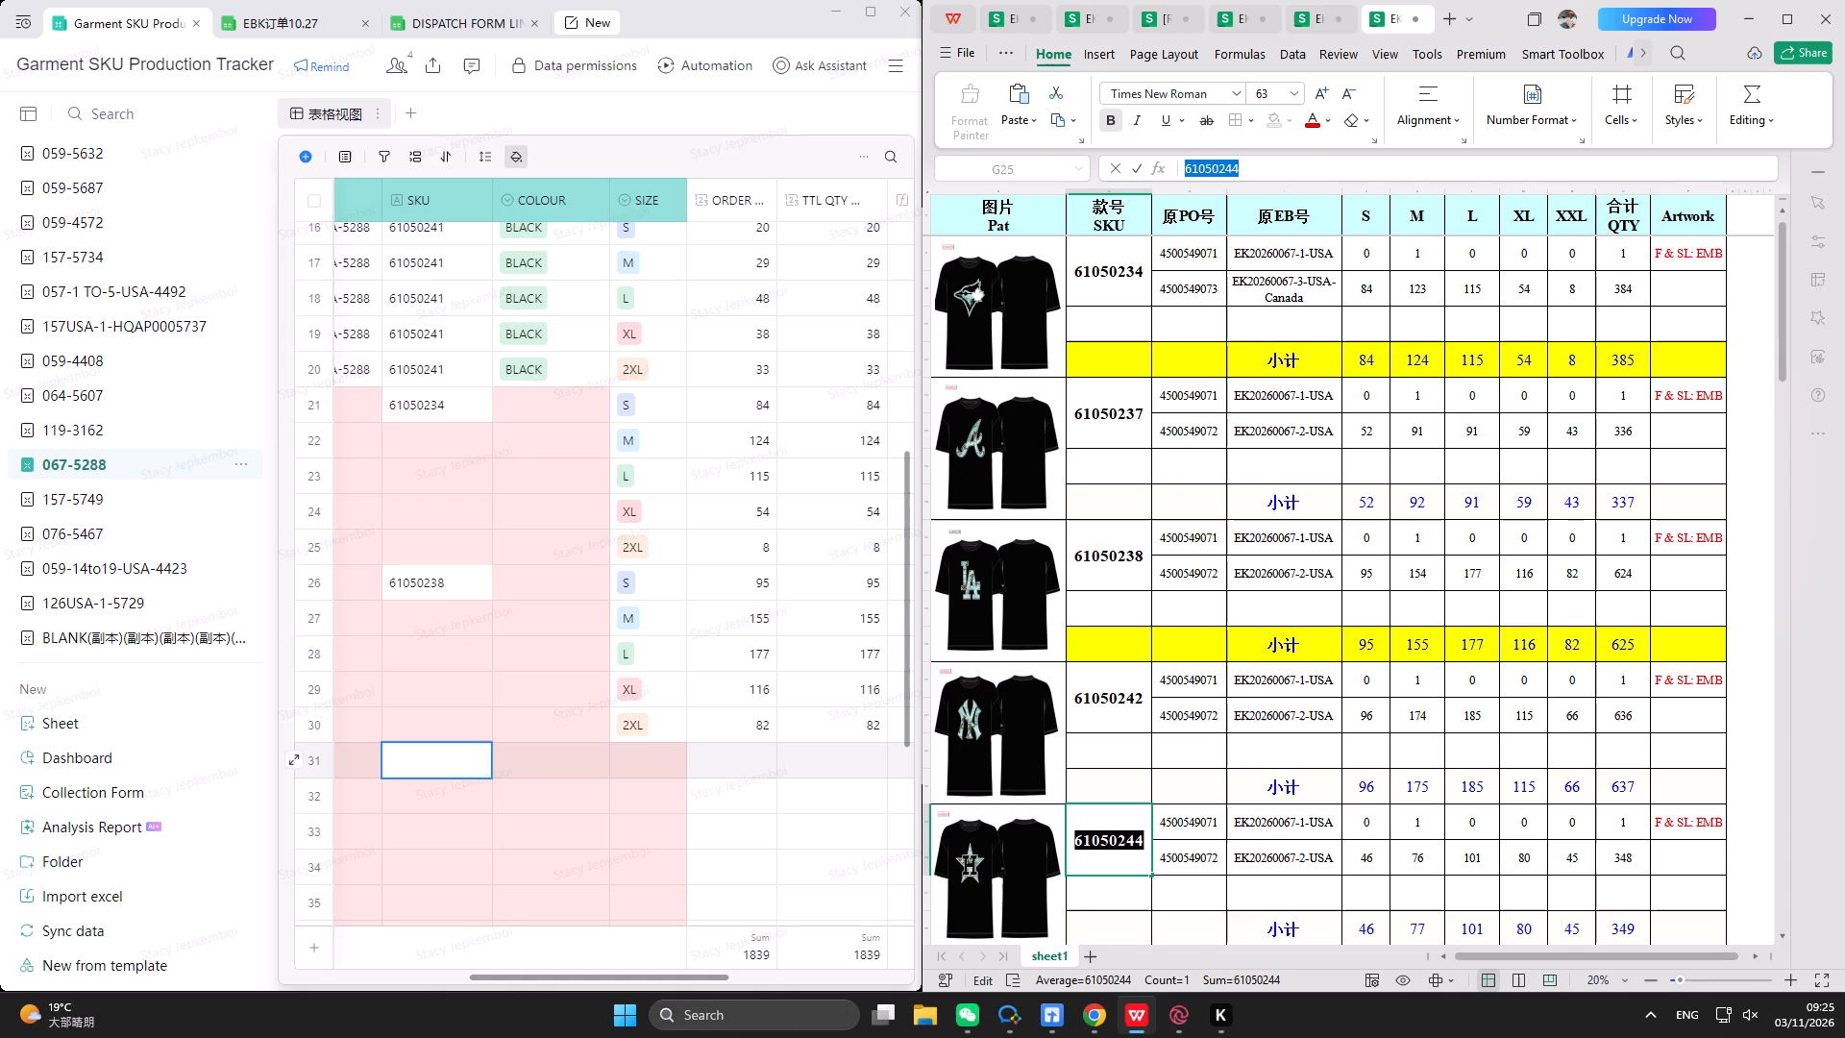
{"action": "left_click", "coordinate": [432, 767]}
{"action": "right_click", "coordinate": [432, 767]}
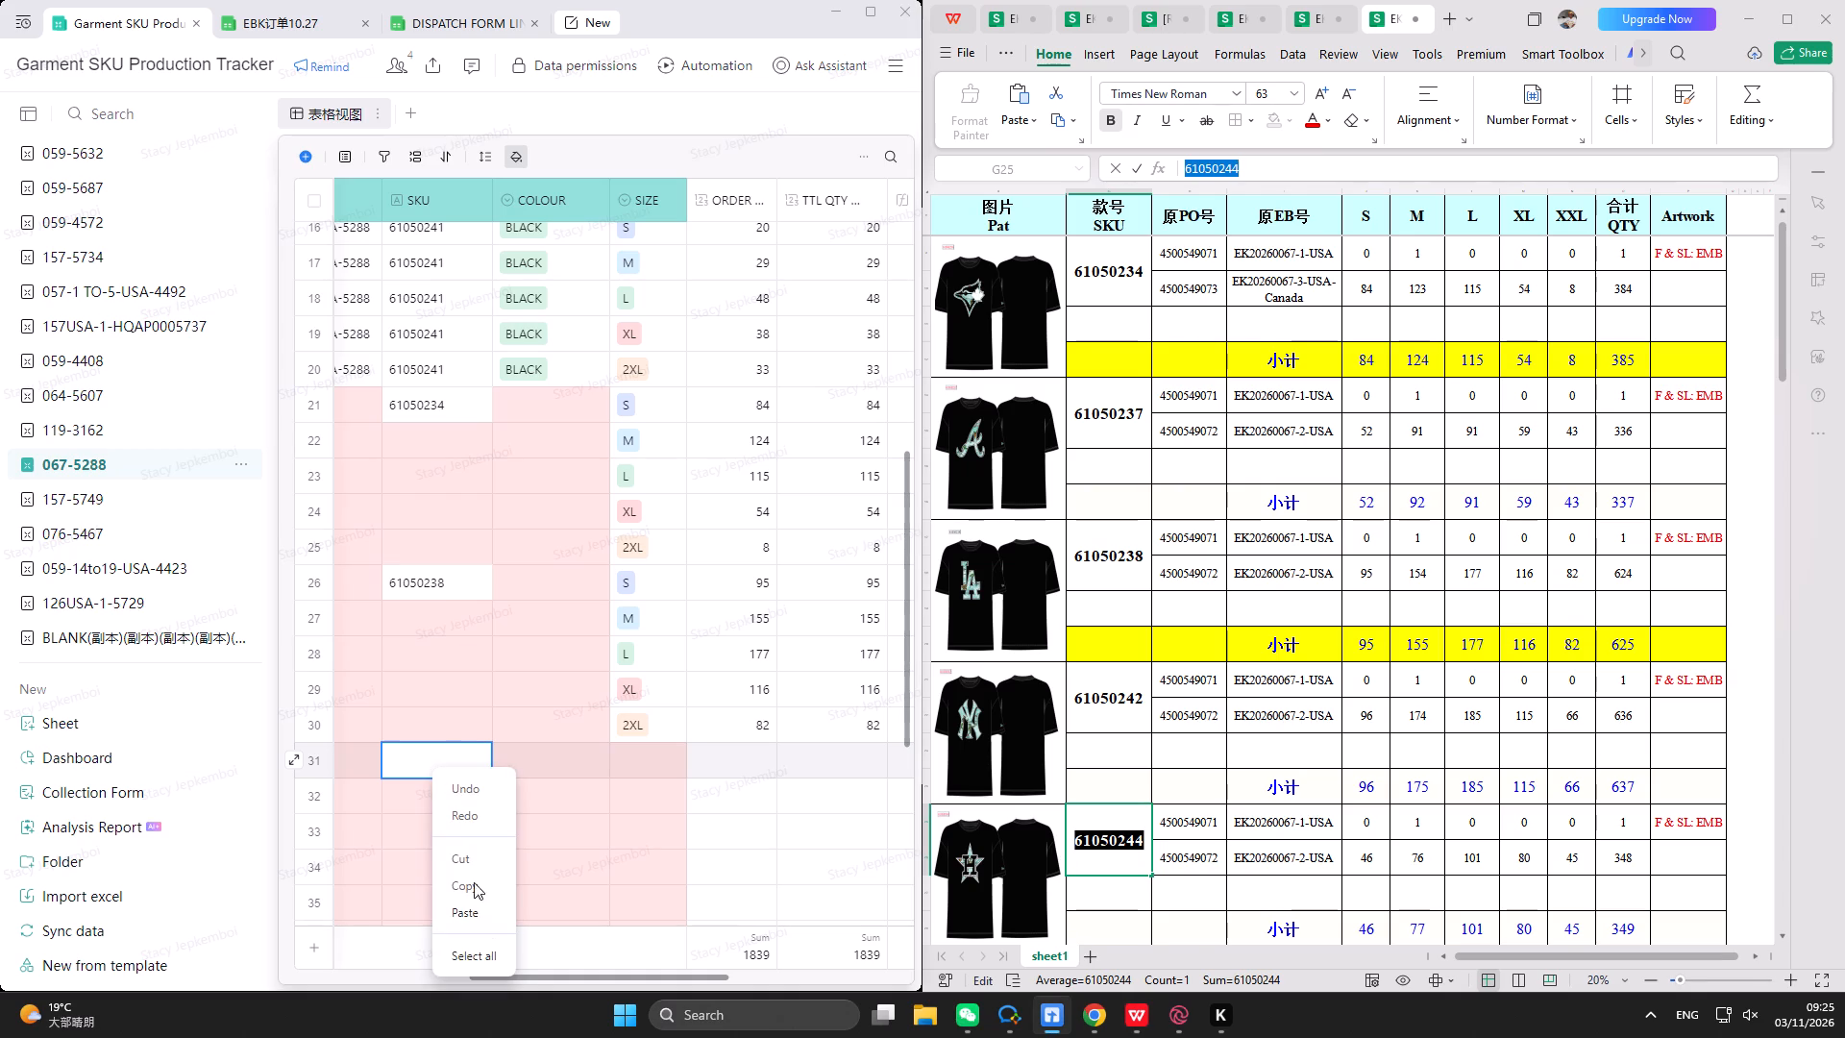
{"action": "left_click", "coordinate": [478, 911]}
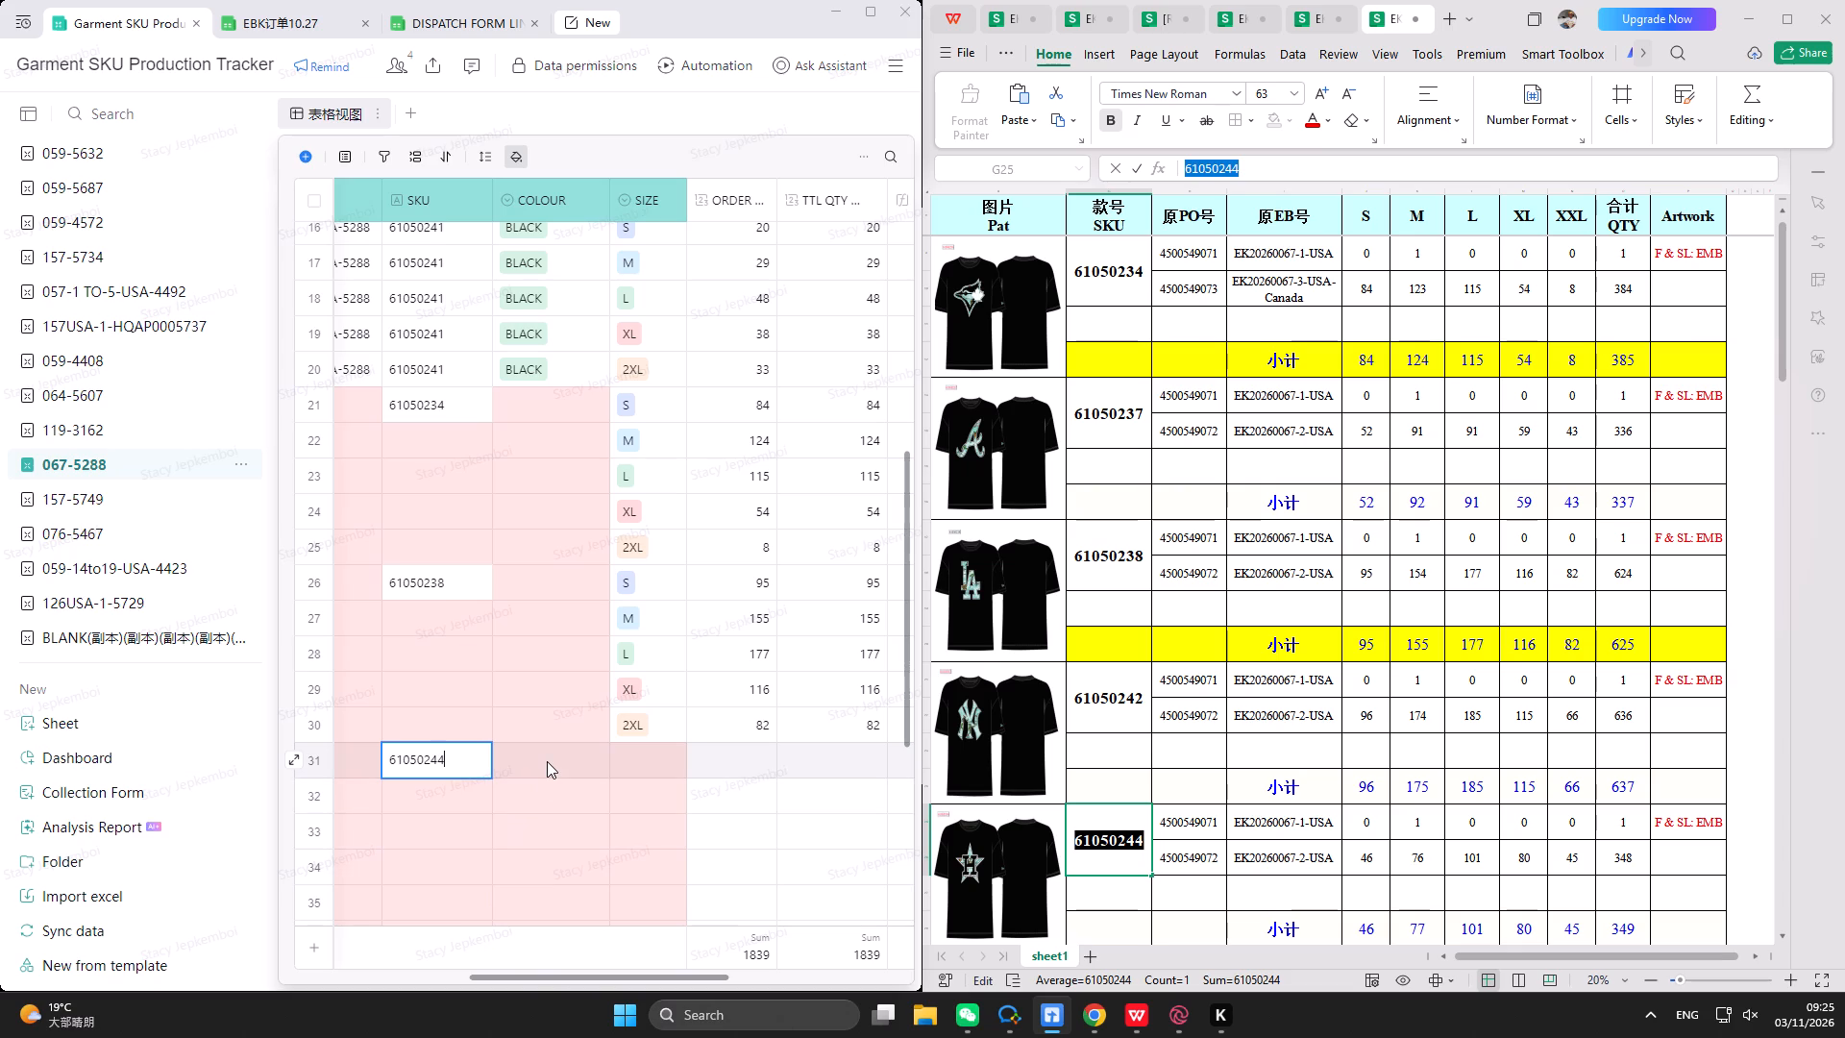
{"action": "left_click", "coordinate": [547, 761]}
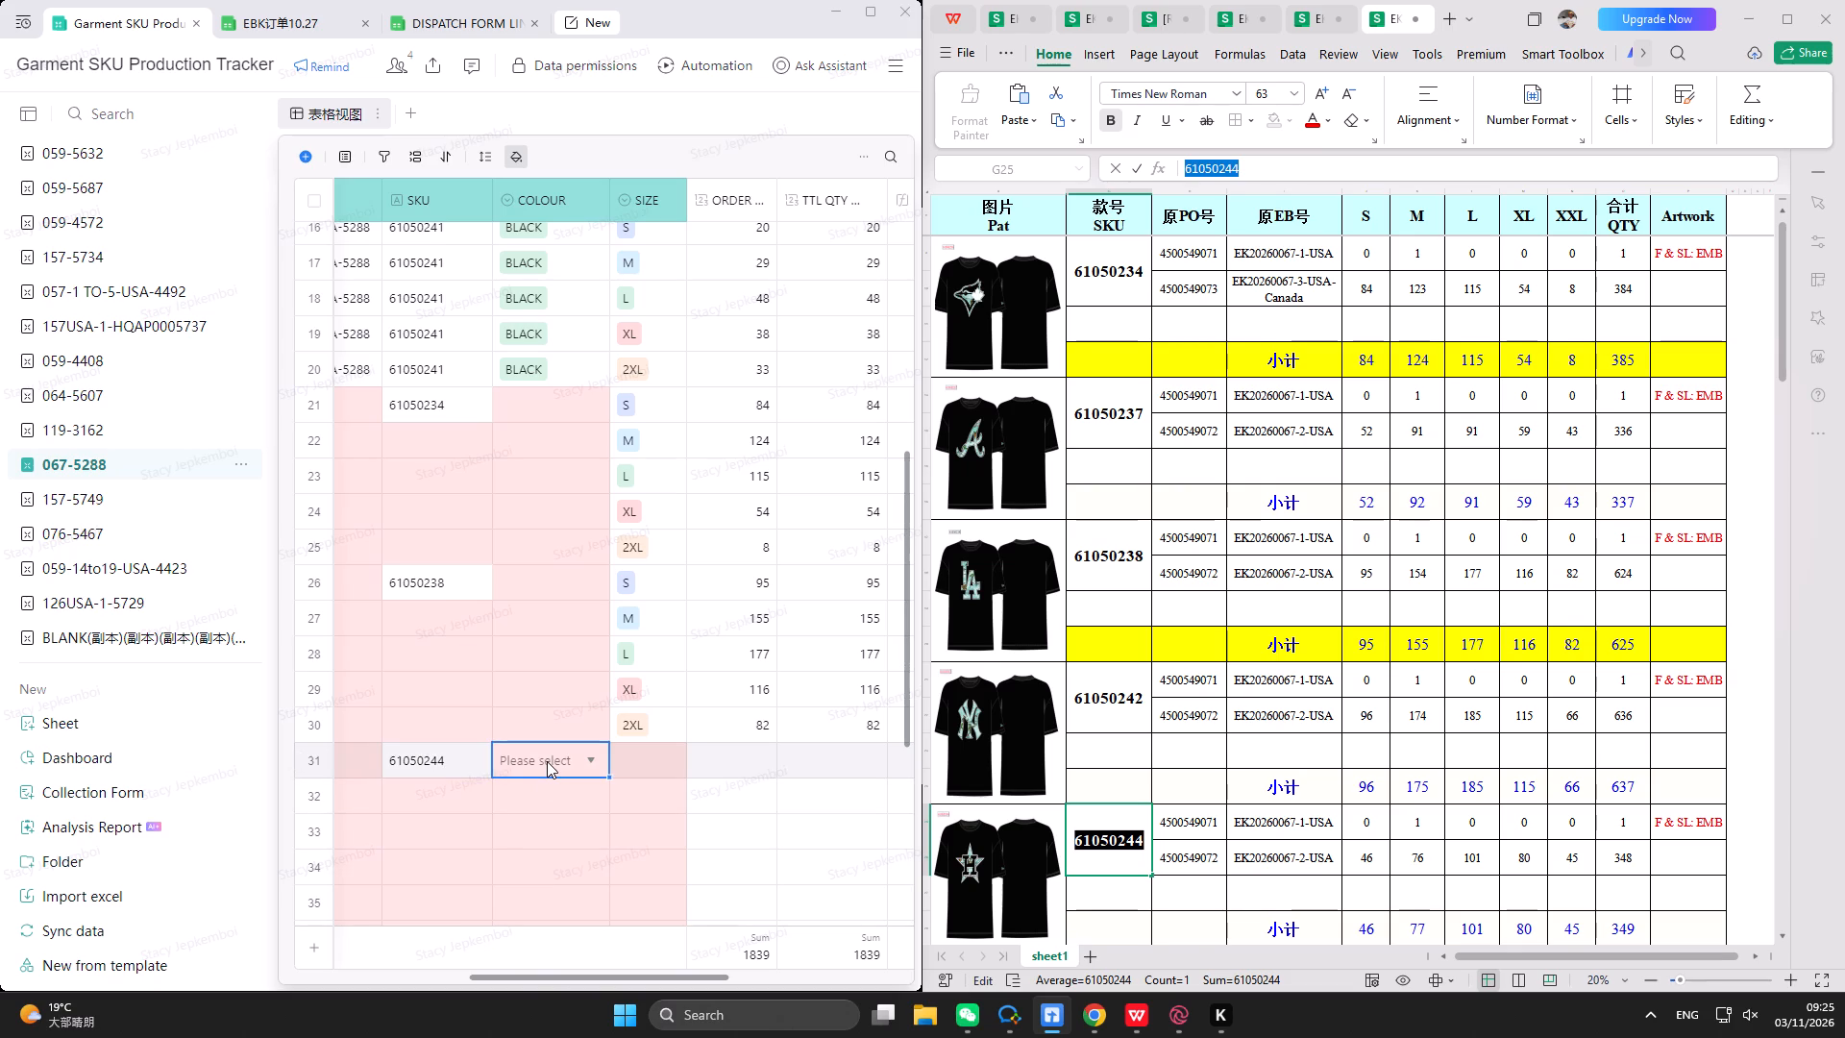
Set the SIZE of rows 31 to 35 for SKU 61050244 to S, M, L, XL and 2XL.
{"action": "double_click", "coordinate": [629, 760]}
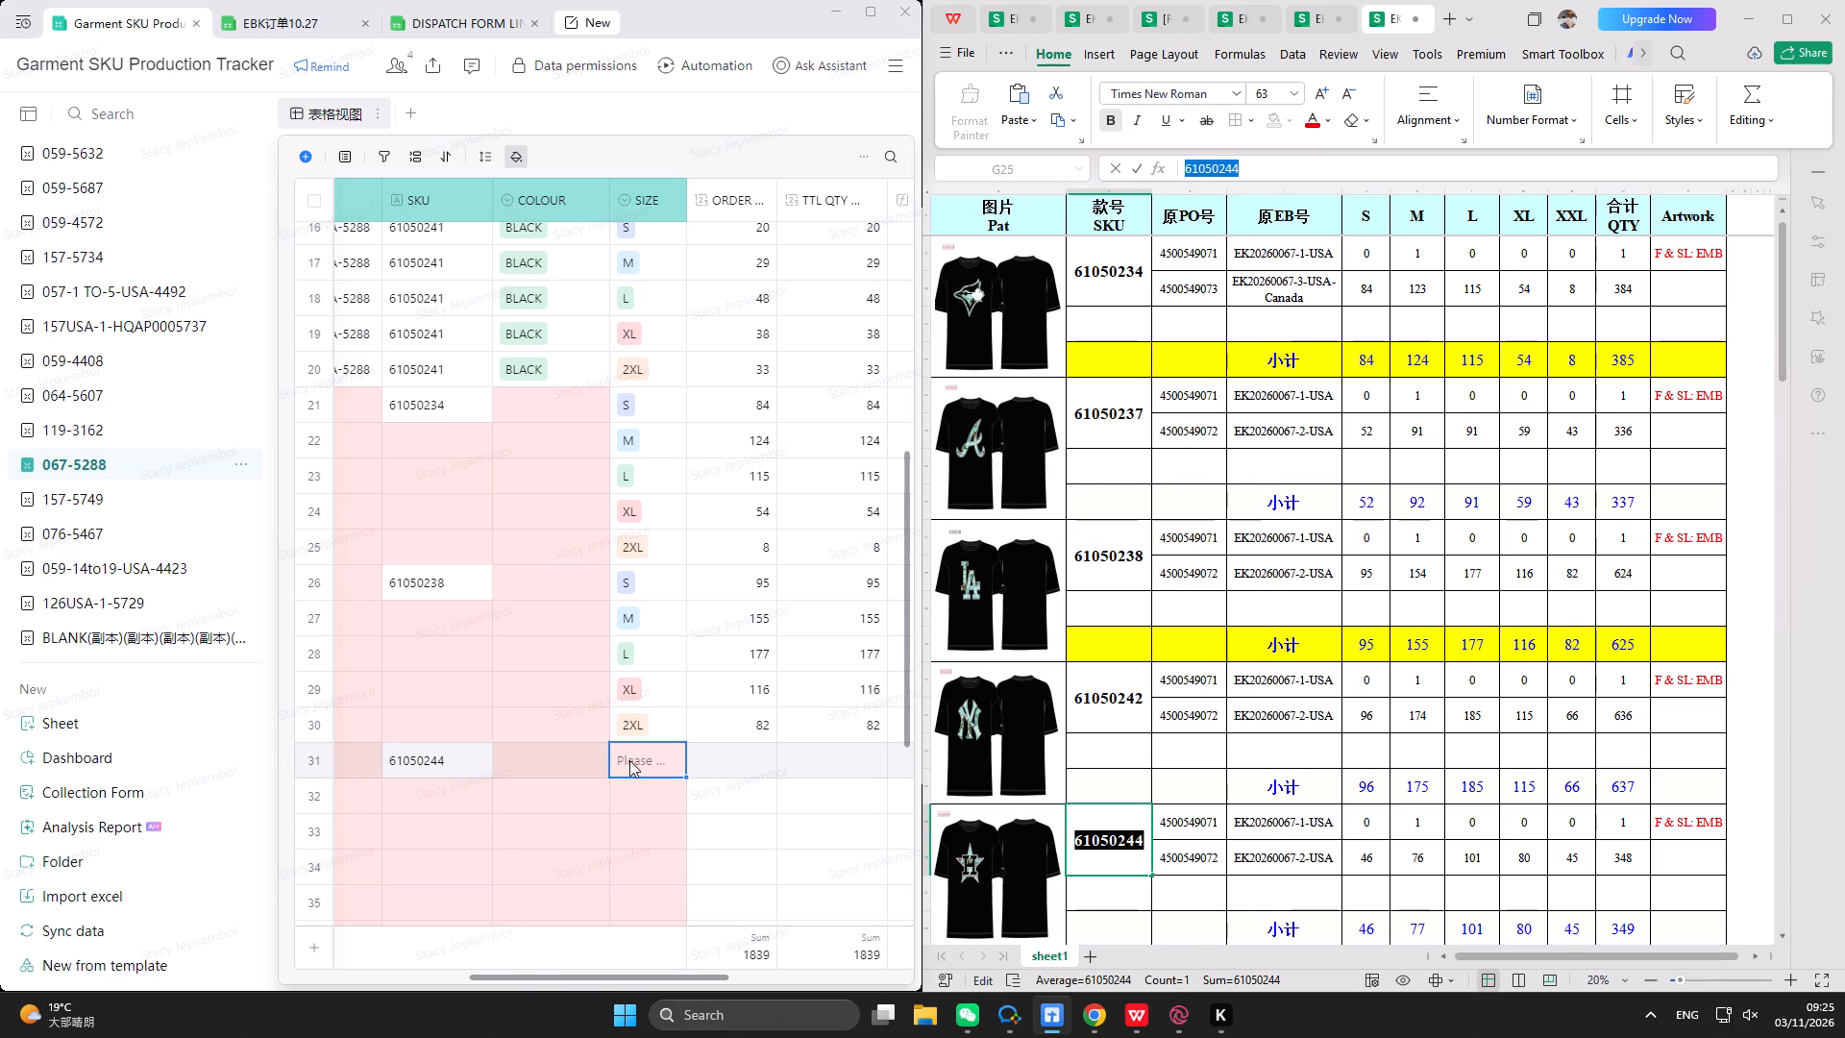
{"action": "left_click", "coordinate": [689, 694]}
{"action": "double_click", "coordinate": [652, 802]}
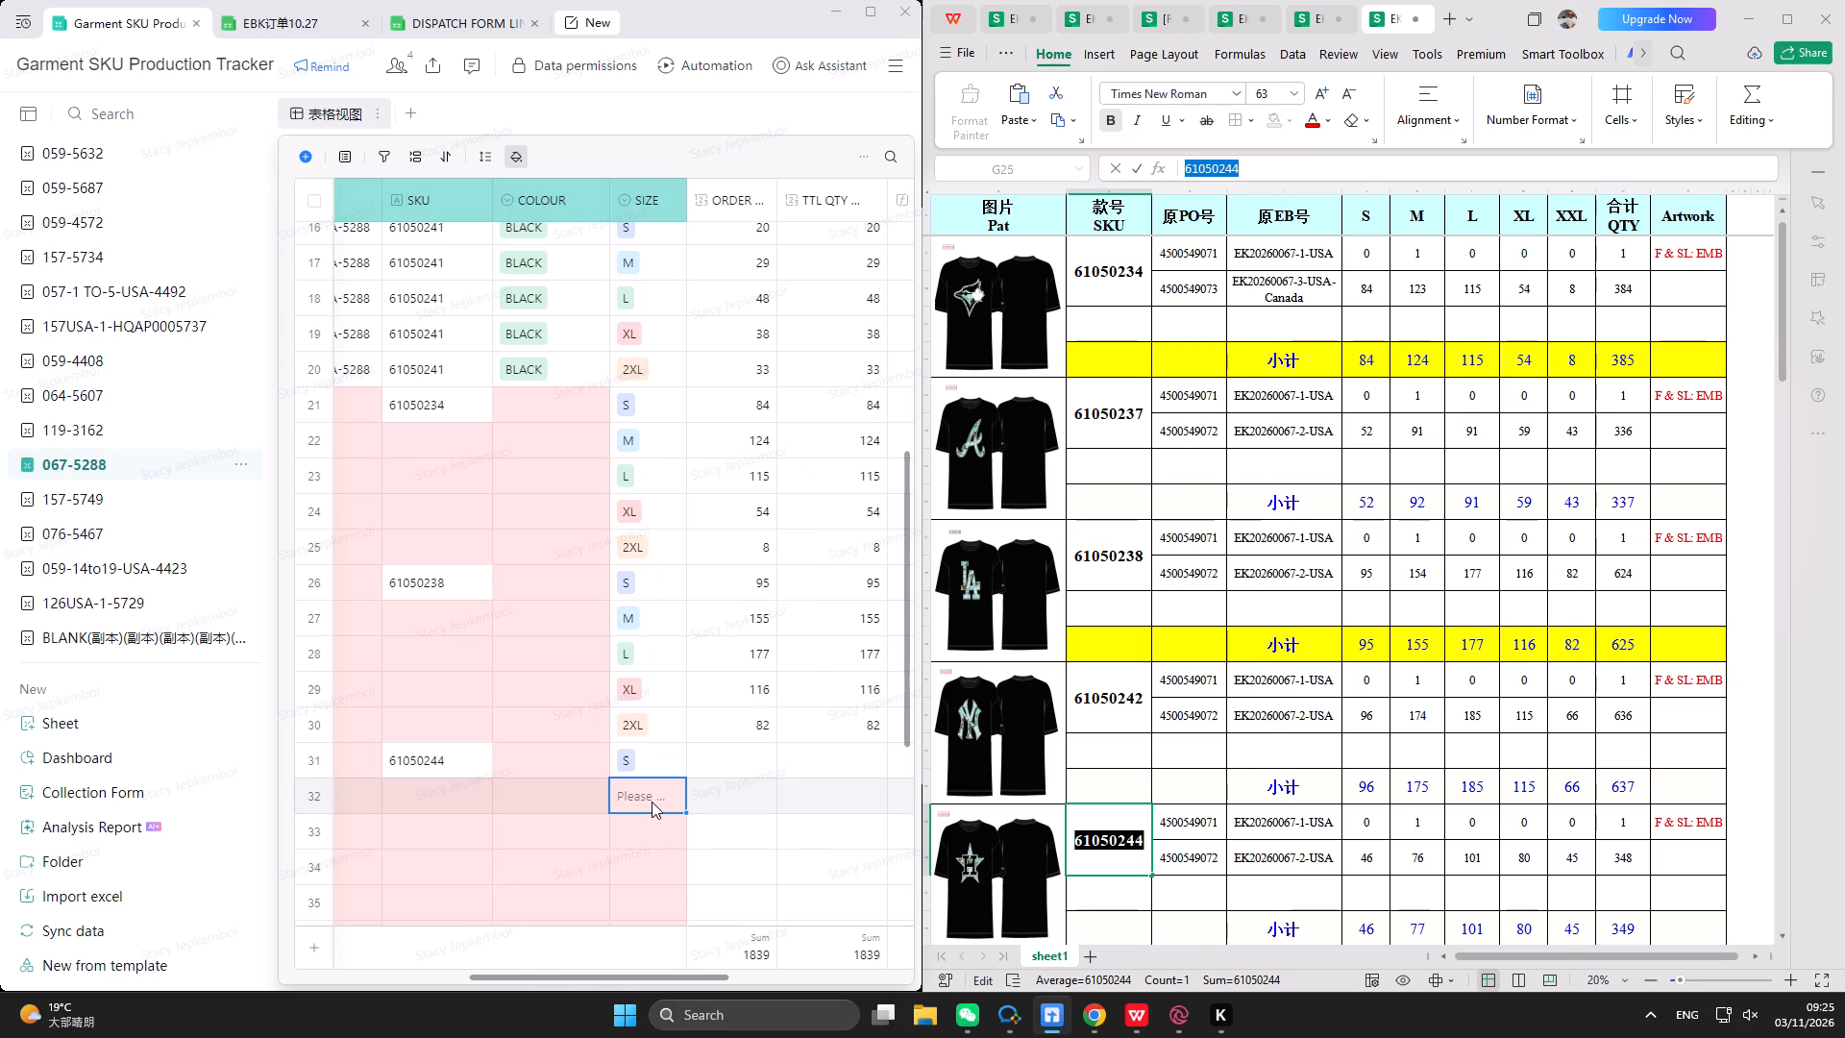
{"action": "left_click", "coordinate": [699, 685]}
{"action": "double_click", "coordinate": [652, 825]}
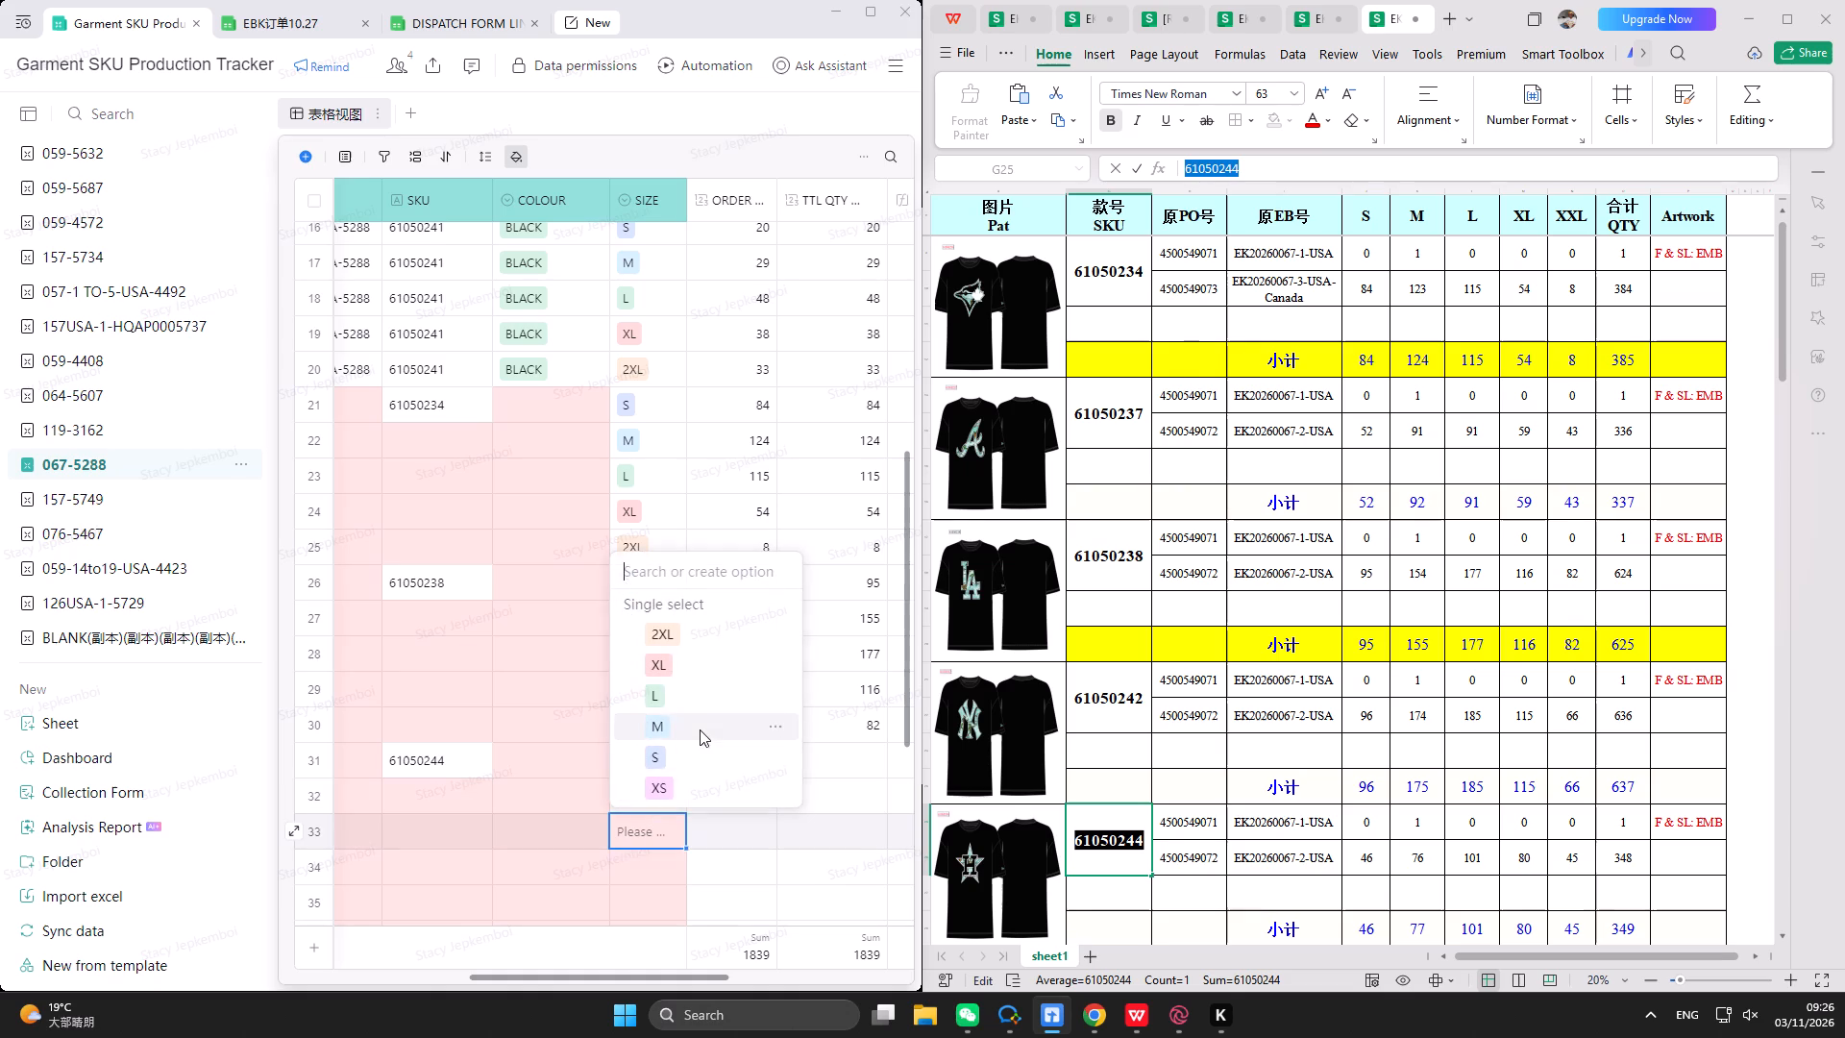
{"action": "left_click", "coordinate": [697, 706]}
{"action": "double_click", "coordinate": [631, 872]}
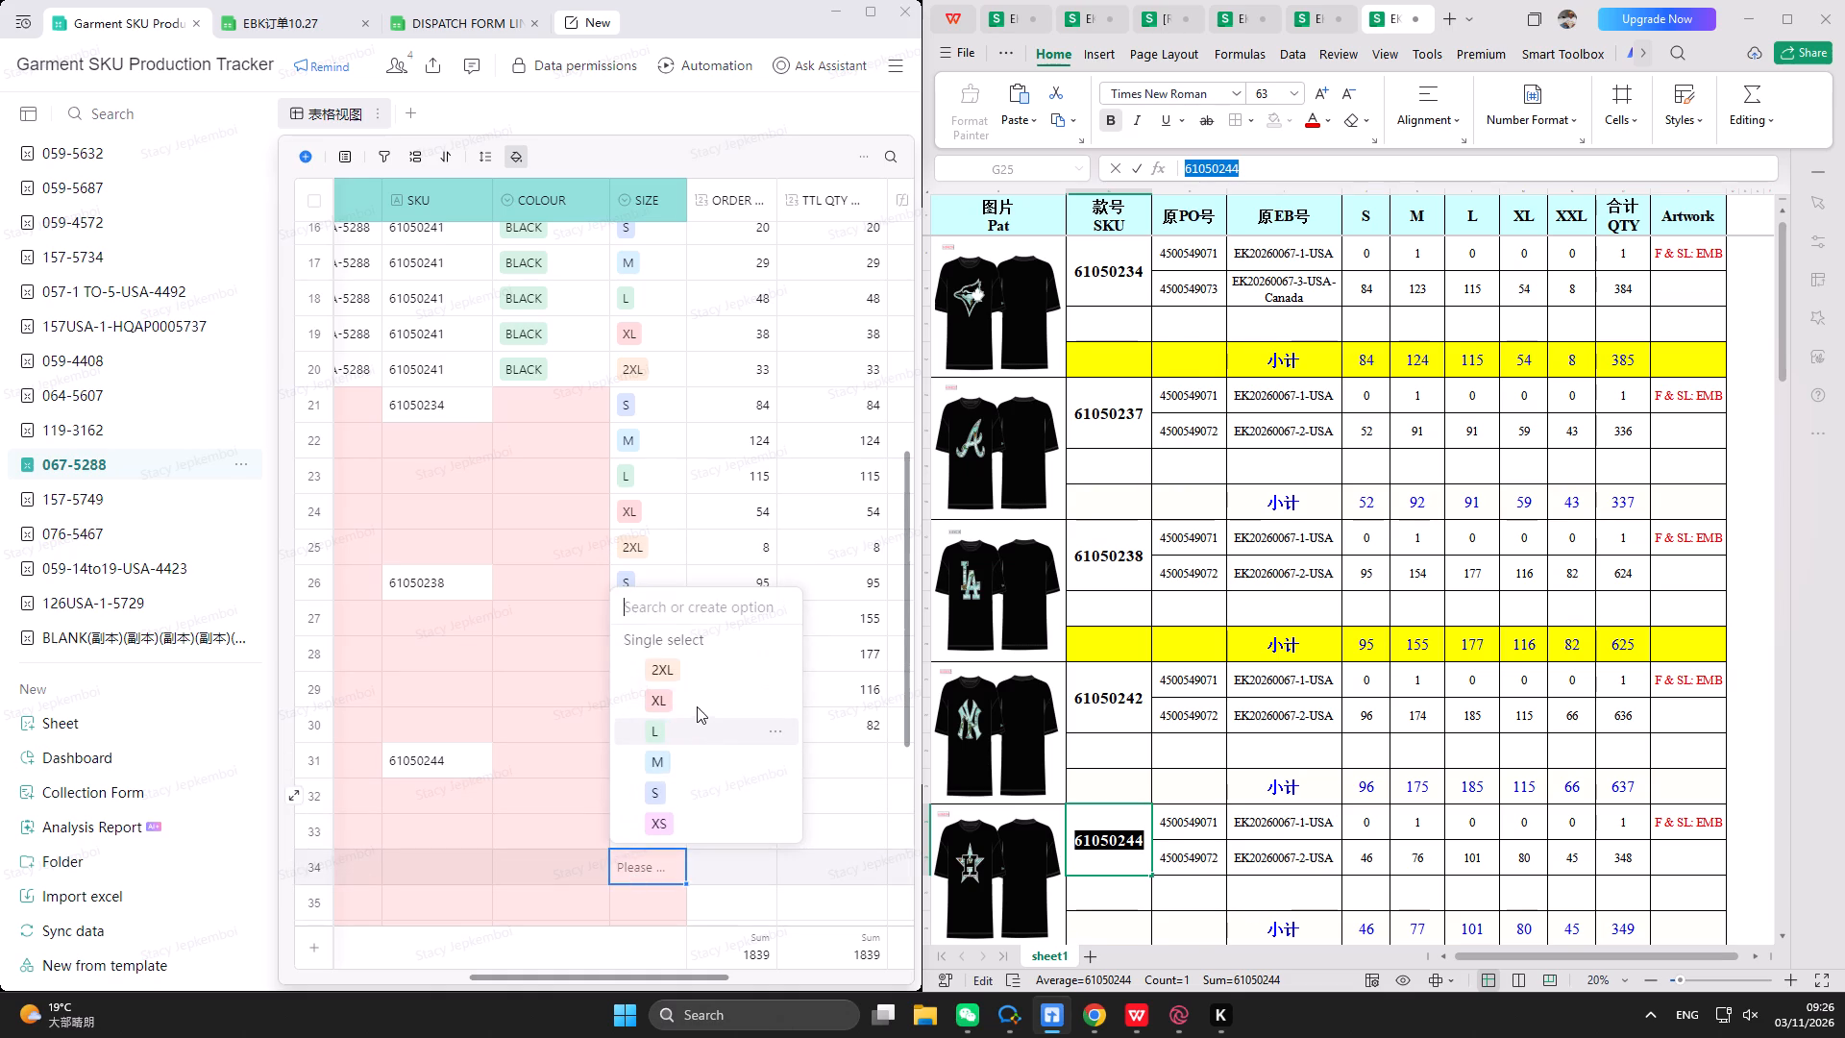
{"action": "left_click", "coordinate": [697, 706]}
{"action": "double_click", "coordinate": [654, 902]}
{"action": "left_click", "coordinate": [690, 714]}
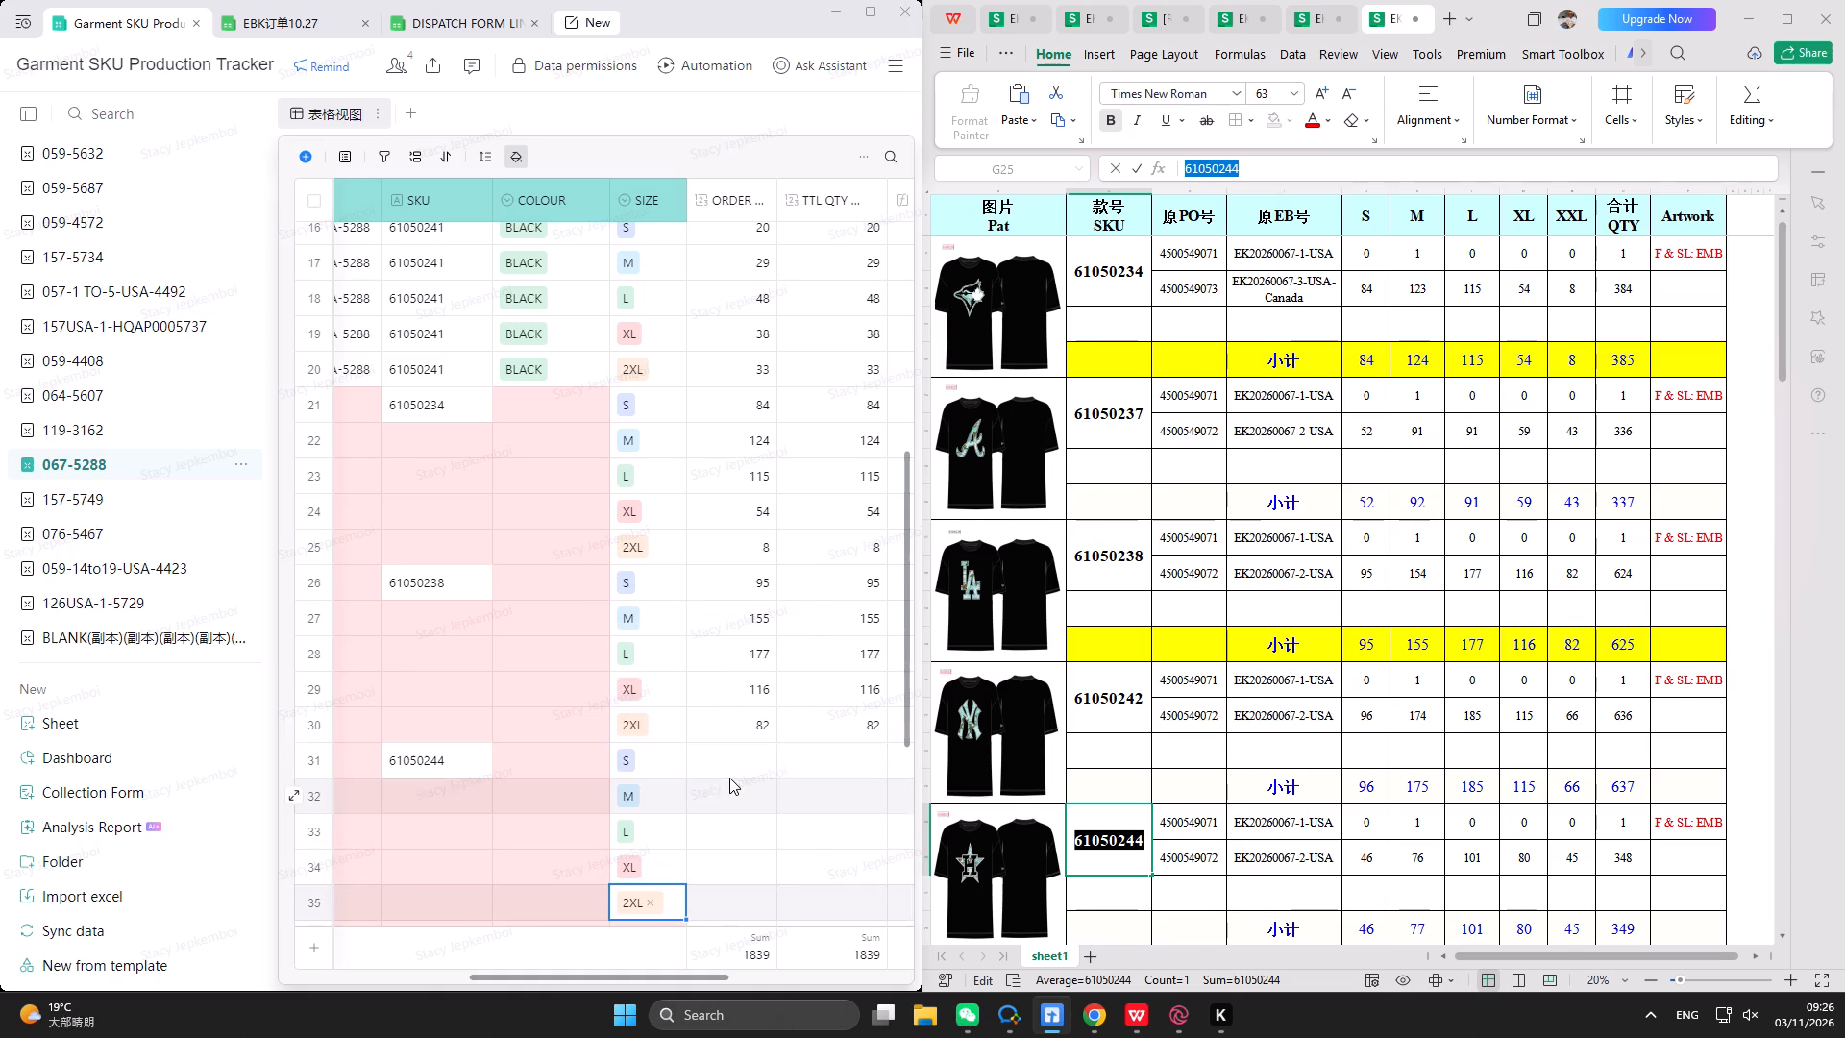
Highlight the 小计 subtotal row of SKU 61050244 in yellow in the order sheet.
{"action": "left_click", "coordinate": [731, 767]}
{"action": "scroll", "coordinate": [1132, 811], "scroll_direction": "down", "scroll_amount": 3}
{"action": "left_click_drag", "start_coordinate": [1125, 774], "coordinate": [1623, 772]}
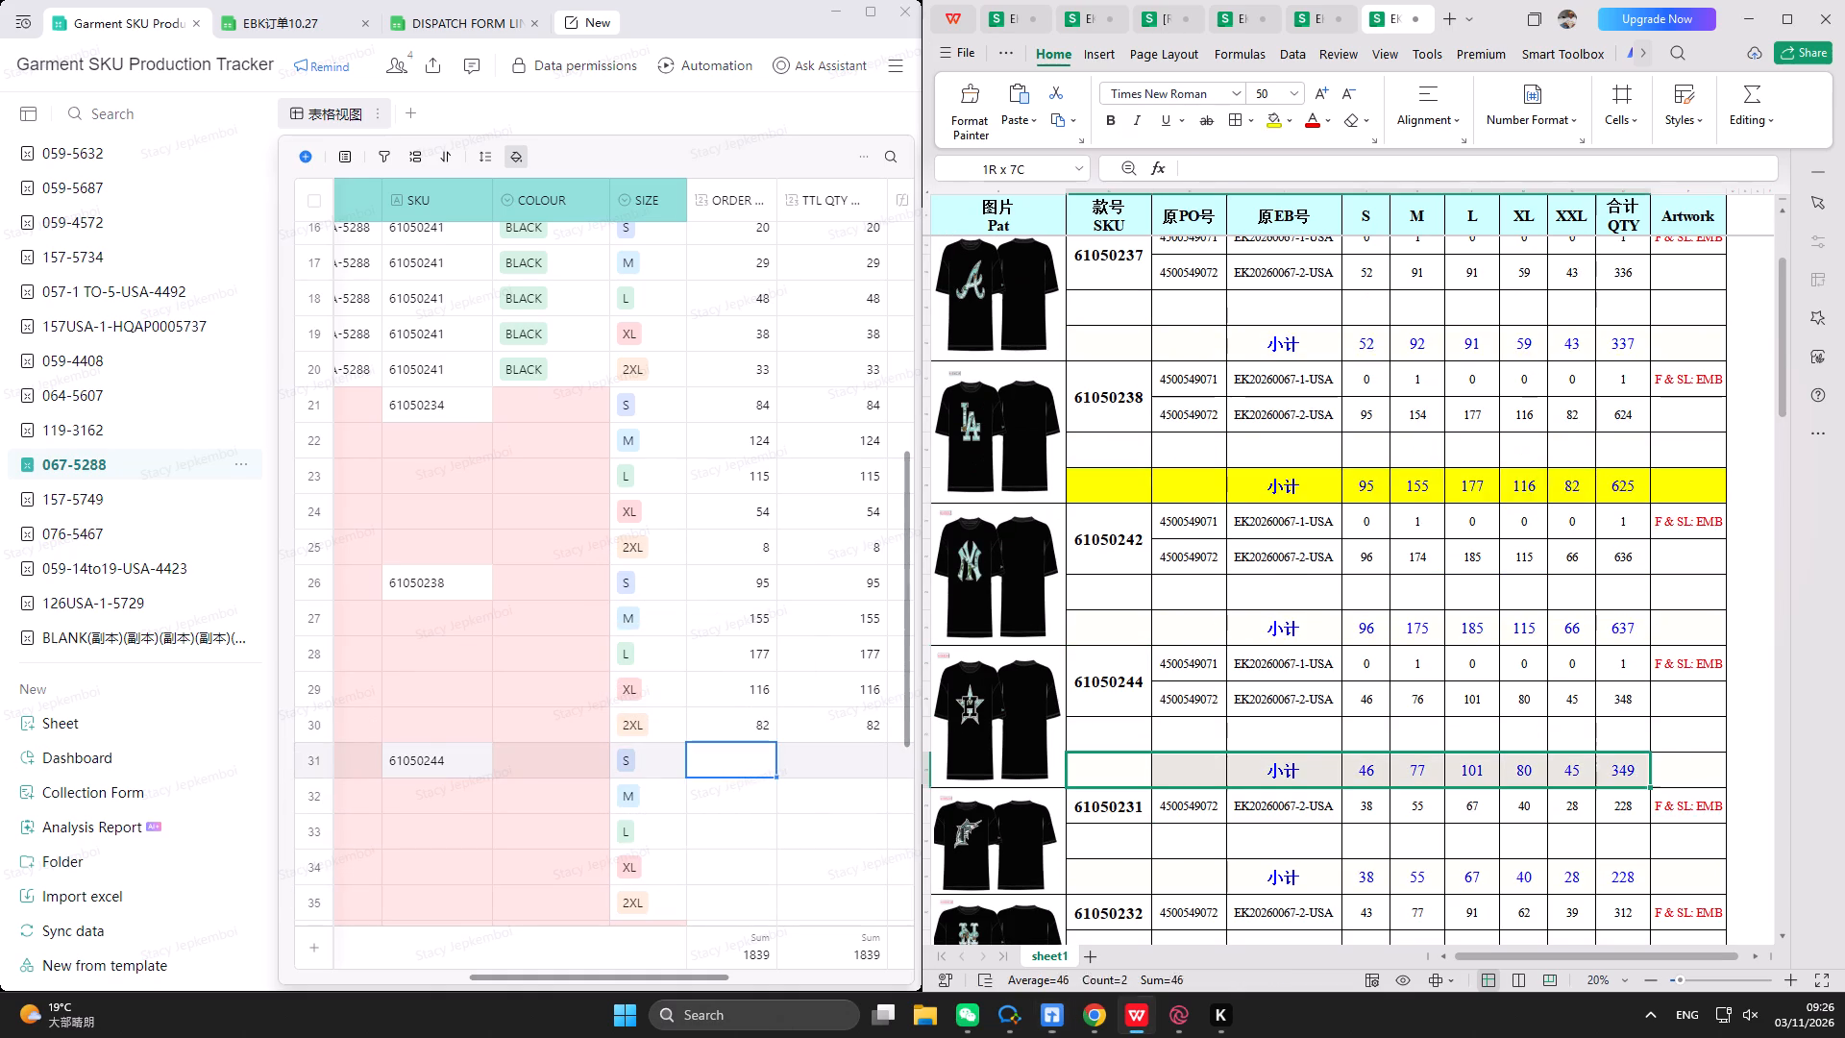
{"action": "left_click_drag", "start_coordinate": [1623, 772], "coordinate": [1716, 771]}
{"action": "left_click", "coordinate": [1278, 130]}
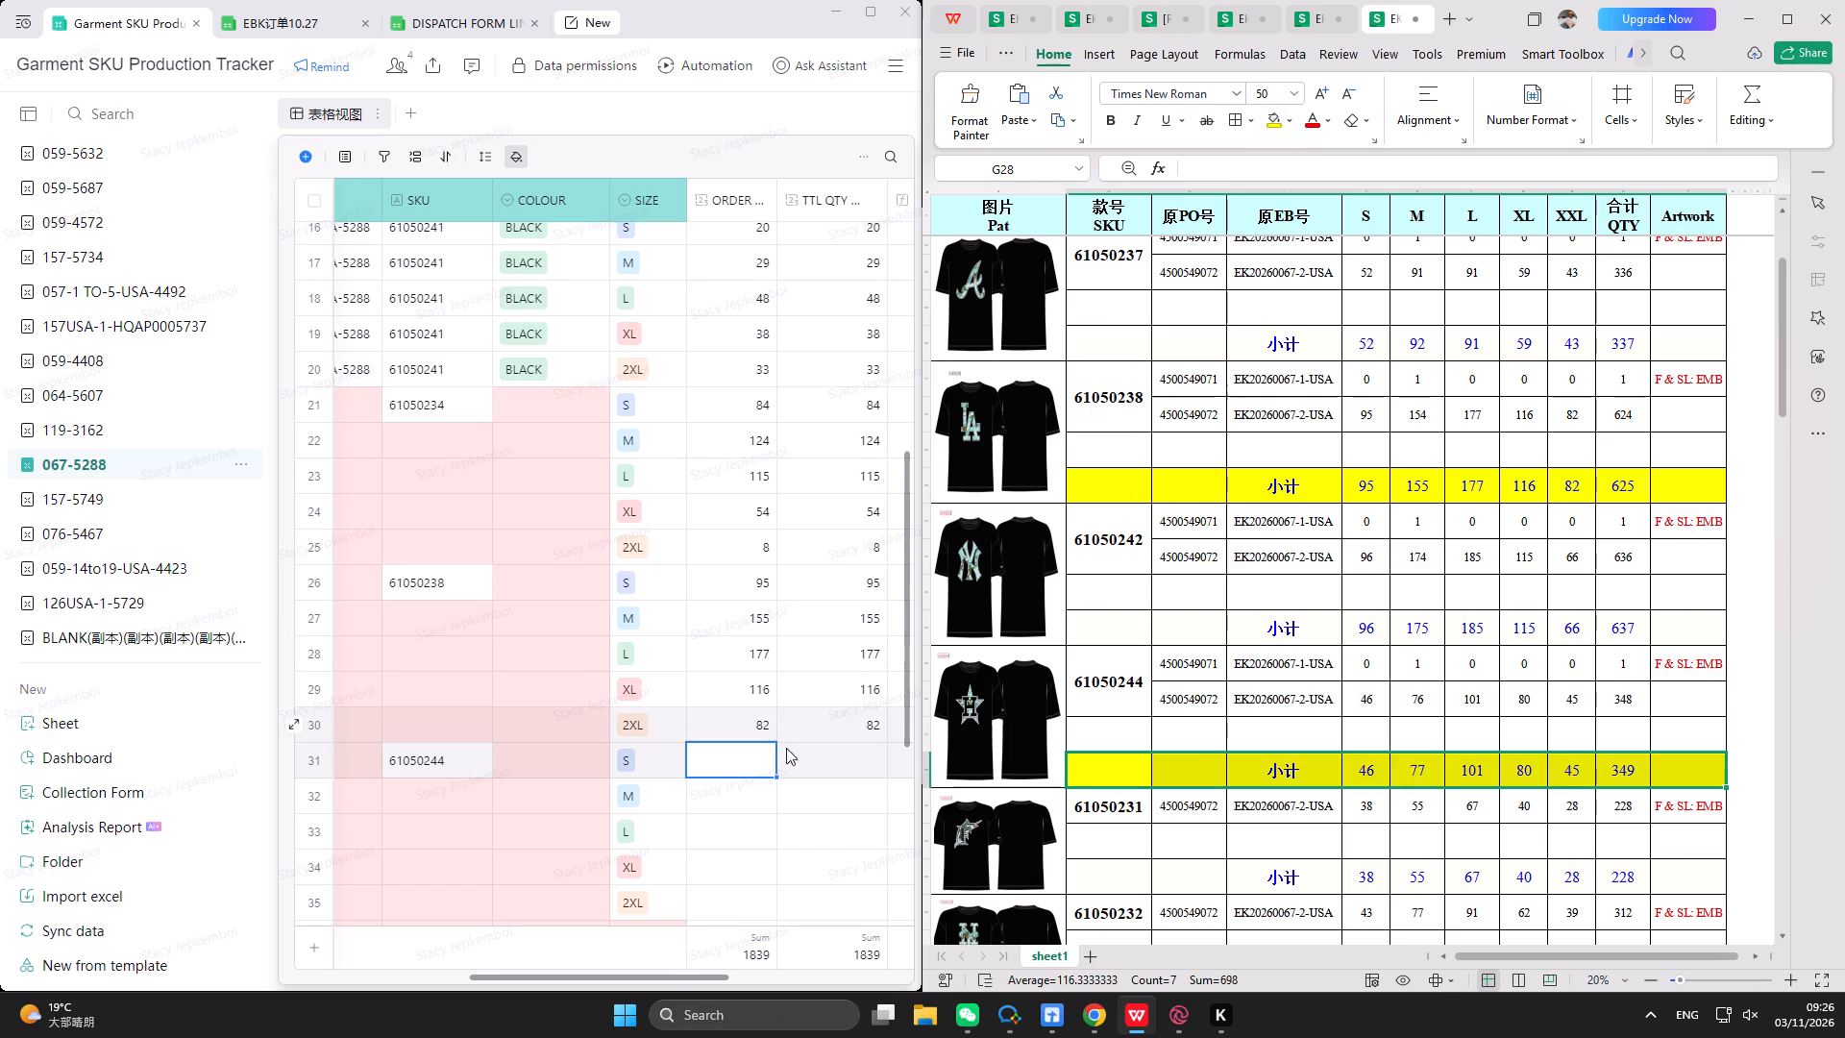
Enter order quantities 46, 77, 101, 80 and 45 for sizes S to 2XL of SKU 61050244 in rows 31 to 35.
{"action": "left_click", "coordinate": [745, 788]}
{"action": "left_click", "coordinate": [740, 758]}
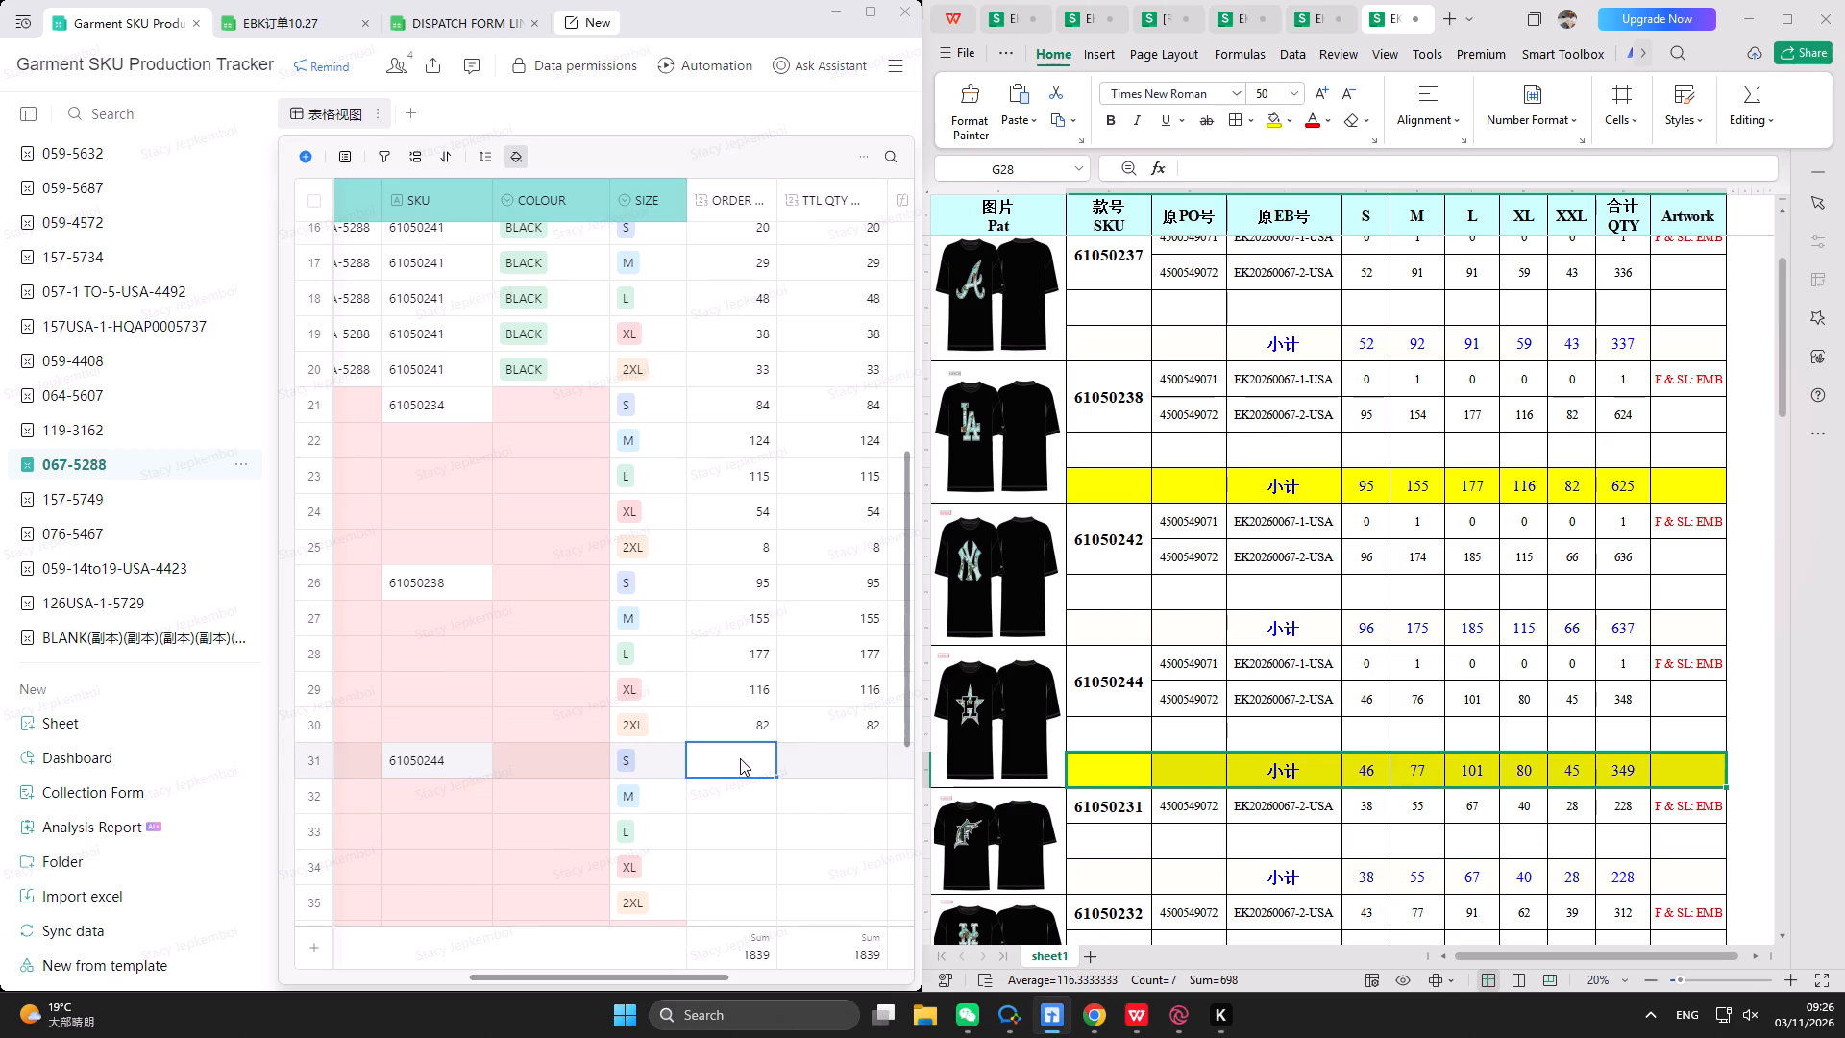
{"action": "type", "text": "46"}
{"action": "key", "text": "Return"}
{"action": "type", "text": "77"}
{"action": "key", "text": "Return"}
{"action": "type", "text": "101"}
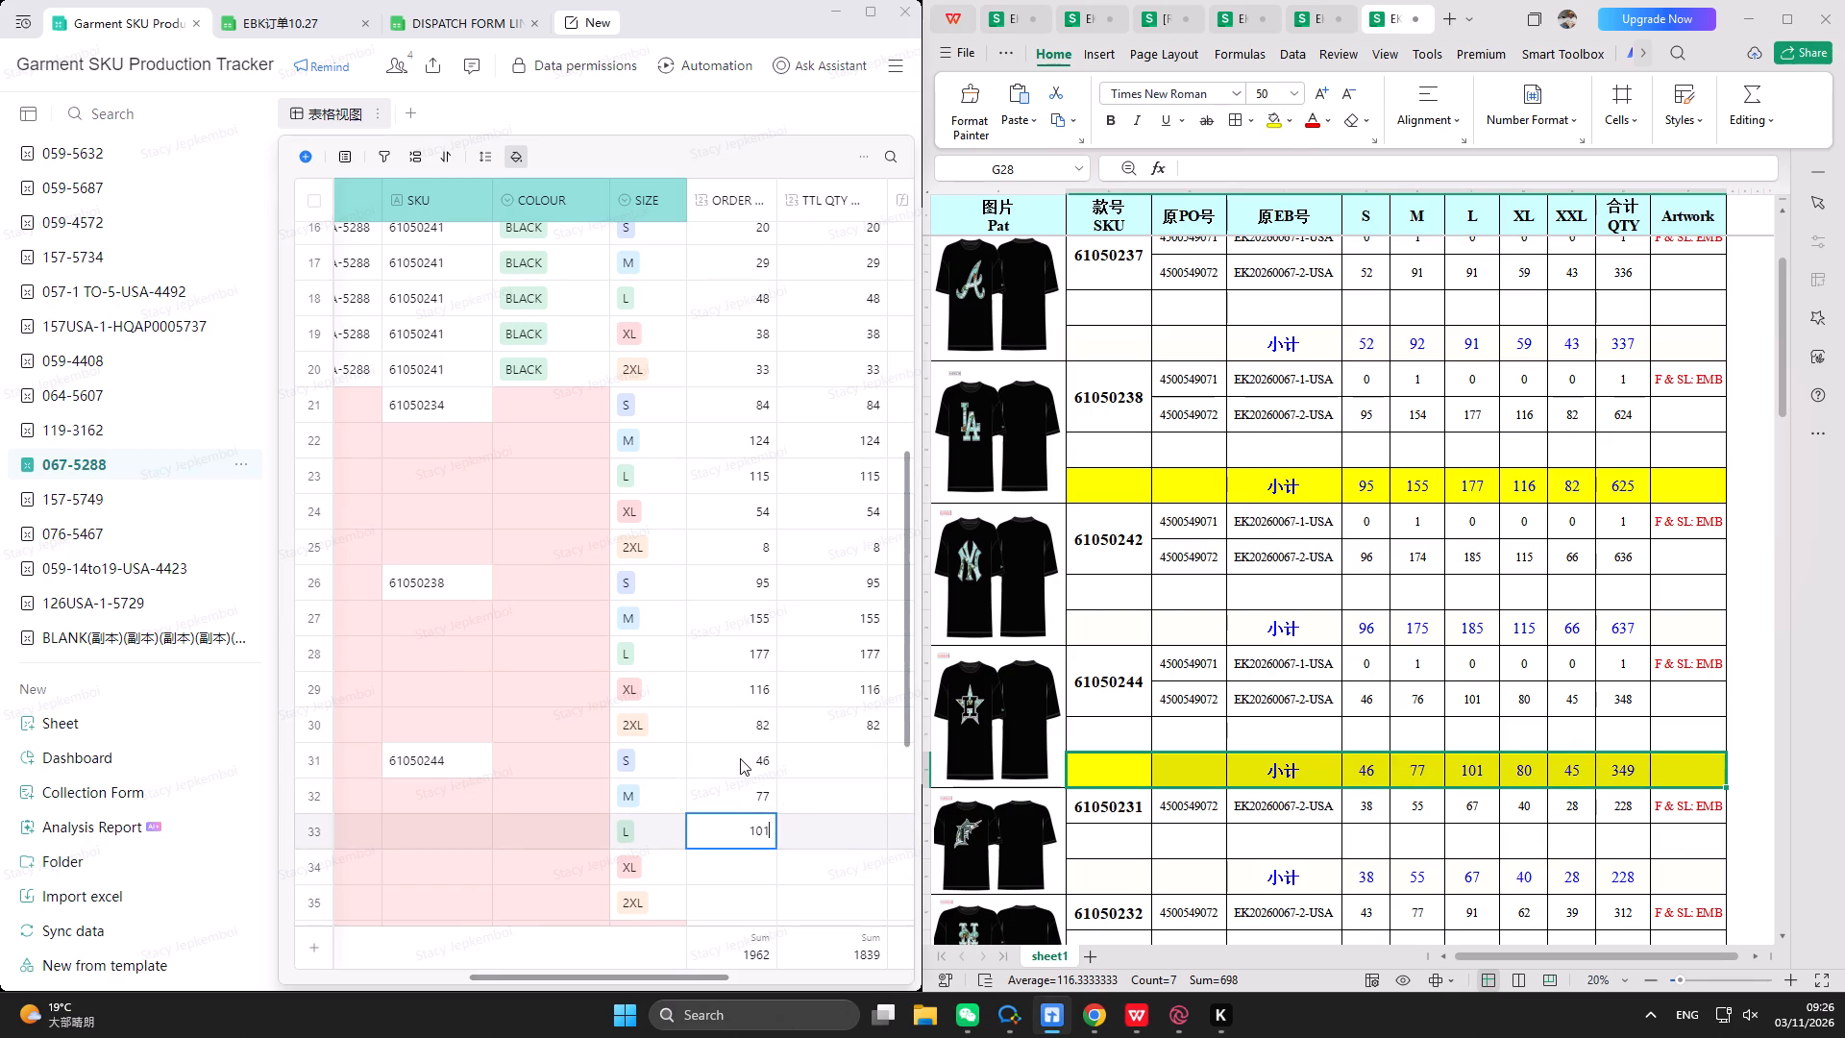
{"action": "key", "text": "Return"}
{"action": "type", "text": "80"}
{"action": "key", "text": "Return"}
{"action": "type", "text": "45"}
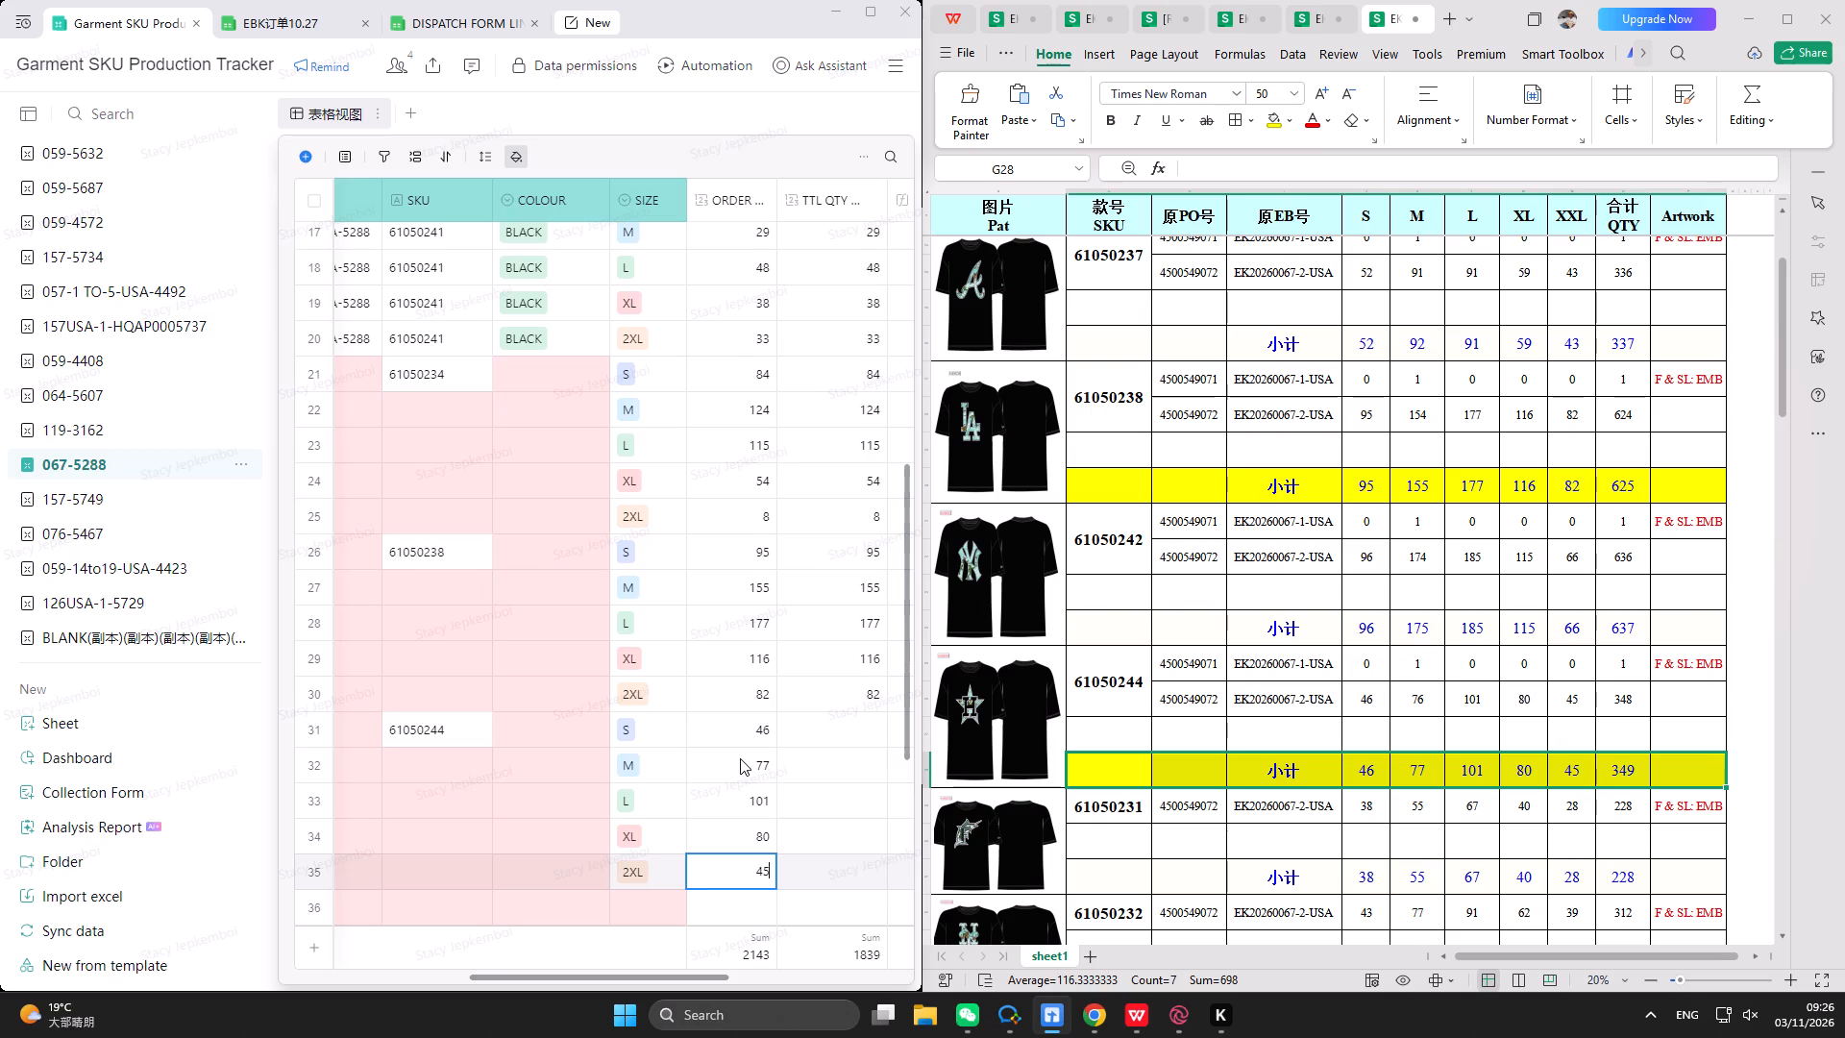
Enter TTL QTY values 46, 57, 101, 80 and 45 for sizes S to 2XL of SKU 61050244 in rows 31 to 35.
{"action": "left_click", "coordinate": [876, 726]}
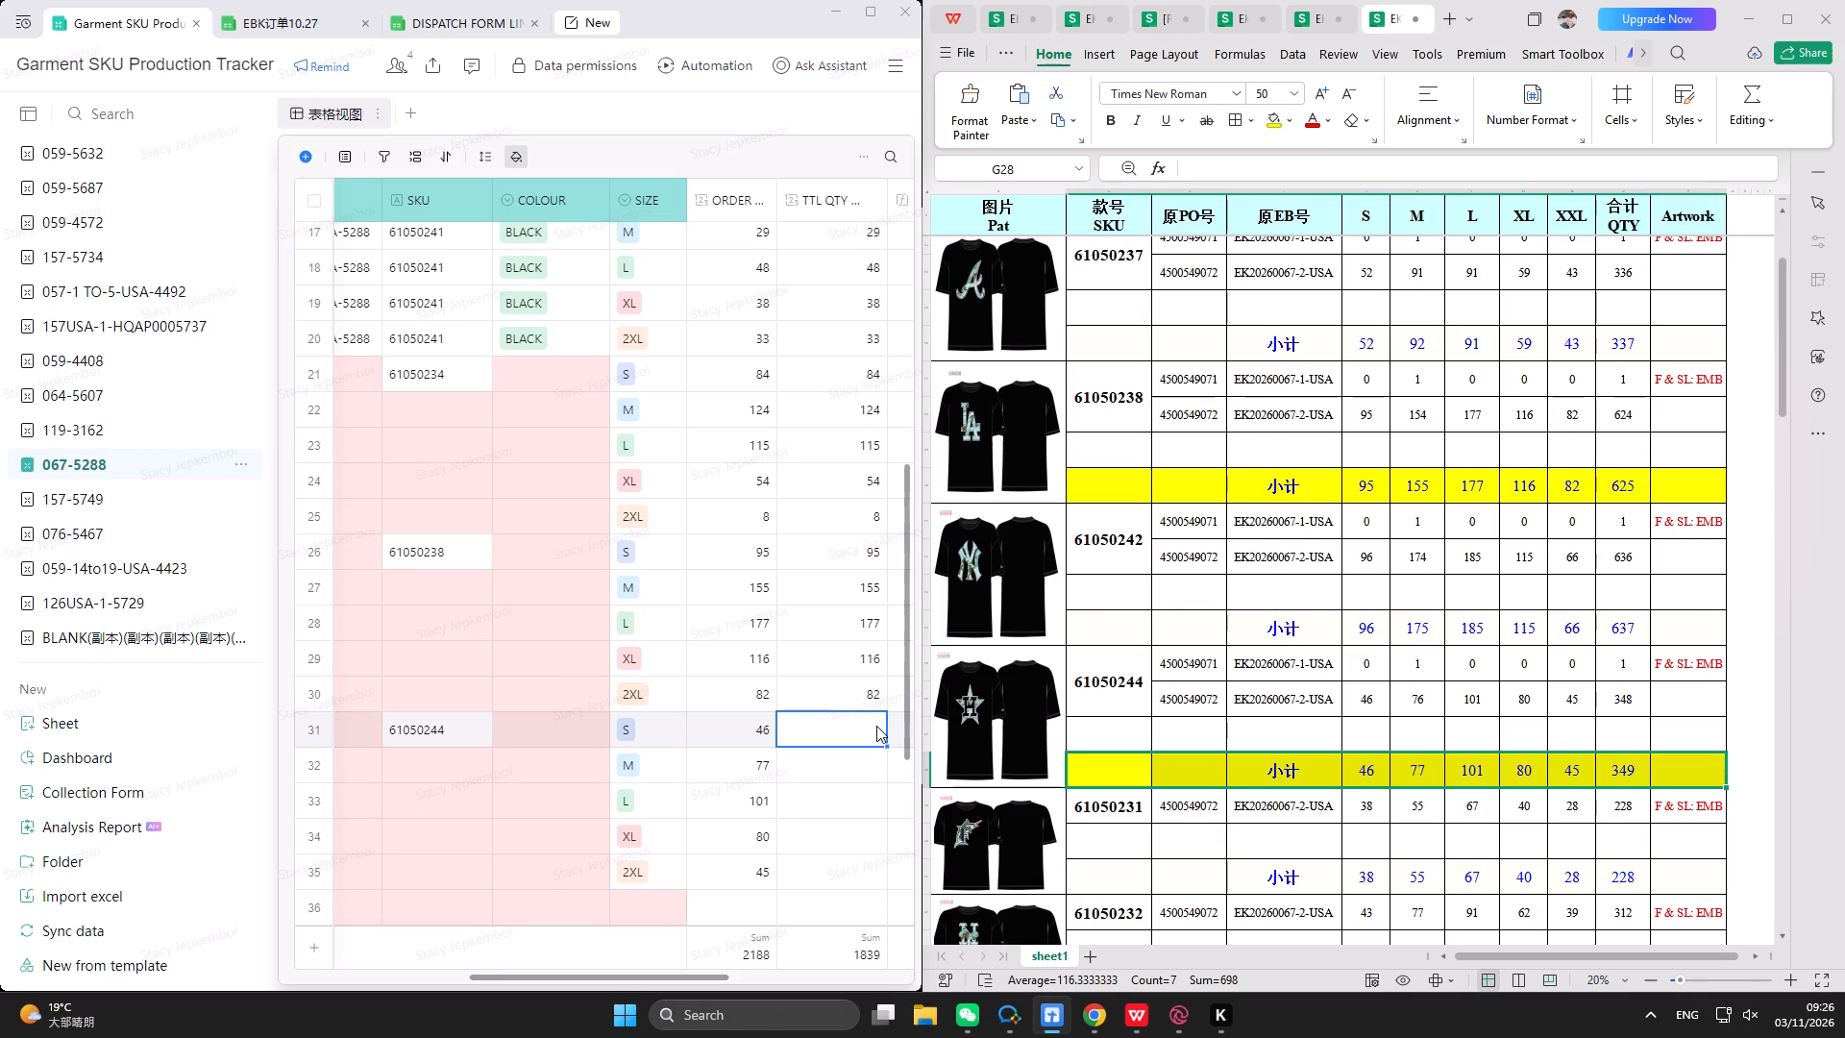
{"action": "type", "text": "46"}
{"action": "key", "text": "Return"}
{"action": "type", "text": "57"}
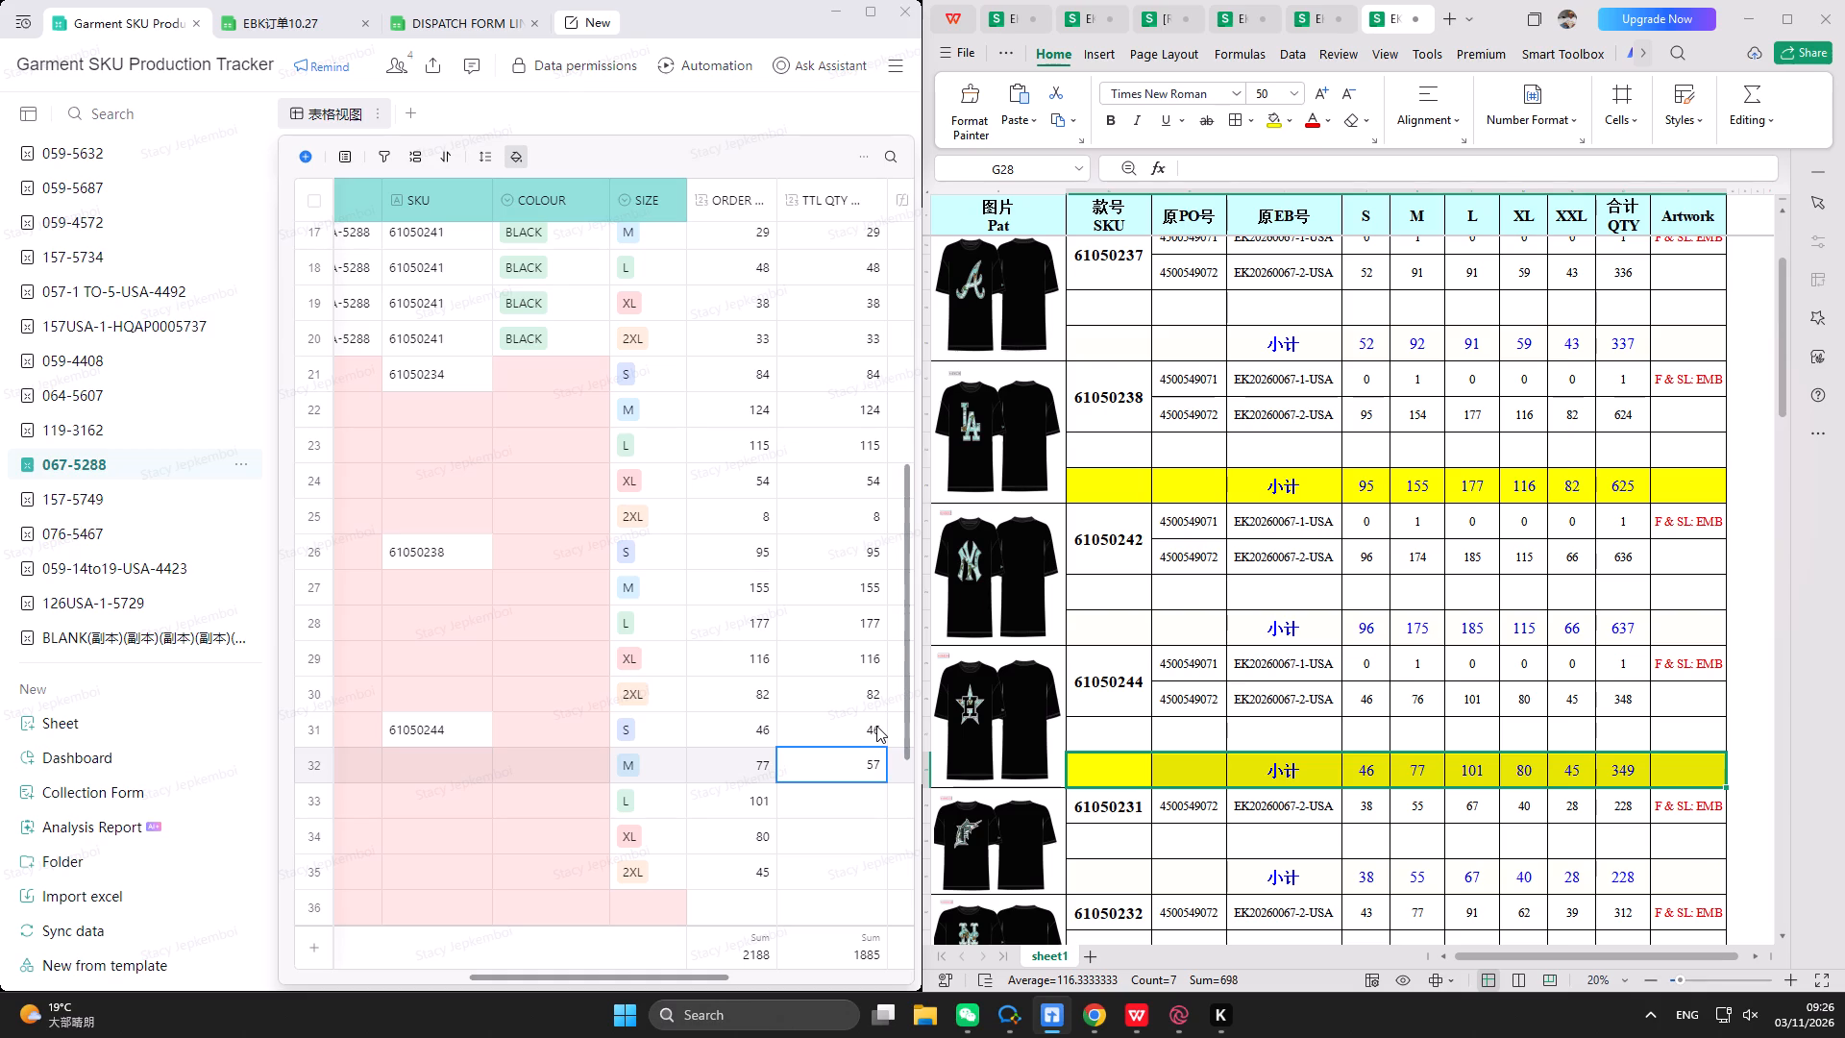
{"action": "key", "text": "Return"}
{"action": "type", "text": "101"}
{"action": "key", "text": "Return"}
{"action": "type", "text": "80"}
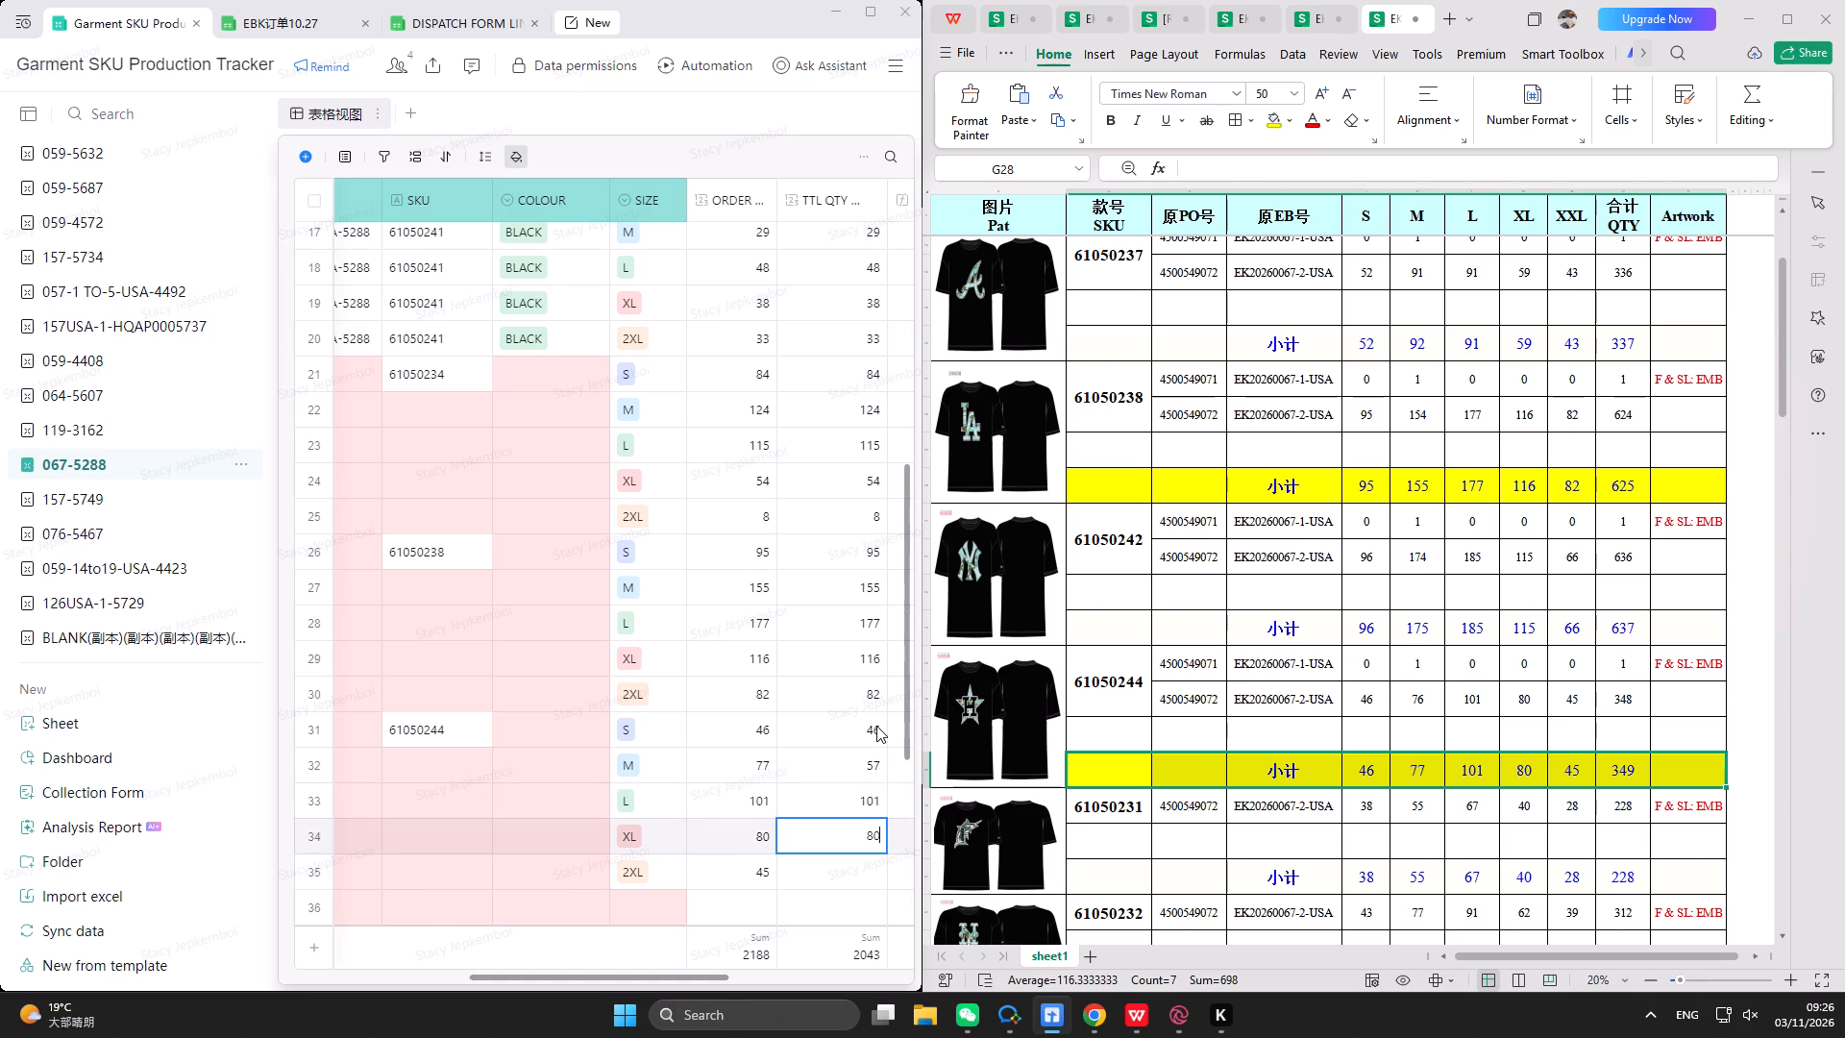
{"action": "key", "text": "Return"}
{"action": "type", "text": "45"}
{"action": "key", "text": "Return"}
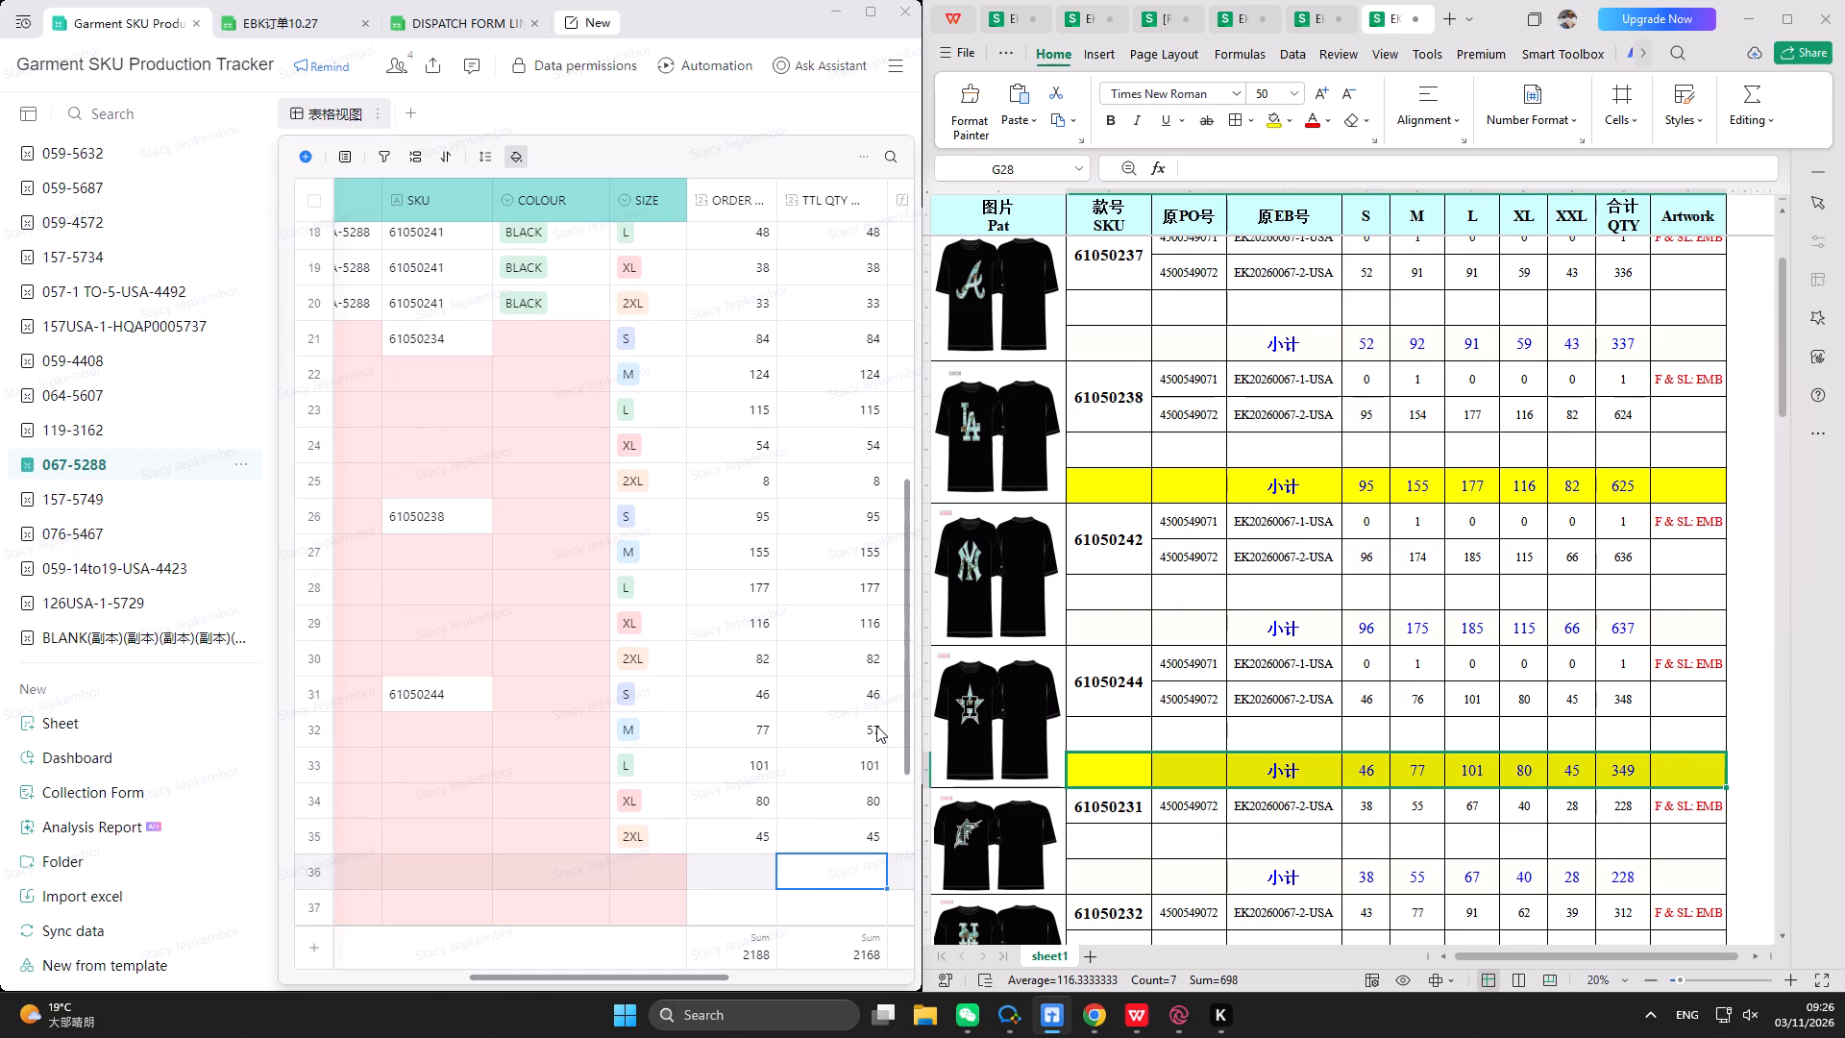
Copy SKU 61050232 from the order sheet into the SKU cell of row 36 in the tracker.
{"action": "left_click_drag", "start_coordinate": [725, 975], "coordinate": [787, 974]}
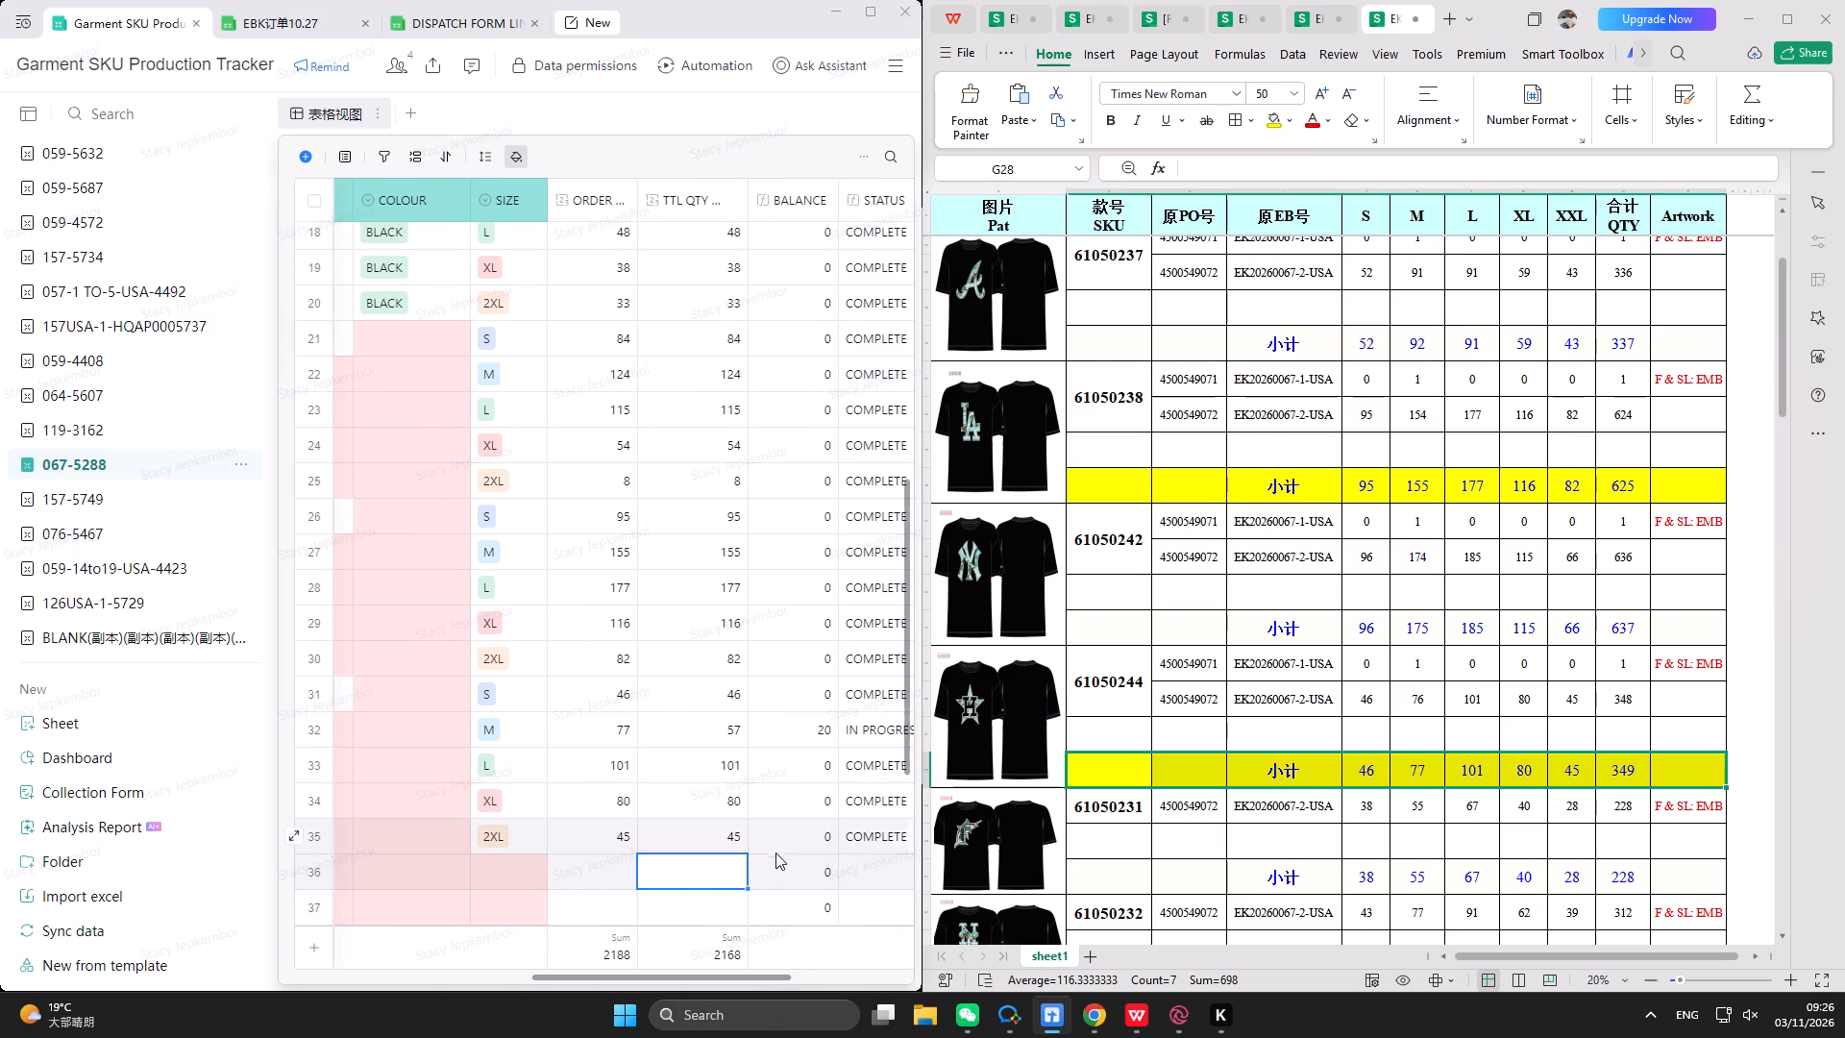
{"action": "scroll", "coordinate": [552, 904], "scroll_direction": "down", "scroll_amount": 2}
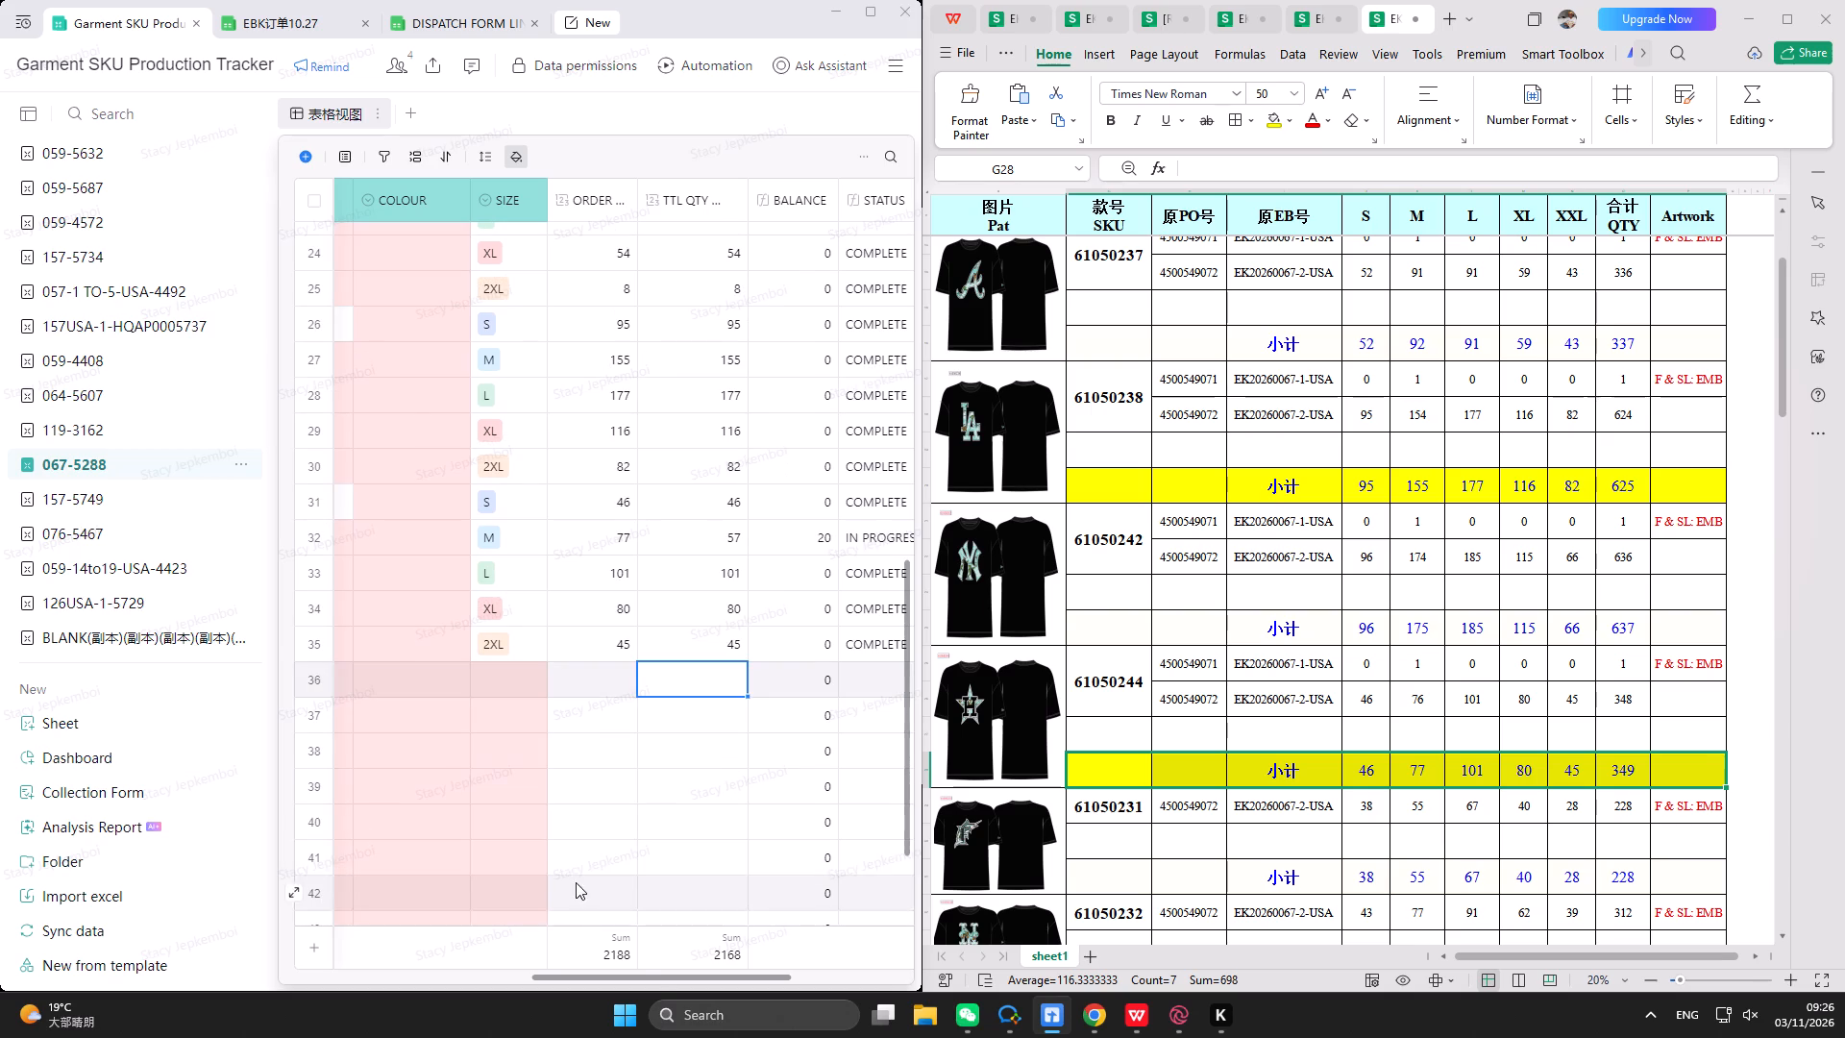
{"action": "left_click_drag", "start_coordinate": [652, 981], "coordinate": [613, 988]}
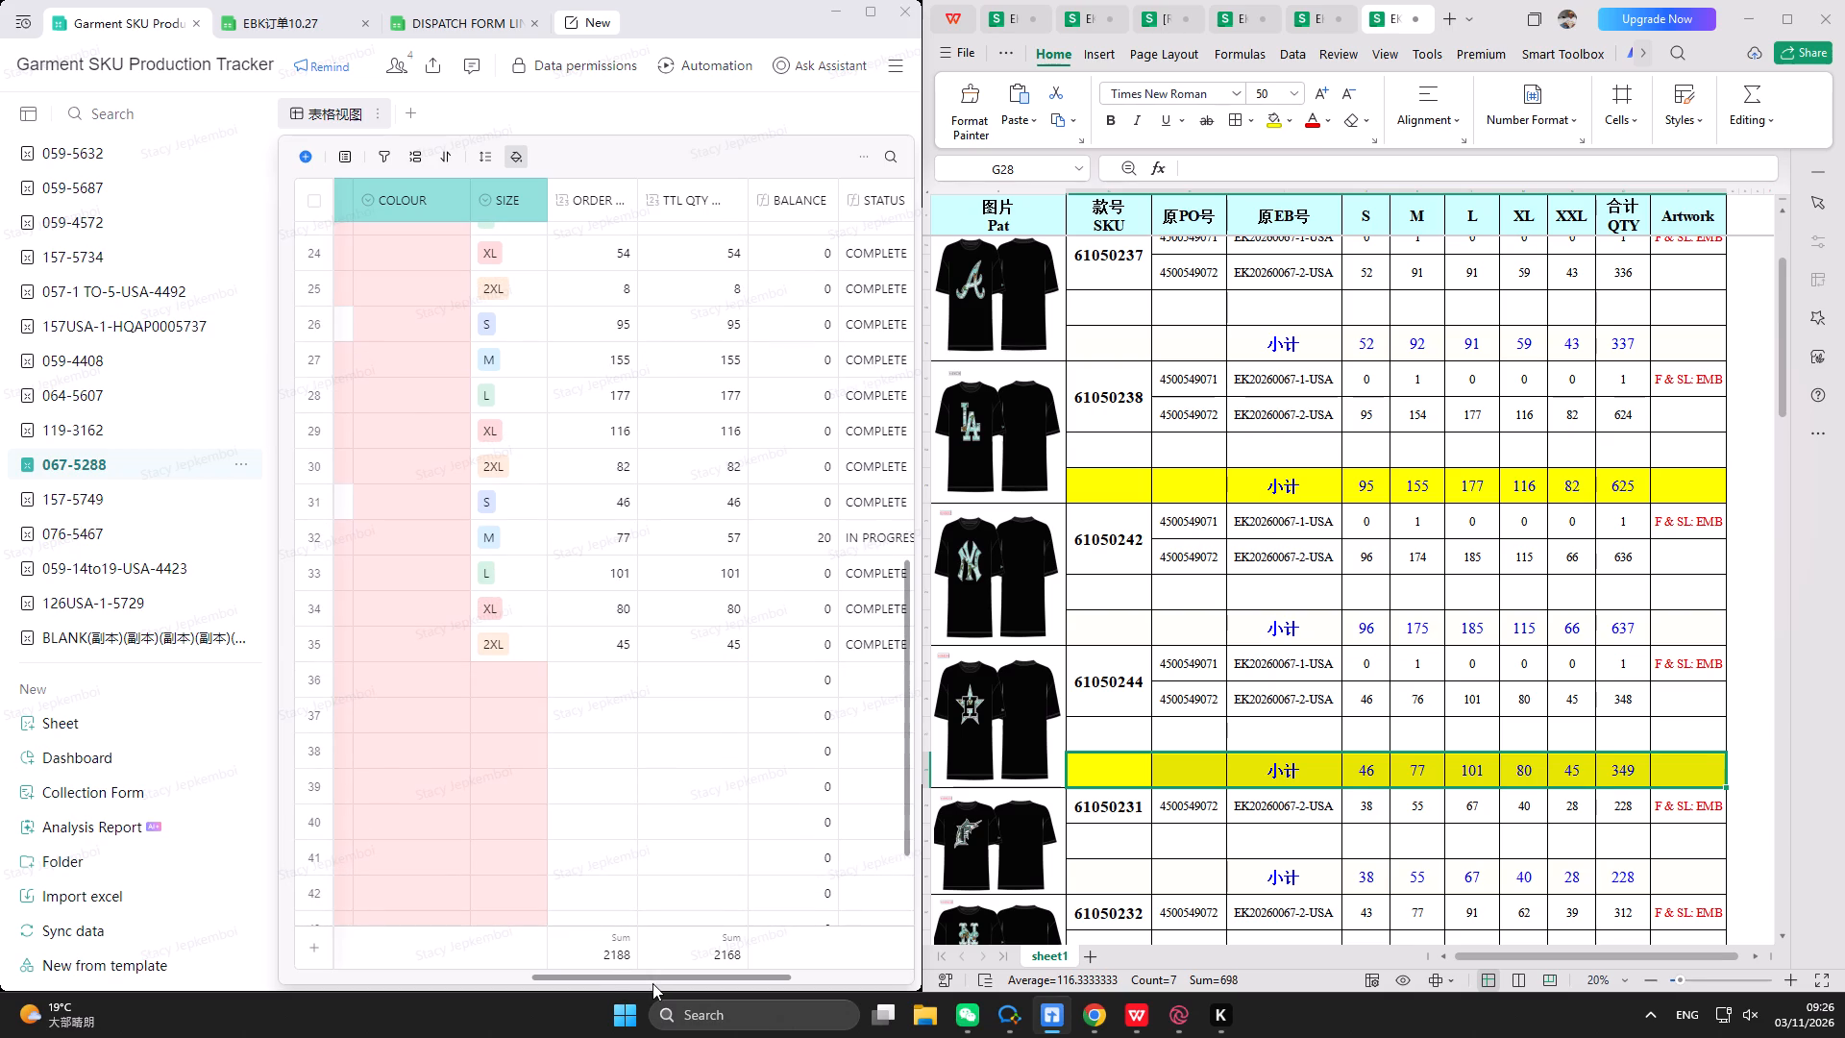
{"action": "left_click_drag", "start_coordinate": [655, 979], "coordinate": [614, 981]}
{"action": "left_click", "coordinate": [390, 676]}
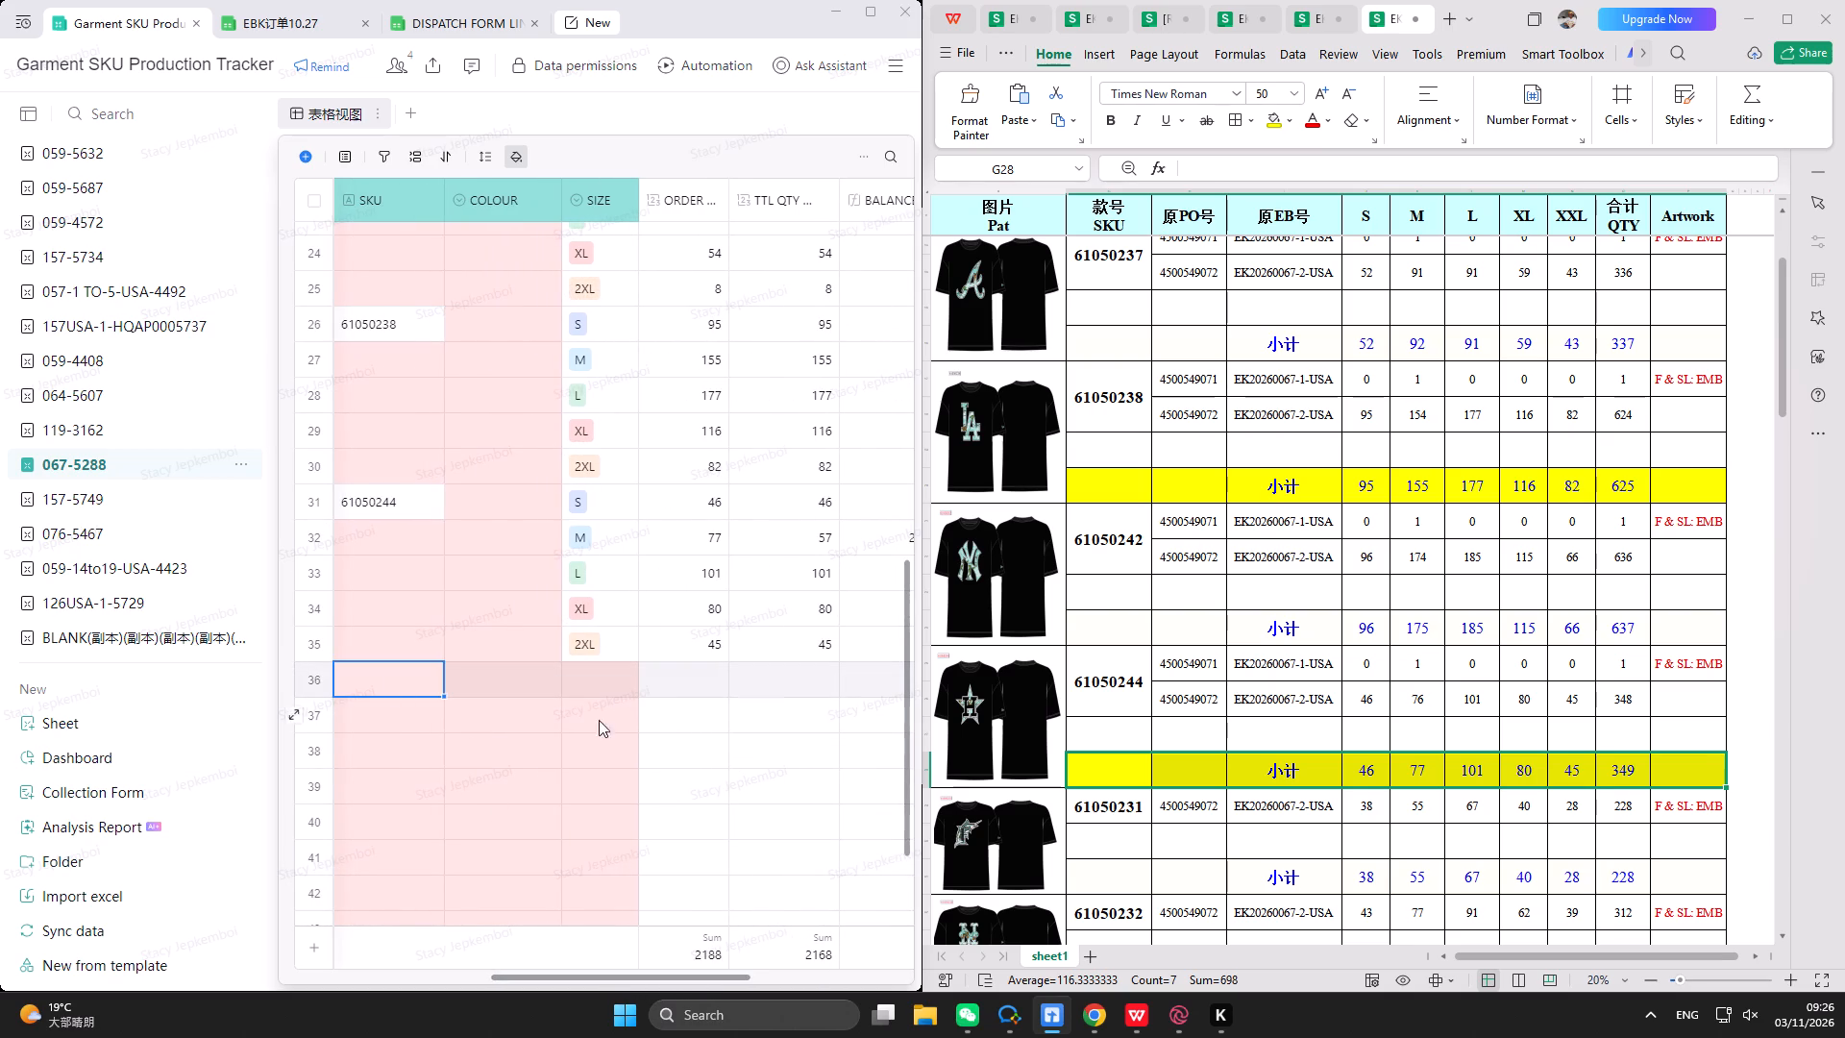
{"action": "scroll", "coordinate": [1218, 844], "scroll_direction": "down", "scroll_amount": 2}
{"action": "left_click", "coordinate": [1119, 821]}
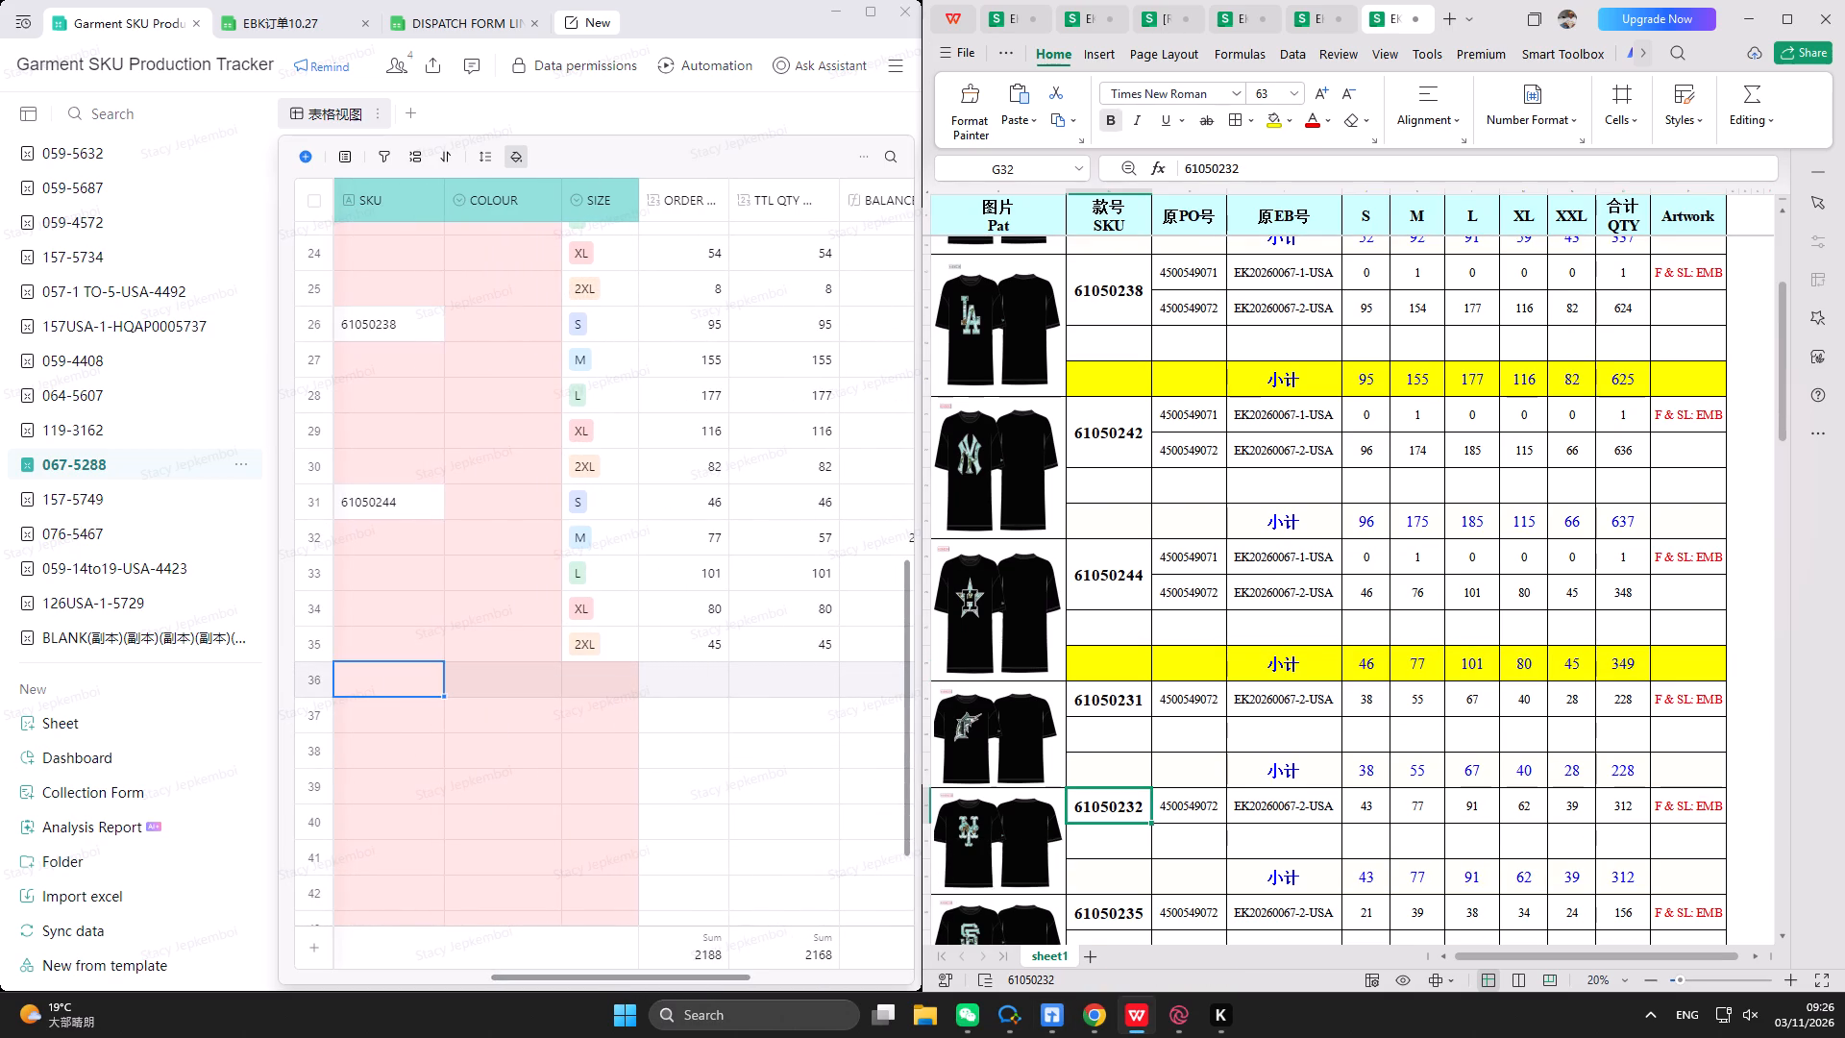
{"action": "double_click", "coordinate": [1228, 165]}
{"action": "double_click", "coordinate": [1245, 117]}
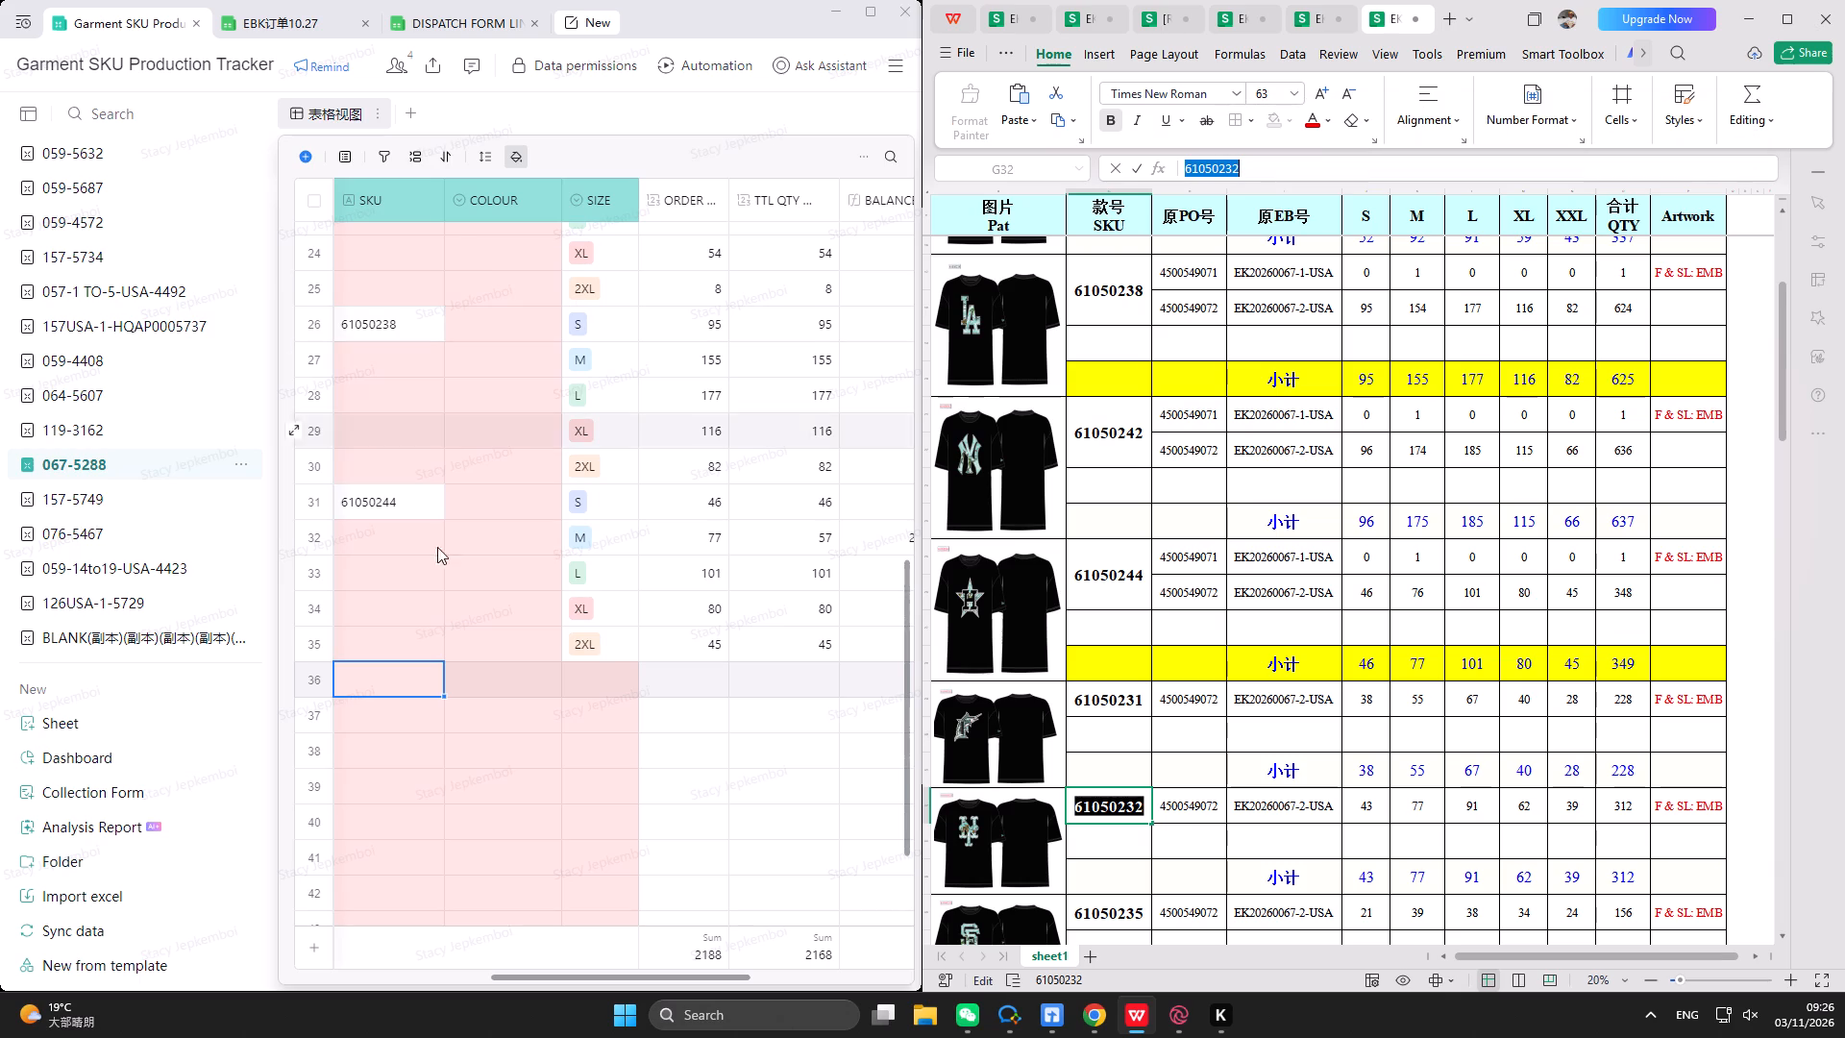
{"action": "double_click", "coordinate": [389, 678]}
{"action": "right_click", "coordinate": [389, 678]}
{"action": "left_click", "coordinate": [448, 811]}
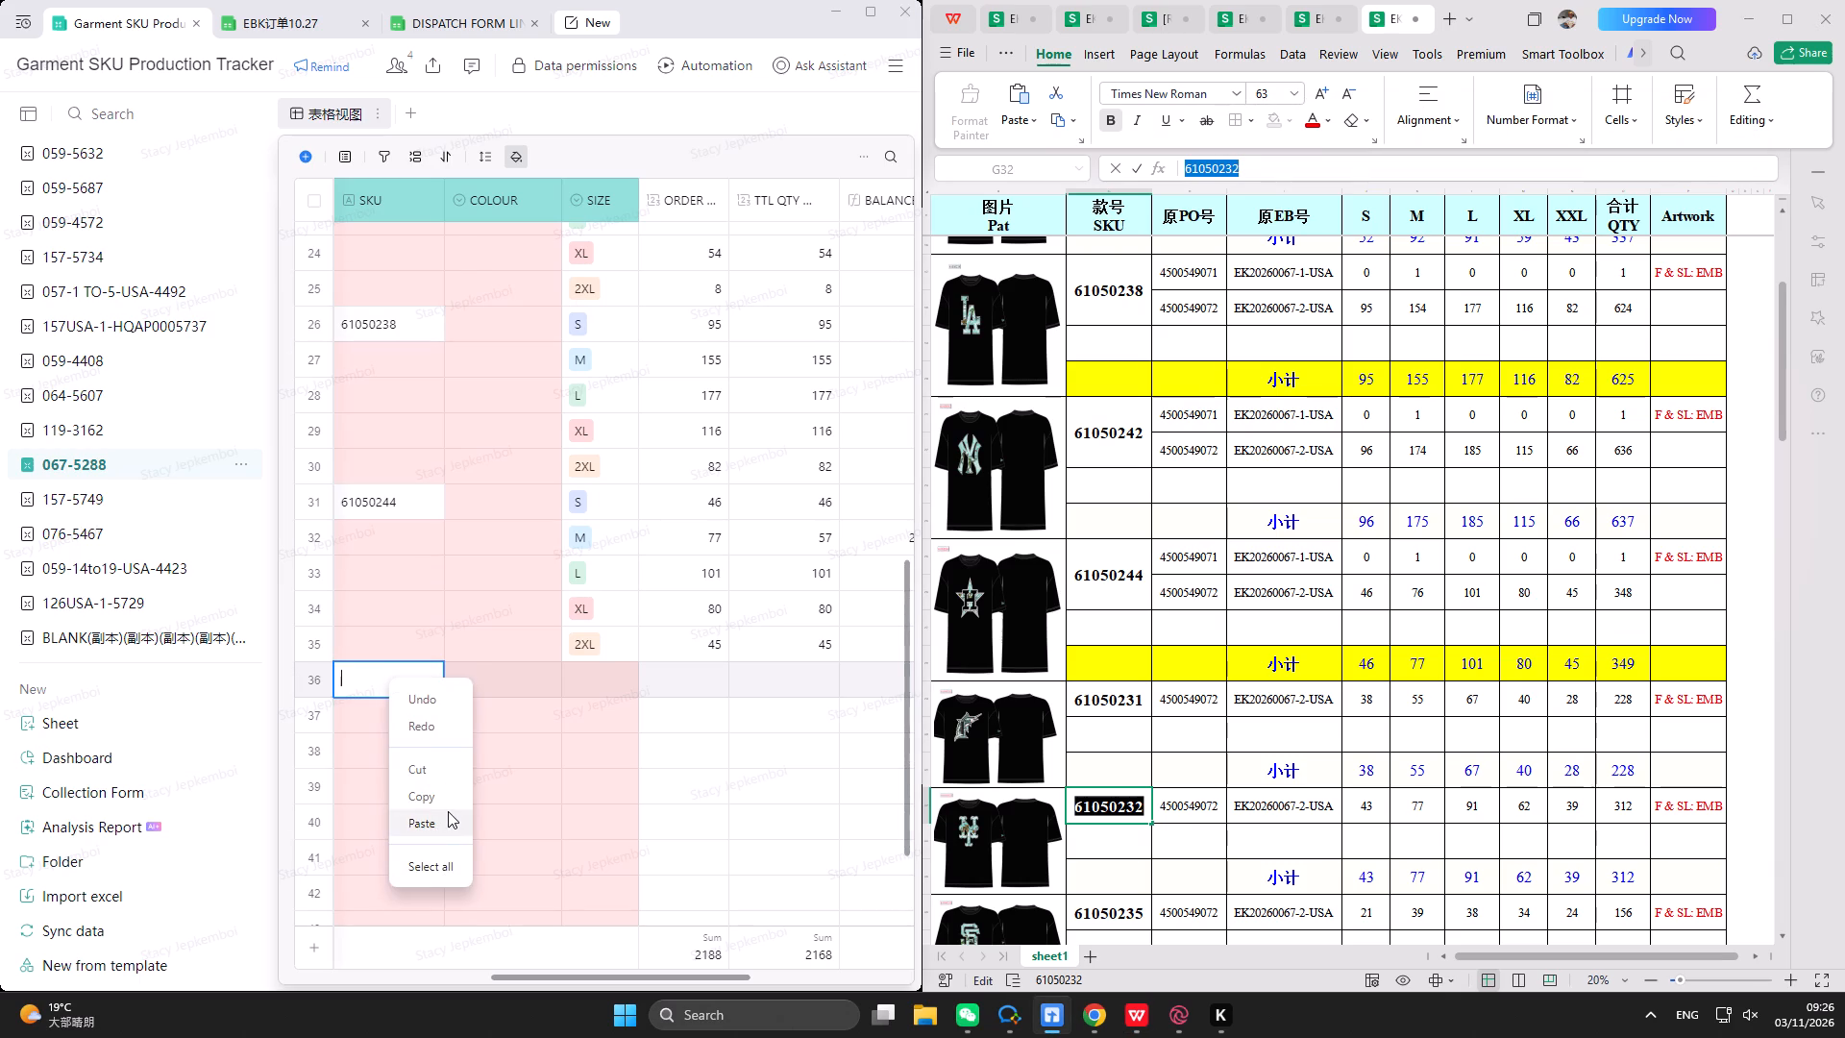
{"action": "left_click", "coordinate": [497, 687]}
Set the SIZE of rows 36 to 40 for SKU 61050232 to S, M, L, XL and 2XL.
{"action": "double_click", "coordinate": [594, 688]}
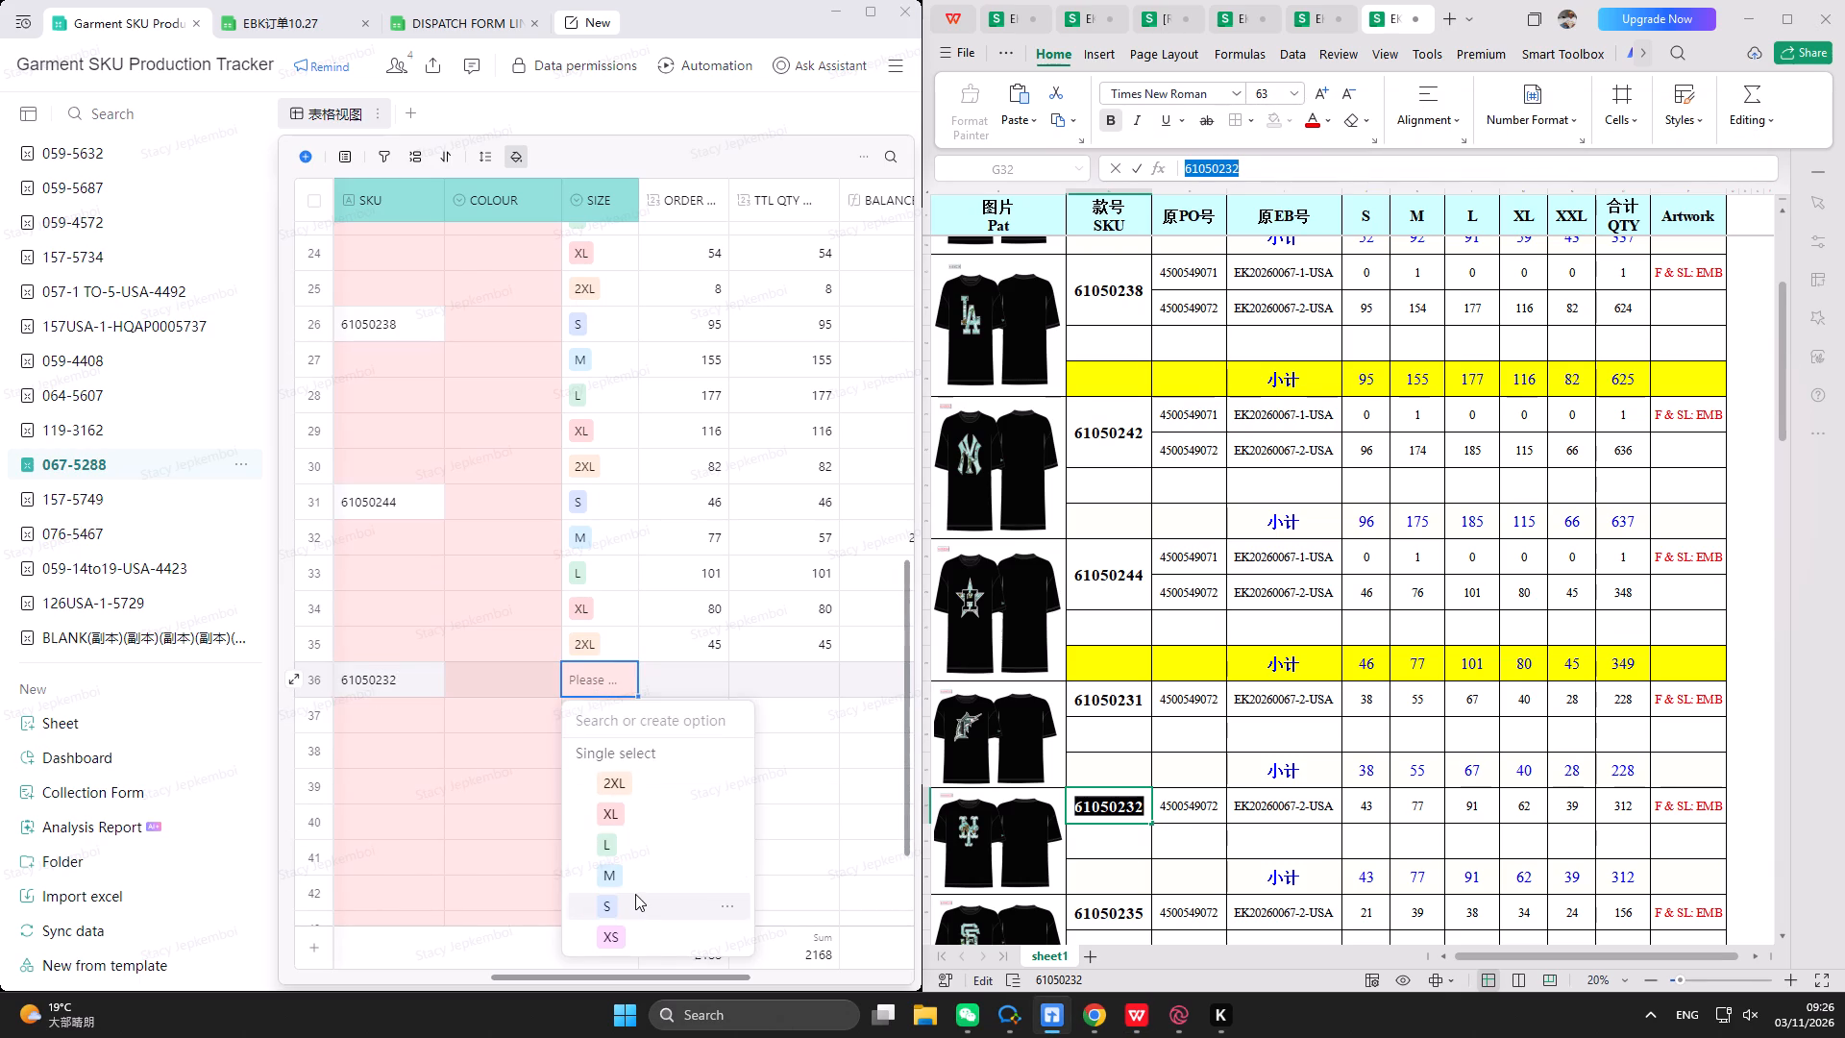
{"action": "left_click", "coordinate": [632, 899]}
{"action": "left_click", "coordinate": [628, 899]}
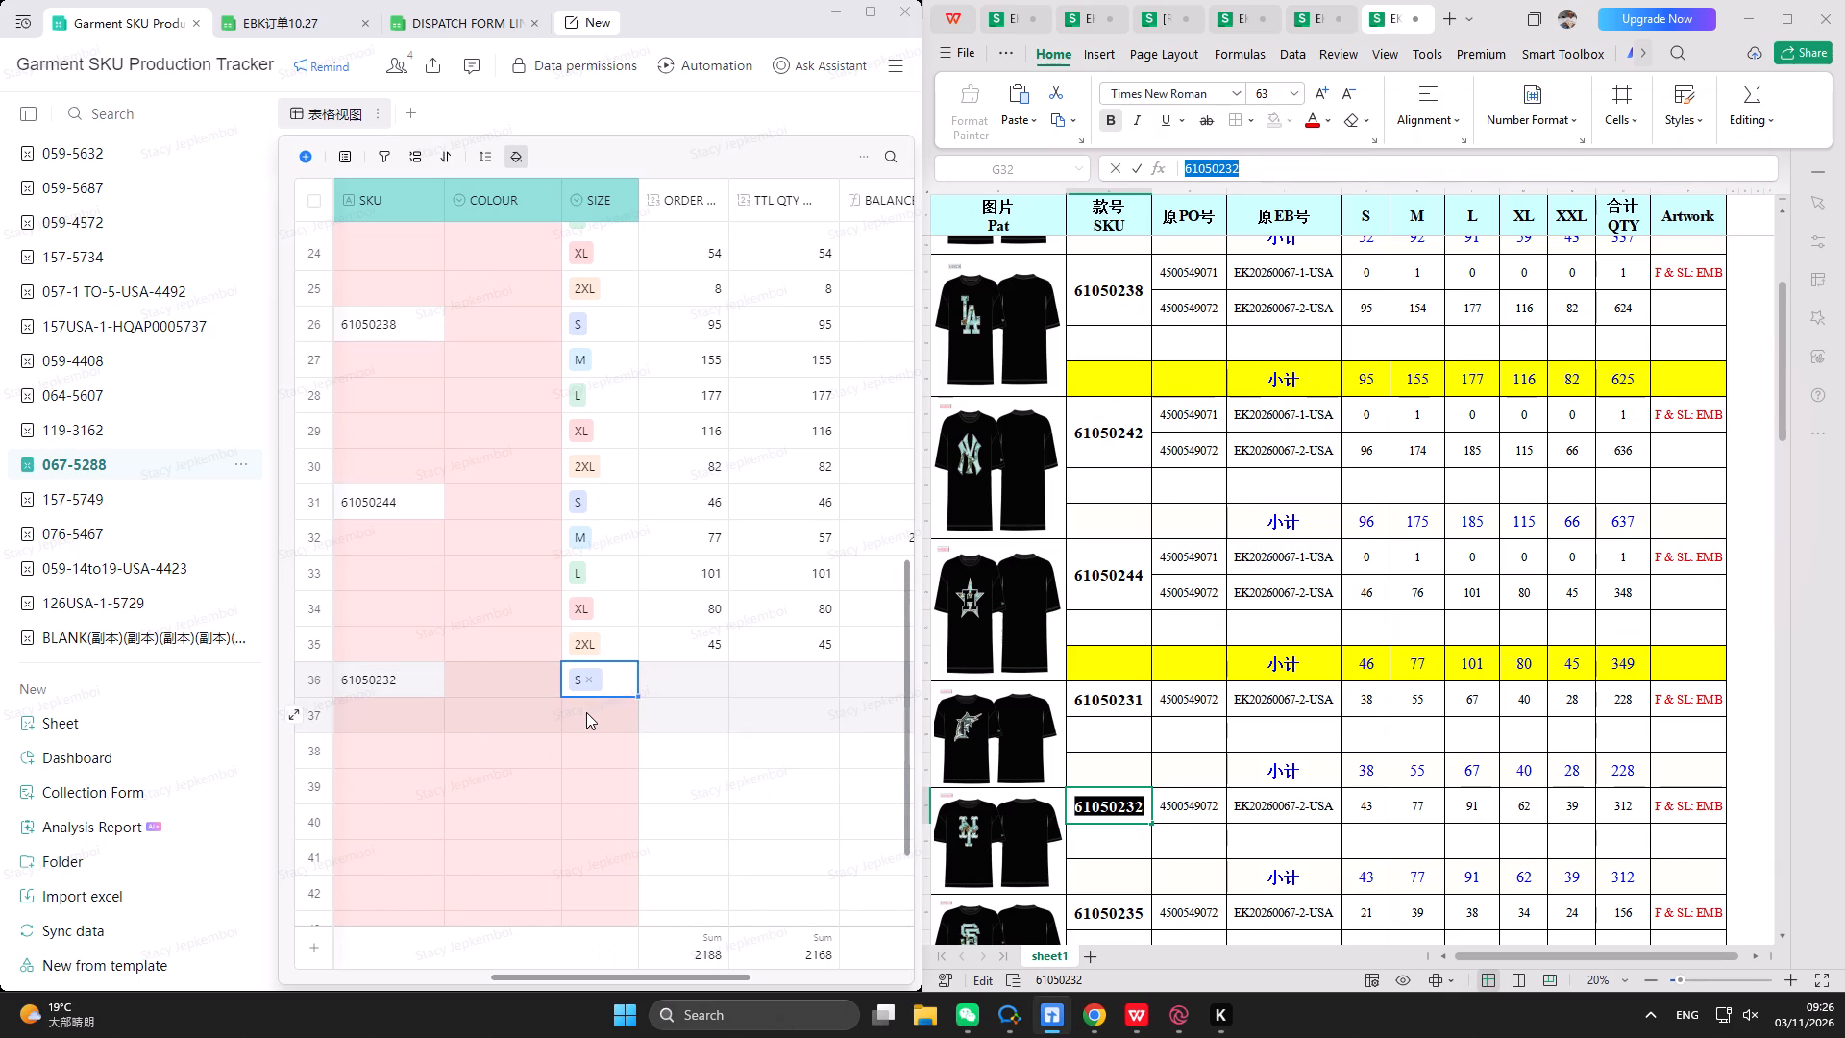
{"action": "double_click", "coordinate": [586, 712]}
{"action": "left_click", "coordinate": [606, 607]}
{"action": "double_click", "coordinate": [577, 757]}
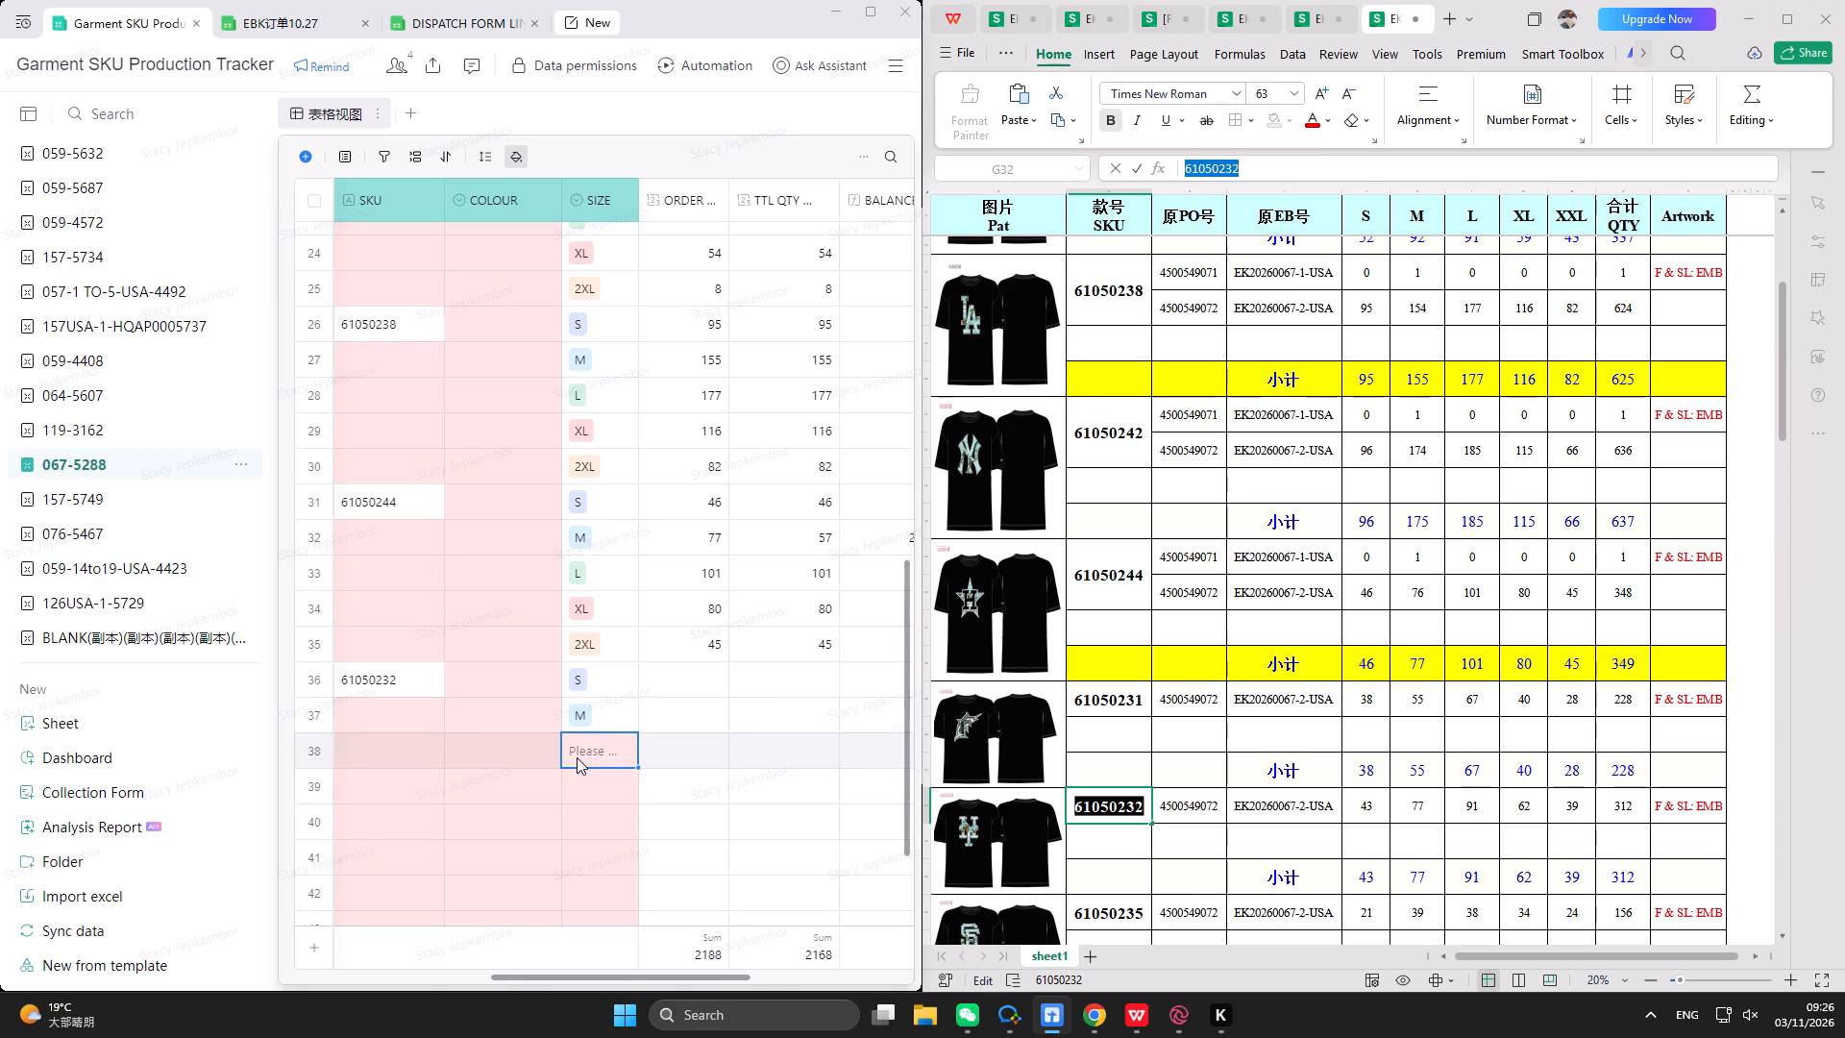
{"action": "left_click", "coordinate": [629, 614]}
{"action": "double_click", "coordinate": [588, 791]}
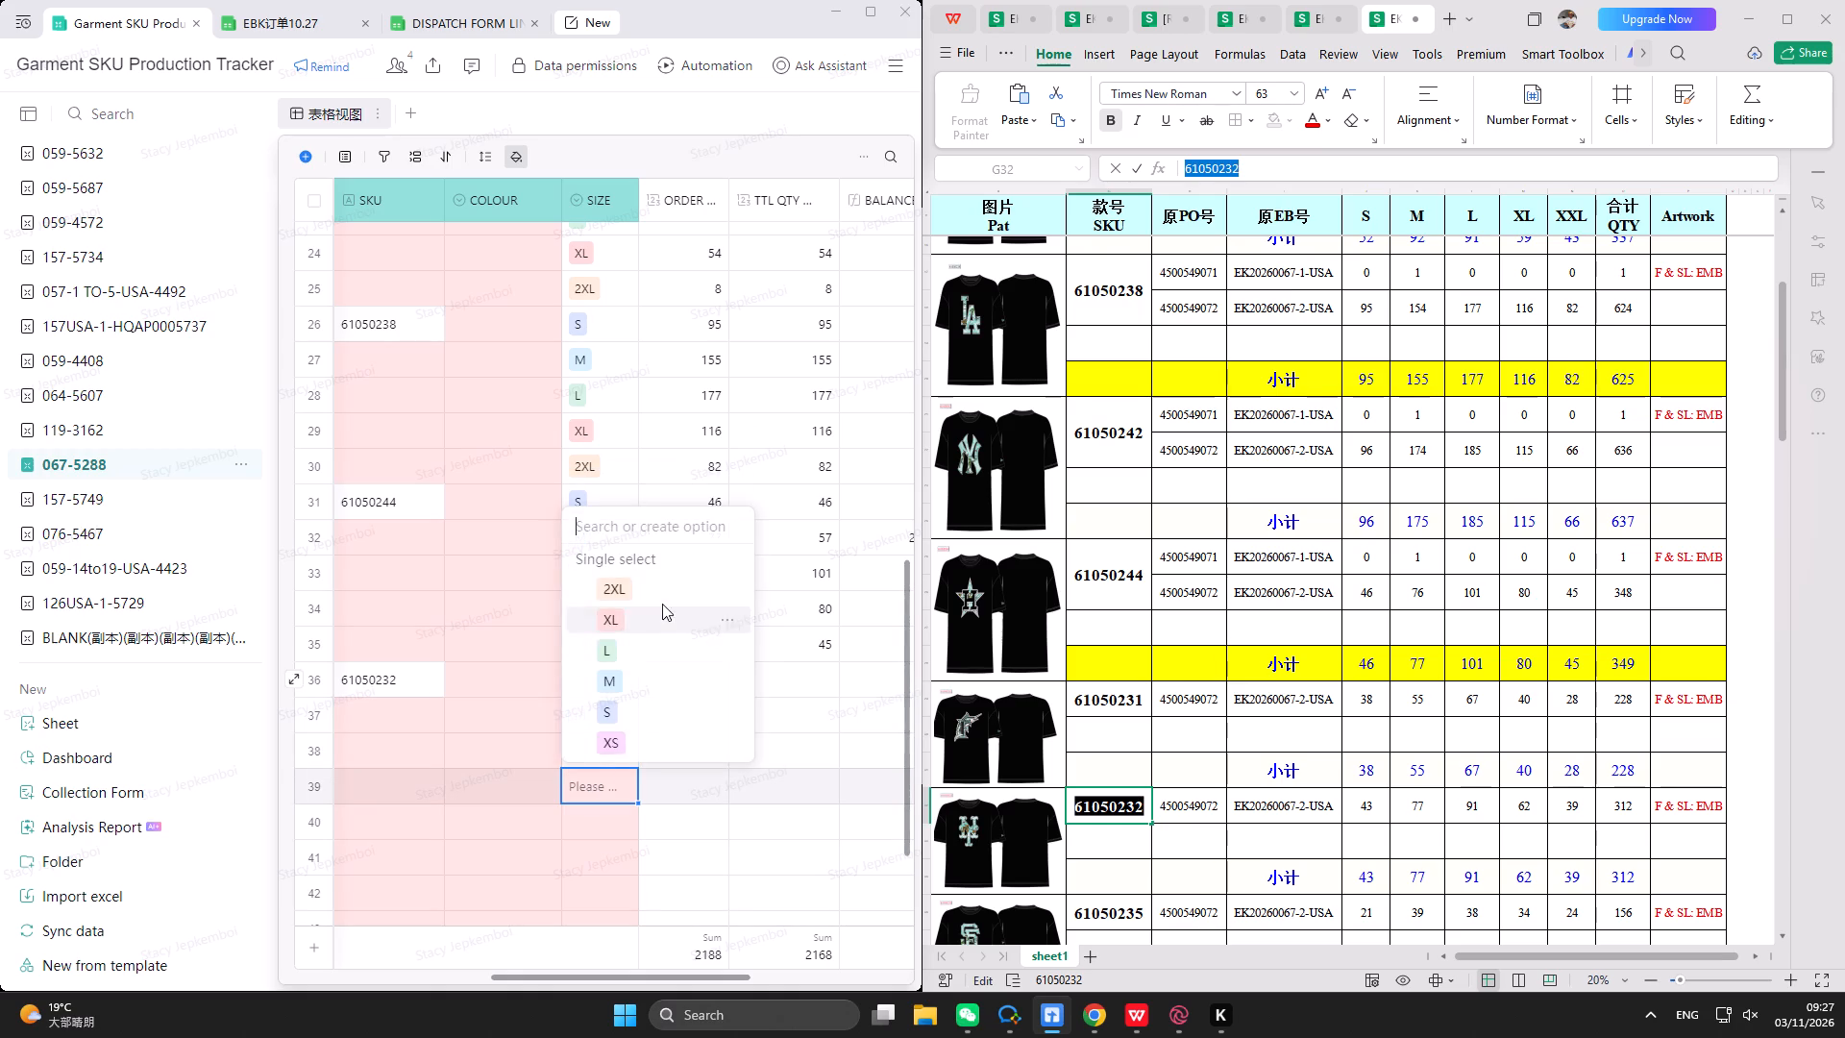
{"action": "left_click", "coordinate": [649, 614]}
{"action": "double_click", "coordinate": [610, 827]}
{"action": "left_click", "coordinate": [651, 632]}
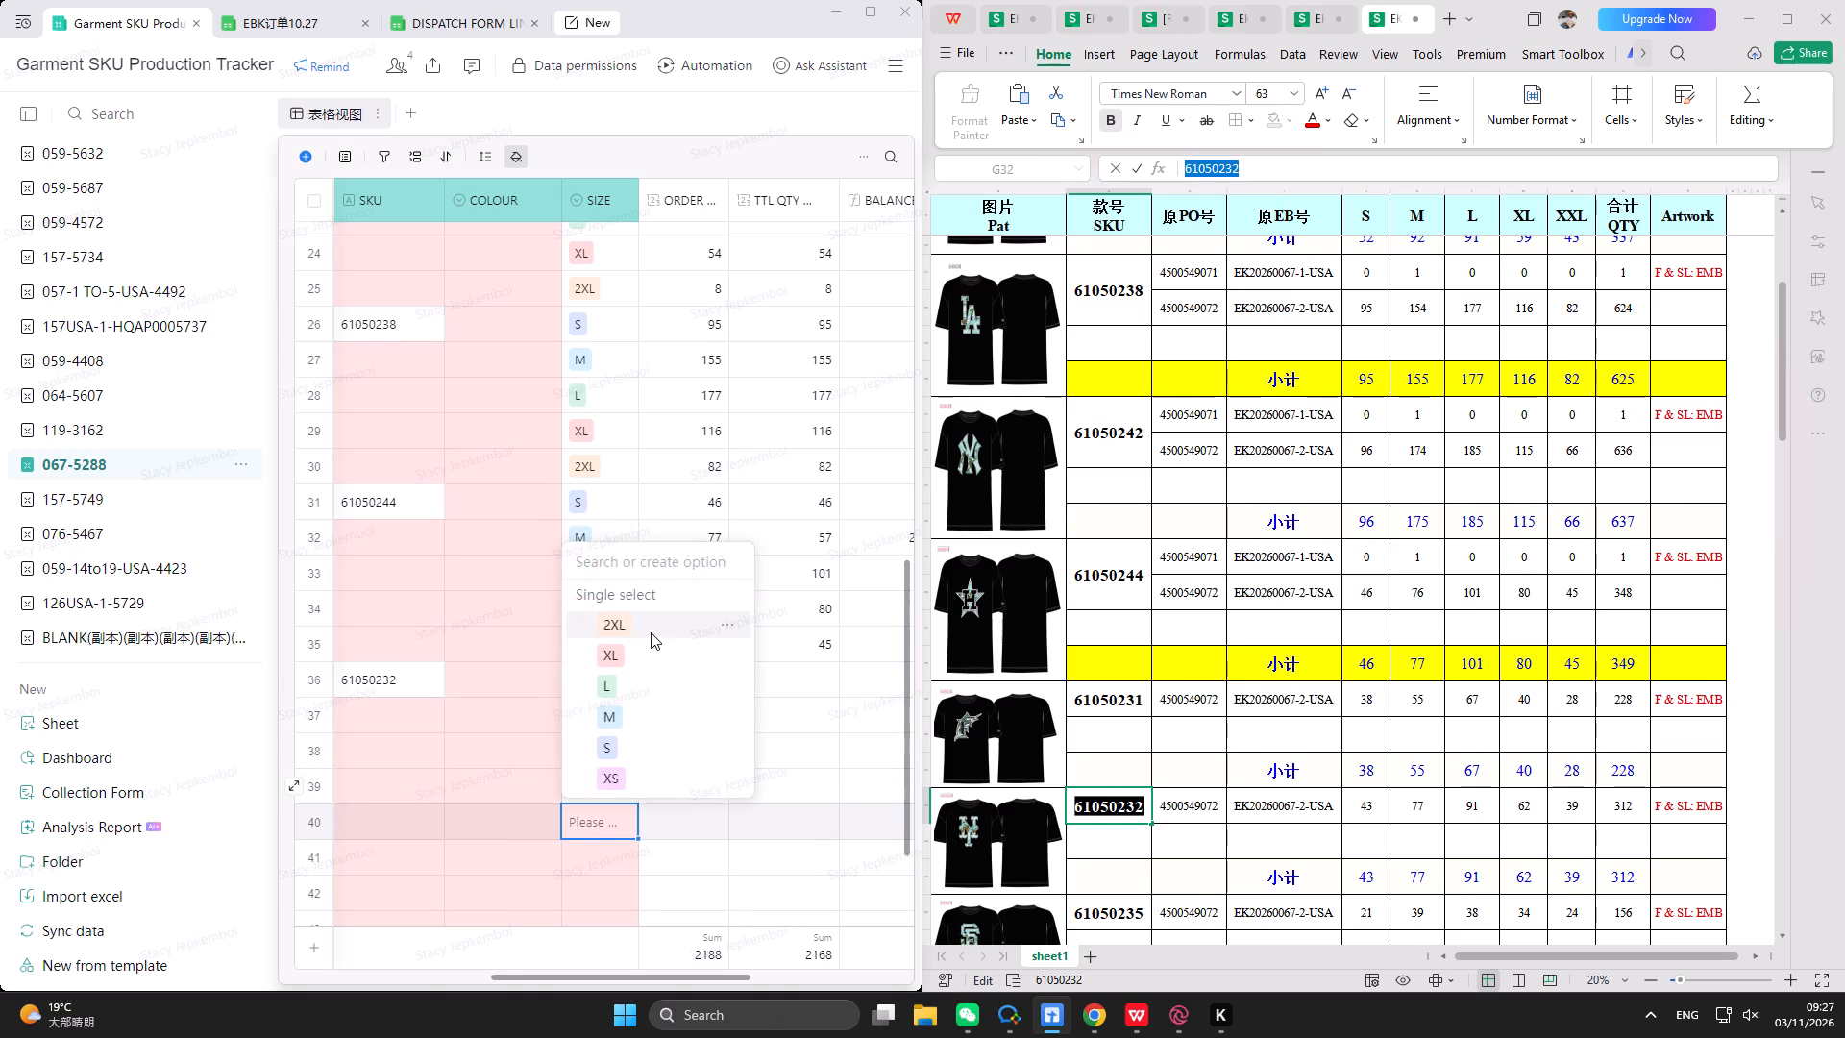
Highlight the 小计 subtotal row of SKU 61050232 in yellow in the order sheet.
{"action": "left_click", "coordinate": [683, 689]}
{"action": "left_click_drag", "start_coordinate": [1112, 877], "coordinate": [1393, 882]}
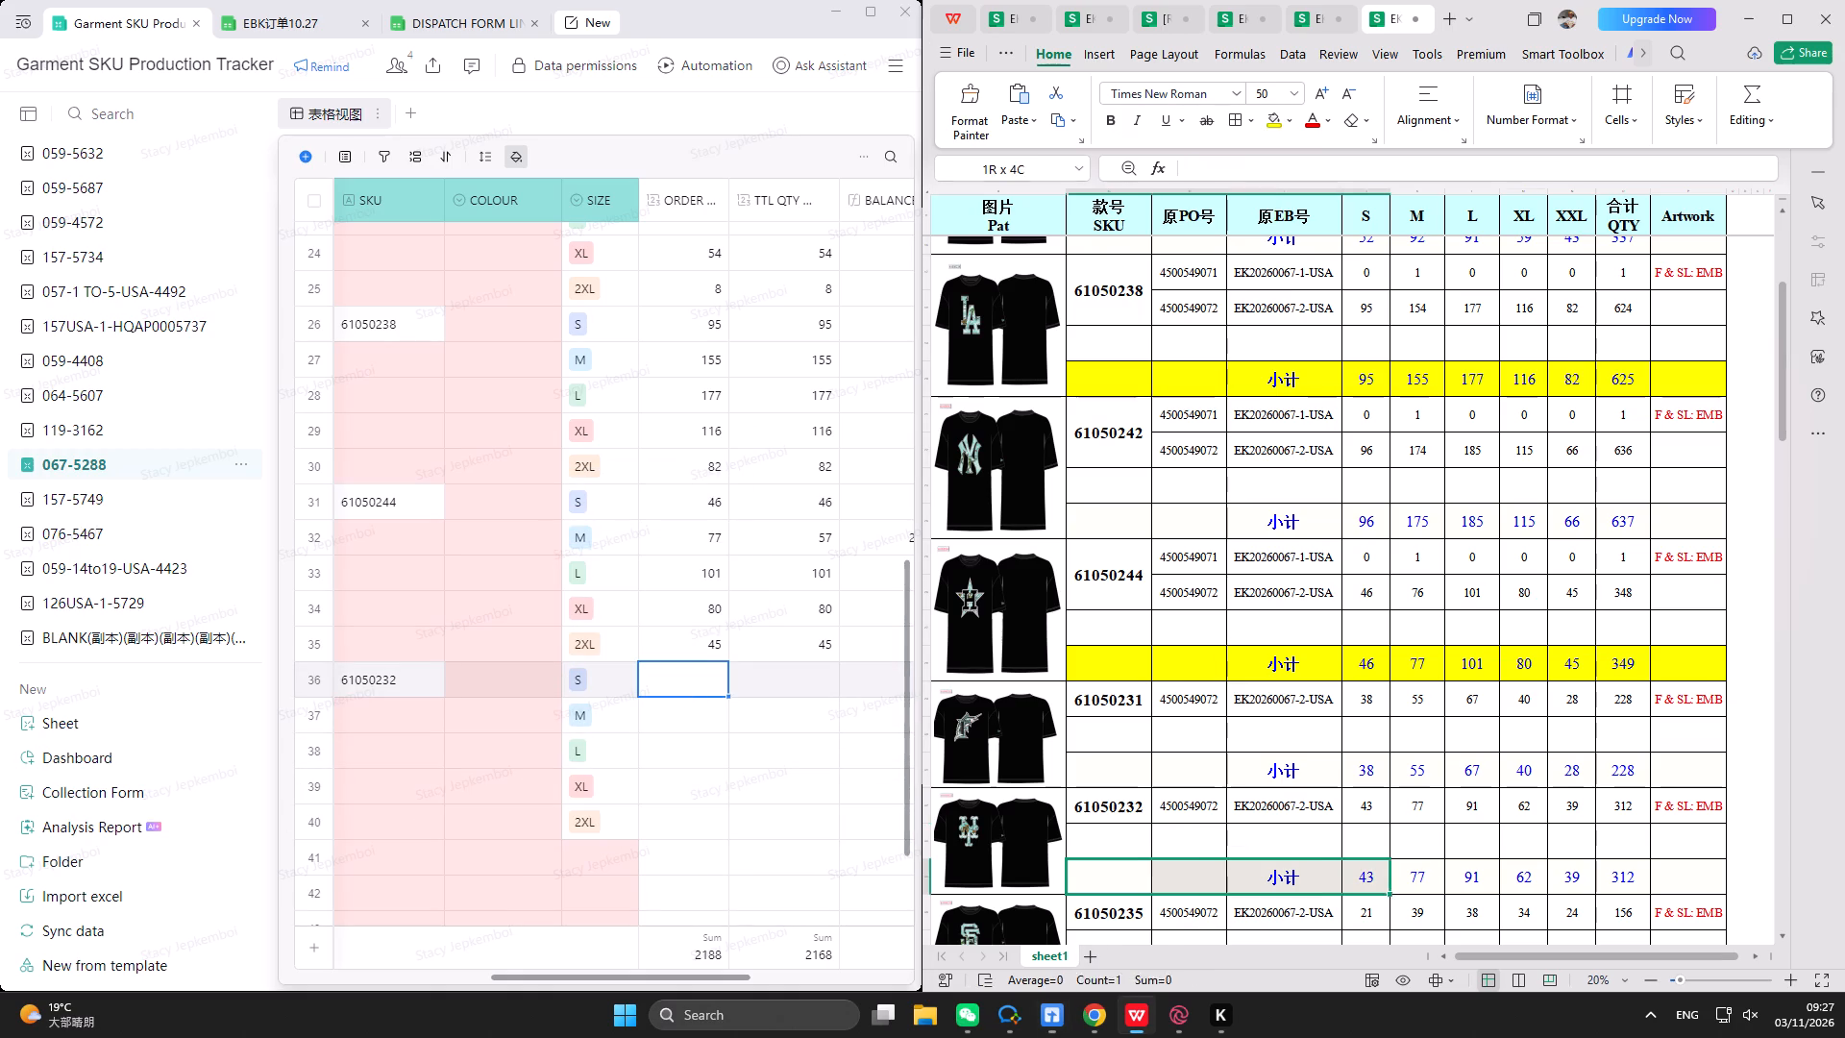
{"action": "left_click_drag", "start_coordinate": [1393, 882], "coordinate": [1647, 875]}
{"action": "left_click_drag", "start_coordinate": [1106, 874], "coordinate": [1697, 879]}
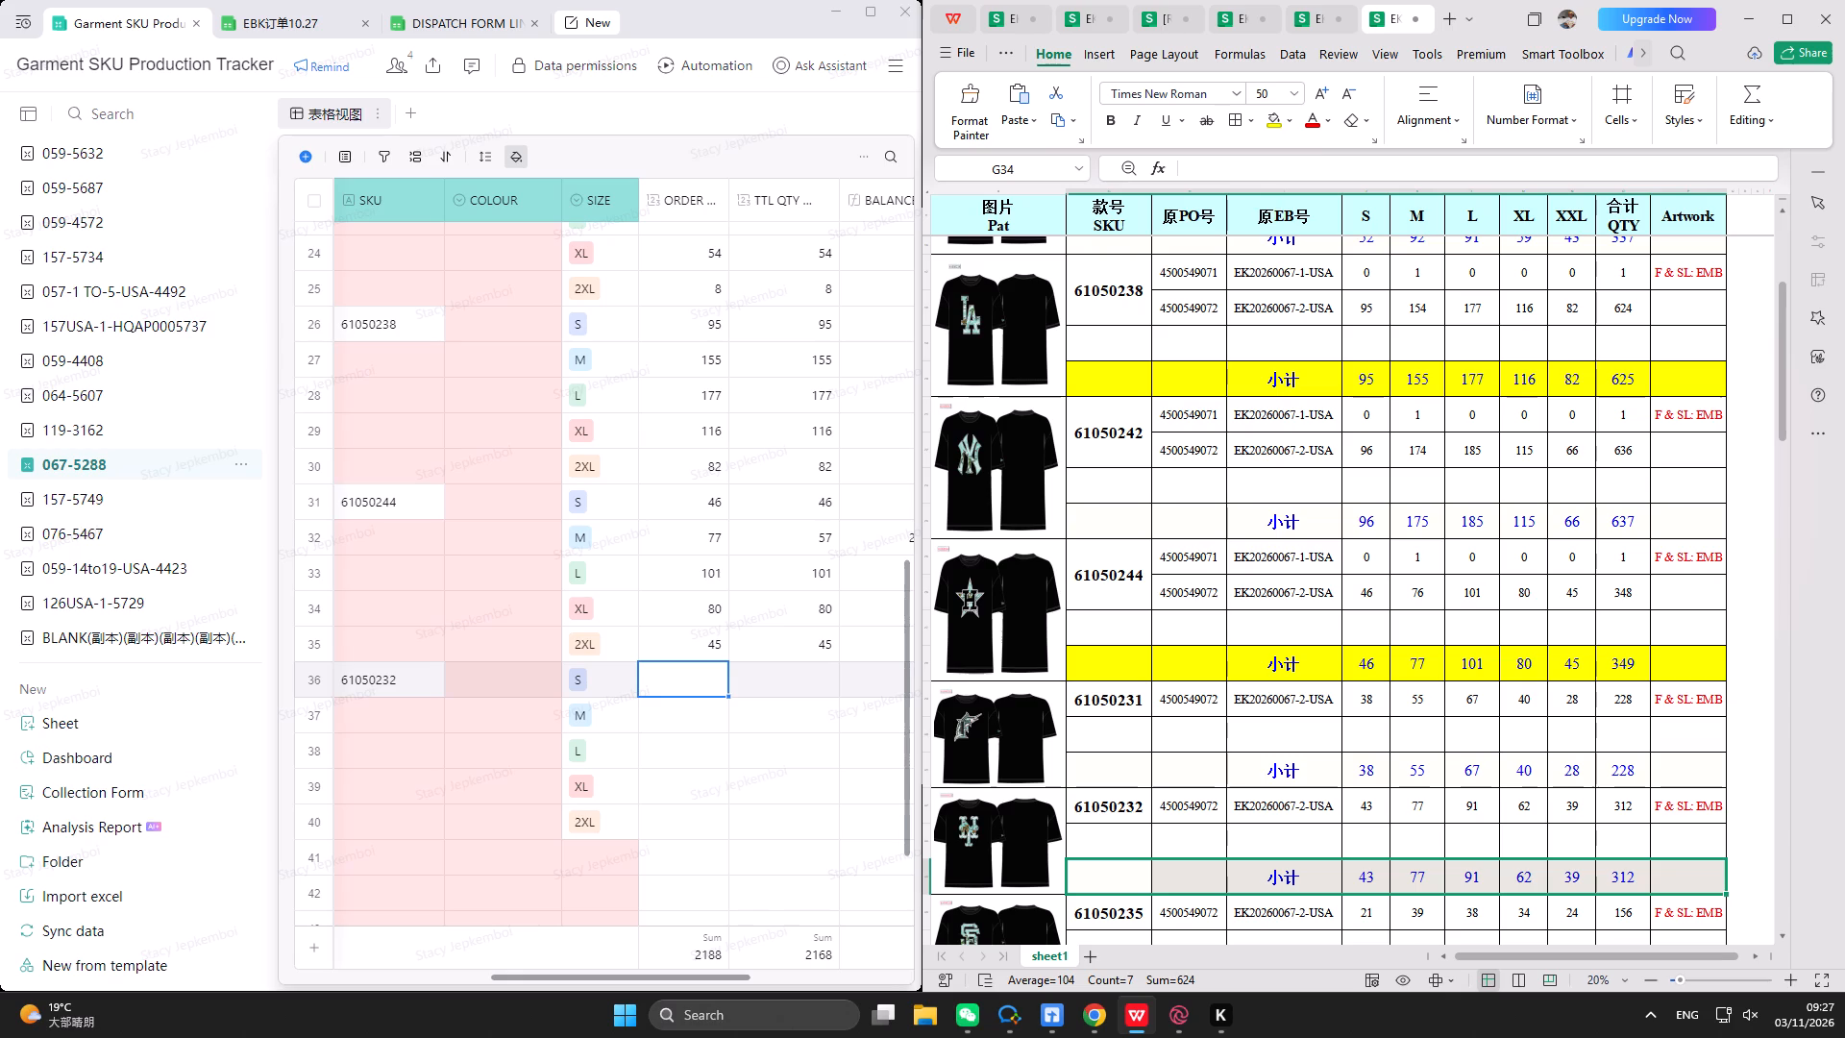
{"action": "left_click", "coordinate": [1277, 123]}
Enter ORDER quantities 43, 77, 91, 62 and 39 for sizes S to 2XL of SKU 61050232 in rows 36 to 40.
{"action": "left_click", "coordinate": [699, 700]}
{"action": "left_click", "coordinate": [700, 681]}
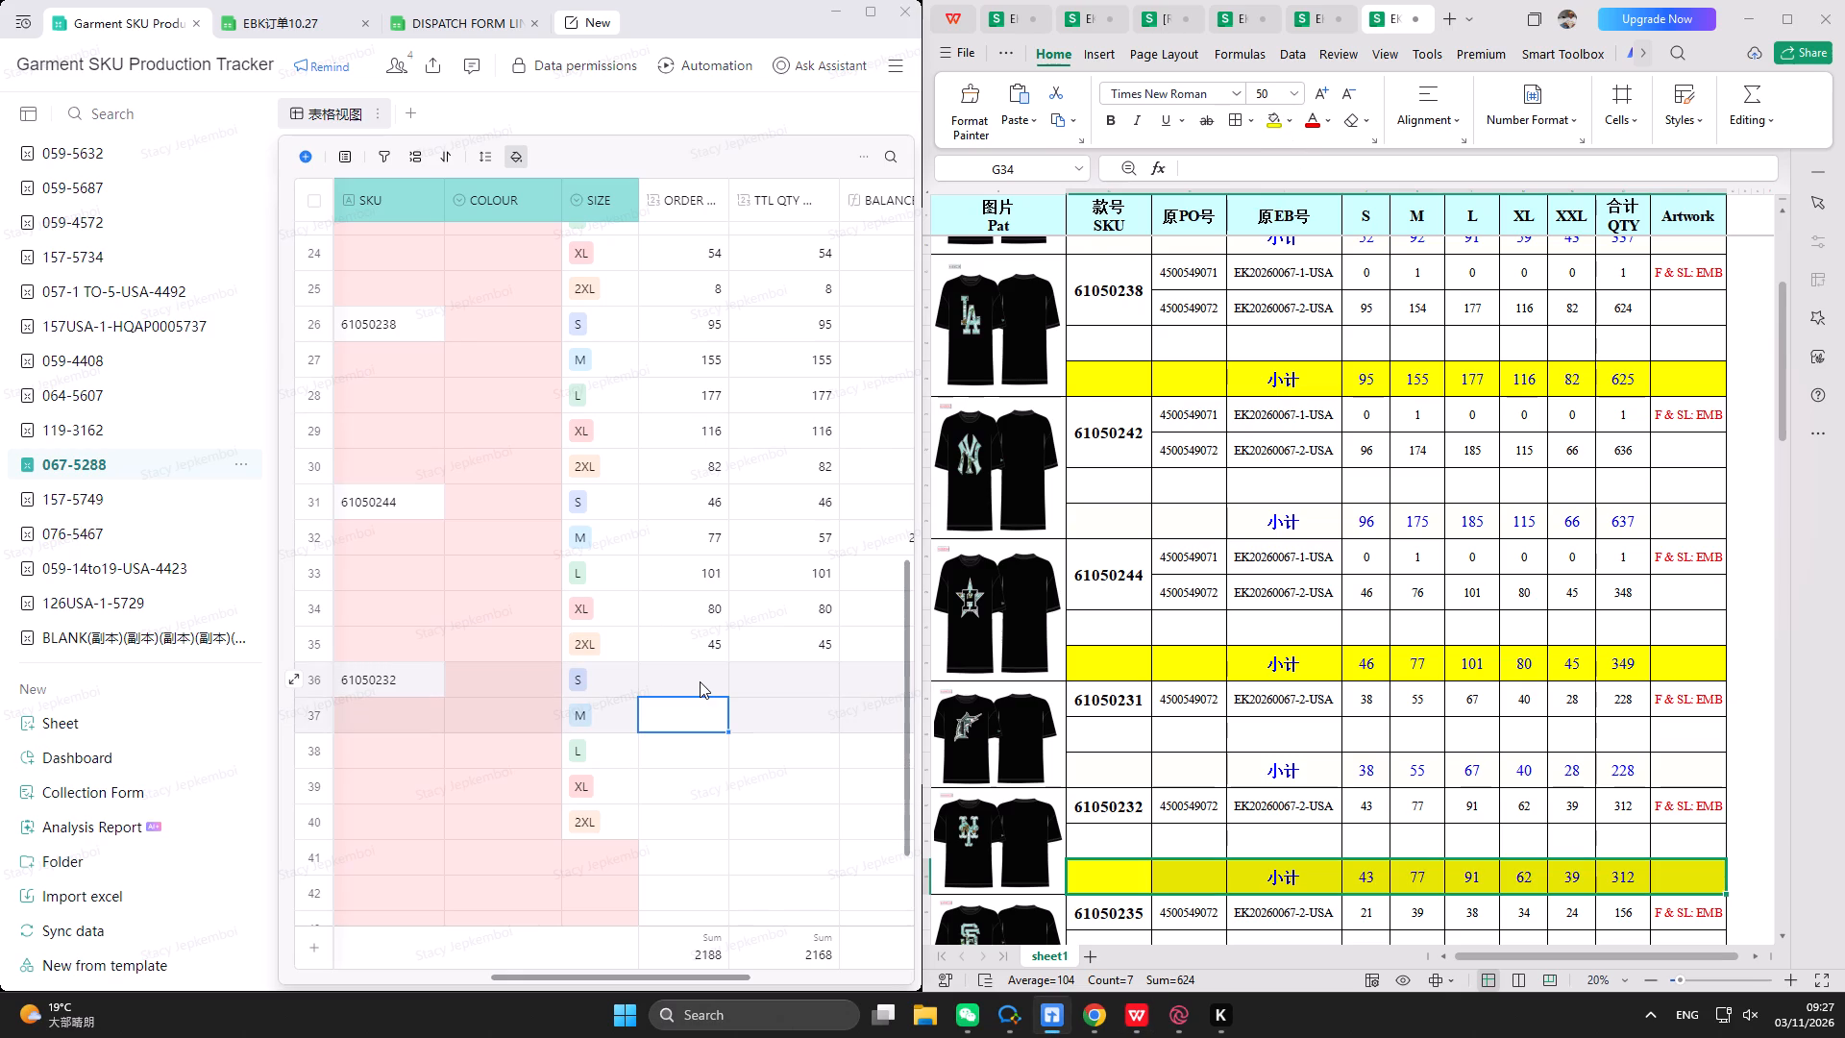
{"action": "type", "text": "43"}
{"action": "key", "text": "Return"}
{"action": "type", "text": "77"}
{"action": "key", "text": "Return"}
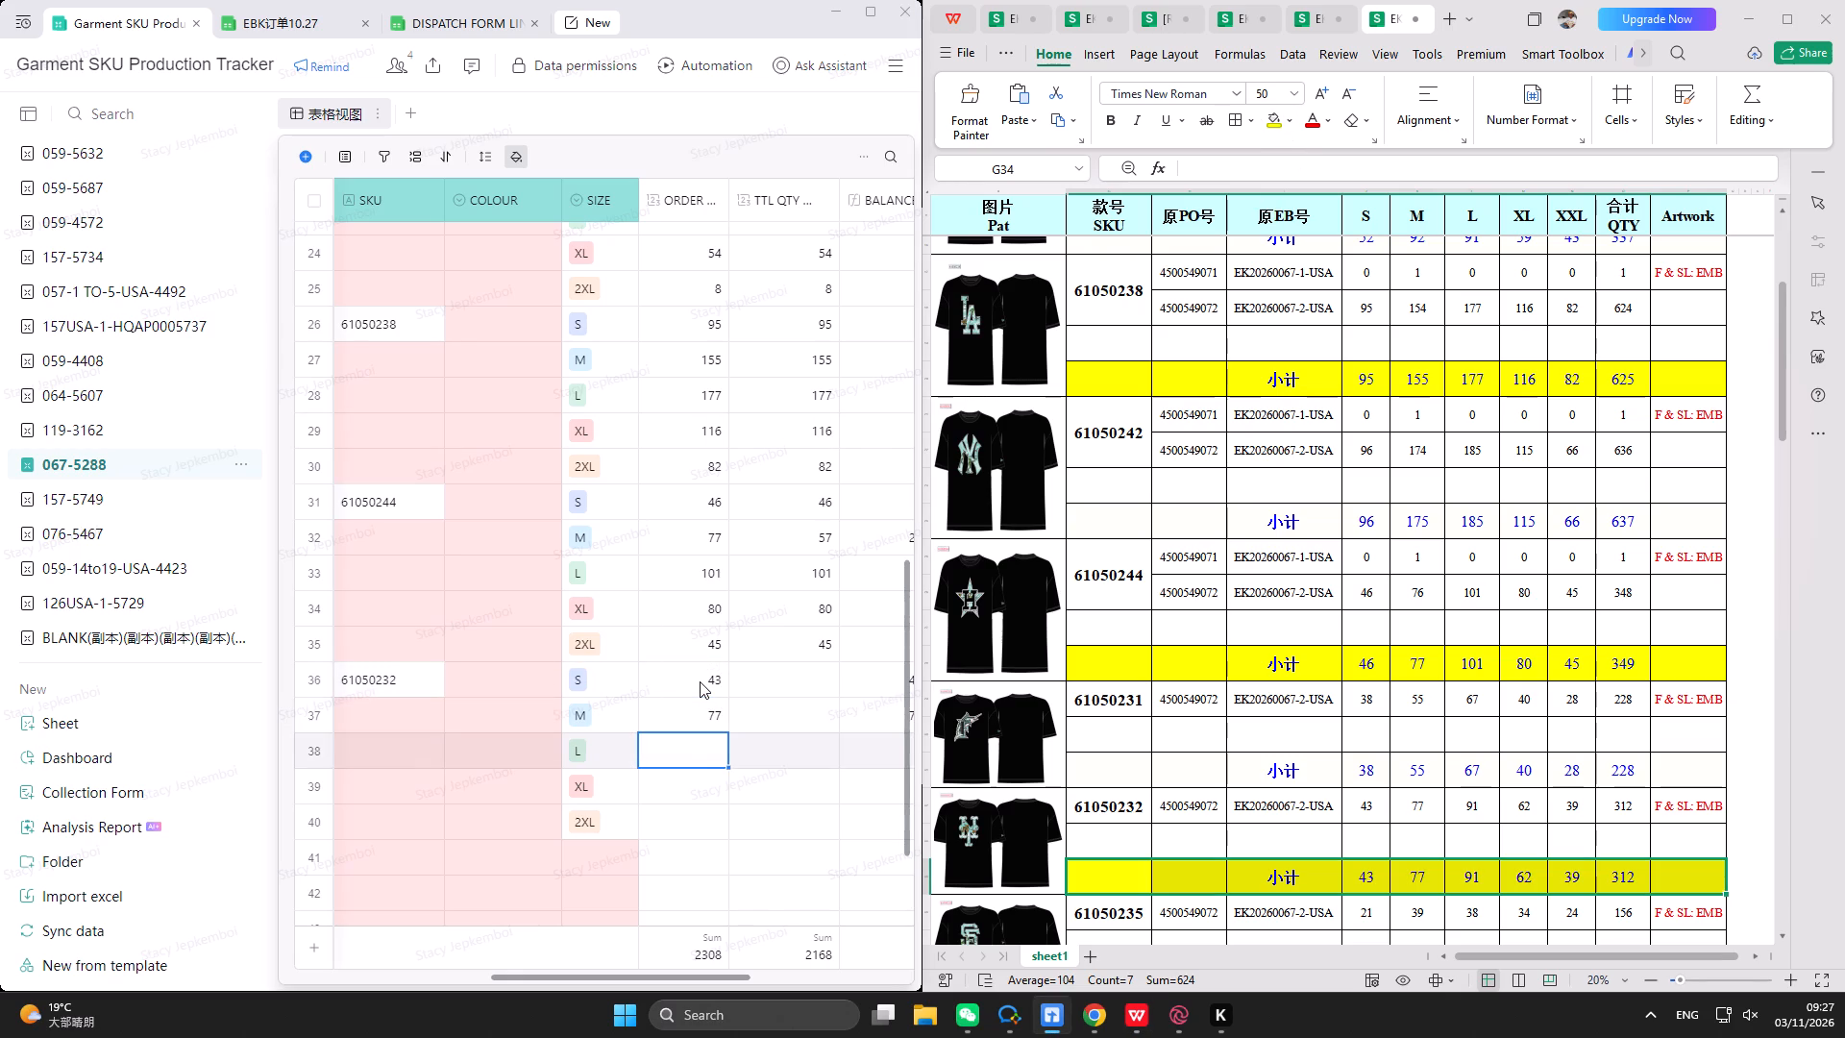
{"action": "type", "text": "91"}
{"action": "key", "text": "Return"}
{"action": "type", "text": "62"}
{"action": "key", "text": "Return"}
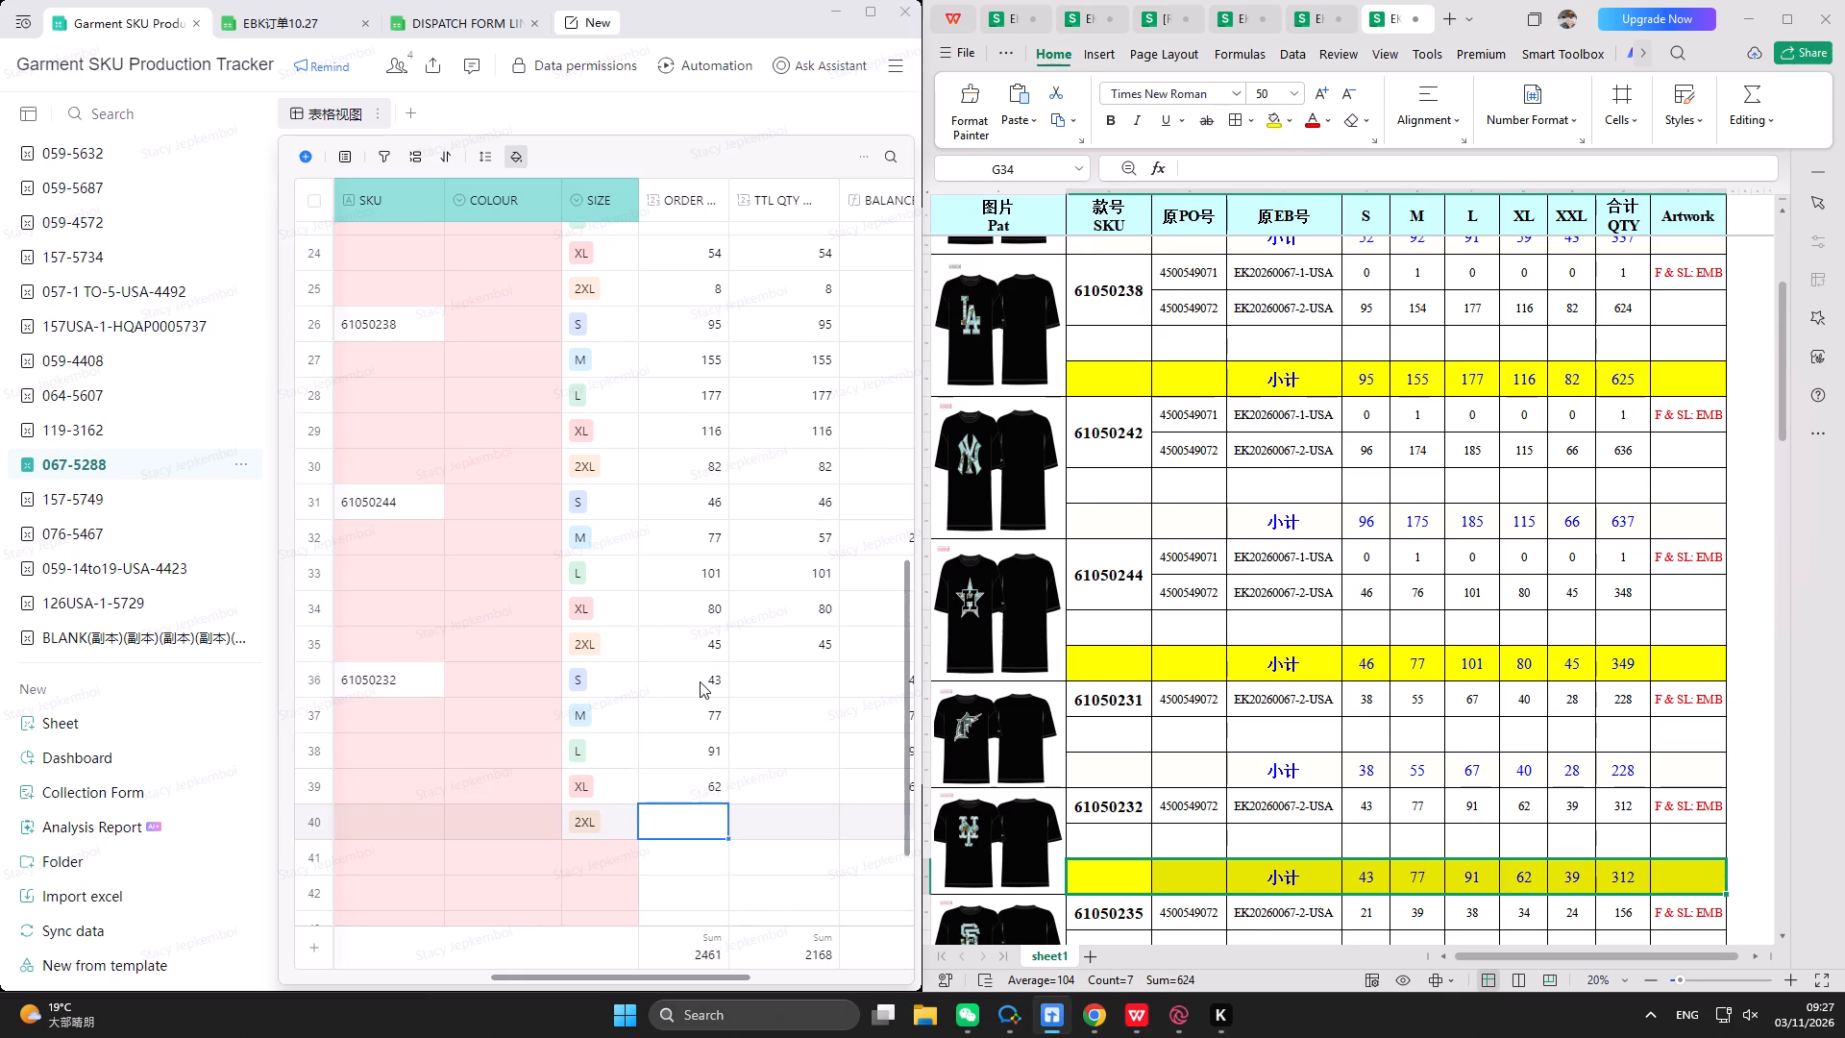
{"action": "key", "text": "3"}
{"action": "key", "text": "9"}
{"action": "key", "text": "Return"}
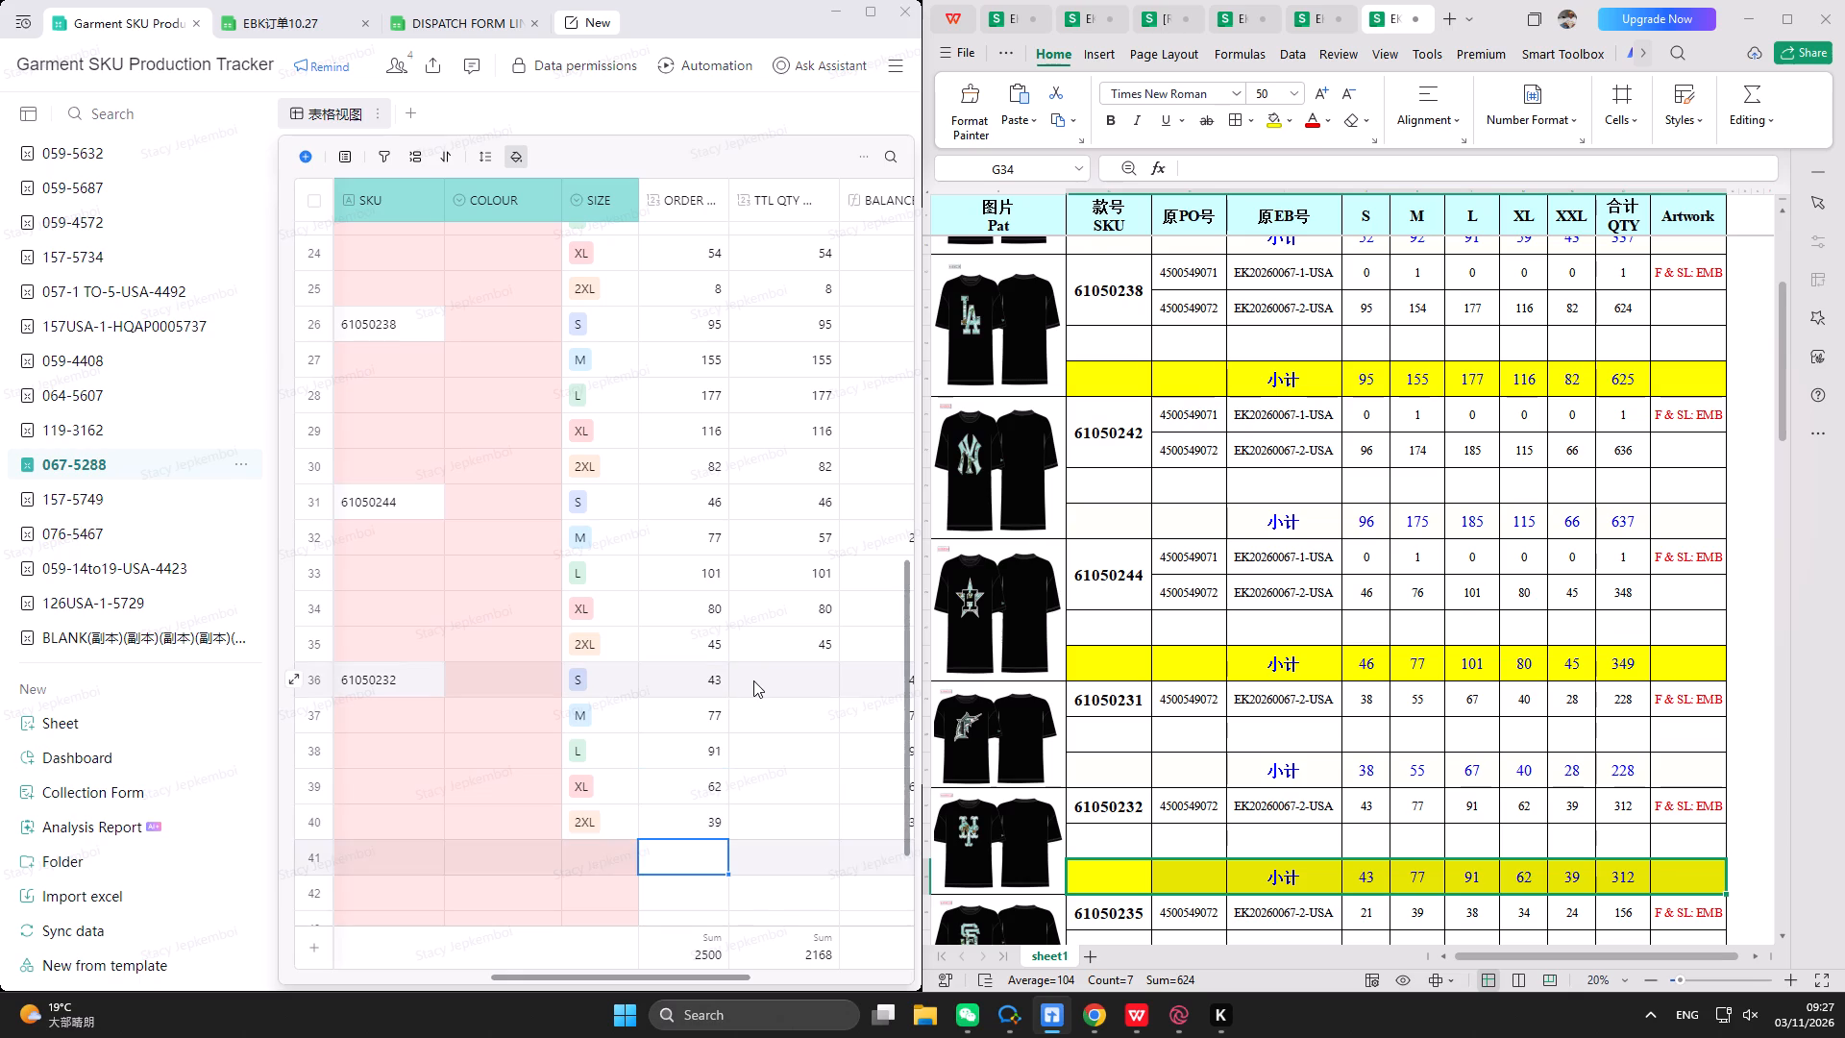
Enter TTL QTY values 43, 77, 91, 62 and 39 for sizes S to 2XL of SKU 61050232 in rows 36 to 40.
{"action": "left_click", "coordinate": [753, 680]}
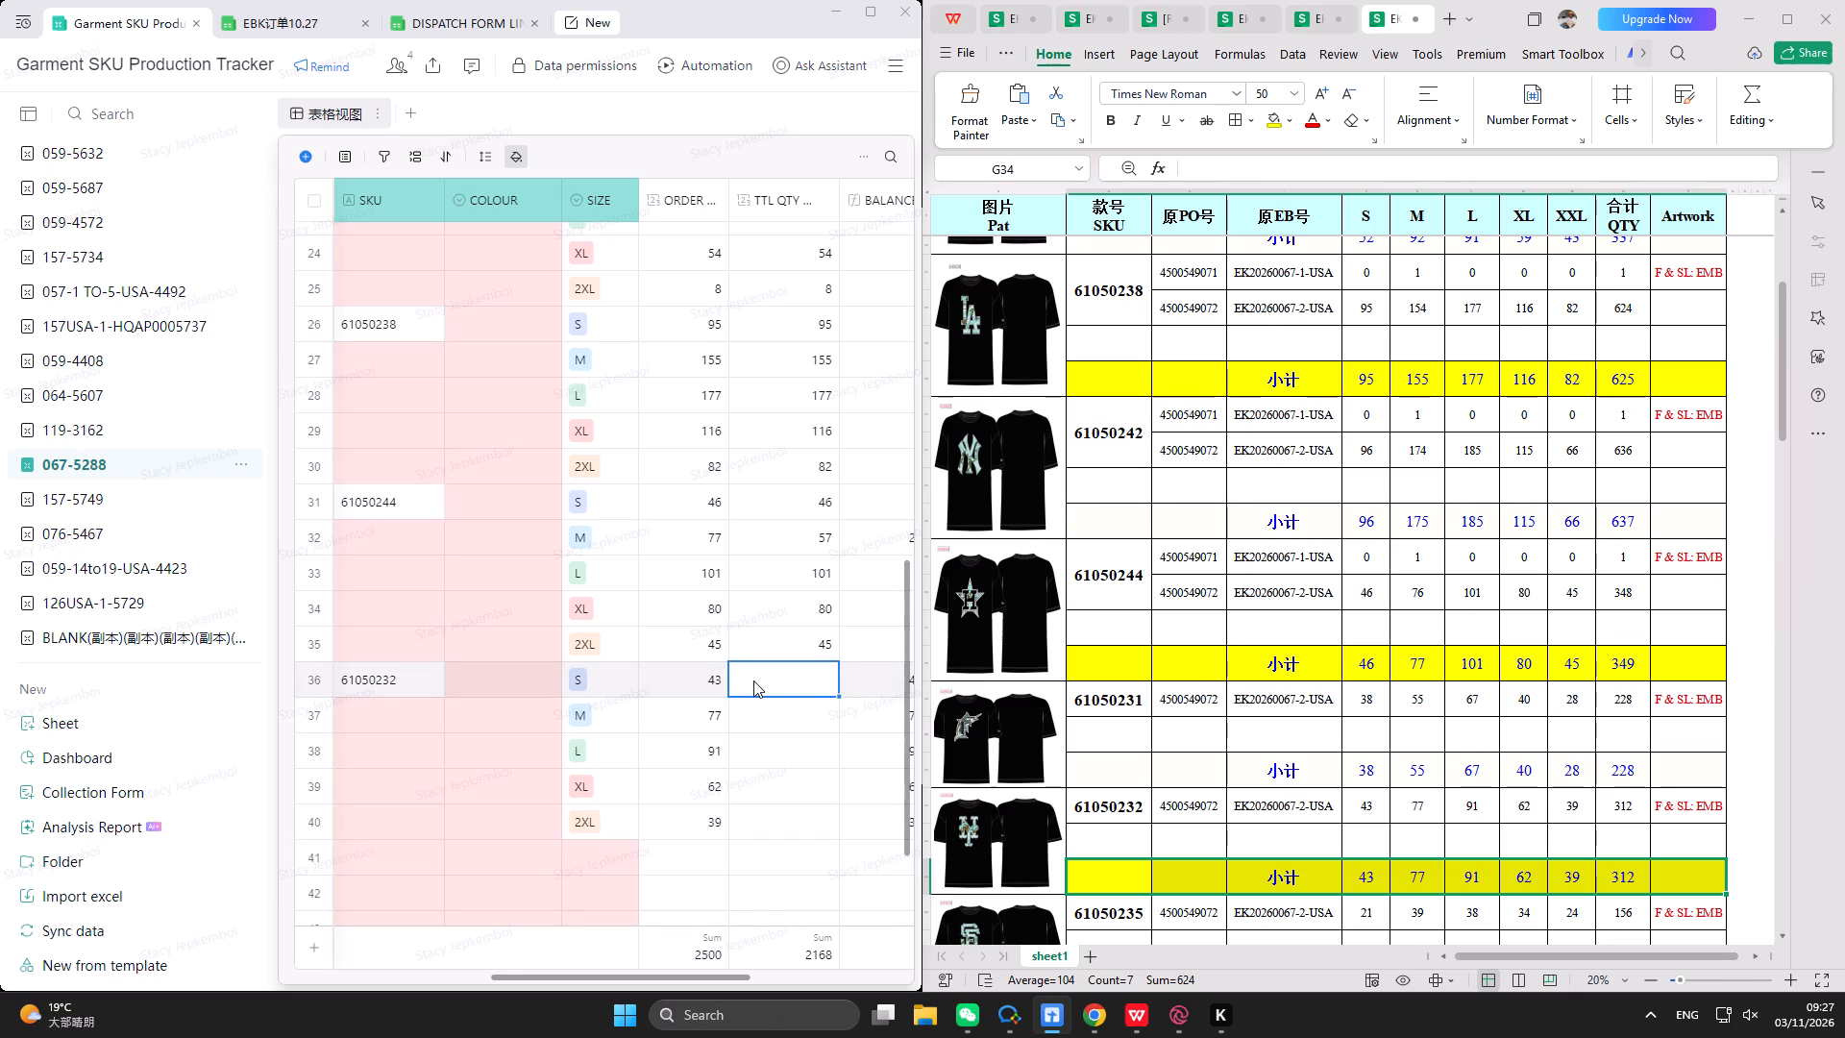
{"action": "type", "text": "43"}
{"action": "key", "text": "Return"}
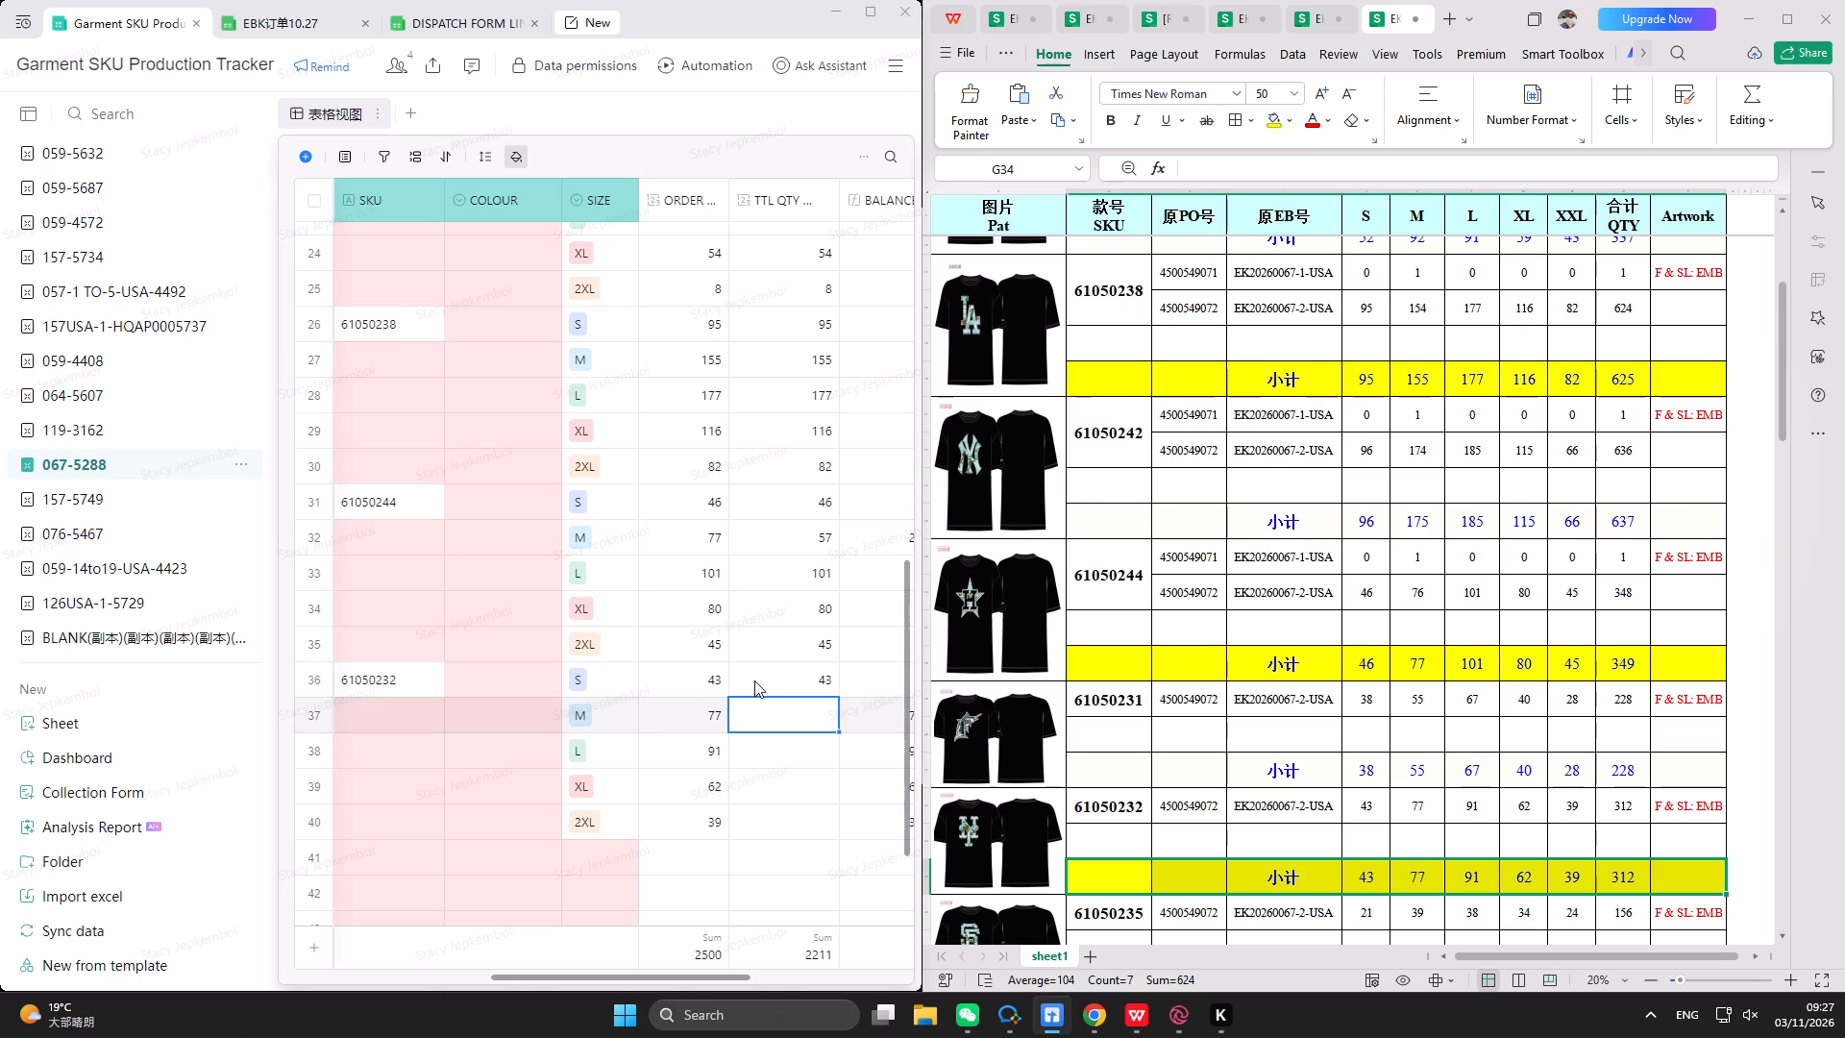
{"action": "type", "text": "77"}
{"action": "key", "text": "Return"}
{"action": "type", "text": "91"}
{"action": "key", "text": "Return"}
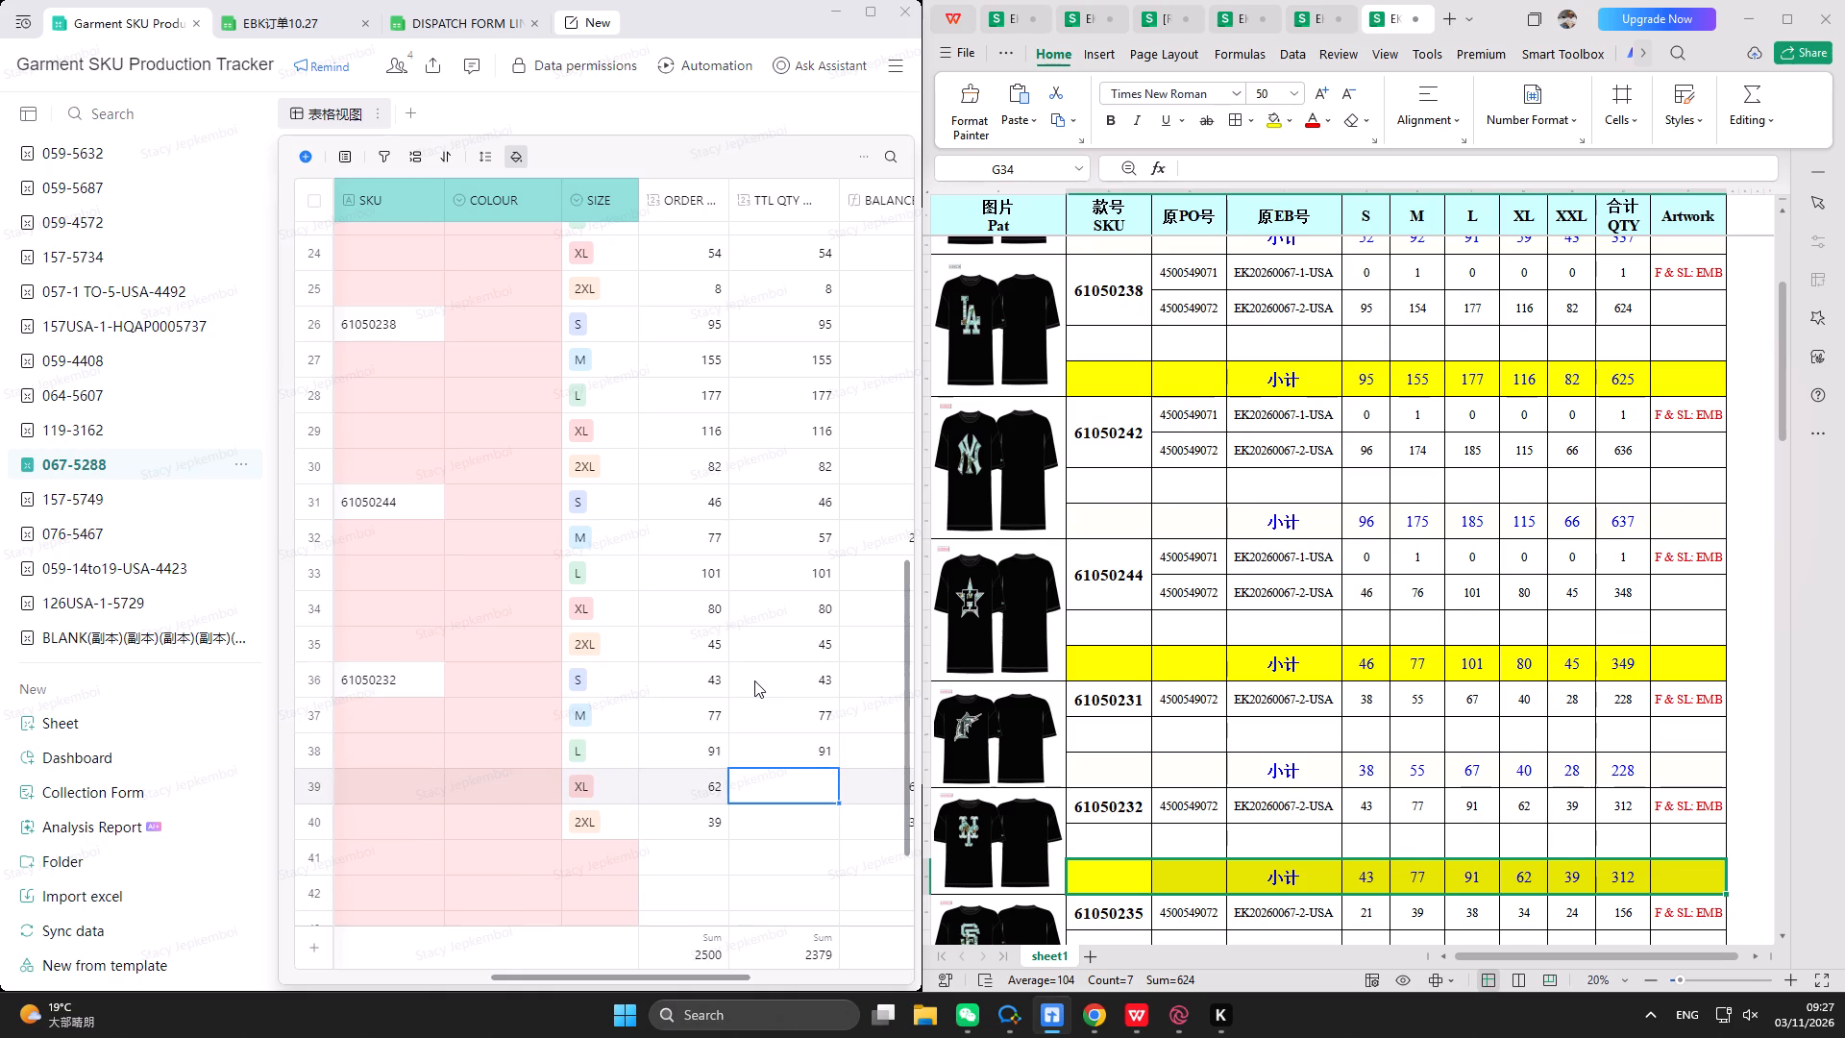
{"action": "type", "text": "62"}
{"action": "key", "text": "Return"}
{"action": "type", "text": "39"}
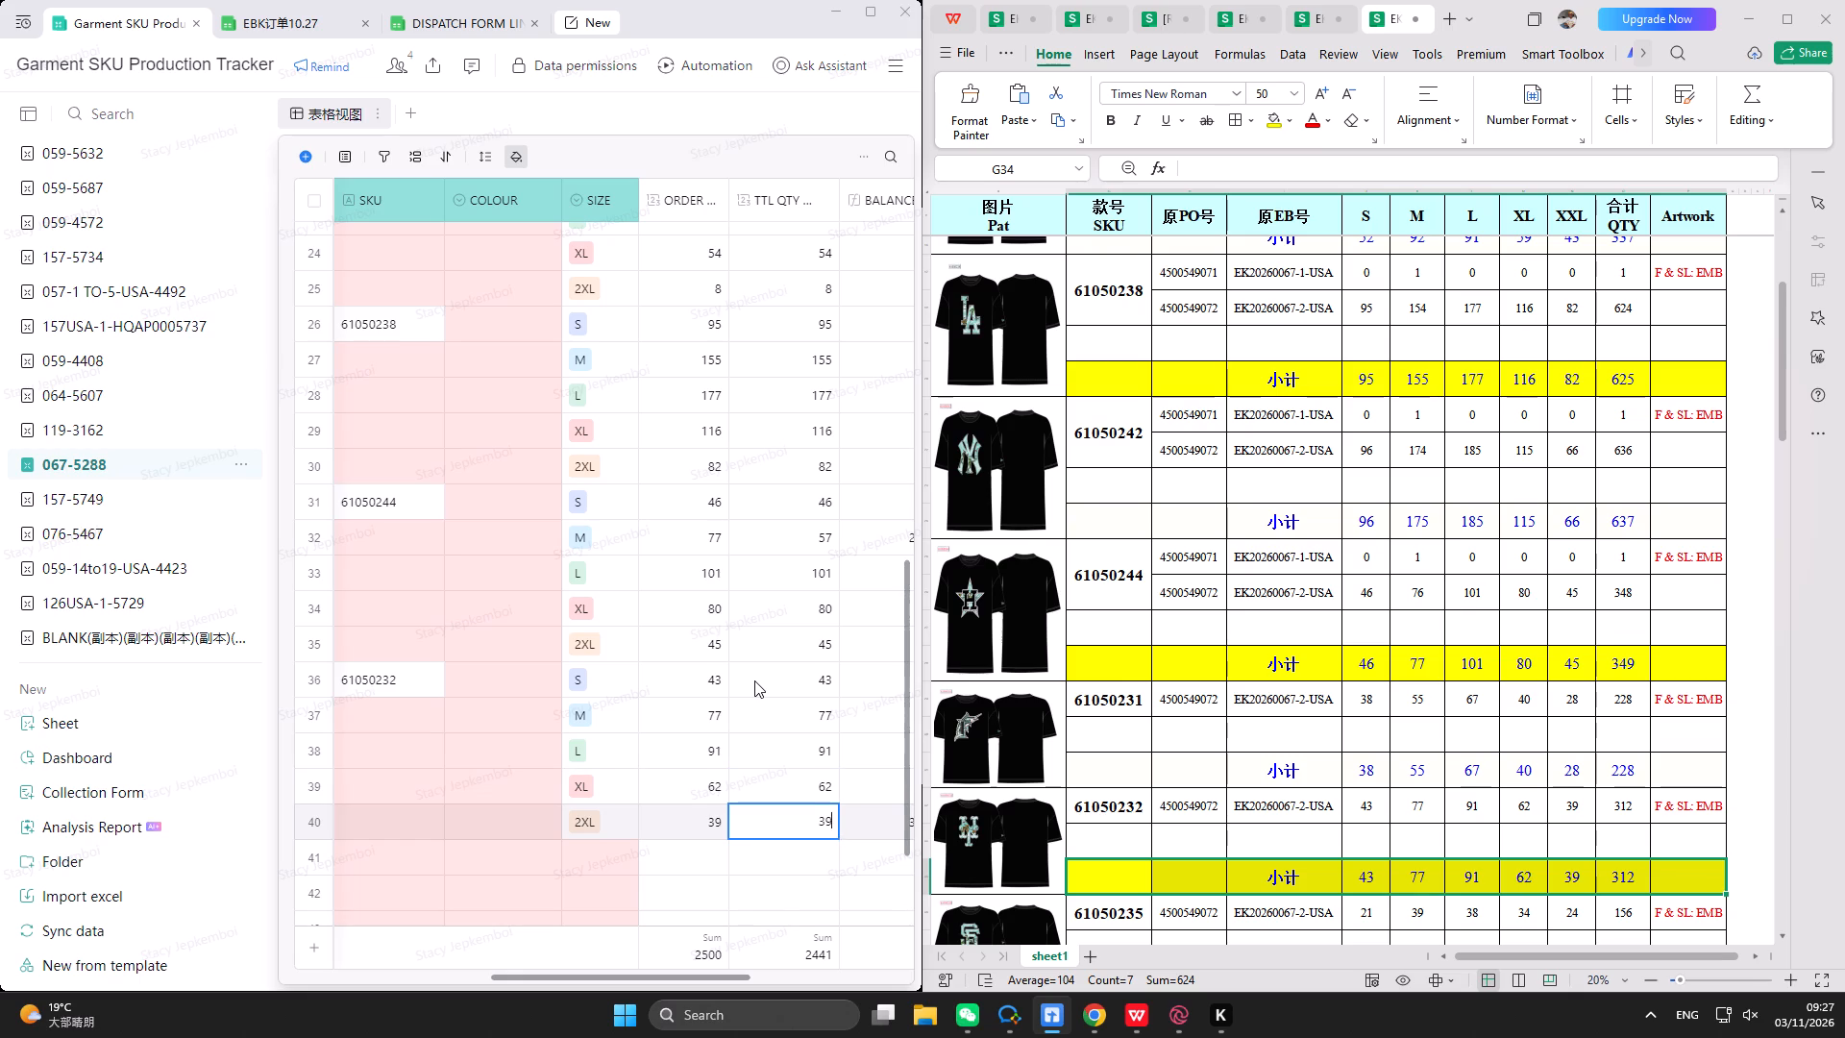
{"action": "key", "text": "Return"}
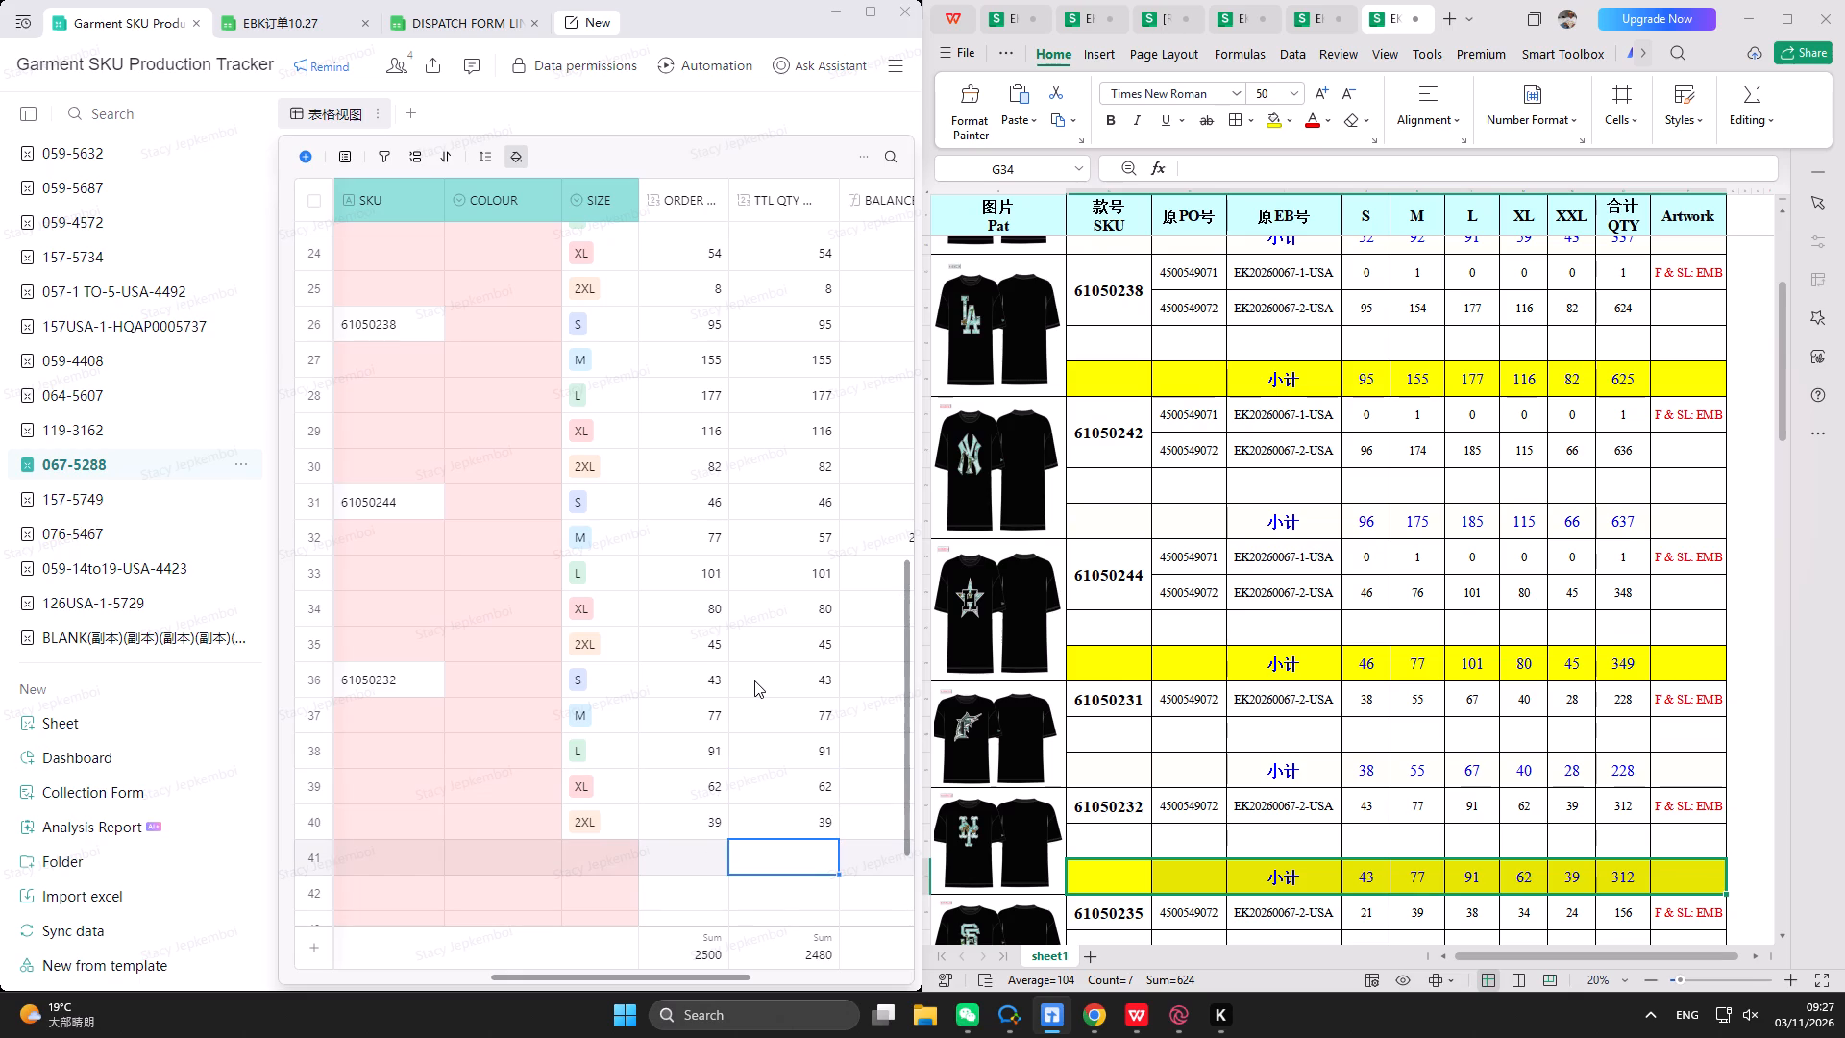
Highlight the 小计 subtotal row of SKU 61050243 in yellow in the order sheet.
{"action": "scroll", "coordinate": [736, 703], "scroll_direction": "down", "scroll_amount": 2}
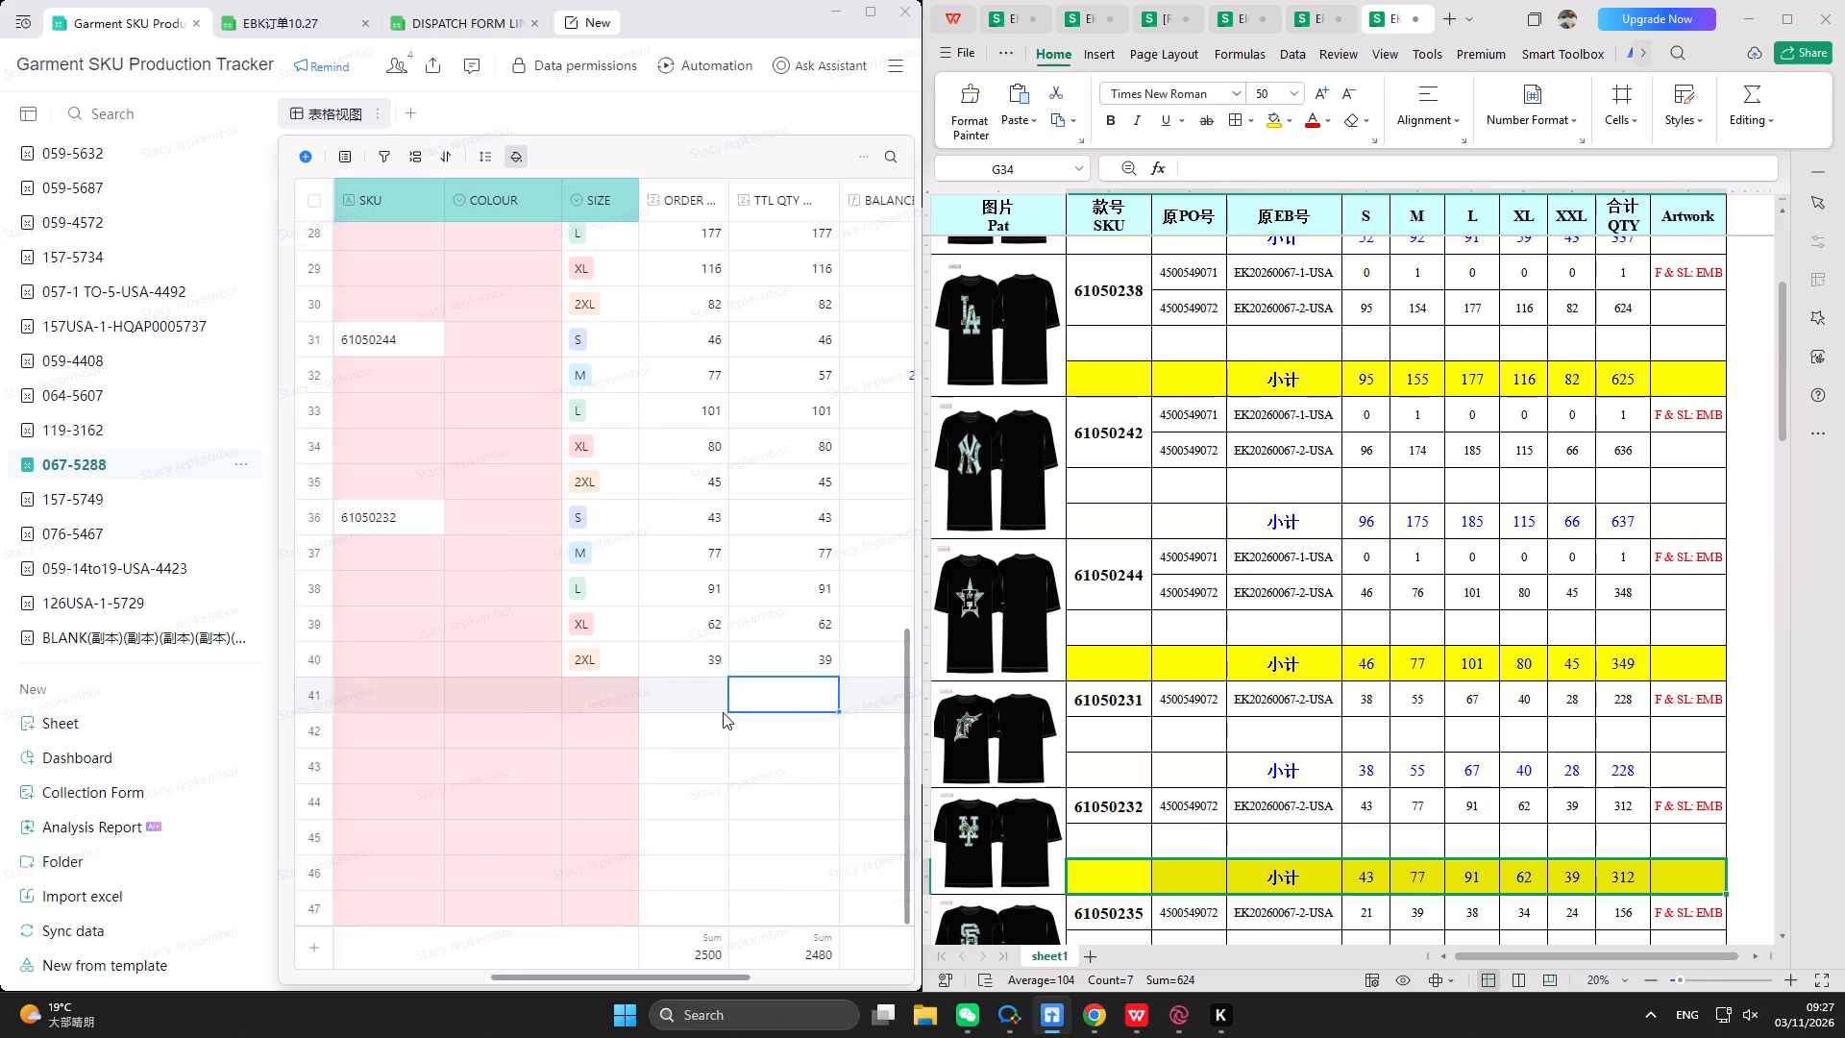
{"action": "left_click", "coordinate": [419, 701]}
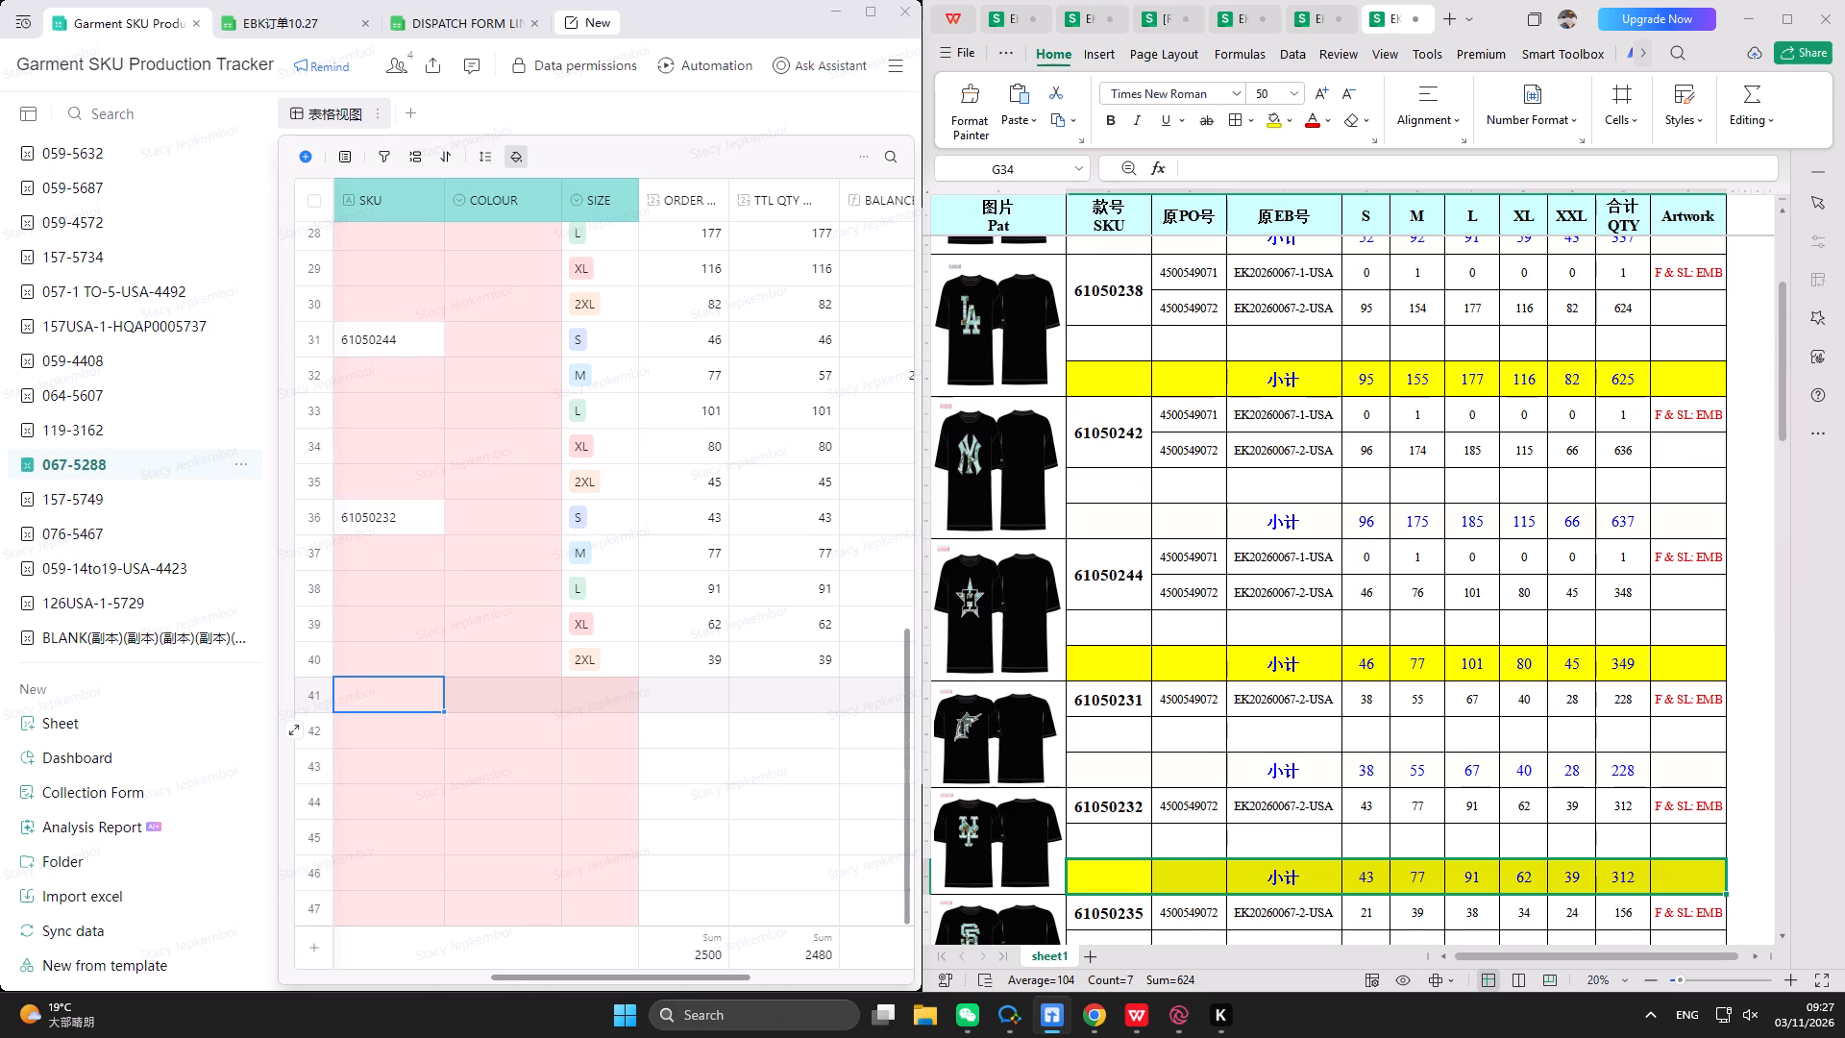
{"action": "scroll", "coordinate": [1228, 823], "scroll_direction": "down", "scroll_amount": 9}
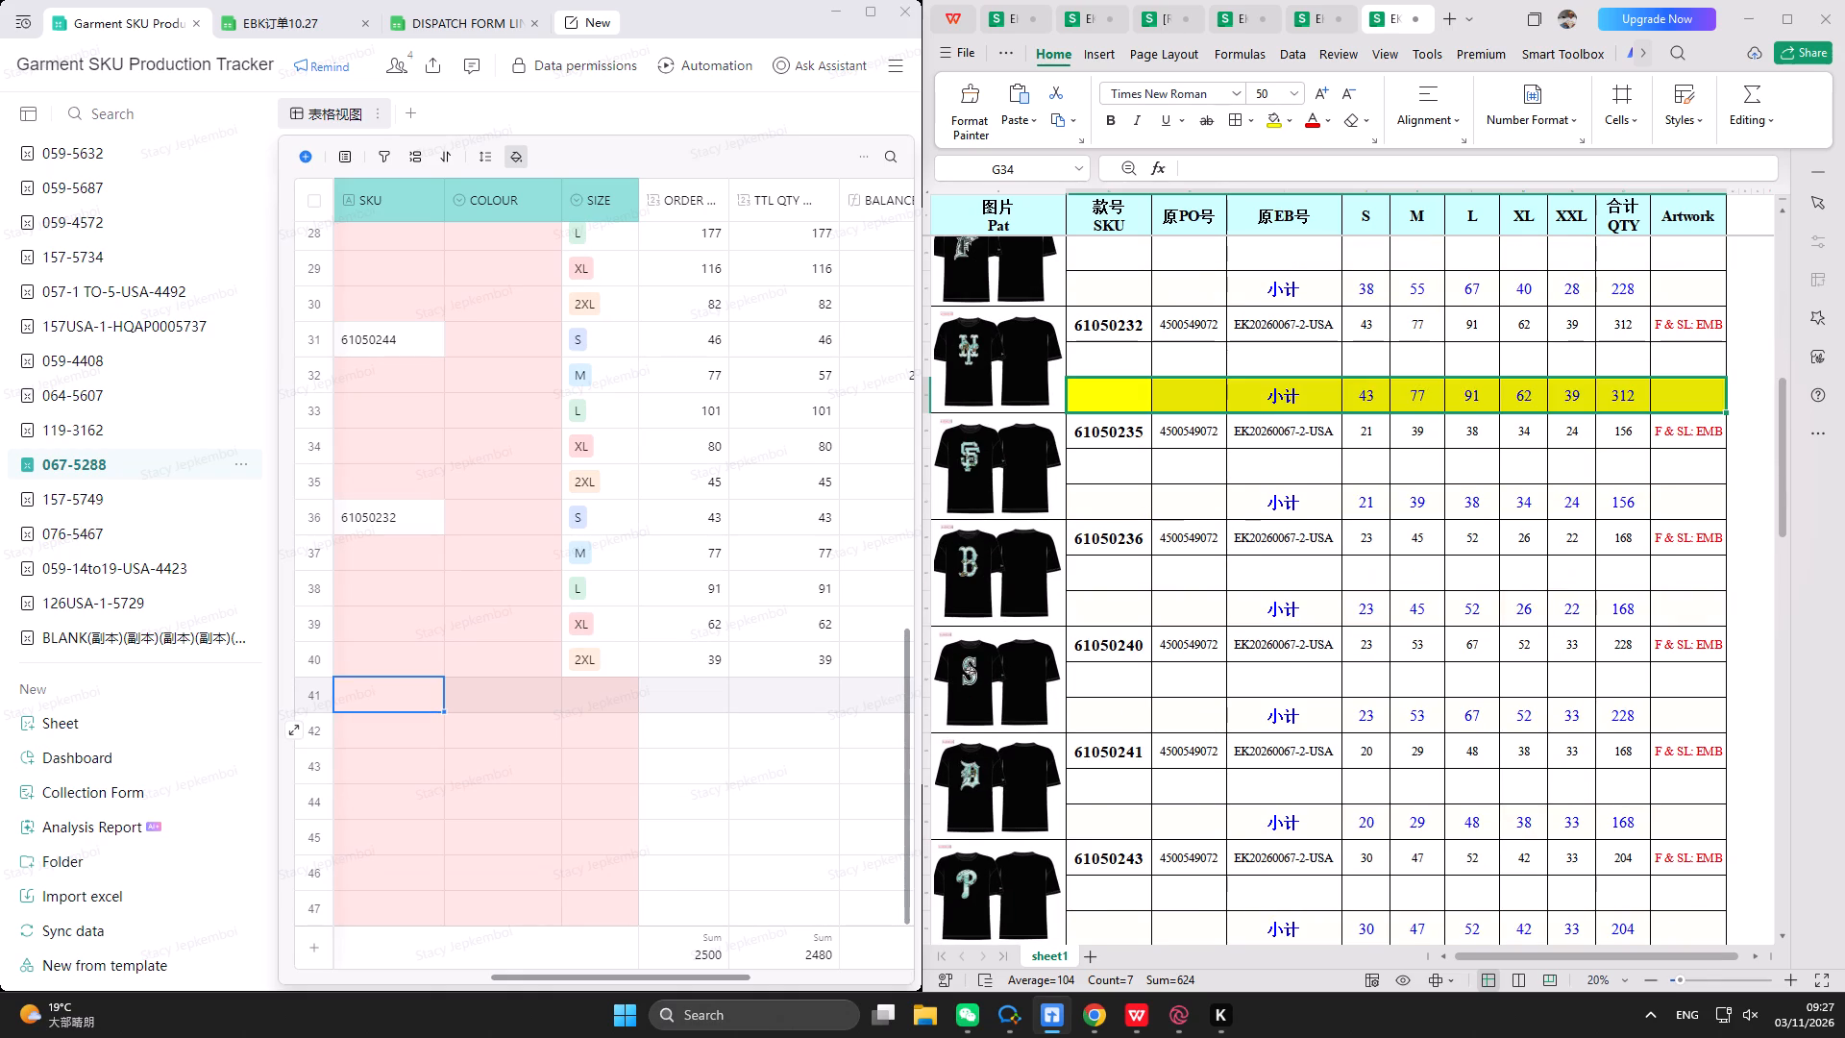
{"action": "scroll", "coordinate": [1143, 904], "scroll_direction": "down", "scroll_amount": 2}
{"action": "left_click_drag", "start_coordinate": [1123, 812], "coordinate": [1702, 828]}
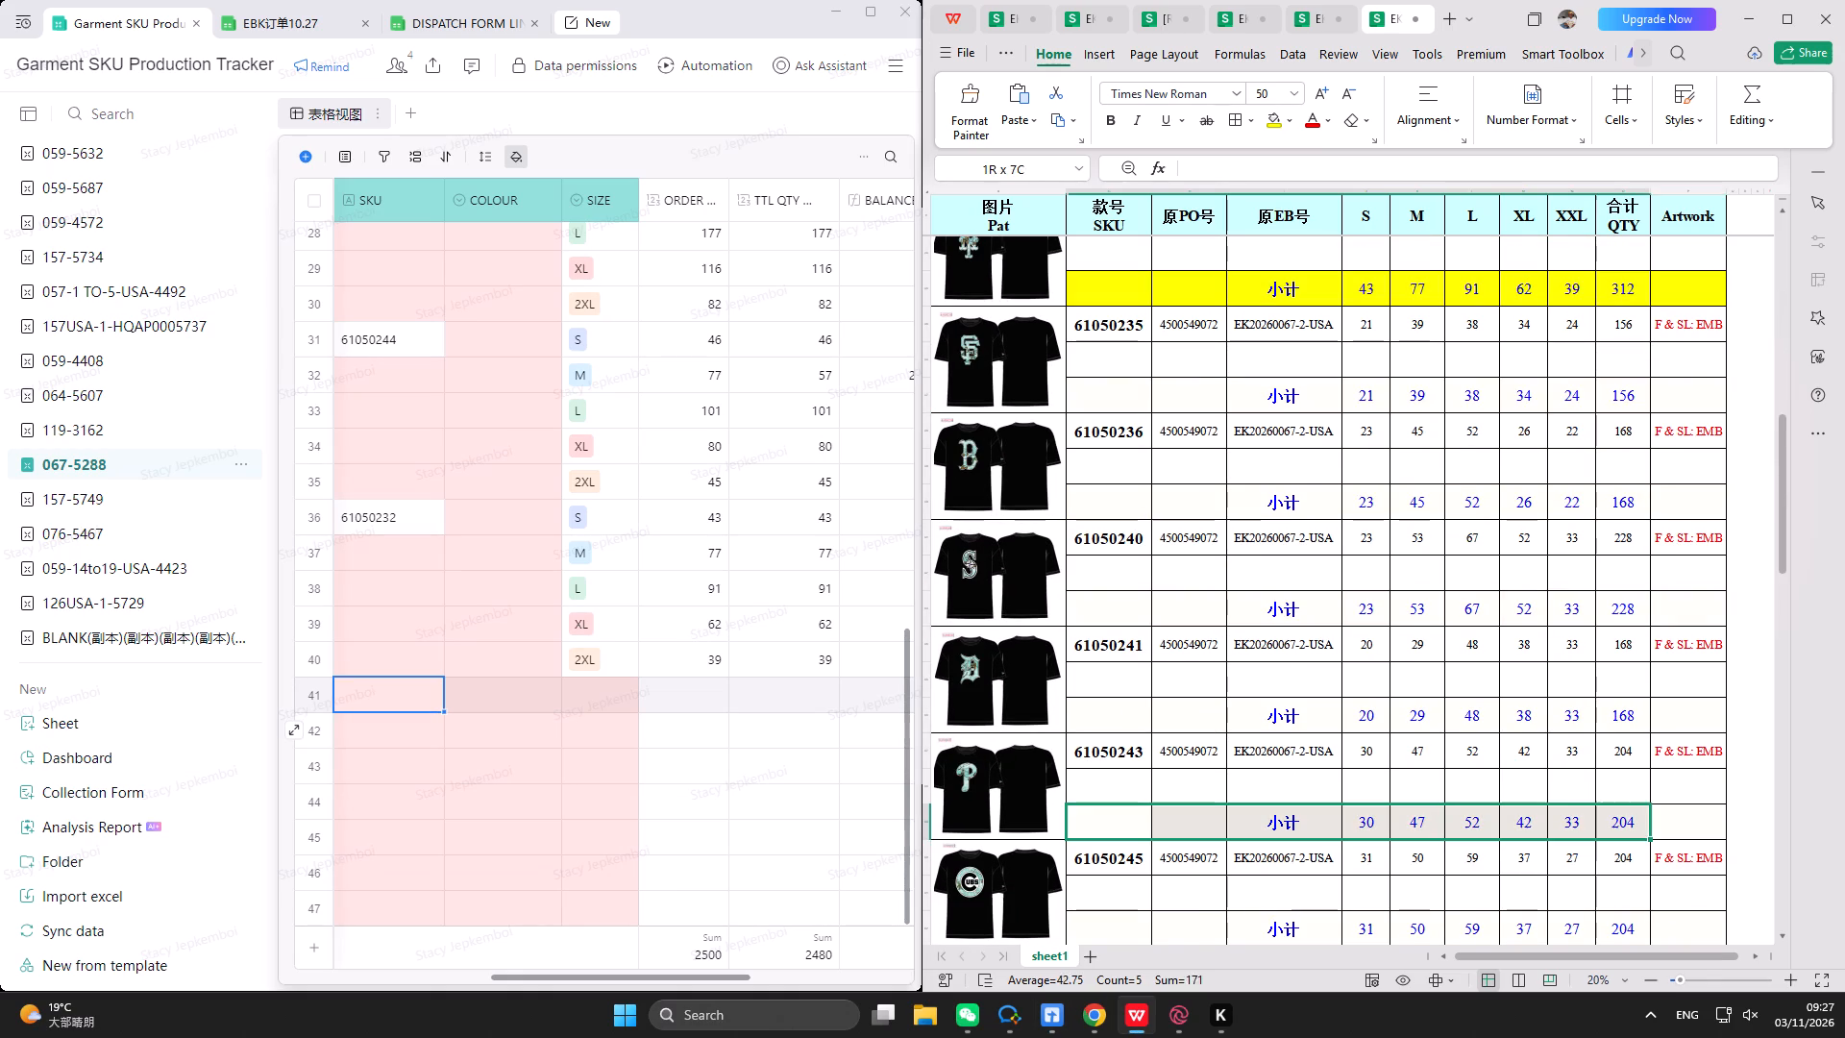
{"action": "left_click_drag", "start_coordinate": [1702, 828], "coordinate": [1697, 825]}
{"action": "left_click", "coordinate": [1280, 129]}
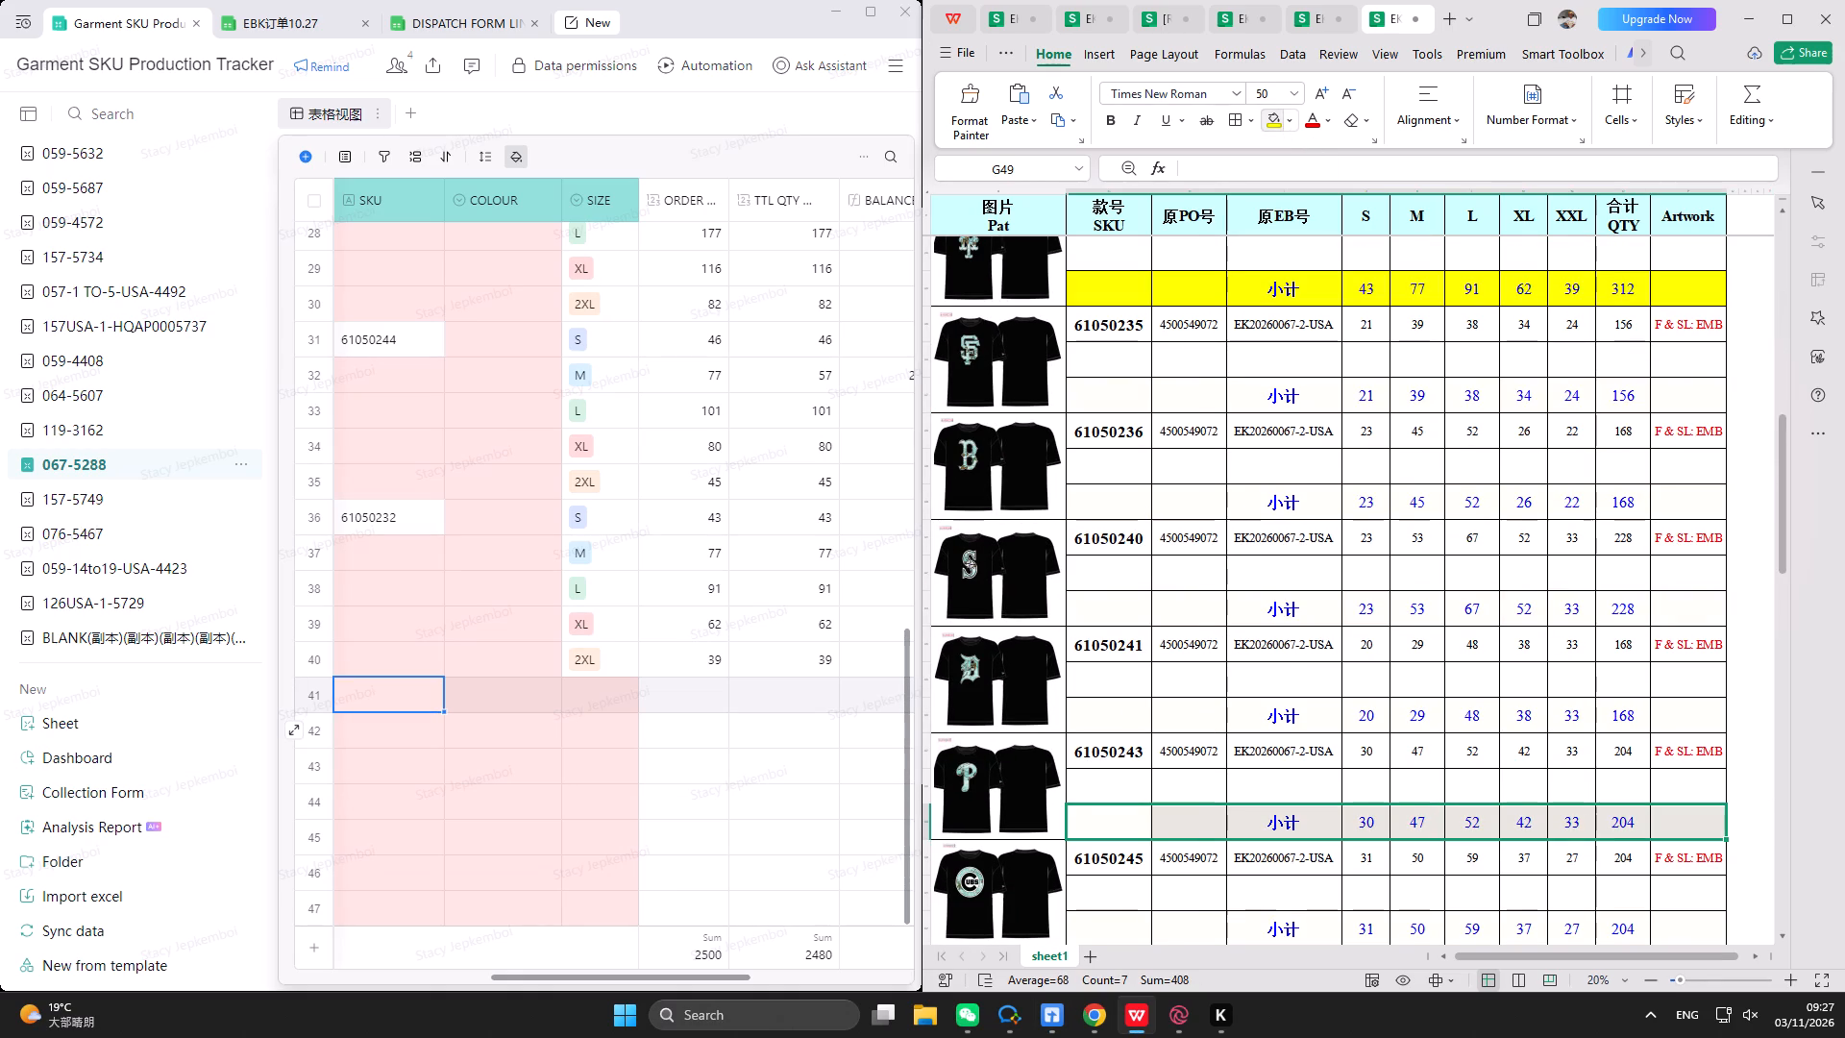
Copy SKU 61050243 from the order sheet into the SKU cell of row 41 in the tracker.
{"action": "left_click", "coordinate": [1131, 736]}
{"action": "double_click", "coordinate": [1238, 161]}
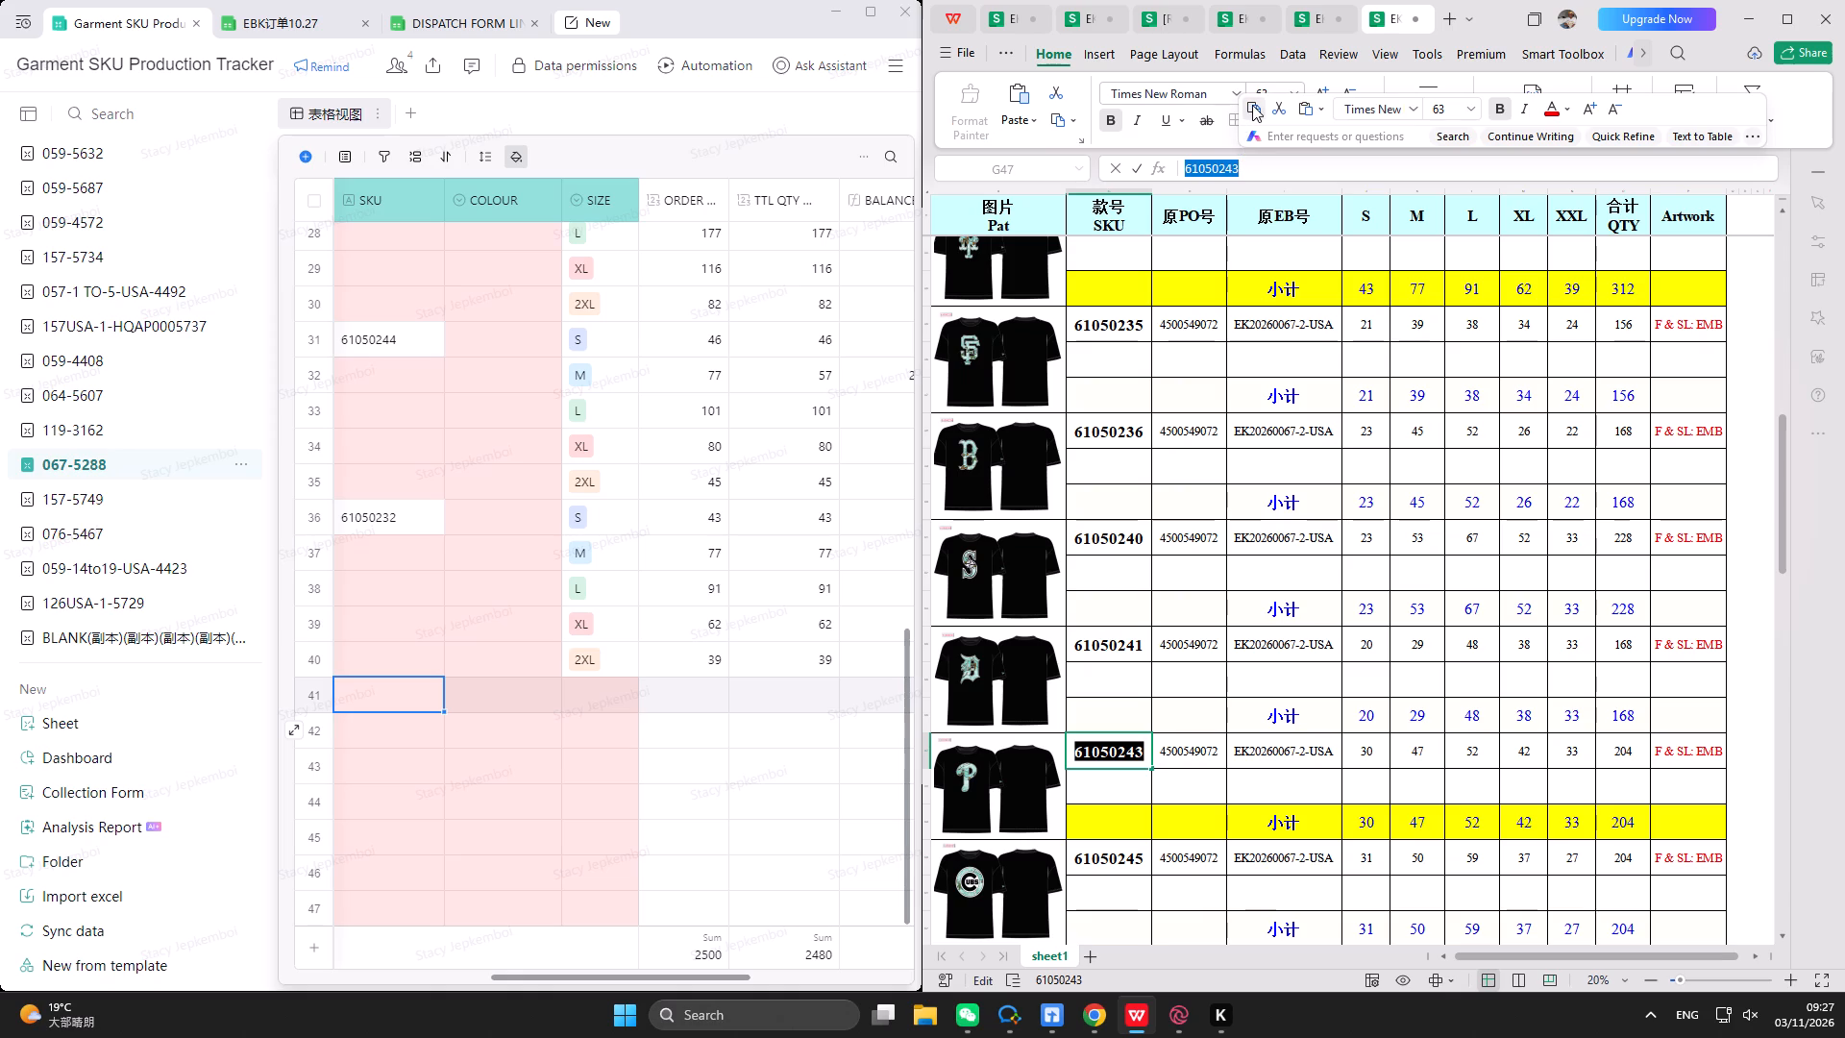
{"action": "double_click", "coordinate": [1252, 105]}
{"action": "double_click", "coordinate": [379, 689]}
{"action": "right_click", "coordinate": [379, 689]}
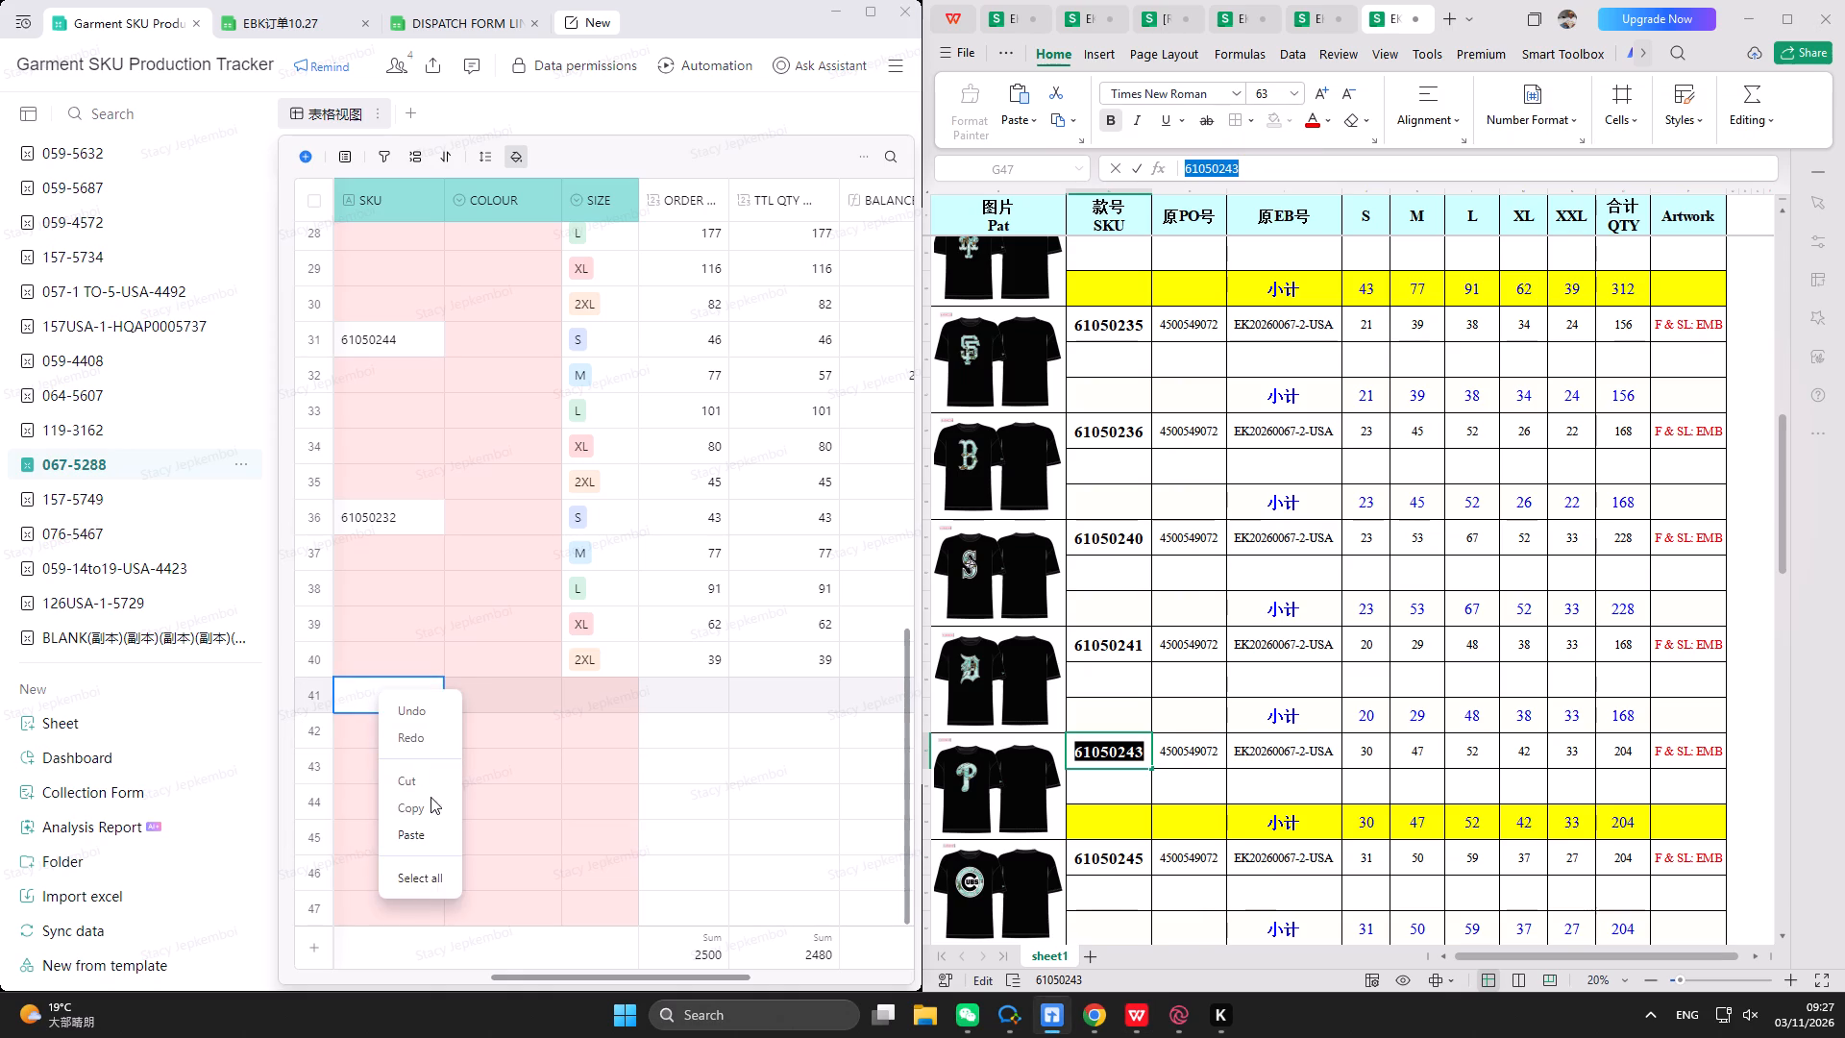
{"action": "left_click", "coordinate": [431, 841]}
Set the SIZE of rows 41 to 45 for SKU 61050243 to S, M, L, XL and 2XL.
{"action": "double_click", "coordinate": [602, 688]}
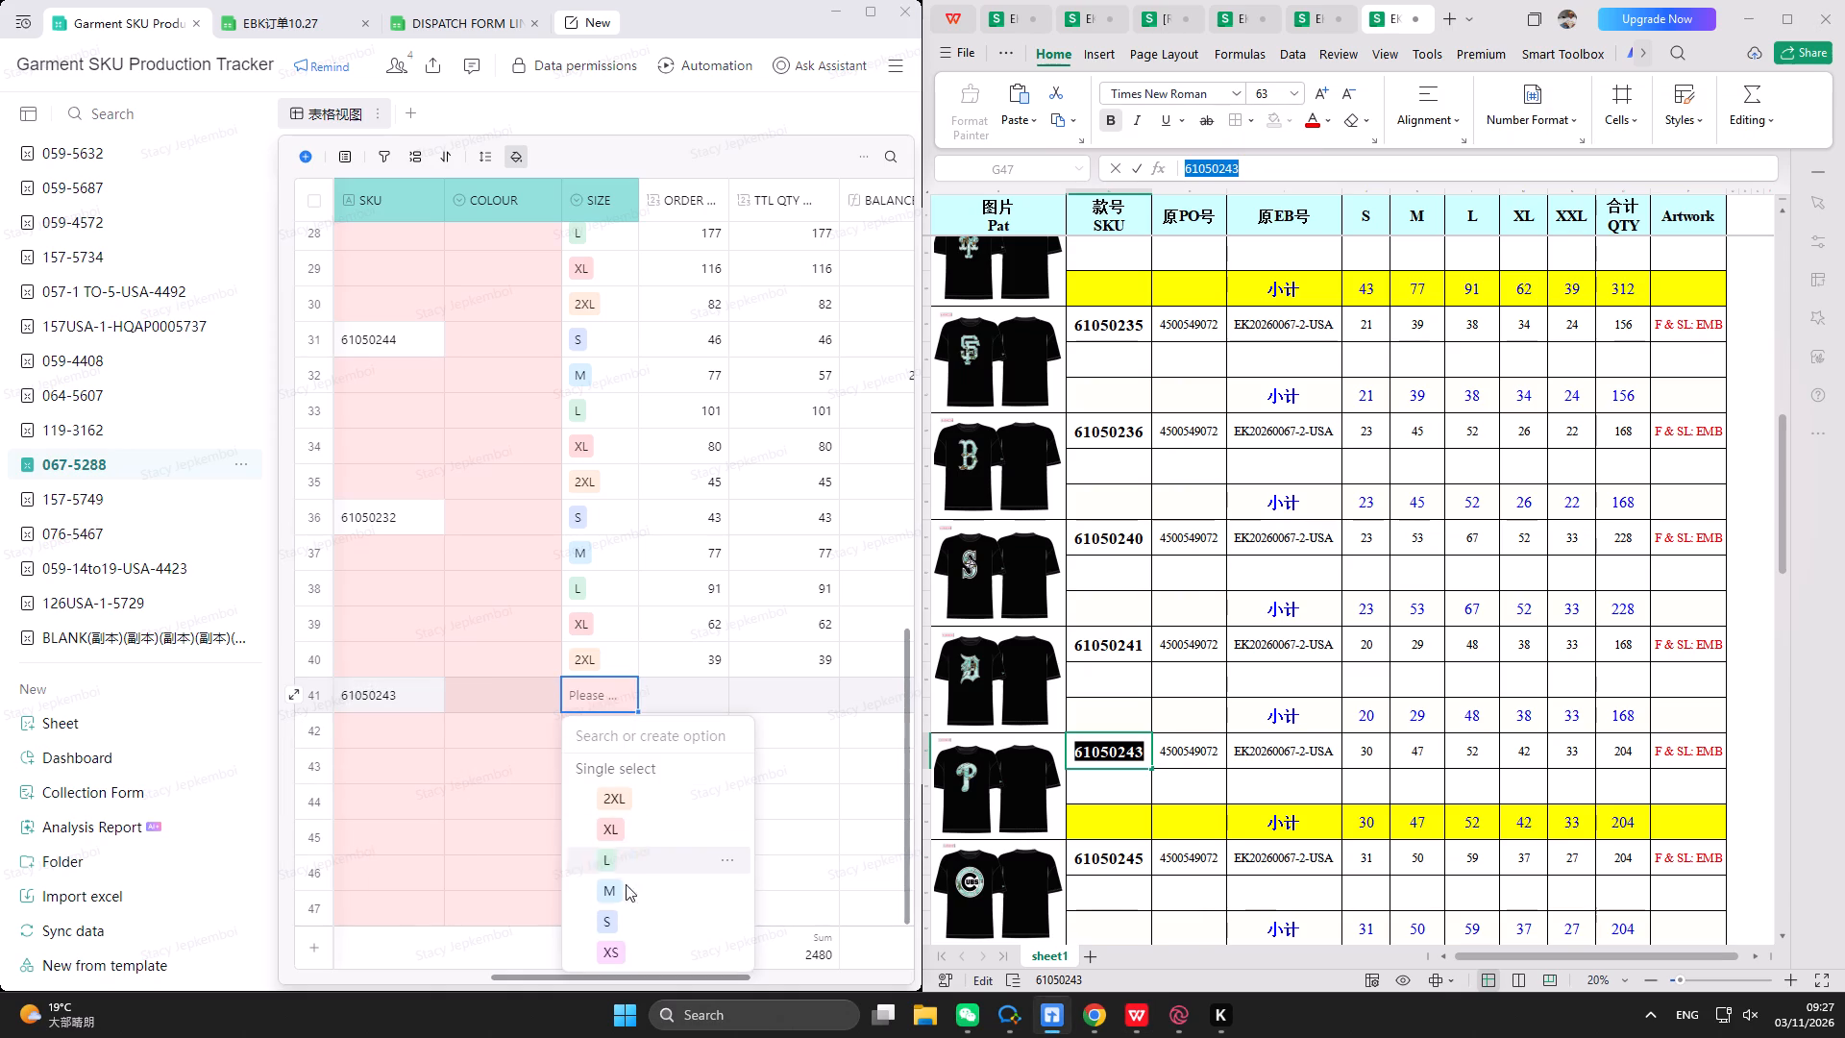
{"action": "left_click", "coordinate": [625, 927]}
{"action": "double_click", "coordinate": [584, 721]}
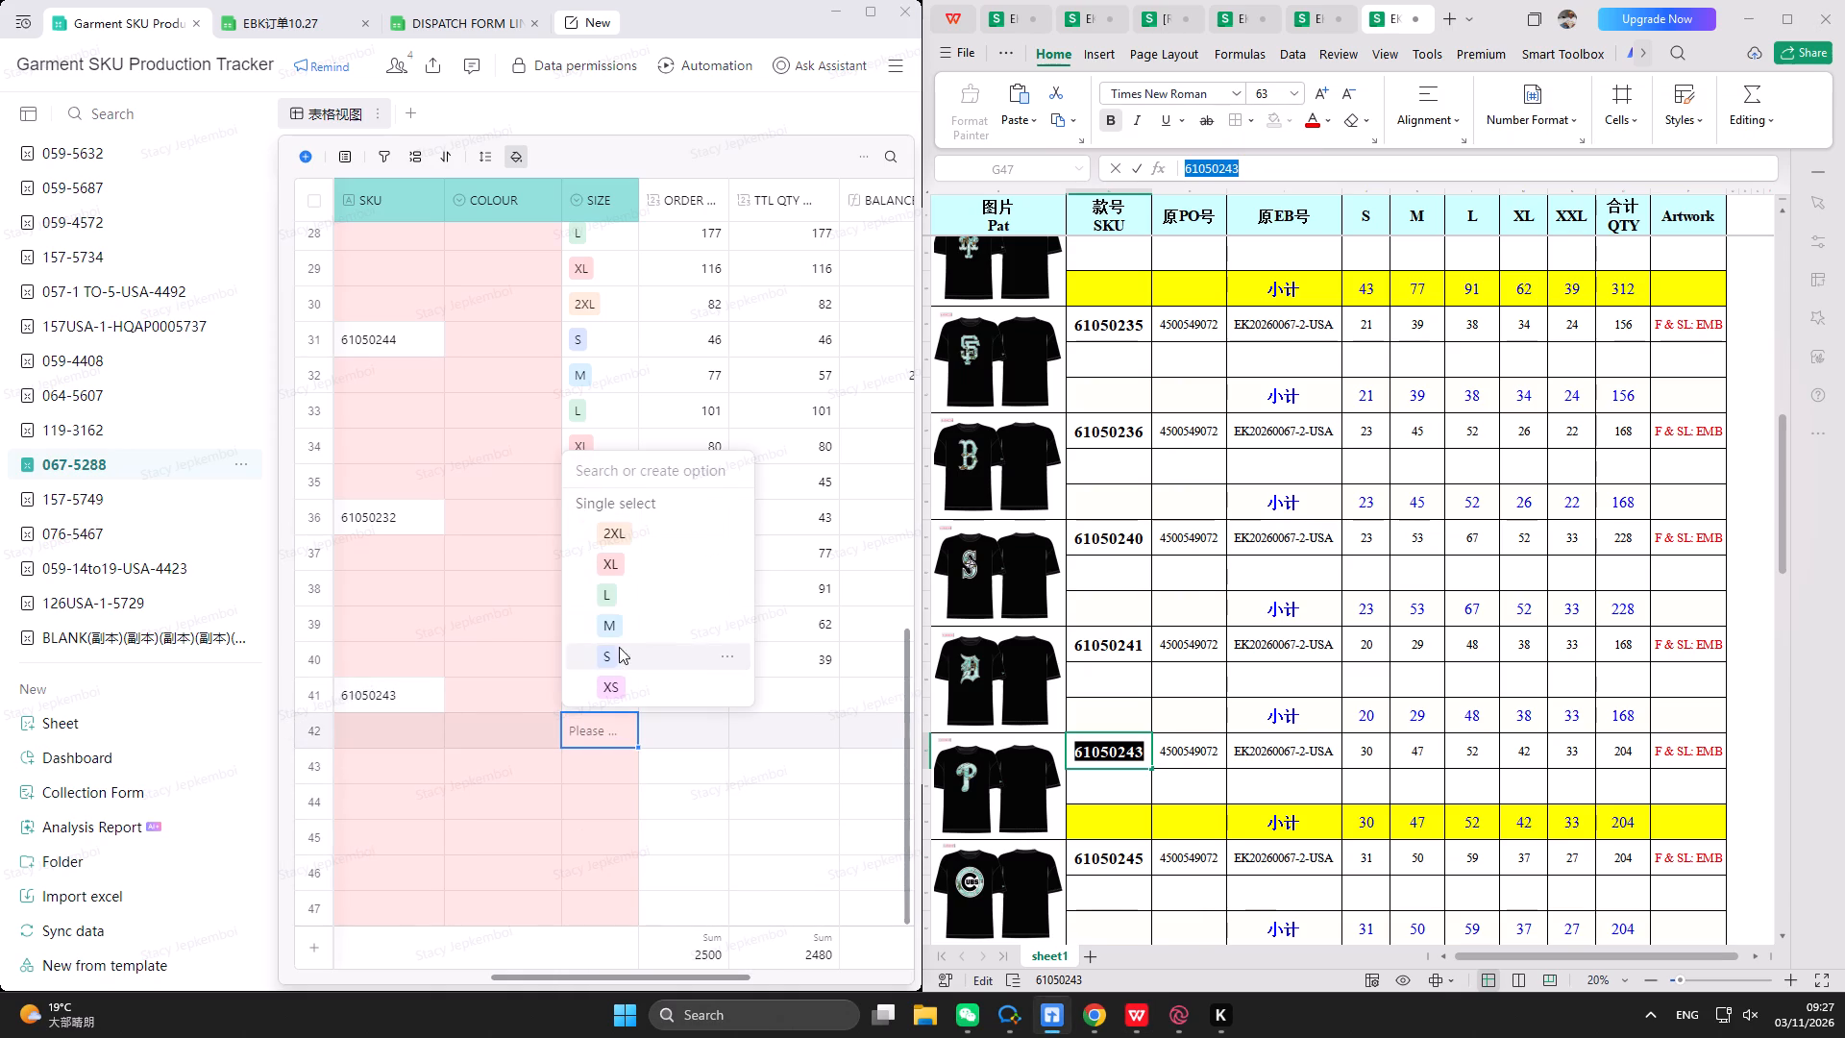
{"action": "left_click", "coordinate": [615, 625]}
{"action": "double_click", "coordinate": [588, 775]}
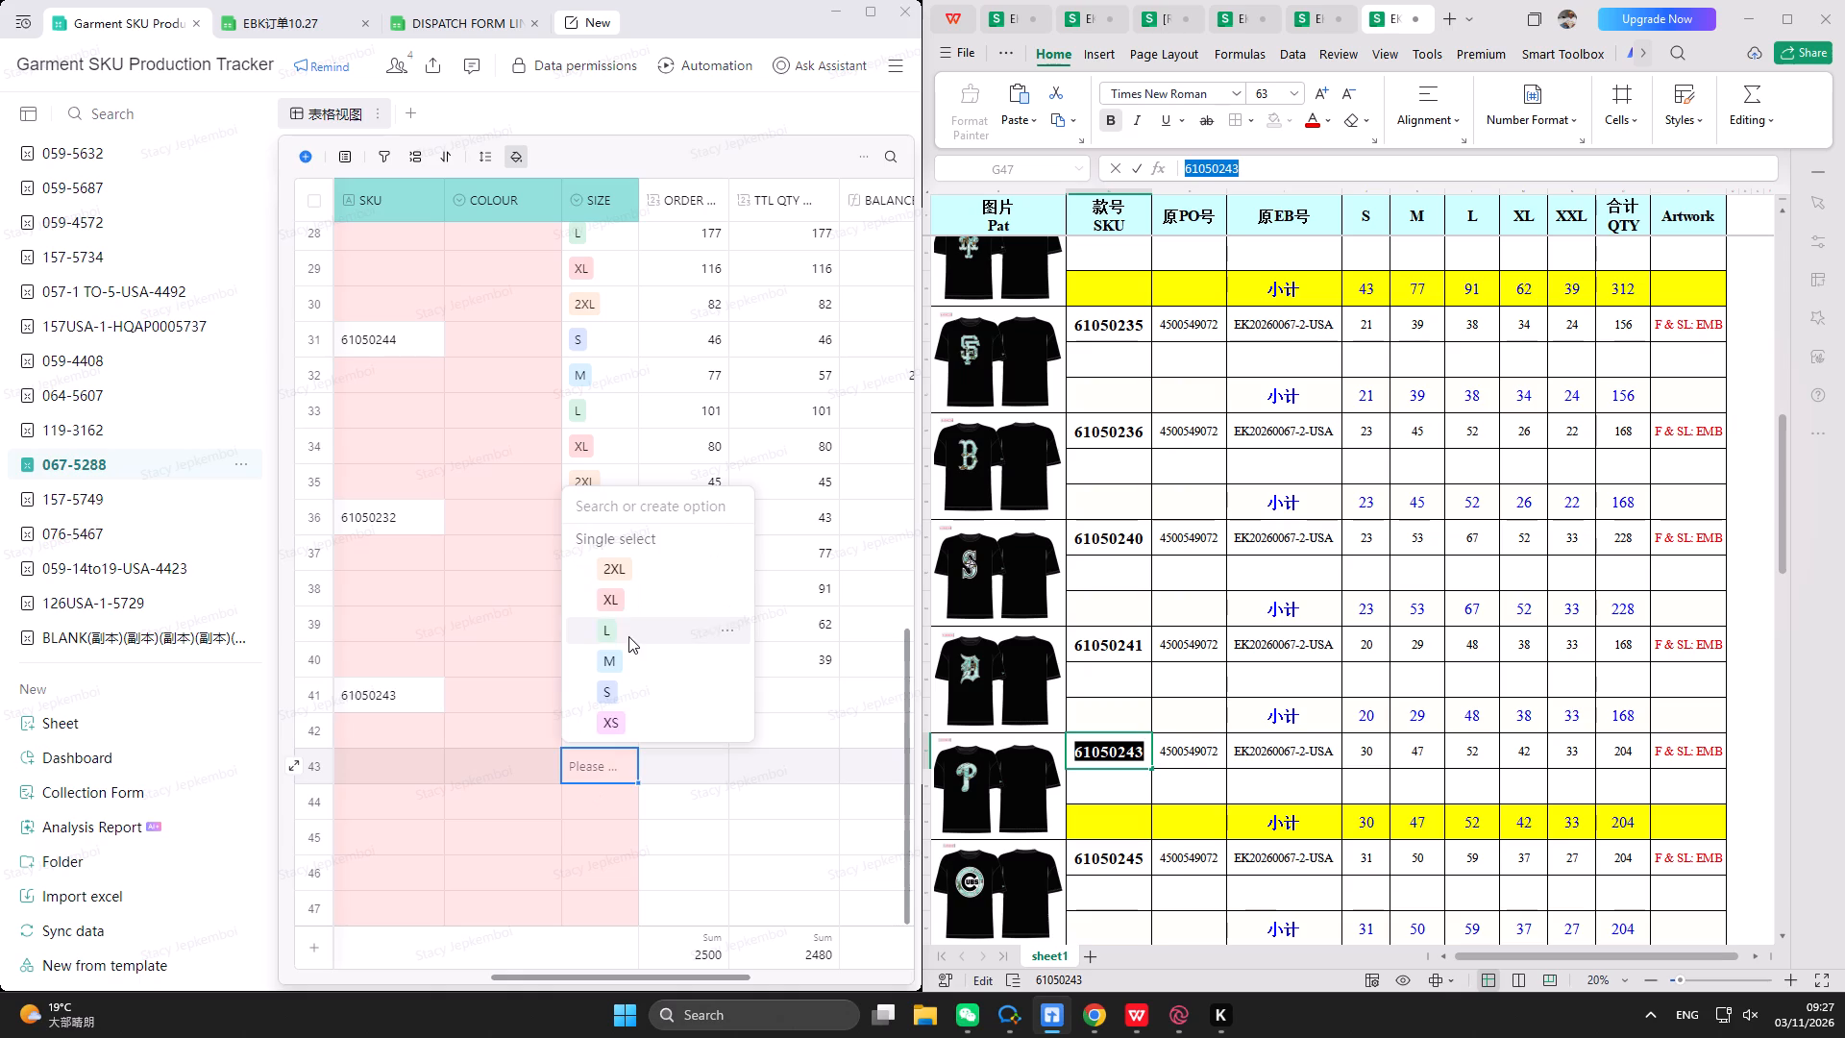
{"action": "left_click", "coordinate": [628, 636]}
{"action": "double_click", "coordinate": [600, 809]}
{"action": "left_click", "coordinate": [636, 641]}
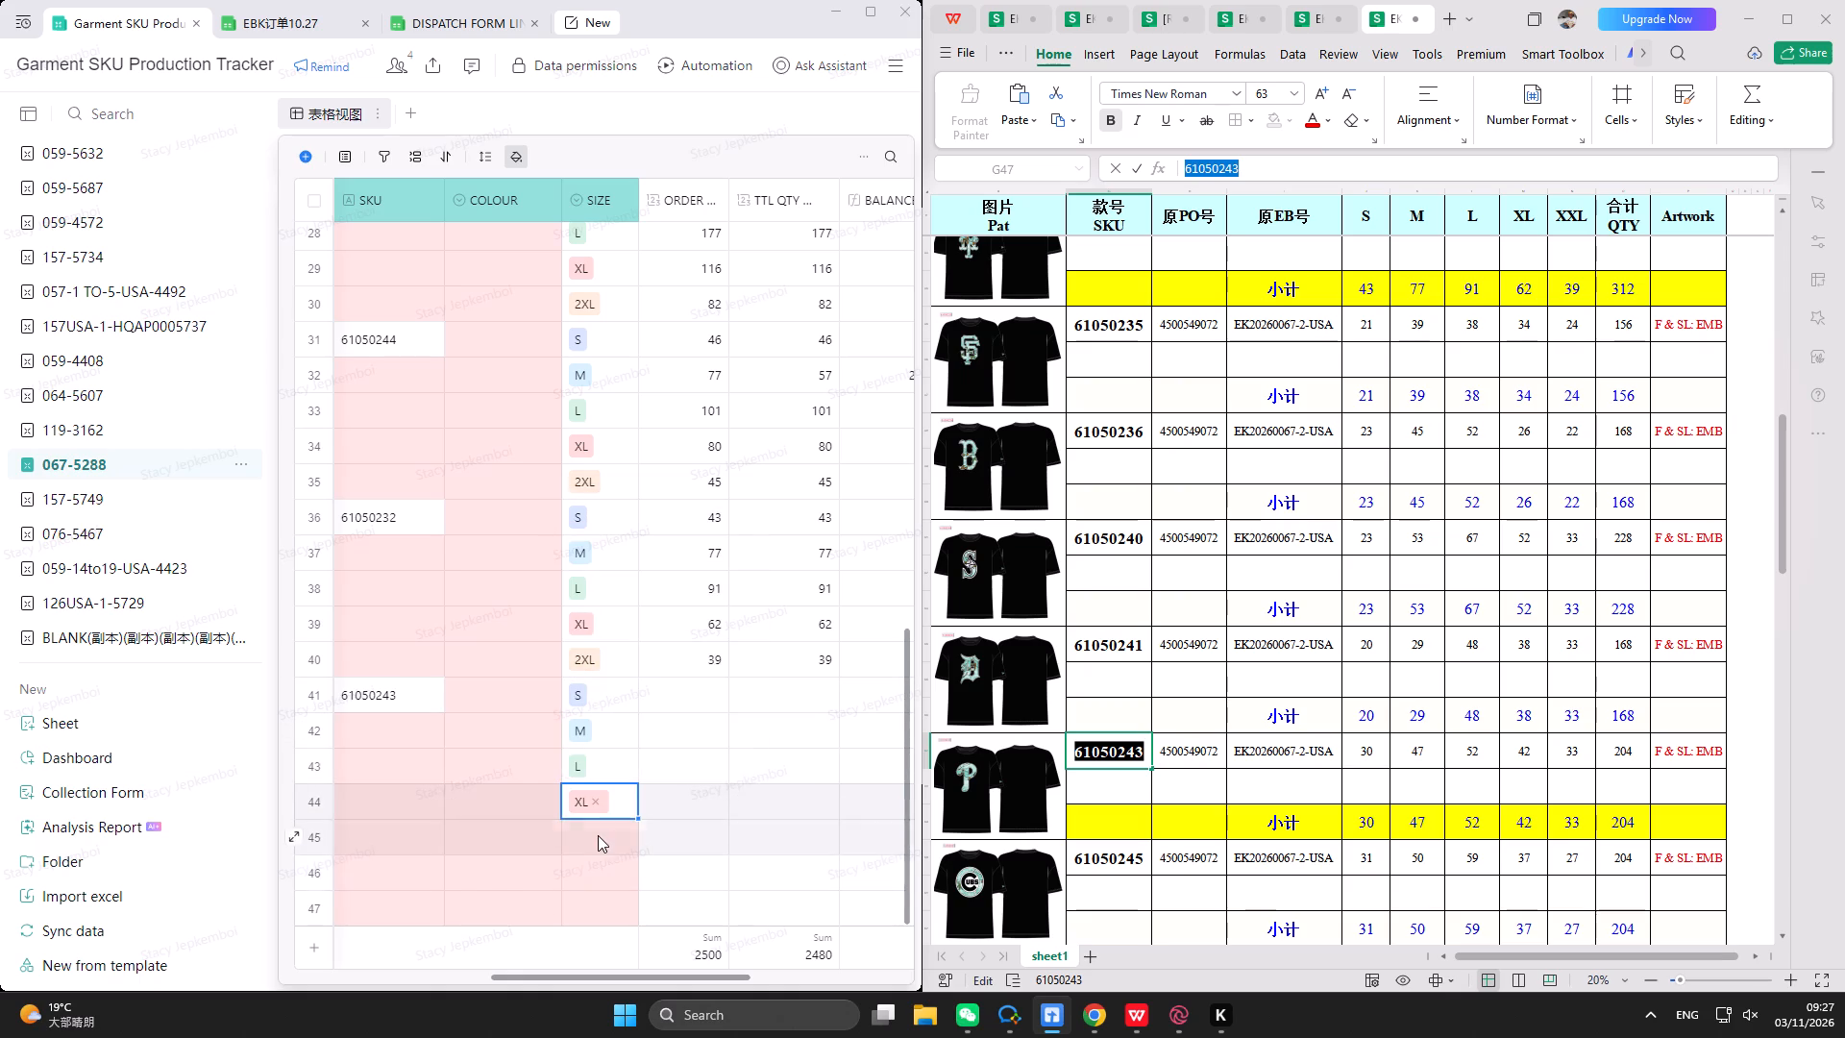
{"action": "double_click", "coordinate": [598, 834]}
{"action": "left_click", "coordinate": [652, 636]}
Enter ORDER quantities 30, 47, 52, 42 and 33 for sizes S to 2XL of SKU 61050243 in rows 41 to 45.
{"action": "left_click", "coordinate": [680, 693]}
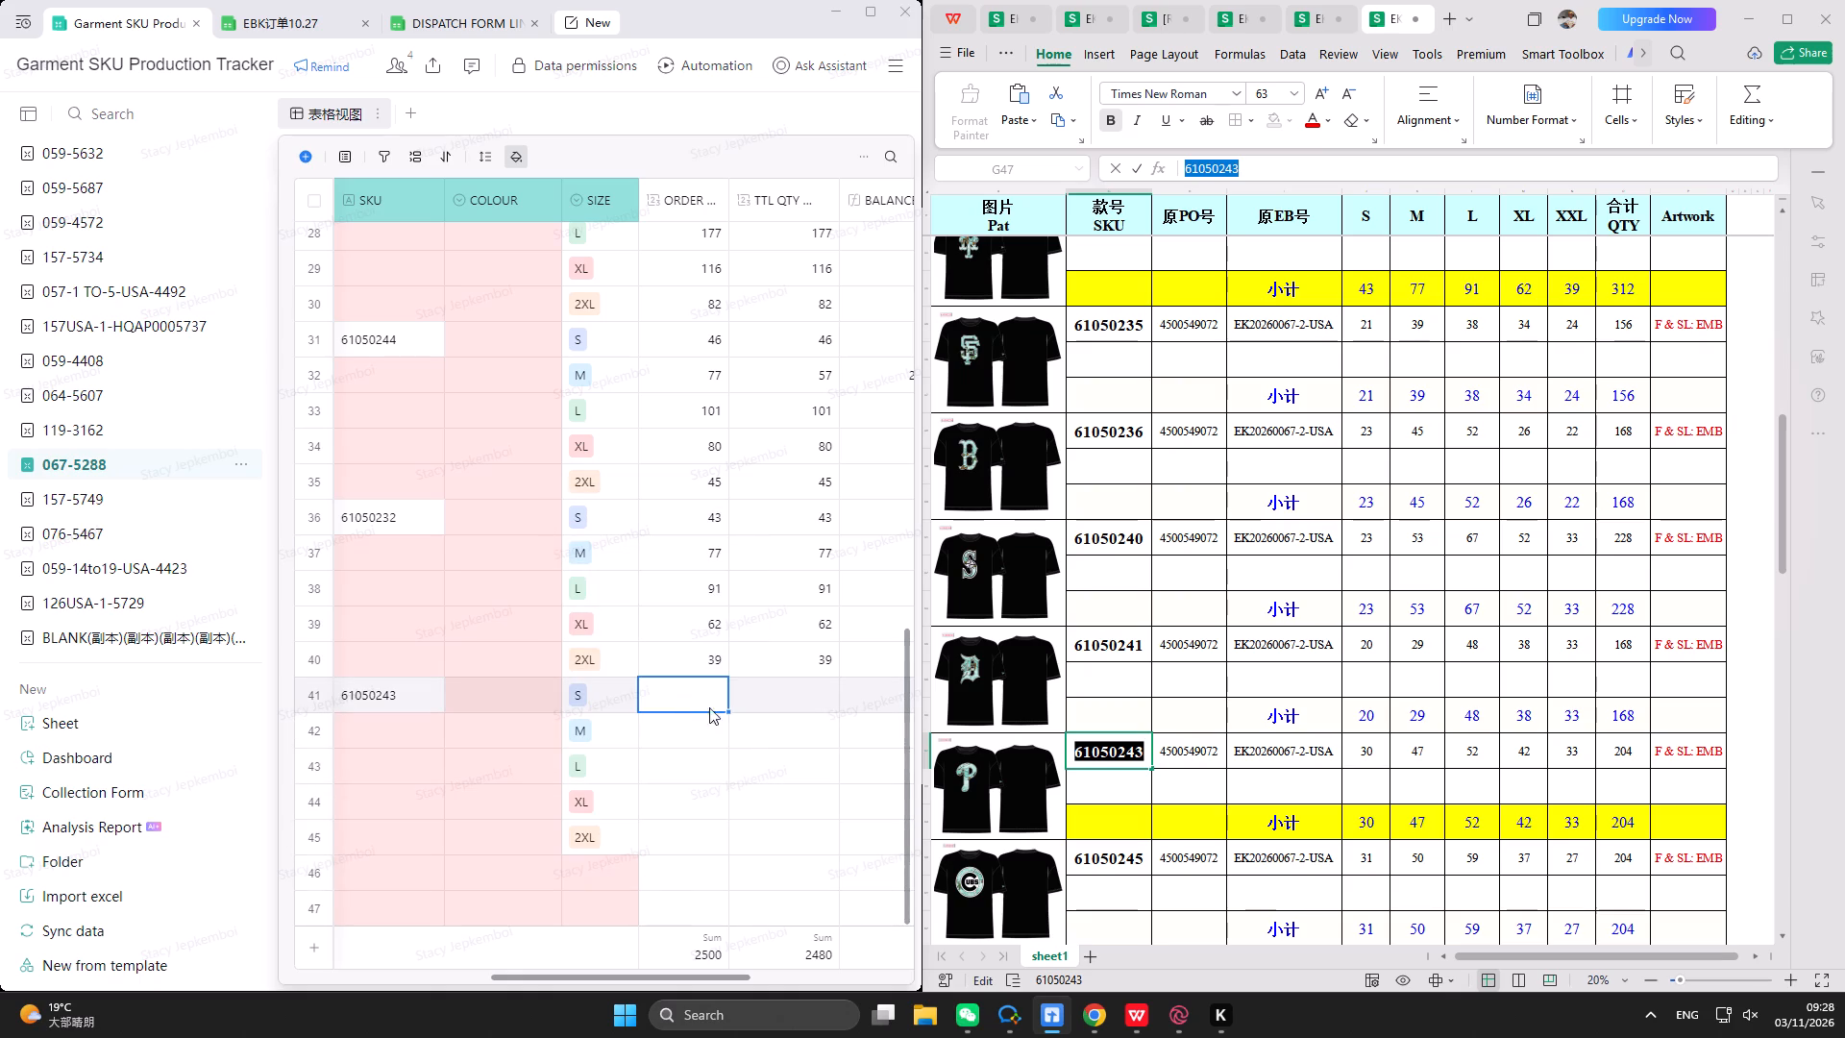
{"action": "left_click", "coordinate": [681, 747]}
{"action": "left_click", "coordinate": [701, 691]}
{"action": "type", "text": "30"}
{"action": "key", "text": "Return"}
{"action": "type", "text": "47"}
{"action": "key", "text": "Return"}
{"action": "type", "text": "52"}
{"action": "key", "text": "Return"}
{"action": "type", "text": "42"}
{"action": "key", "text": "Return"}
{"action": "type", "text": "33"}
{"action": "key", "text": "Return"}
Enter TTL QTY values 30, 47, 52, 42 and 33 for sizes S to 2XL of SKU 61050243 in rows 41 to 45.
{"action": "left_click", "coordinate": [796, 697]}
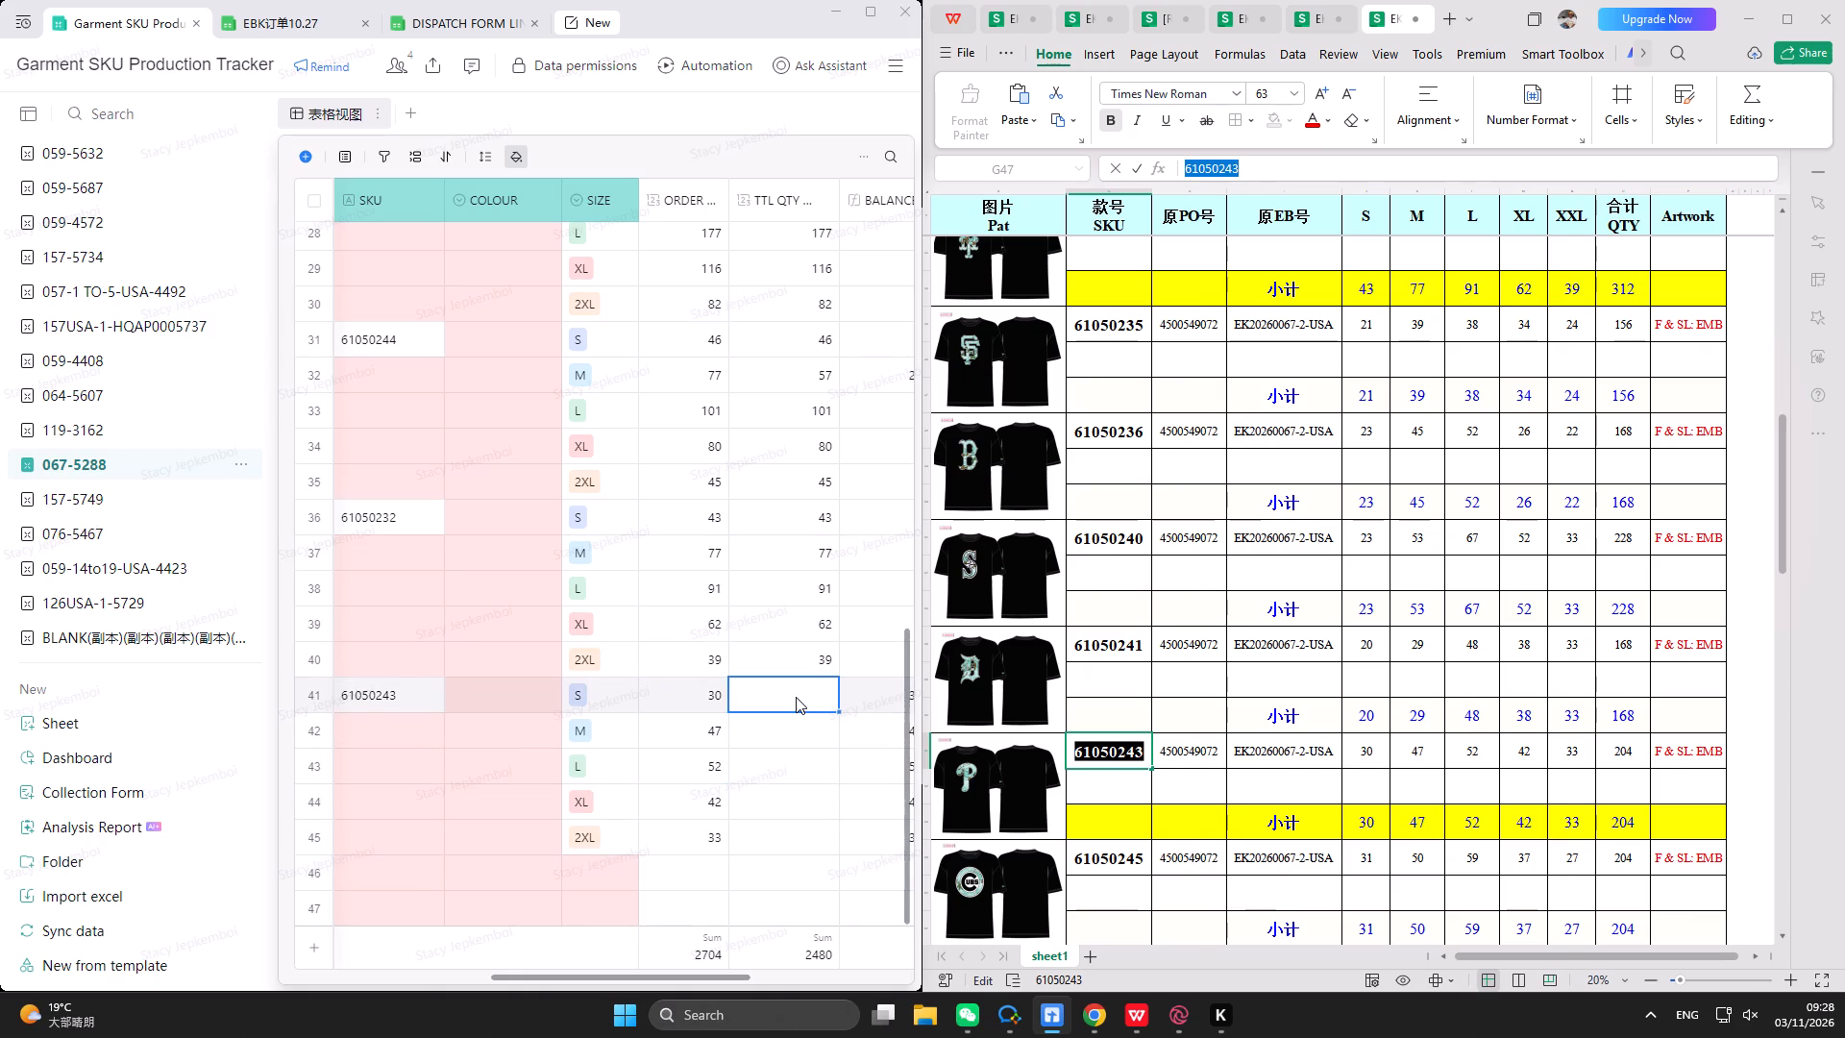
{"action": "type", "text": "30"}
{"action": "key", "text": "Return"}
{"action": "type", "text": "47"}
{"action": "key", "text": "Return"}
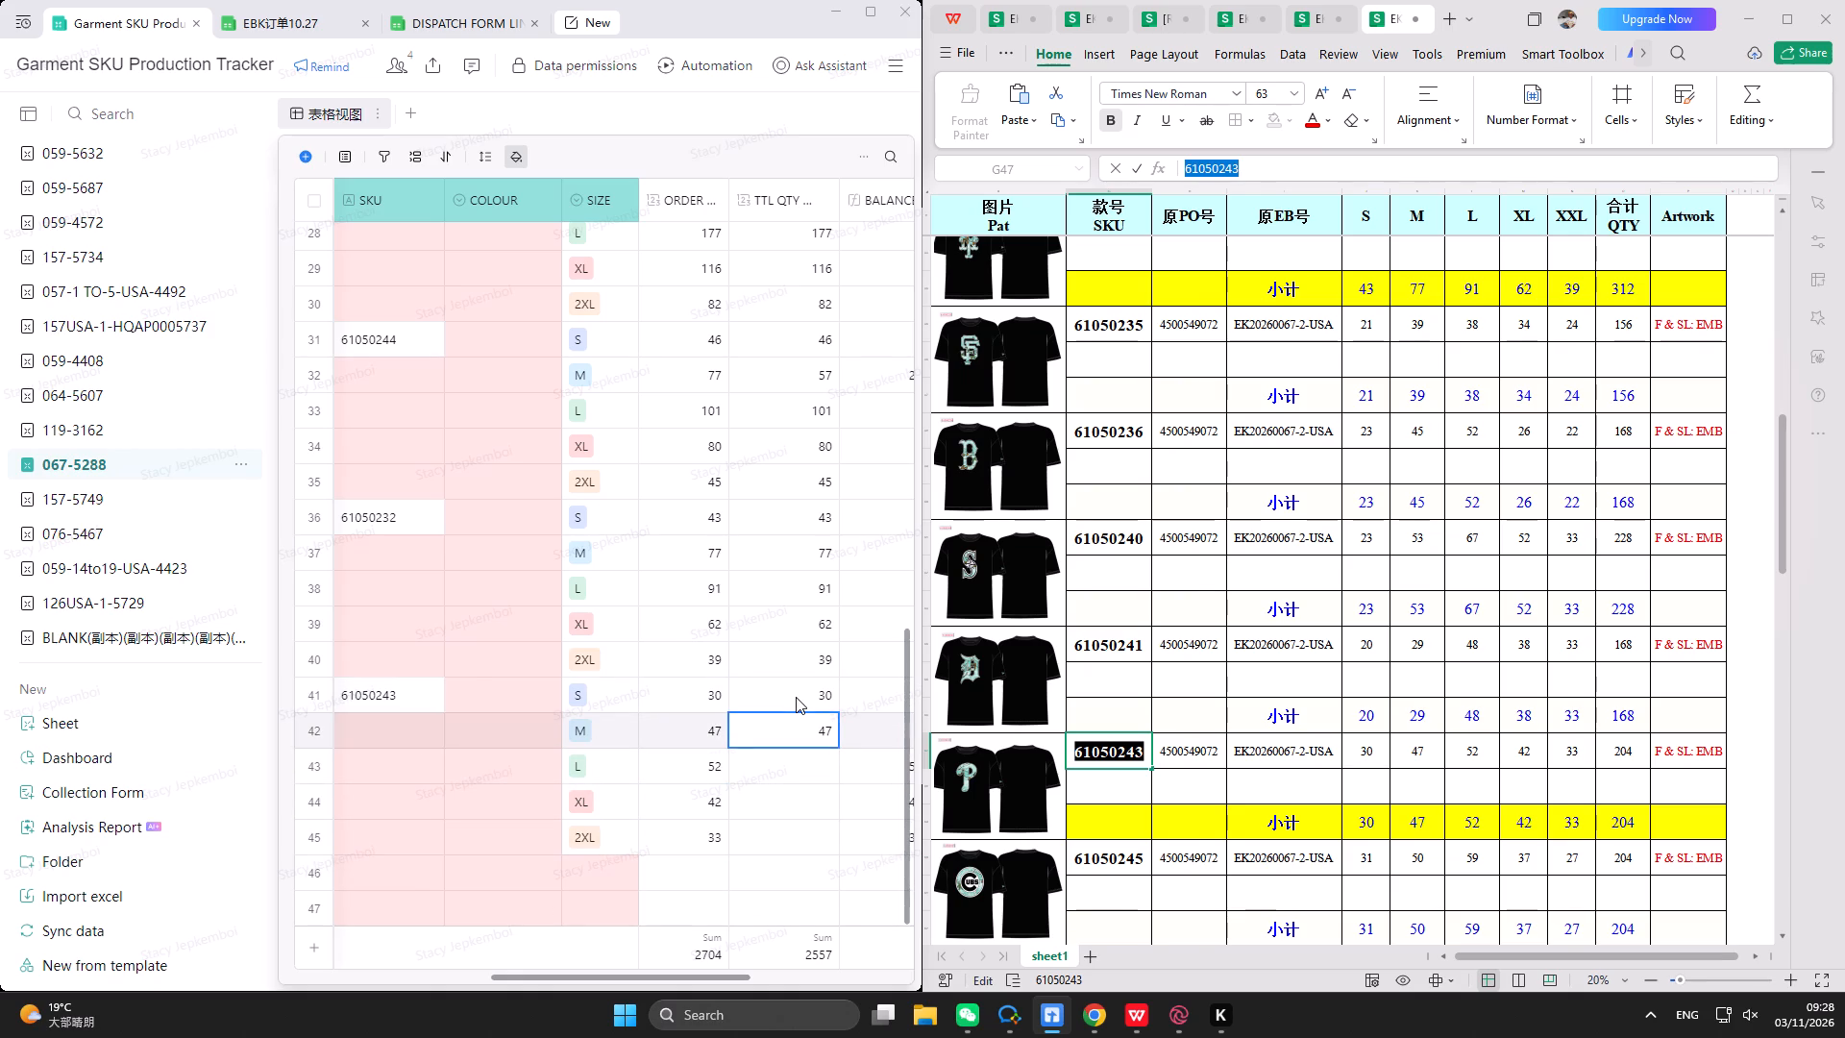
{"action": "type", "text": "52"}
{"action": "key", "text": "Return"}
{"action": "type", "text": "42"}
{"action": "key", "text": "Return"}
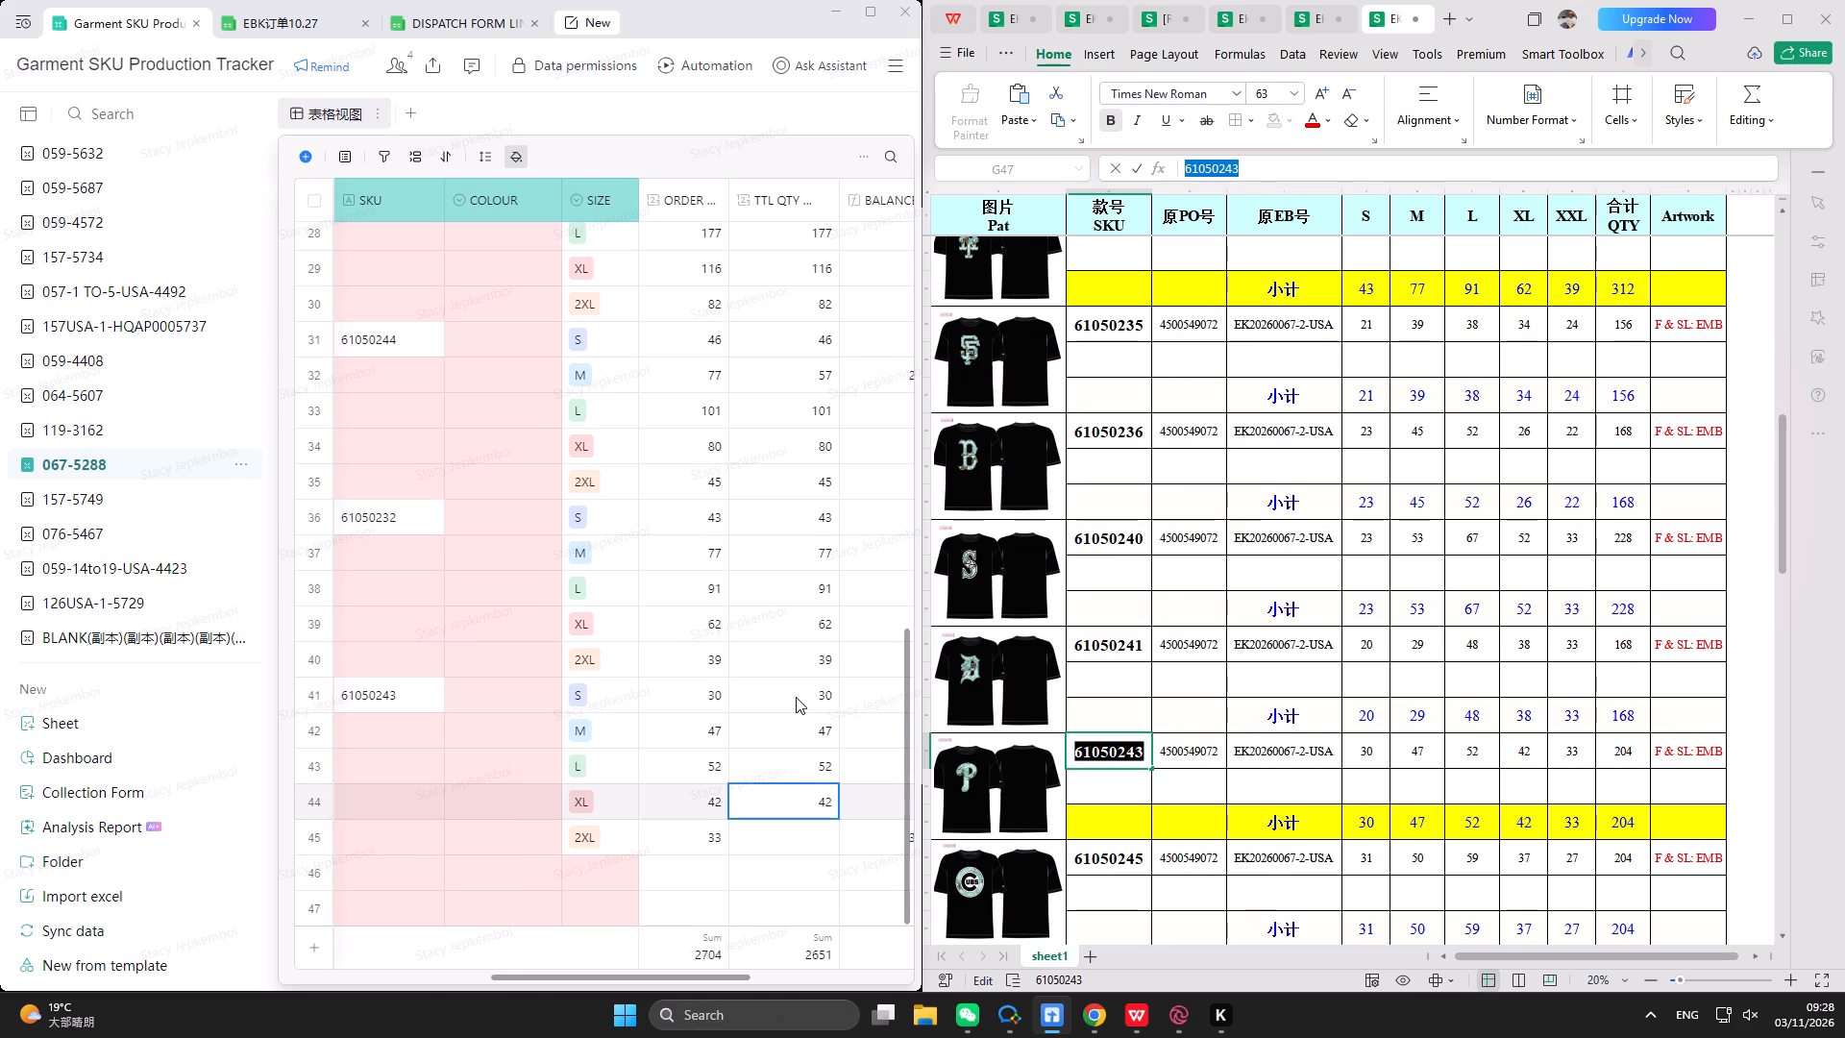
{"action": "type", "text": "33"}
{"action": "key", "text": "Return"}
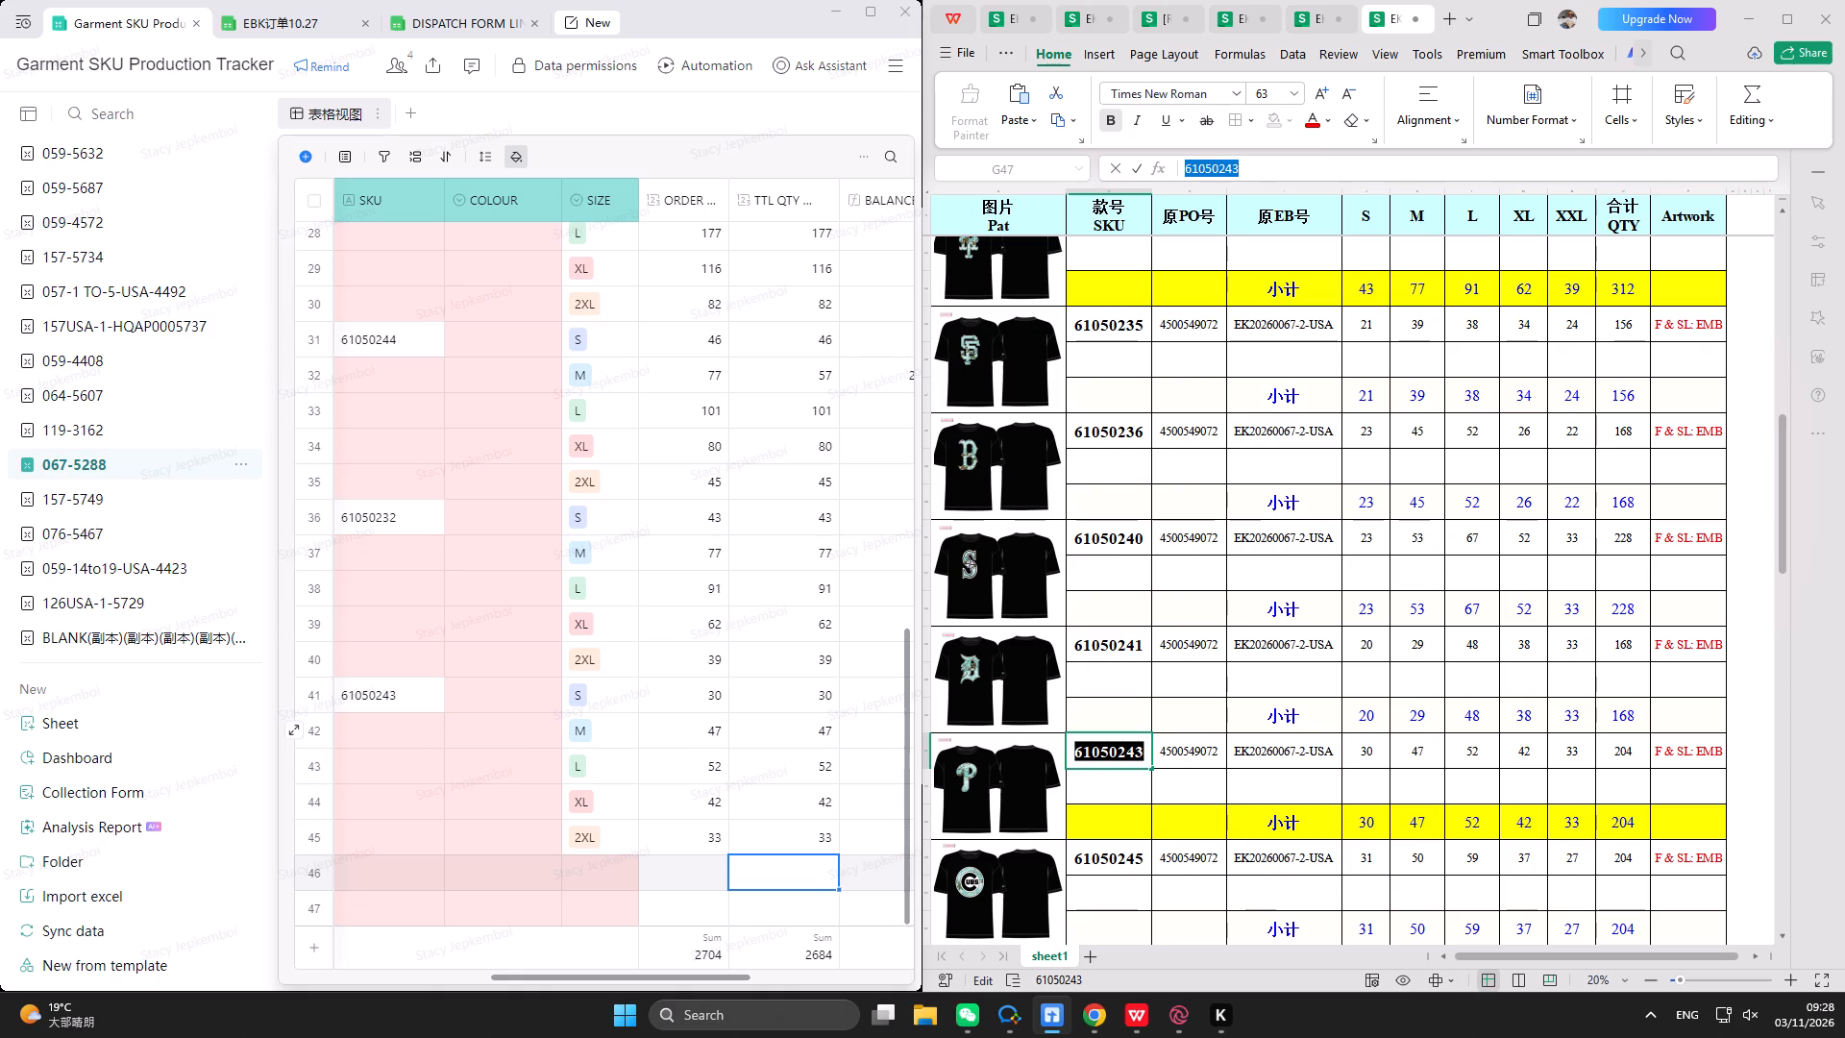
Maximize the tracker window and fill the COLOUR value BLACK from row 20 down through row 45.
{"action": "left_click", "coordinate": [874, 0]}
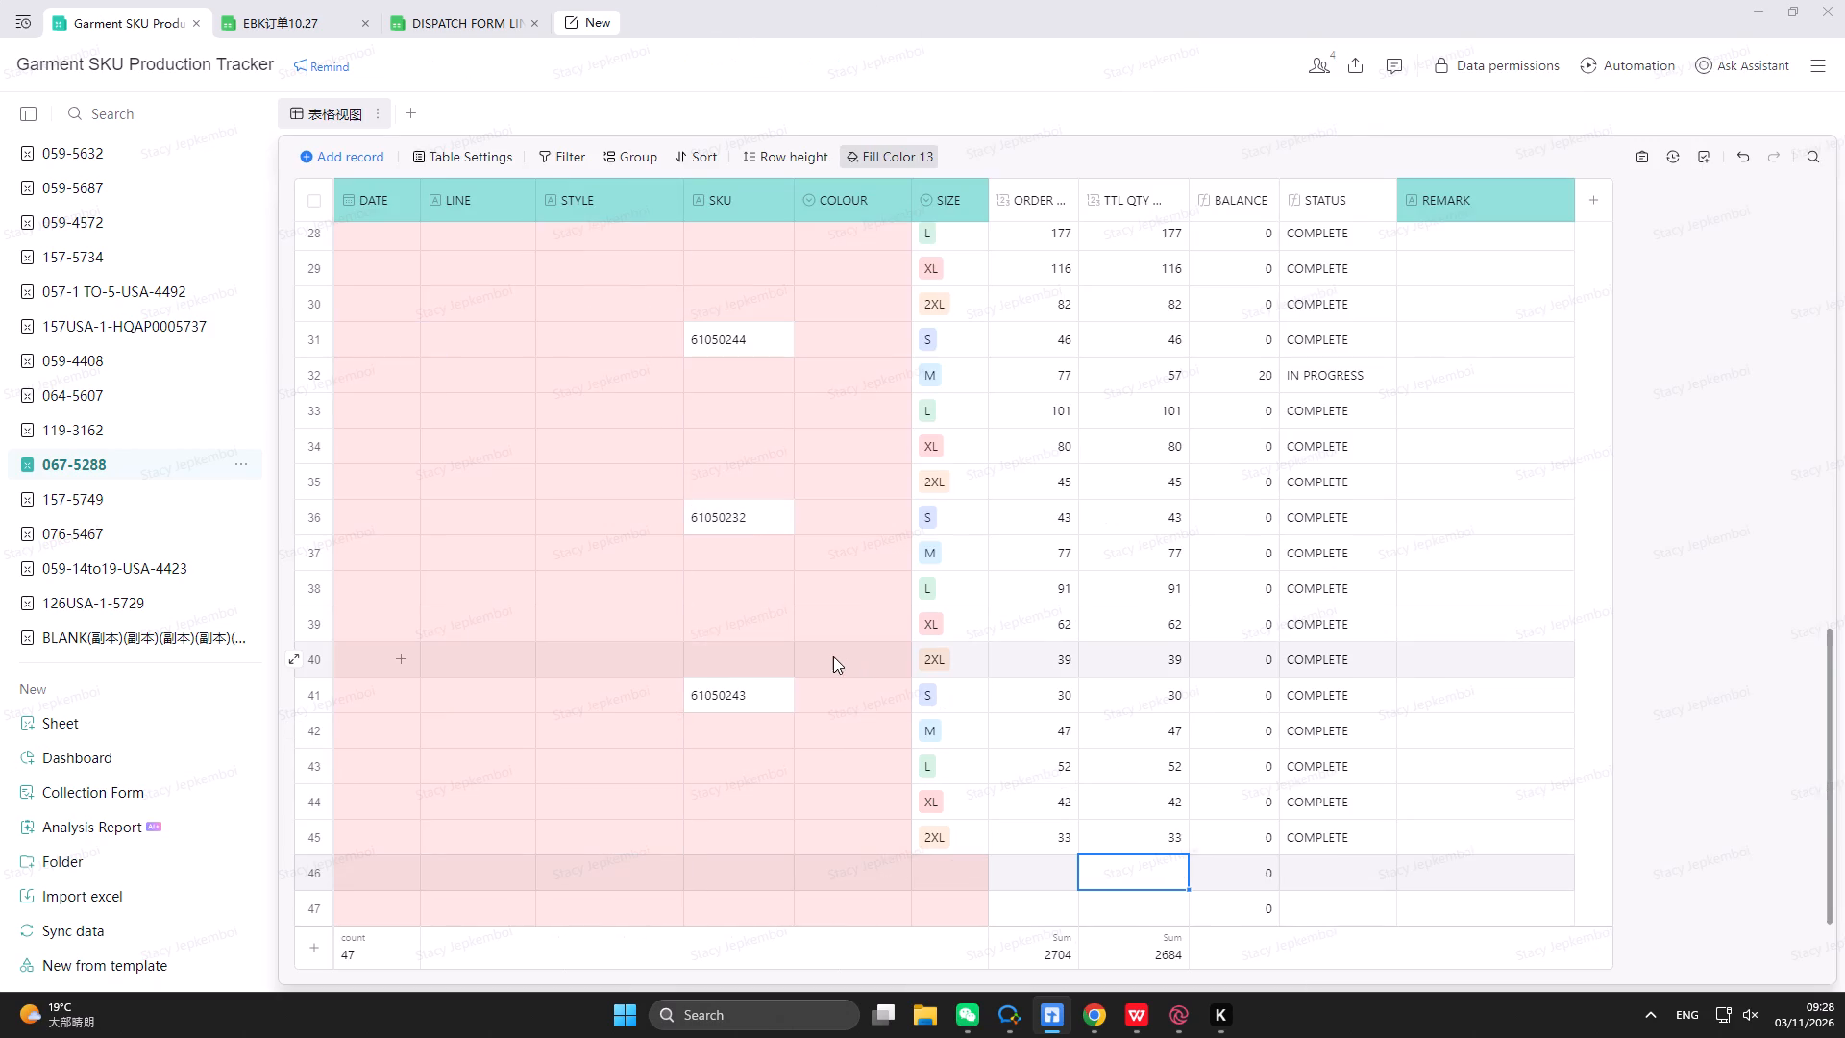
{"action": "scroll", "coordinate": [830, 654], "scroll_direction": "up", "scroll_amount": 20}
{"action": "scroll", "coordinate": [830, 654], "scroll_direction": "up", "scroll_amount": 5}
{"action": "scroll", "coordinate": [809, 674], "scroll_direction": "down", "scroll_amount": 8}
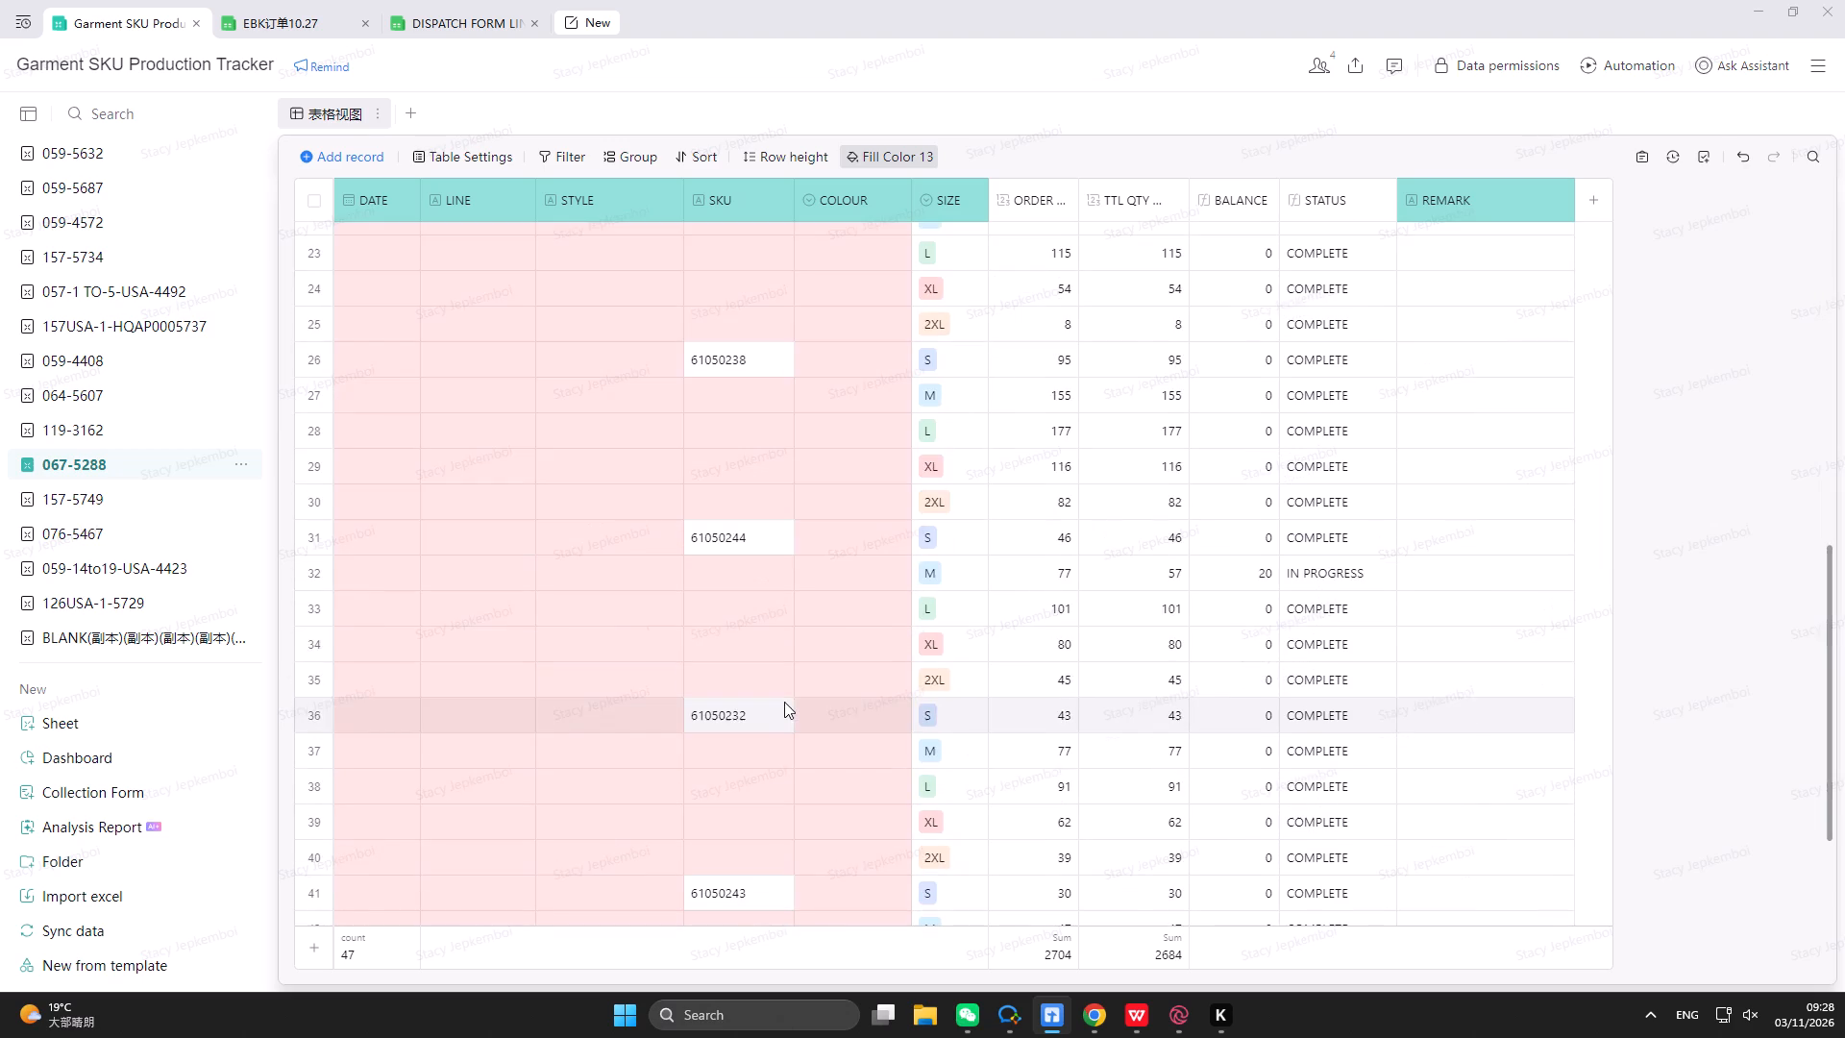
{"action": "scroll", "coordinate": [778, 627], "scroll_direction": "up", "scroll_amount": 7}
{"action": "left_click", "coordinate": [865, 816]}
{"action": "scroll", "coordinate": [865, 816], "scroll_direction": "down", "scroll_amount": 3}
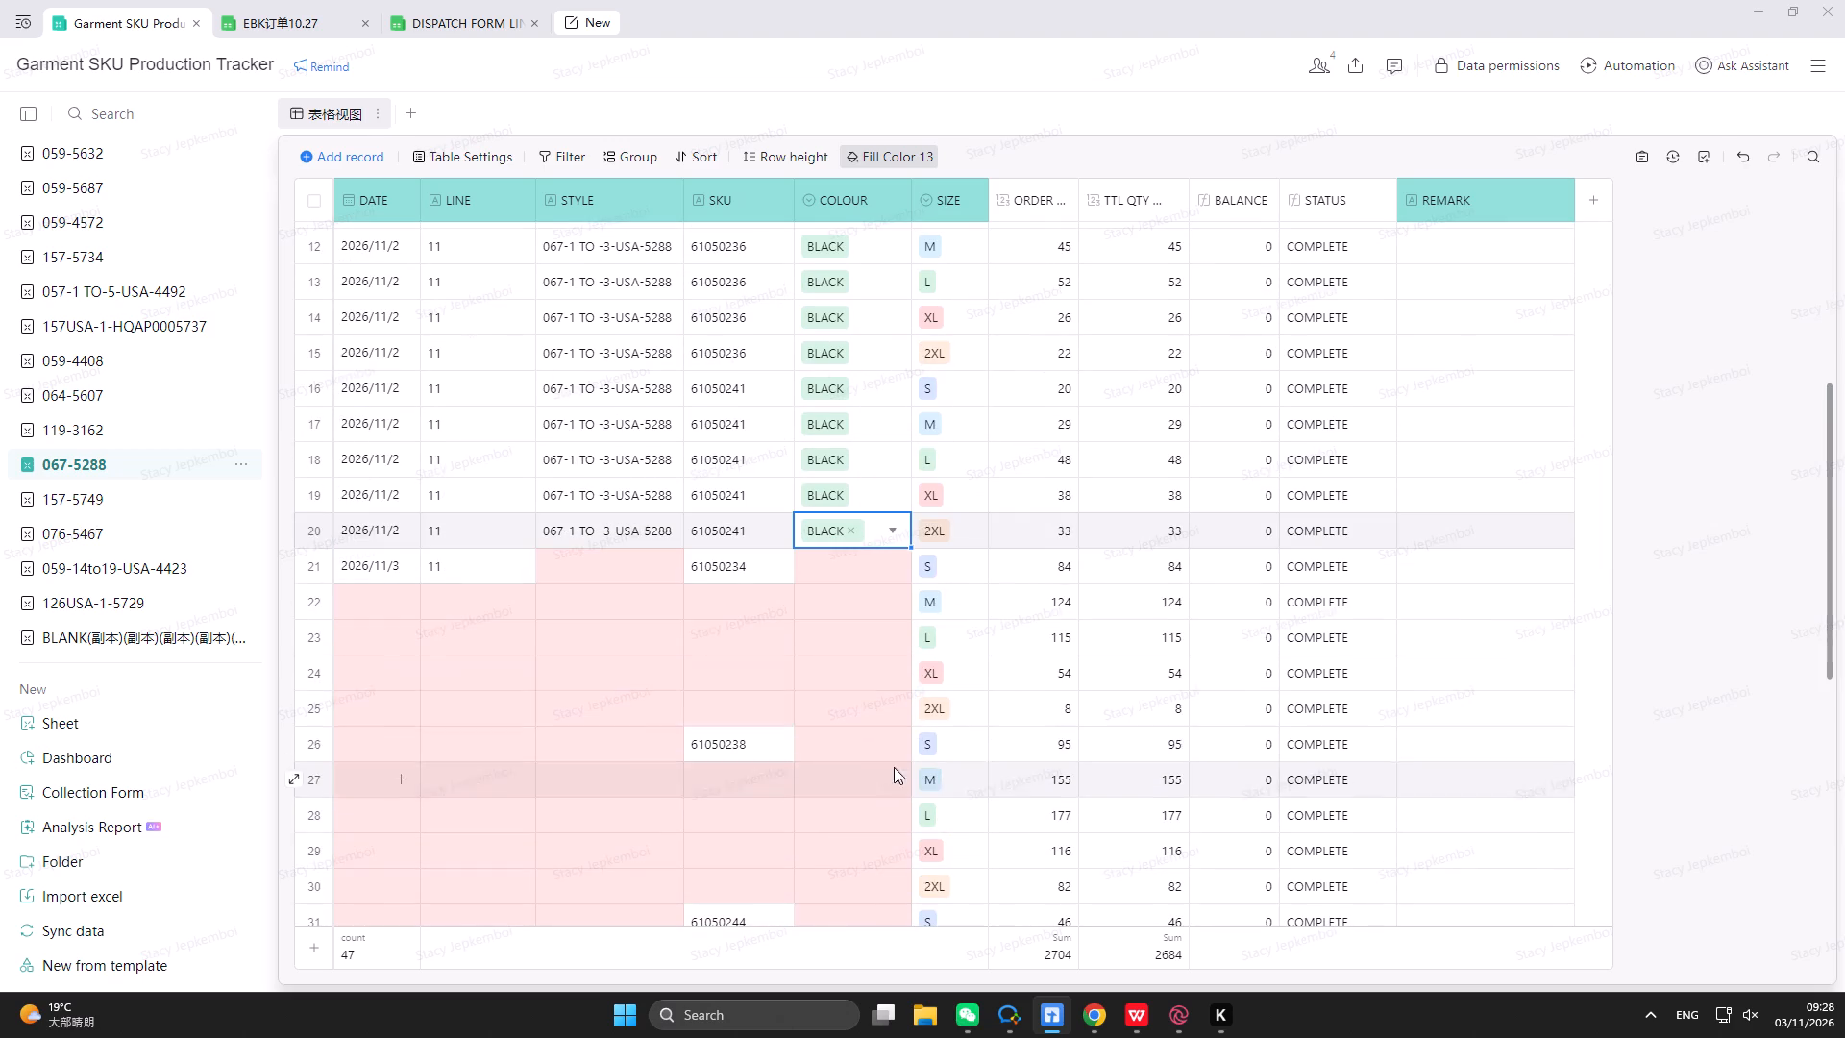
{"action": "left_click_drag", "start_coordinate": [913, 546], "coordinate": [872, 1034]}
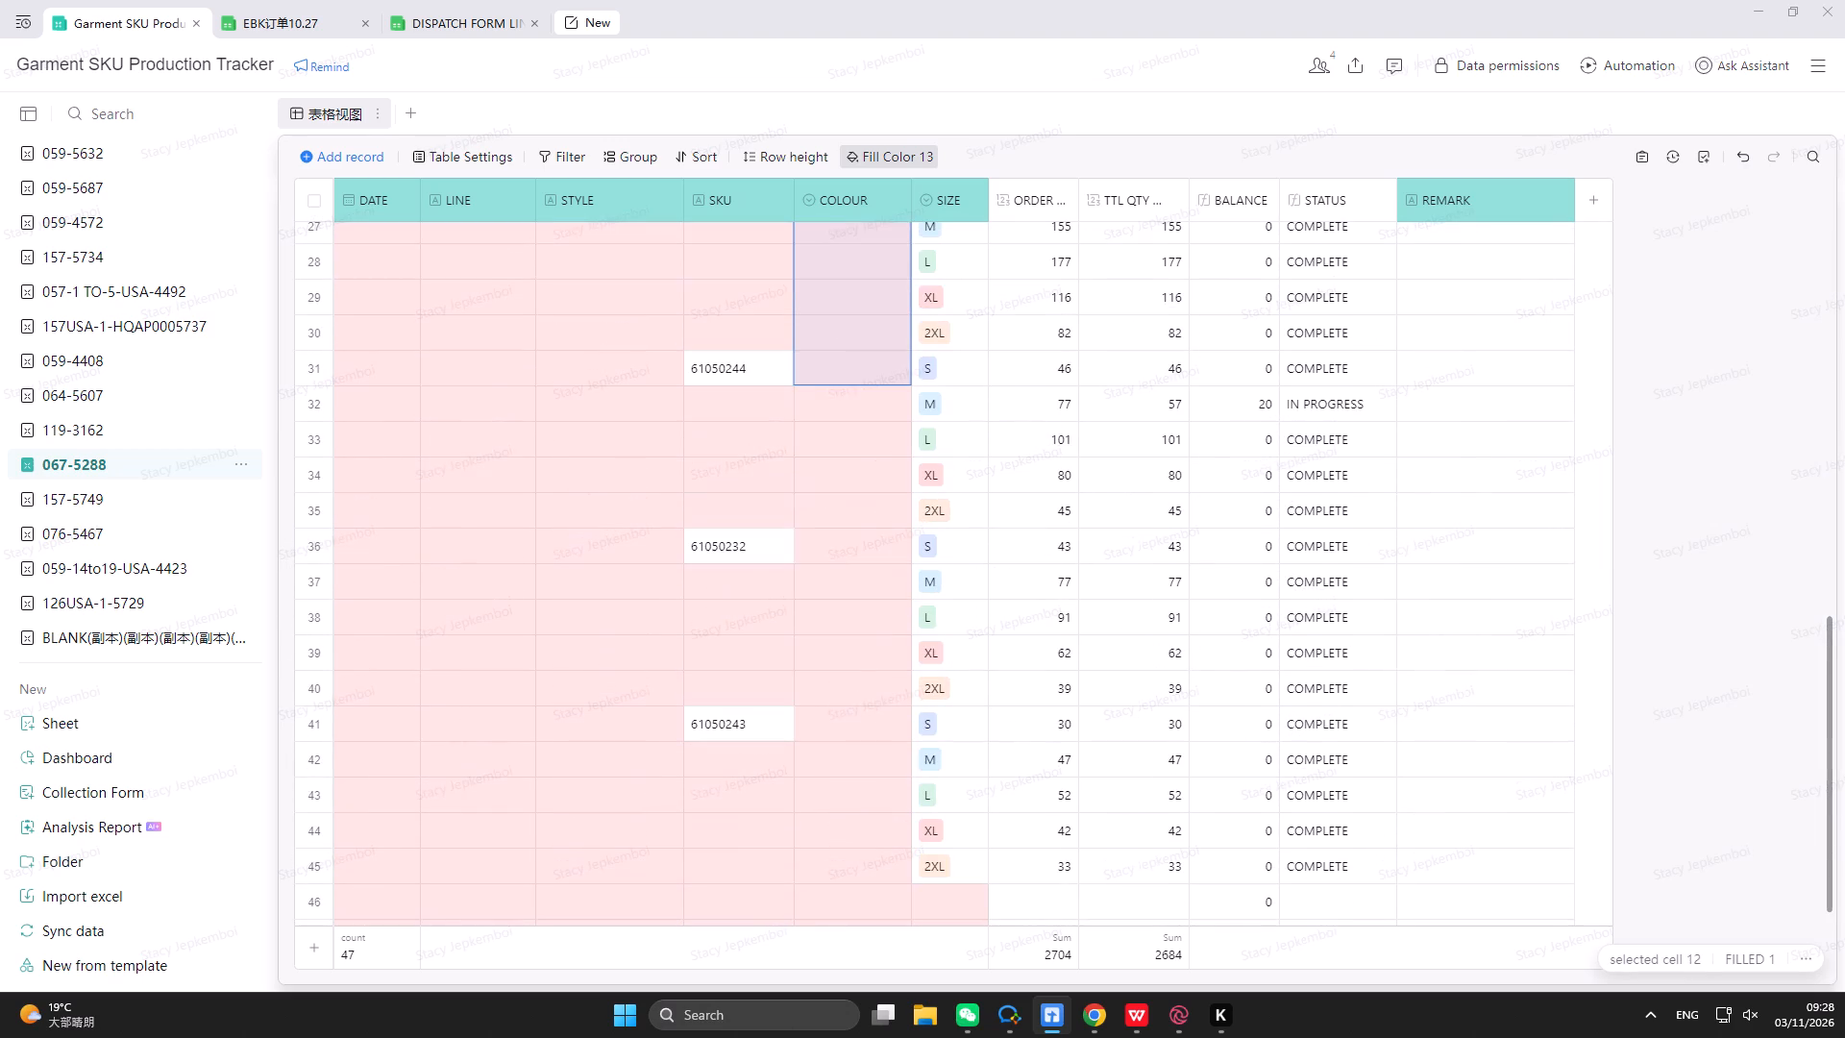
{"action": "left_click_drag", "start_coordinate": [872, 1034], "coordinate": [857, 869]}
Fill SKU 61050234 from row 21 down through row 25 in the SKU column.
{"action": "scroll", "coordinate": [756, 619], "scroll_direction": "up", "scroll_amount": 7}
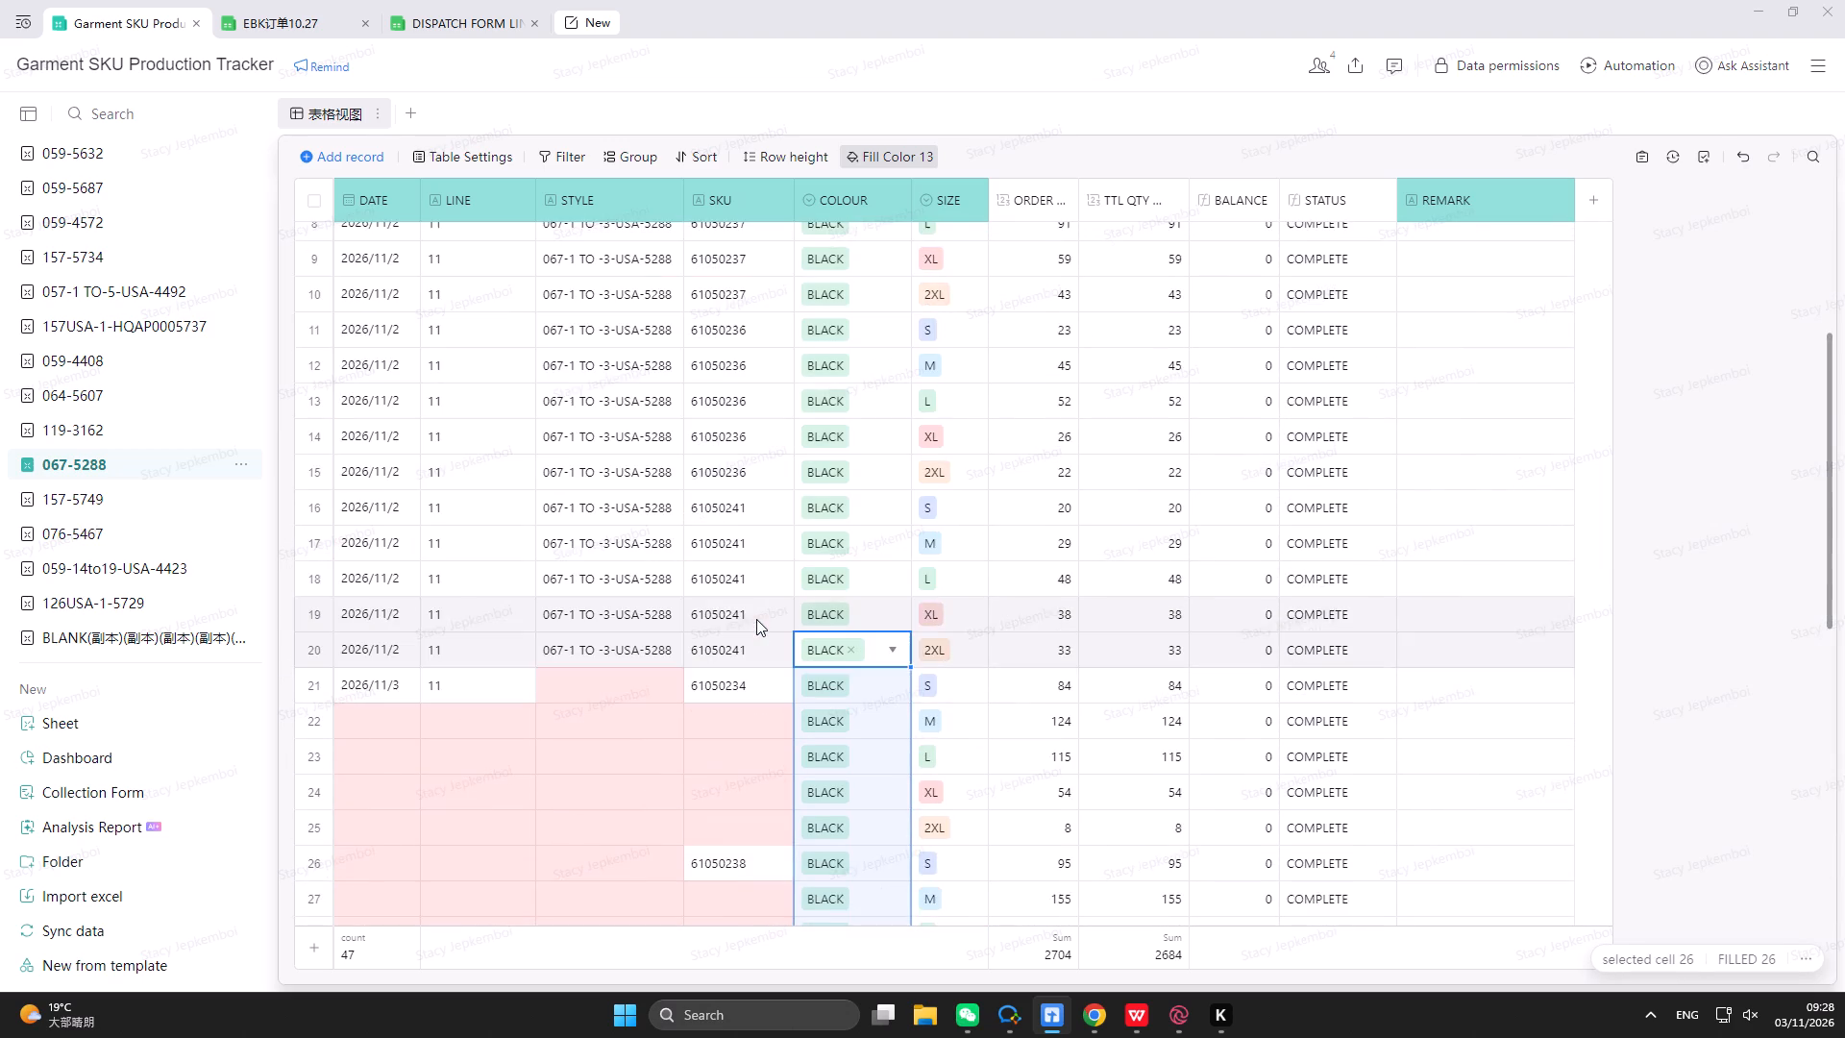
{"action": "scroll", "coordinate": [778, 759], "scroll_direction": "down", "scroll_amount": 2}
{"action": "left_click", "coordinate": [749, 482]}
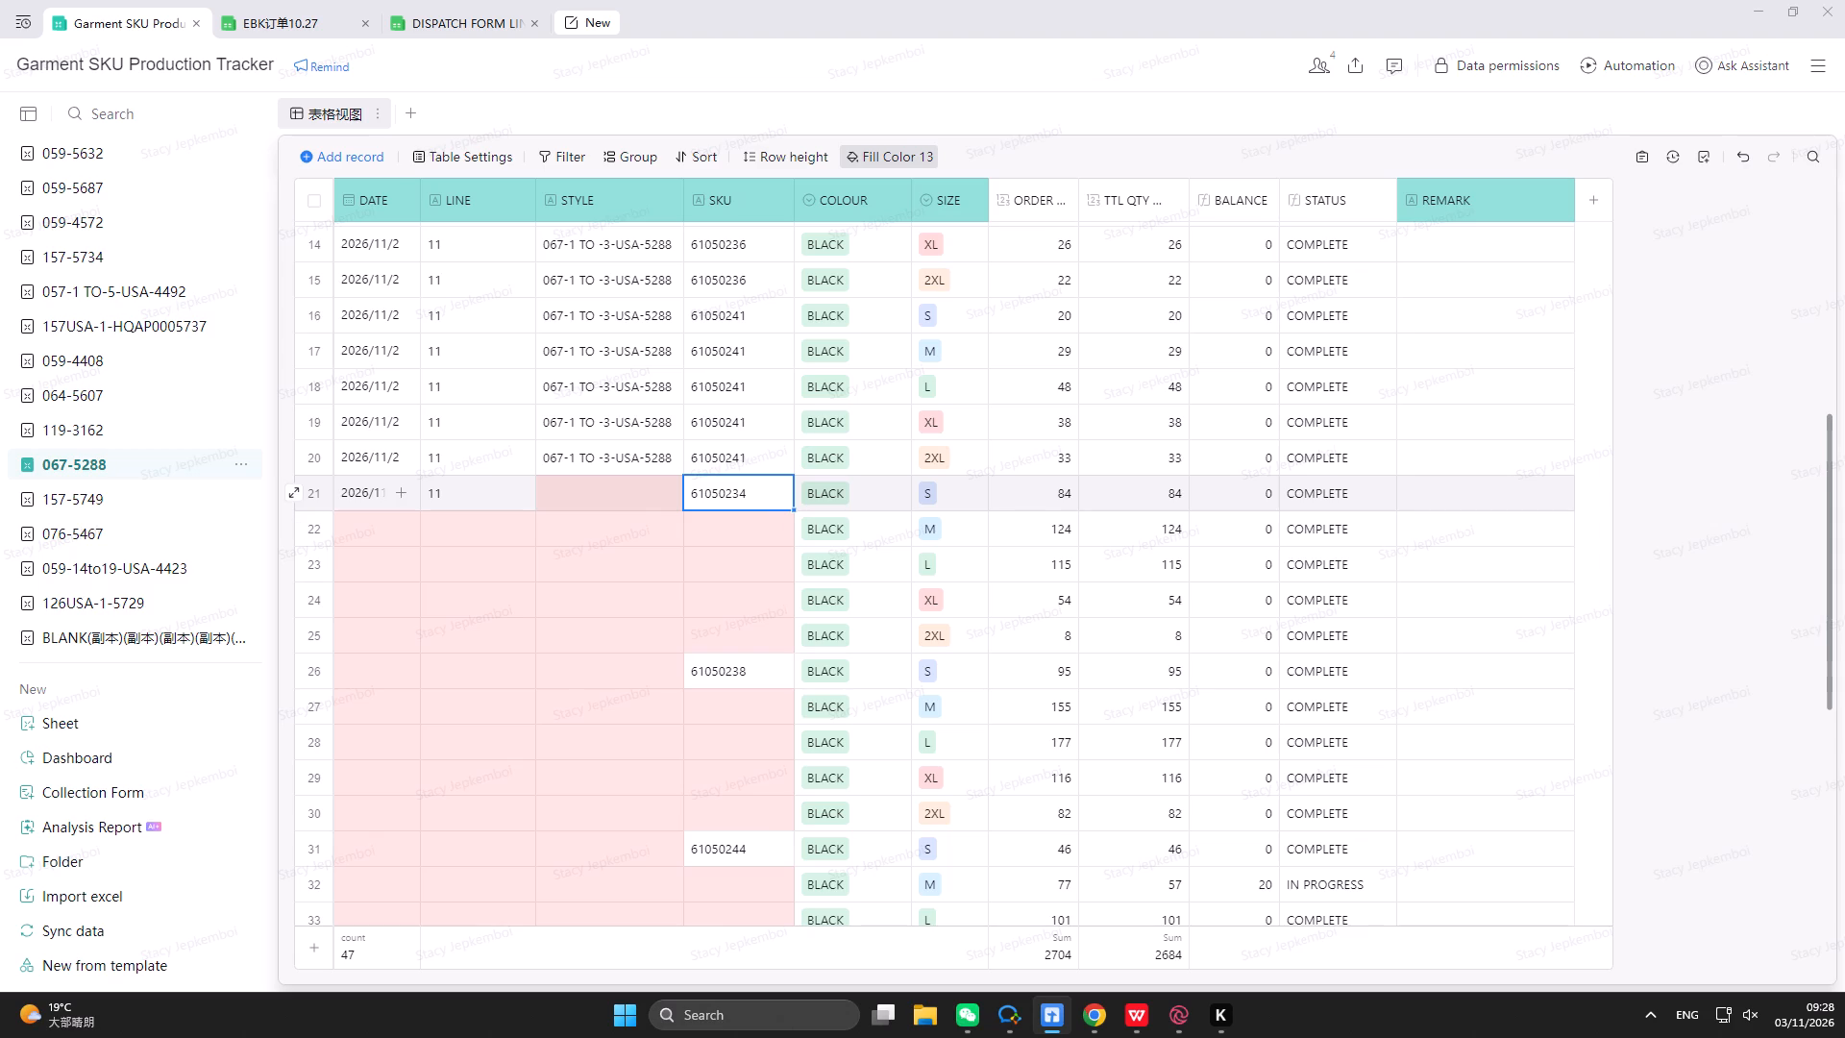
{"action": "left_click_drag", "start_coordinate": [796, 508], "coordinate": [783, 631]}
Fill SKU 61050238 down through rows 26 to 30 and SKU 61050244 down through rows 31 to 35.
{"action": "left_click", "coordinate": [760, 675]}
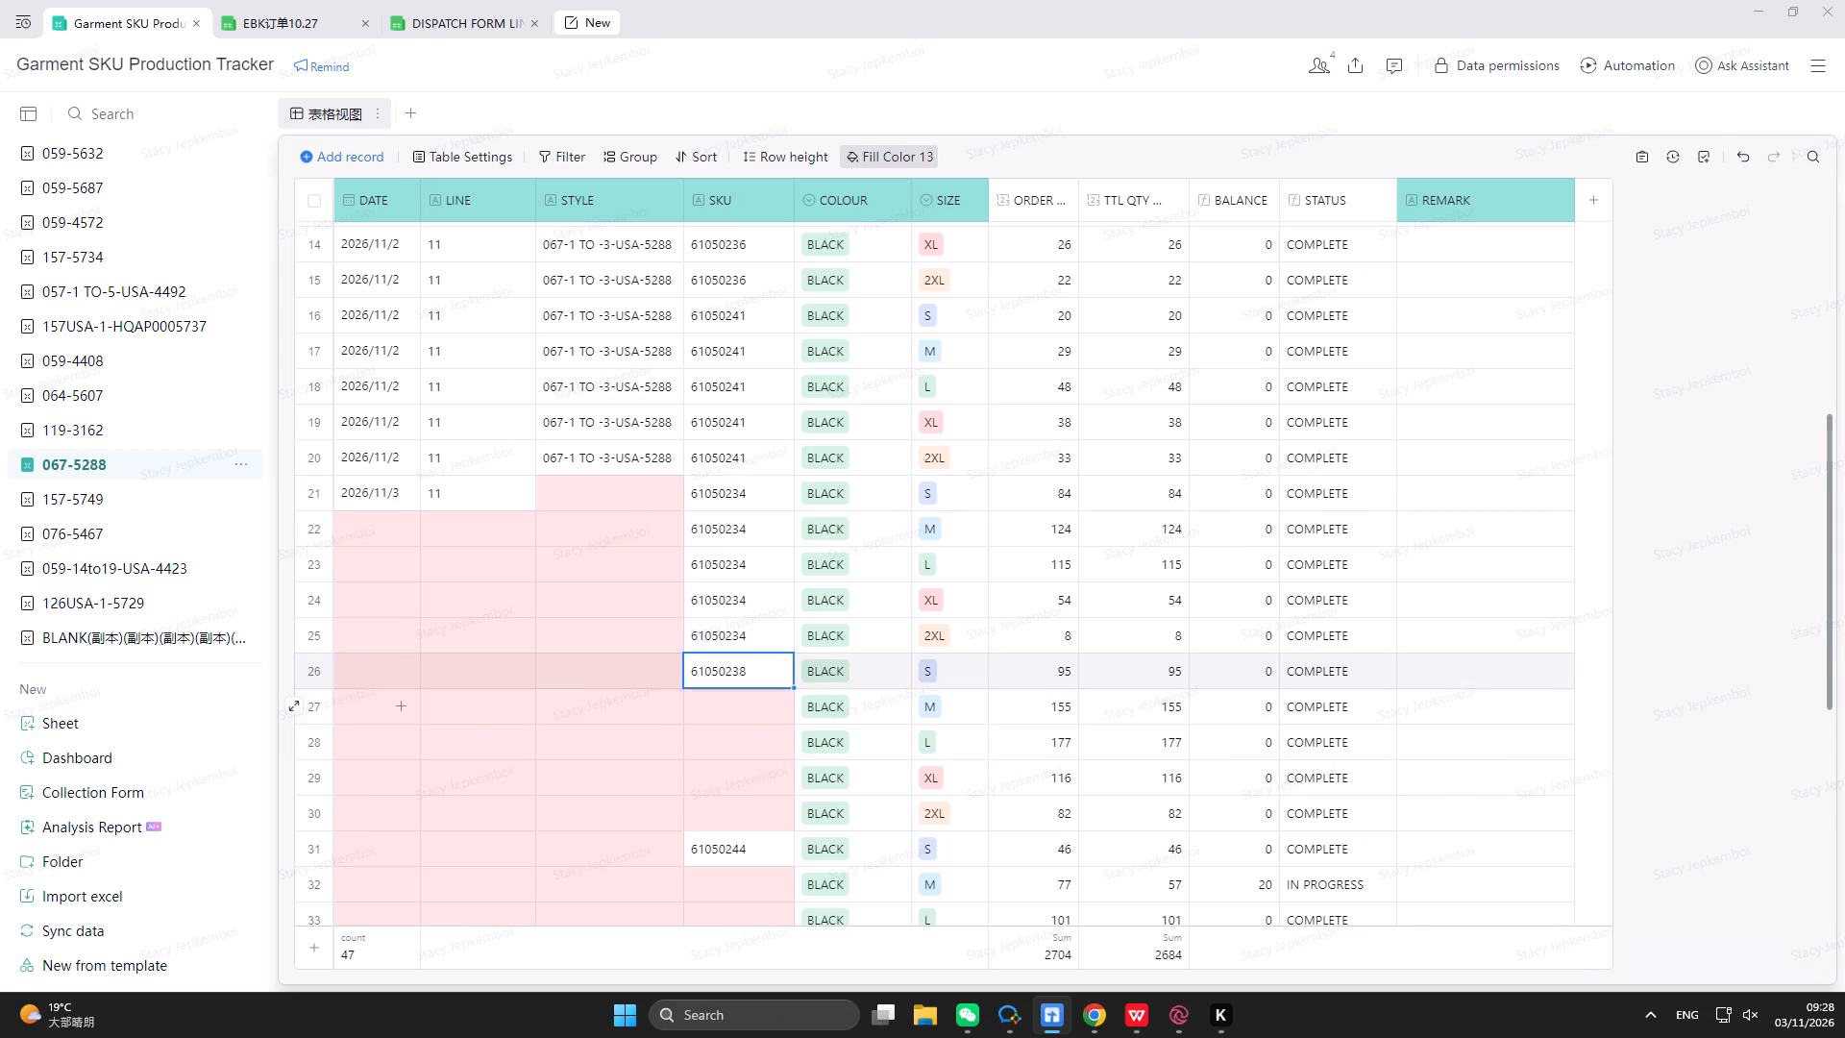
{"action": "left_click_drag", "start_coordinate": [795, 689], "coordinate": [776, 801]}
{"action": "scroll", "coordinate": [775, 800], "scroll_direction": "down", "scroll_amount": 2}
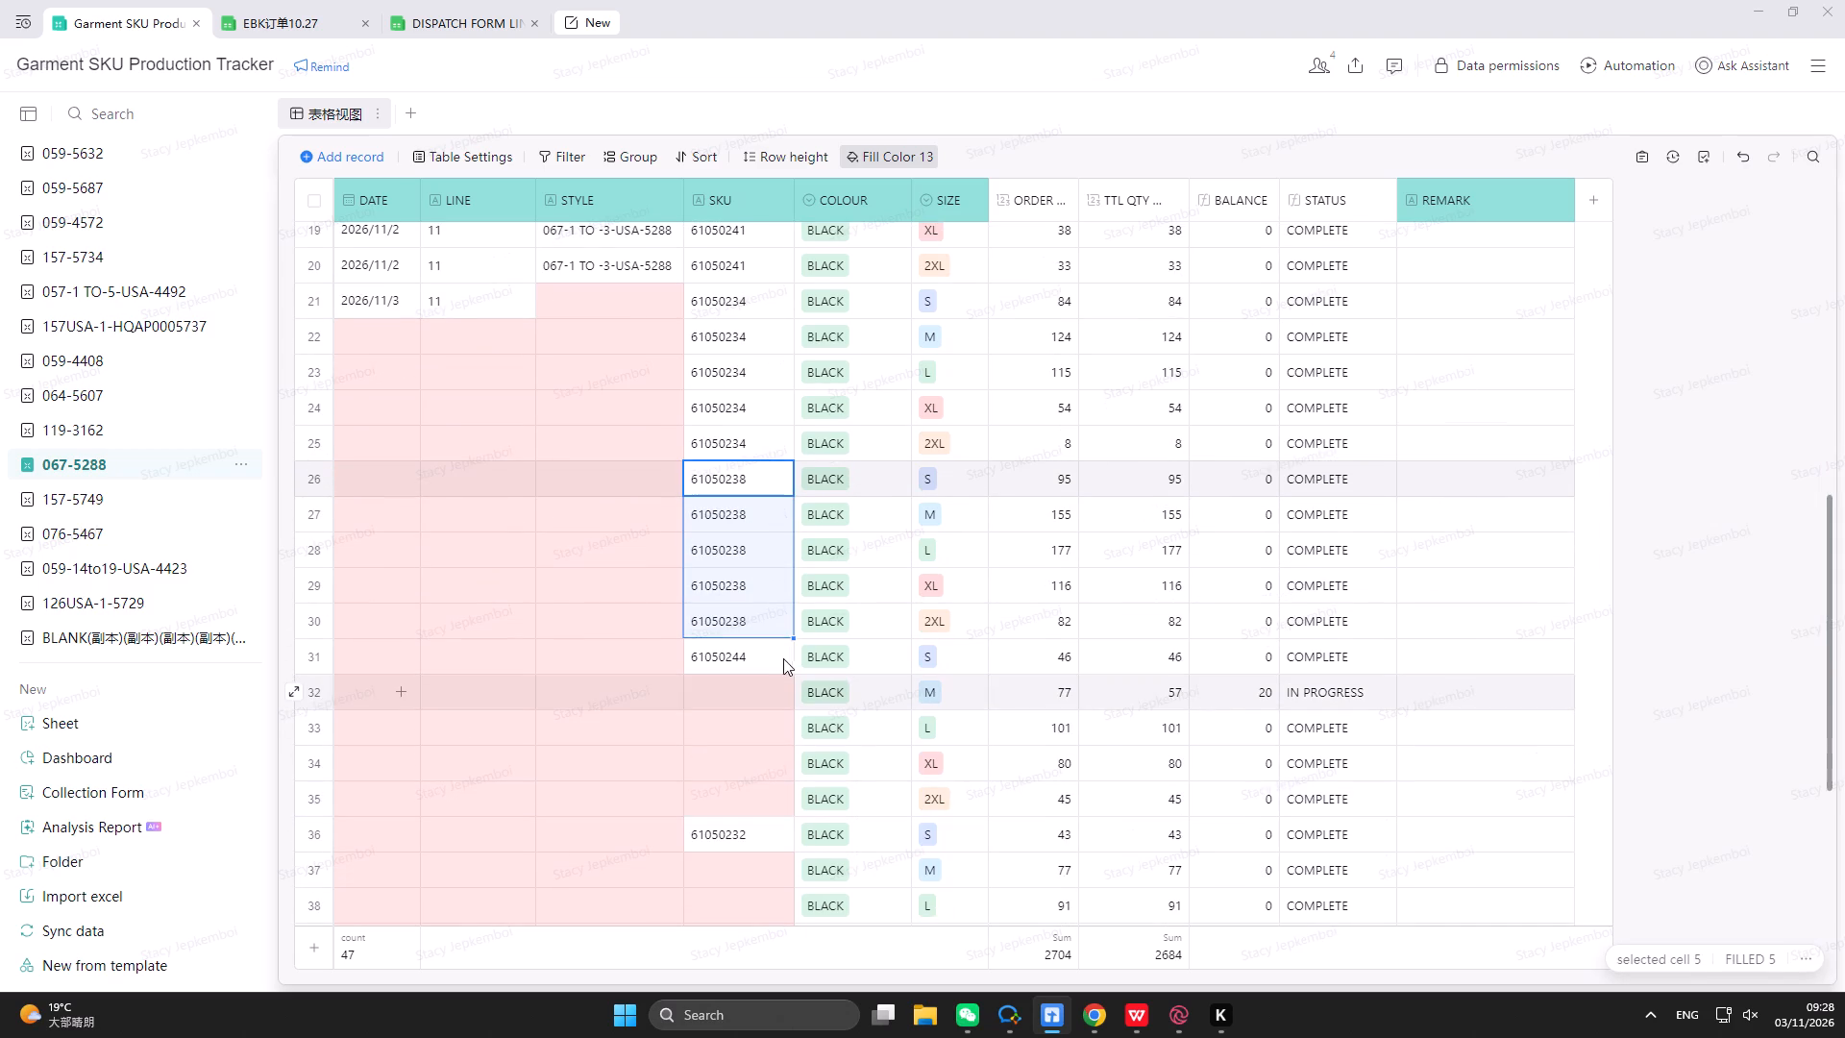
{"action": "left_click", "coordinate": [783, 658]}
{"action": "left_click_drag", "start_coordinate": [795, 674], "coordinate": [778, 801]}
Fill SKU 61050232 down through rows 36 to 40 and SKU 61050243 down through rows 41 to 45.
{"action": "scroll", "coordinate": [777, 800], "scroll_direction": "down", "scroll_amount": 3}
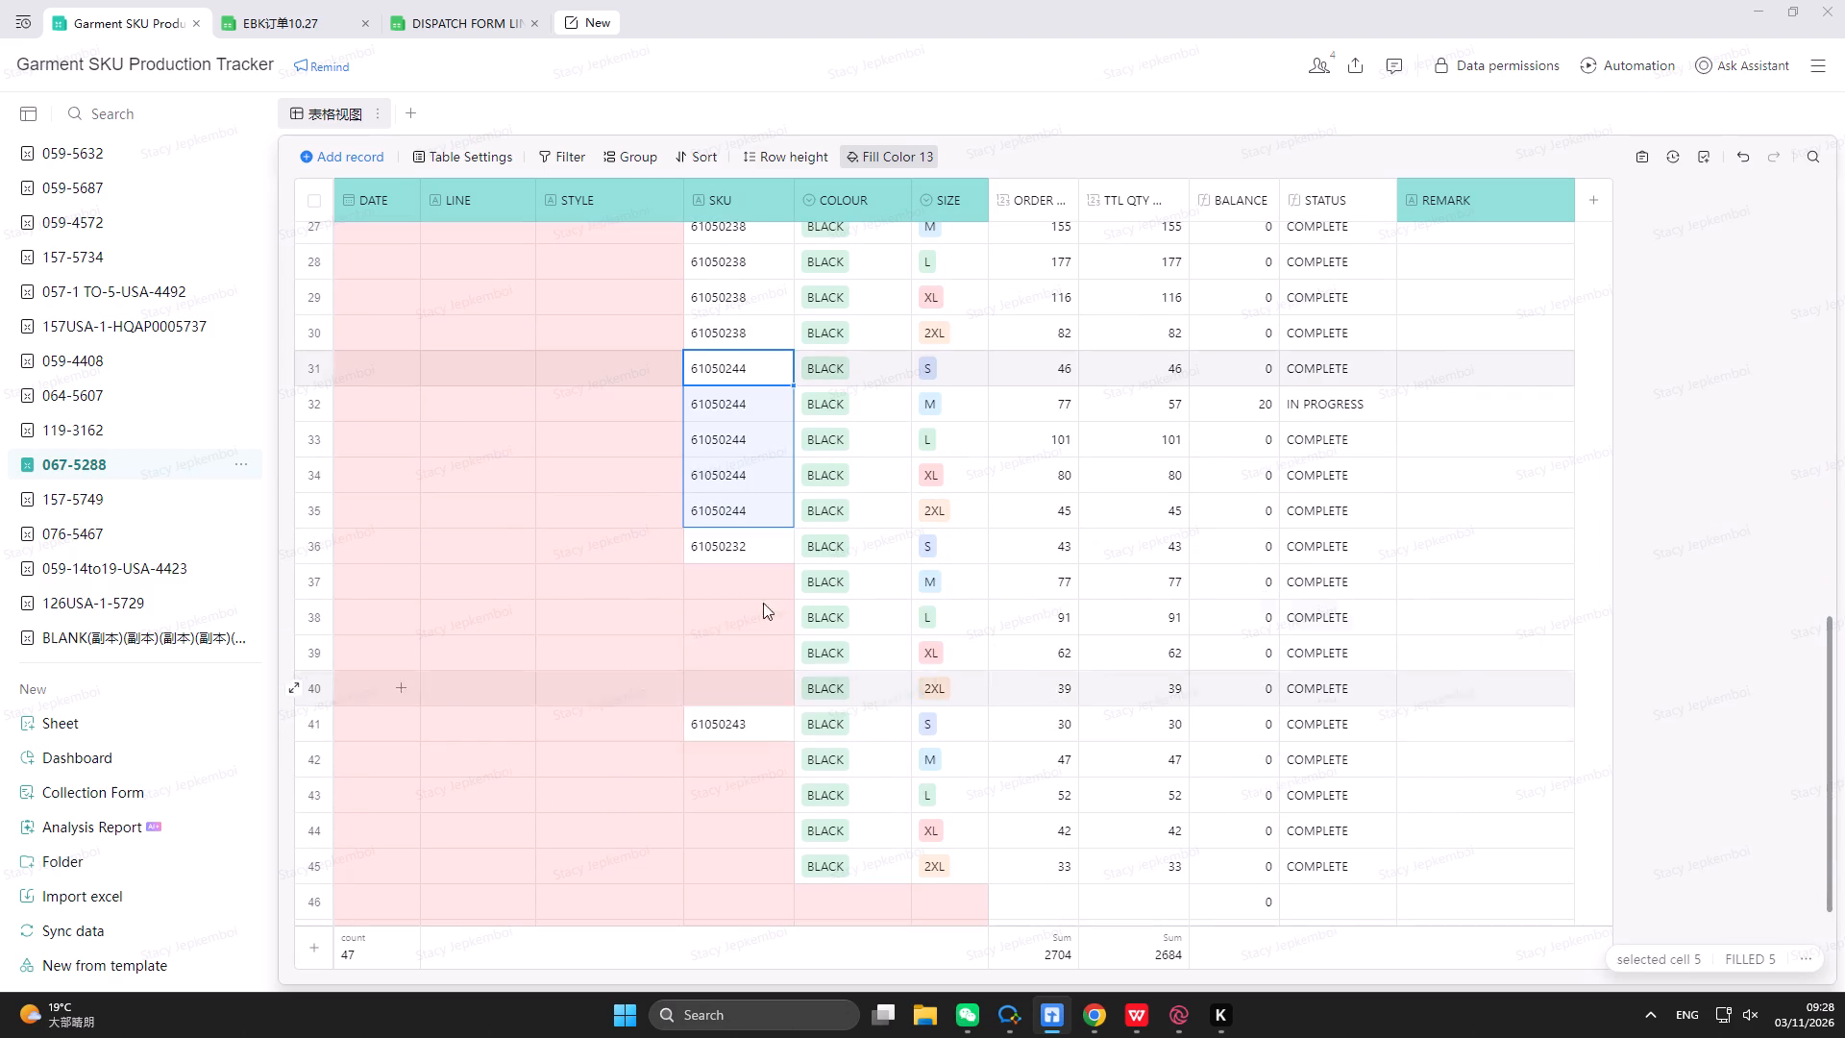
{"action": "left_click", "coordinate": [759, 557]}
{"action": "left_click_drag", "start_coordinate": [793, 563], "coordinate": [785, 688]}
{"action": "left_click", "coordinate": [769, 731]}
{"action": "left_click_drag", "start_coordinate": [794, 741], "coordinate": [768, 870]}
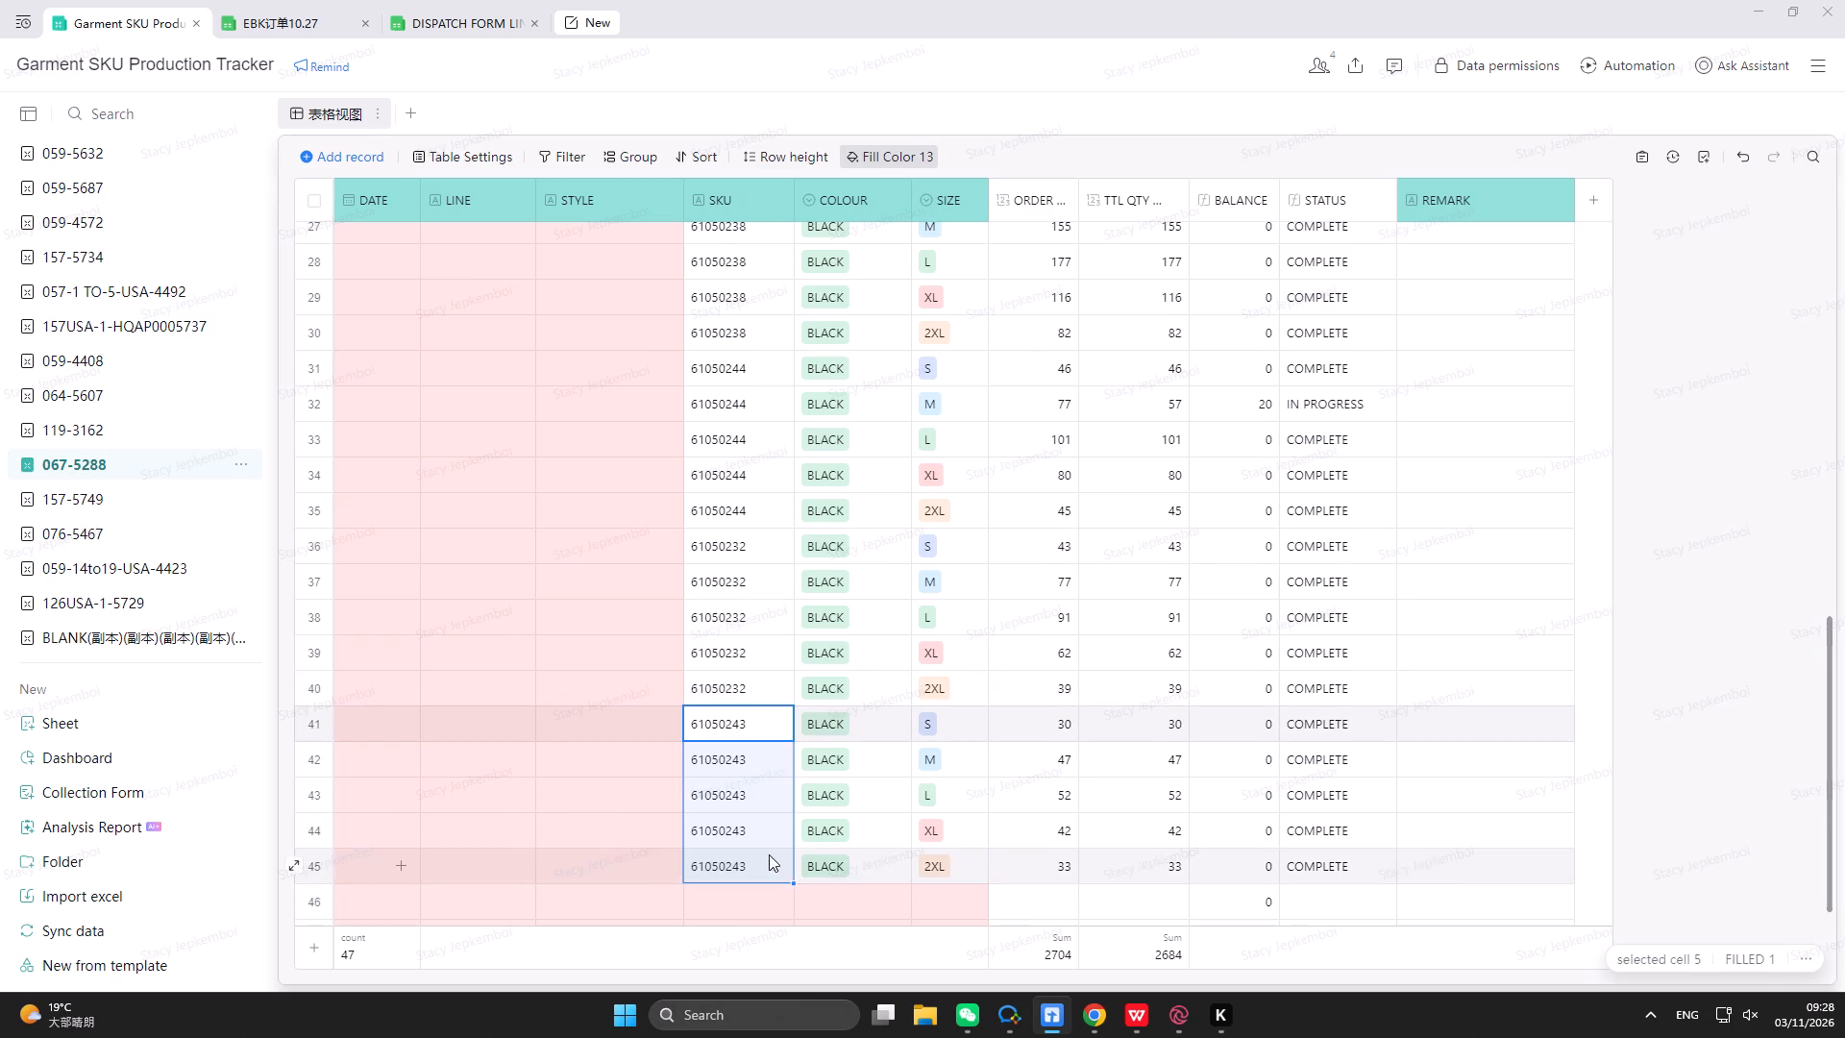
Fill the STYLE value 067-1 TO -3-USA-5288 from row 20 down through row 45.
{"action": "scroll", "coordinate": [771, 848], "scroll_direction": "down", "scroll_amount": 2}
{"action": "scroll", "coordinate": [653, 667], "scroll_direction": "up", "scroll_amount": 9}
{"action": "scroll", "coordinate": [656, 783], "scroll_direction": "down", "scroll_amount": 3}
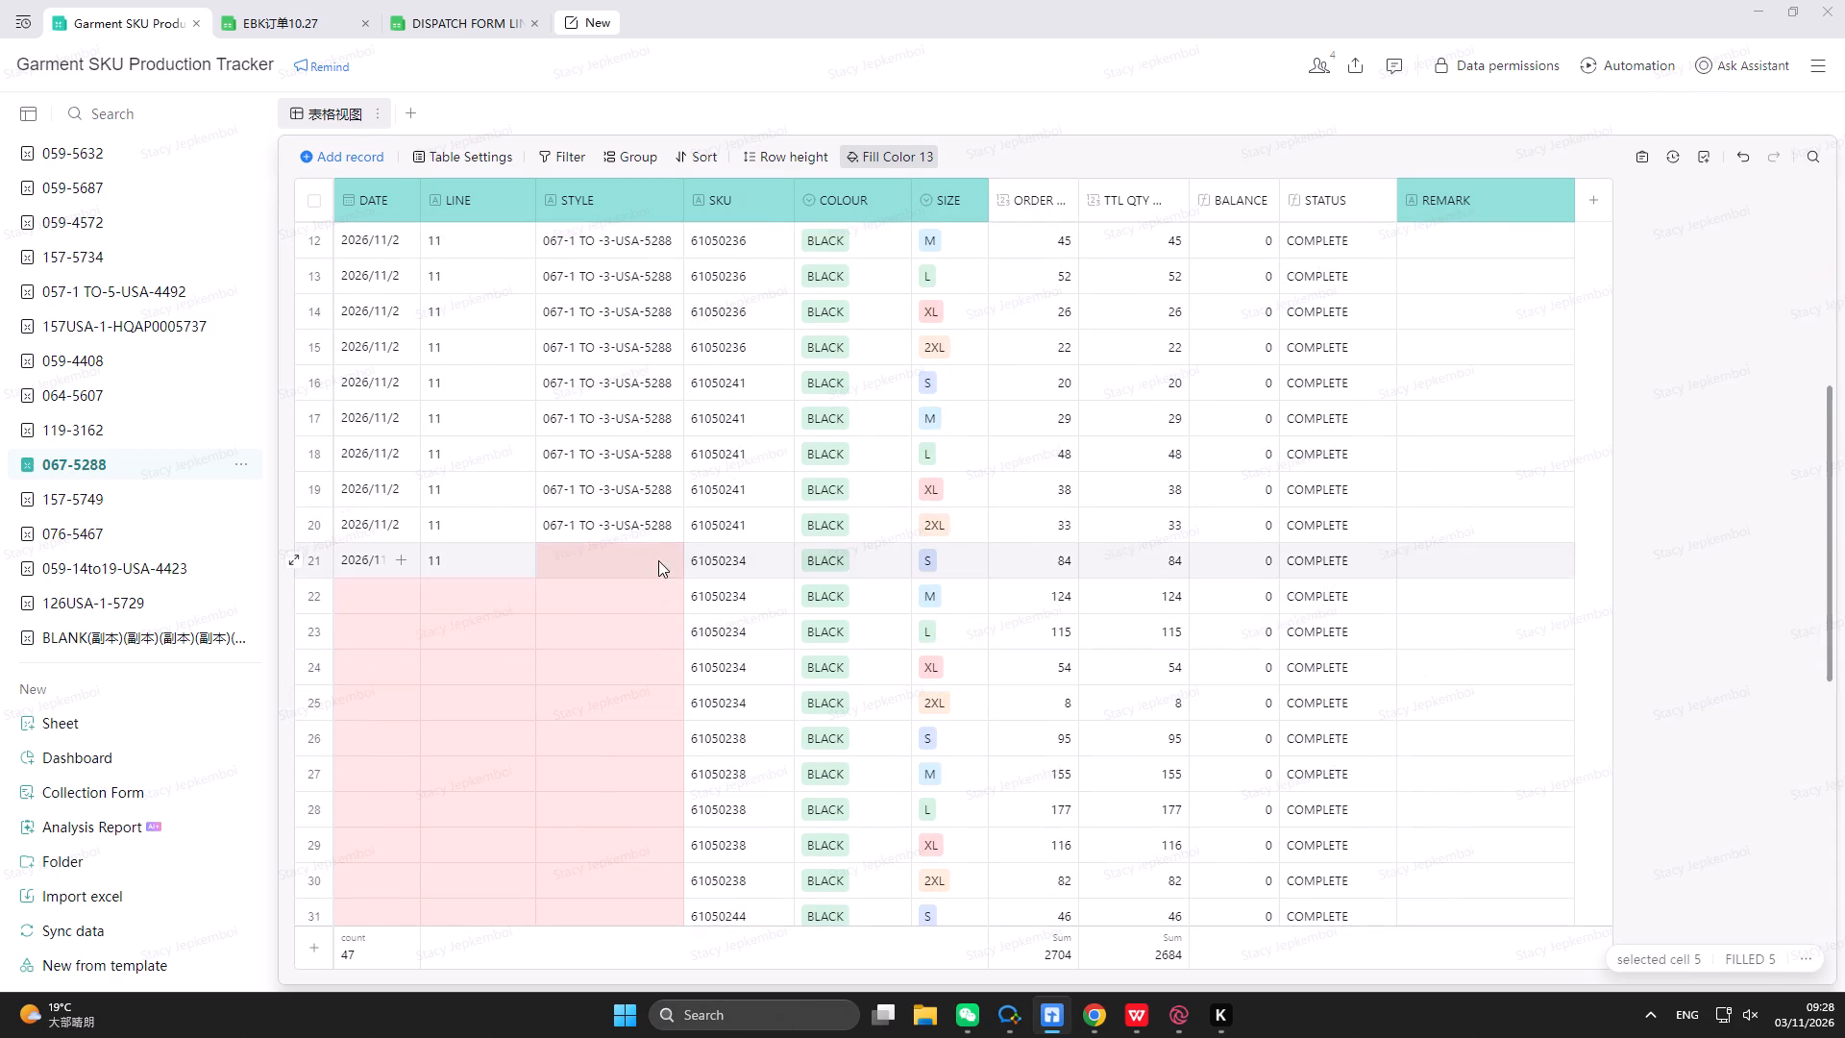
{"action": "left_click", "coordinate": [664, 539]}
{"action": "left_click_drag", "start_coordinate": [684, 544], "coordinate": [670, 983]}
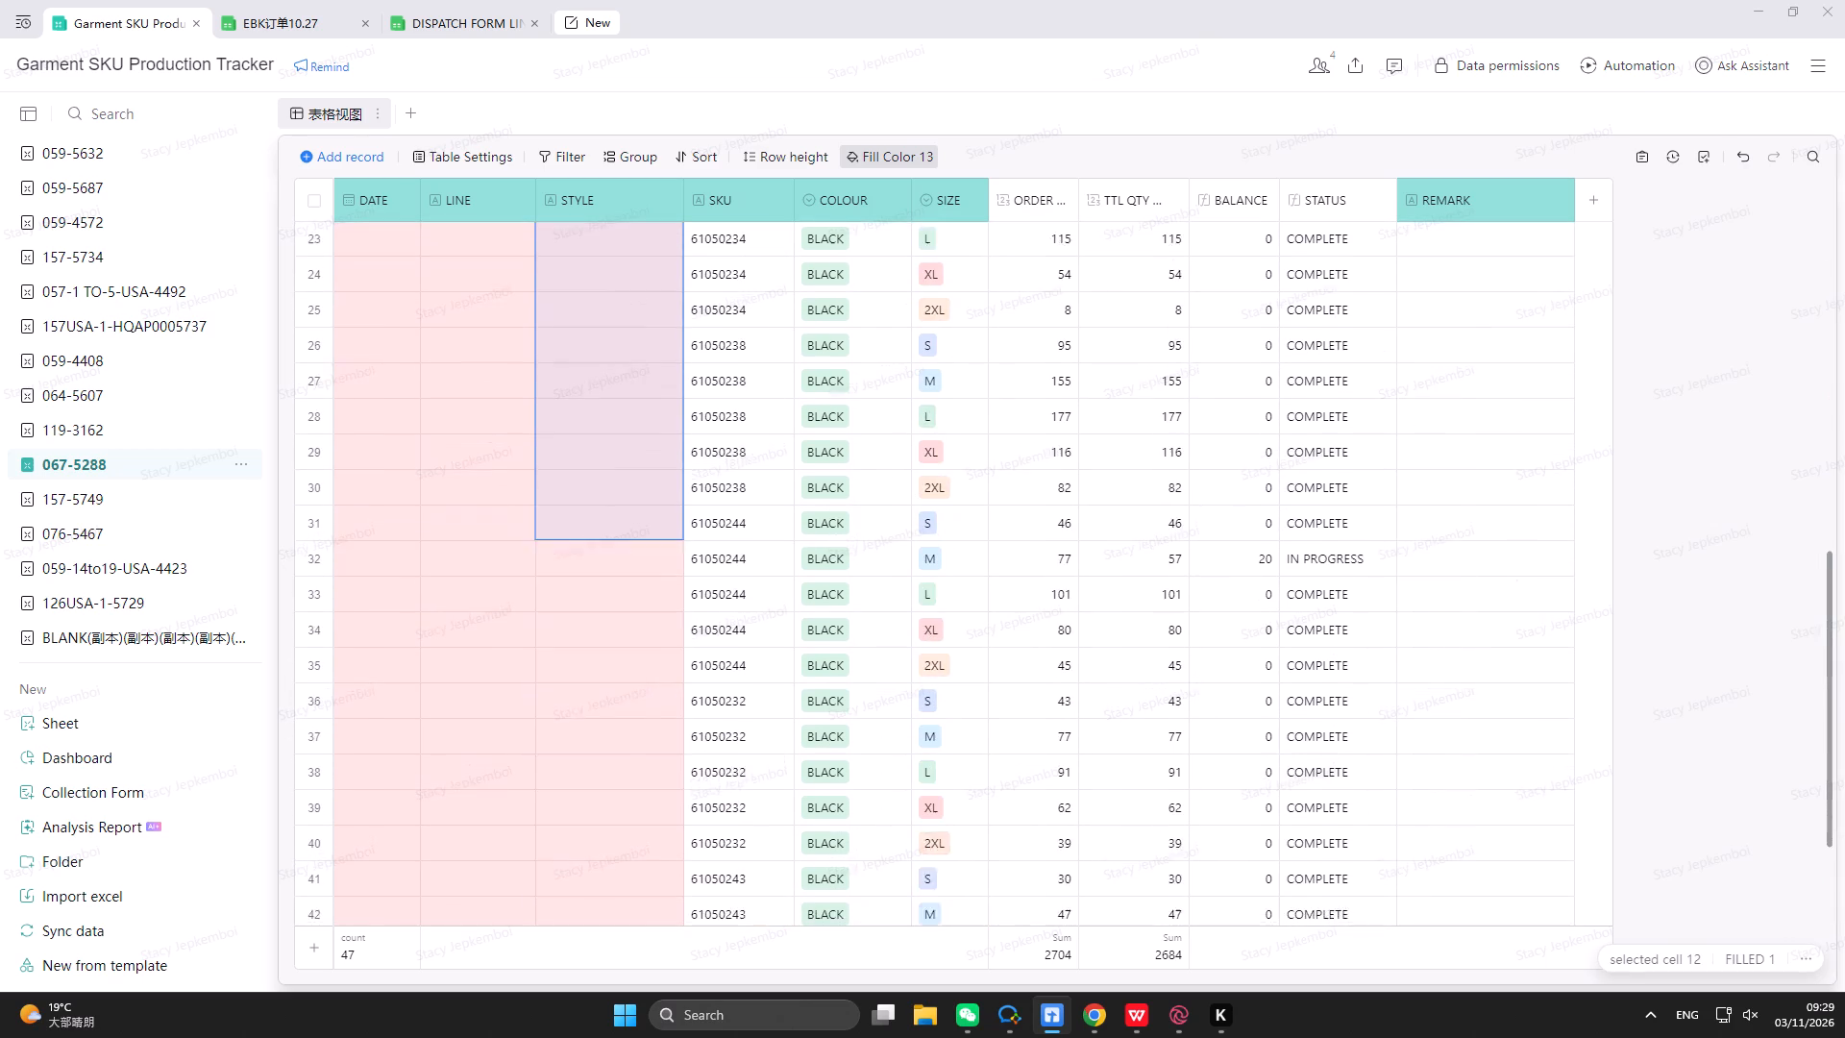
{"action": "left_click_drag", "start_coordinate": [670, 983], "coordinate": [664, 900]}
{"action": "scroll", "coordinate": [675, 850], "scroll_direction": "down", "scroll_amount": 2}
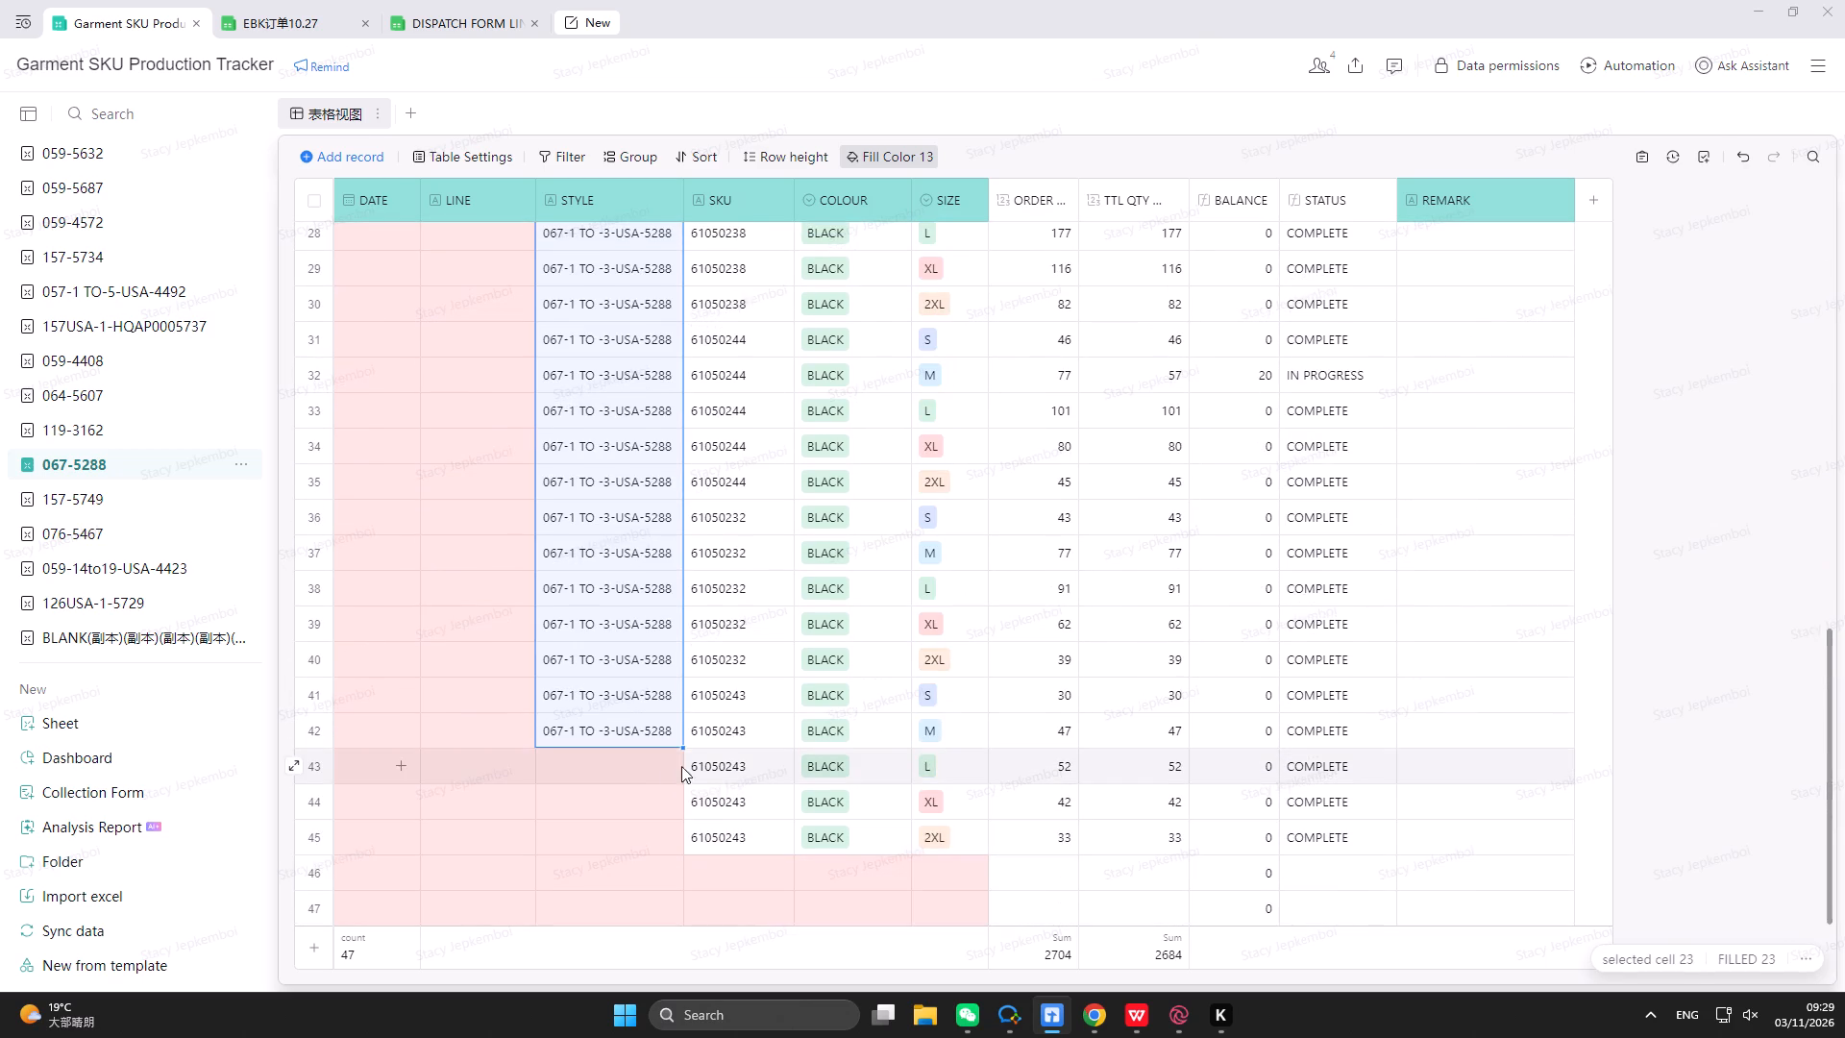
{"action": "left_click_drag", "start_coordinate": [682, 748], "coordinate": [674, 828]}
Fill the LINE value 11 from row 21 down through row 45.
{"action": "scroll", "coordinate": [502, 661], "scroll_direction": "up", "scroll_amount": 7}
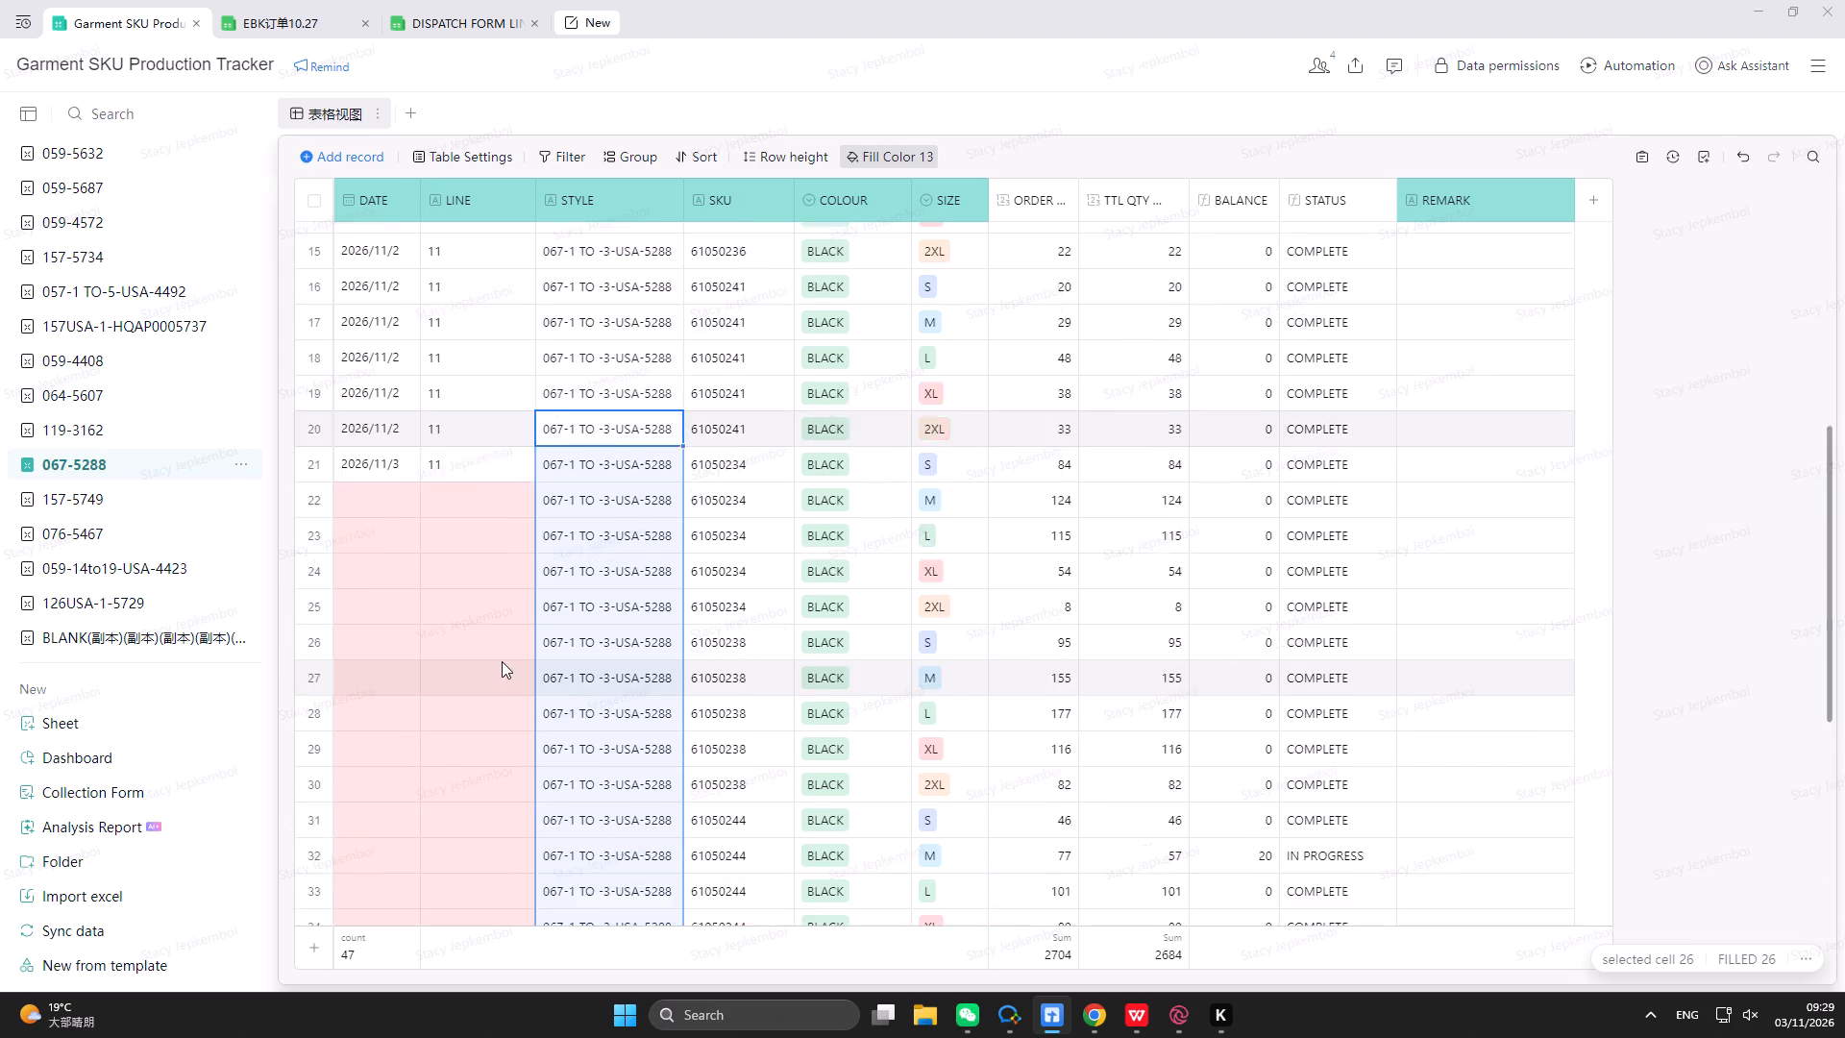
{"action": "left_click", "coordinate": [463, 663]}
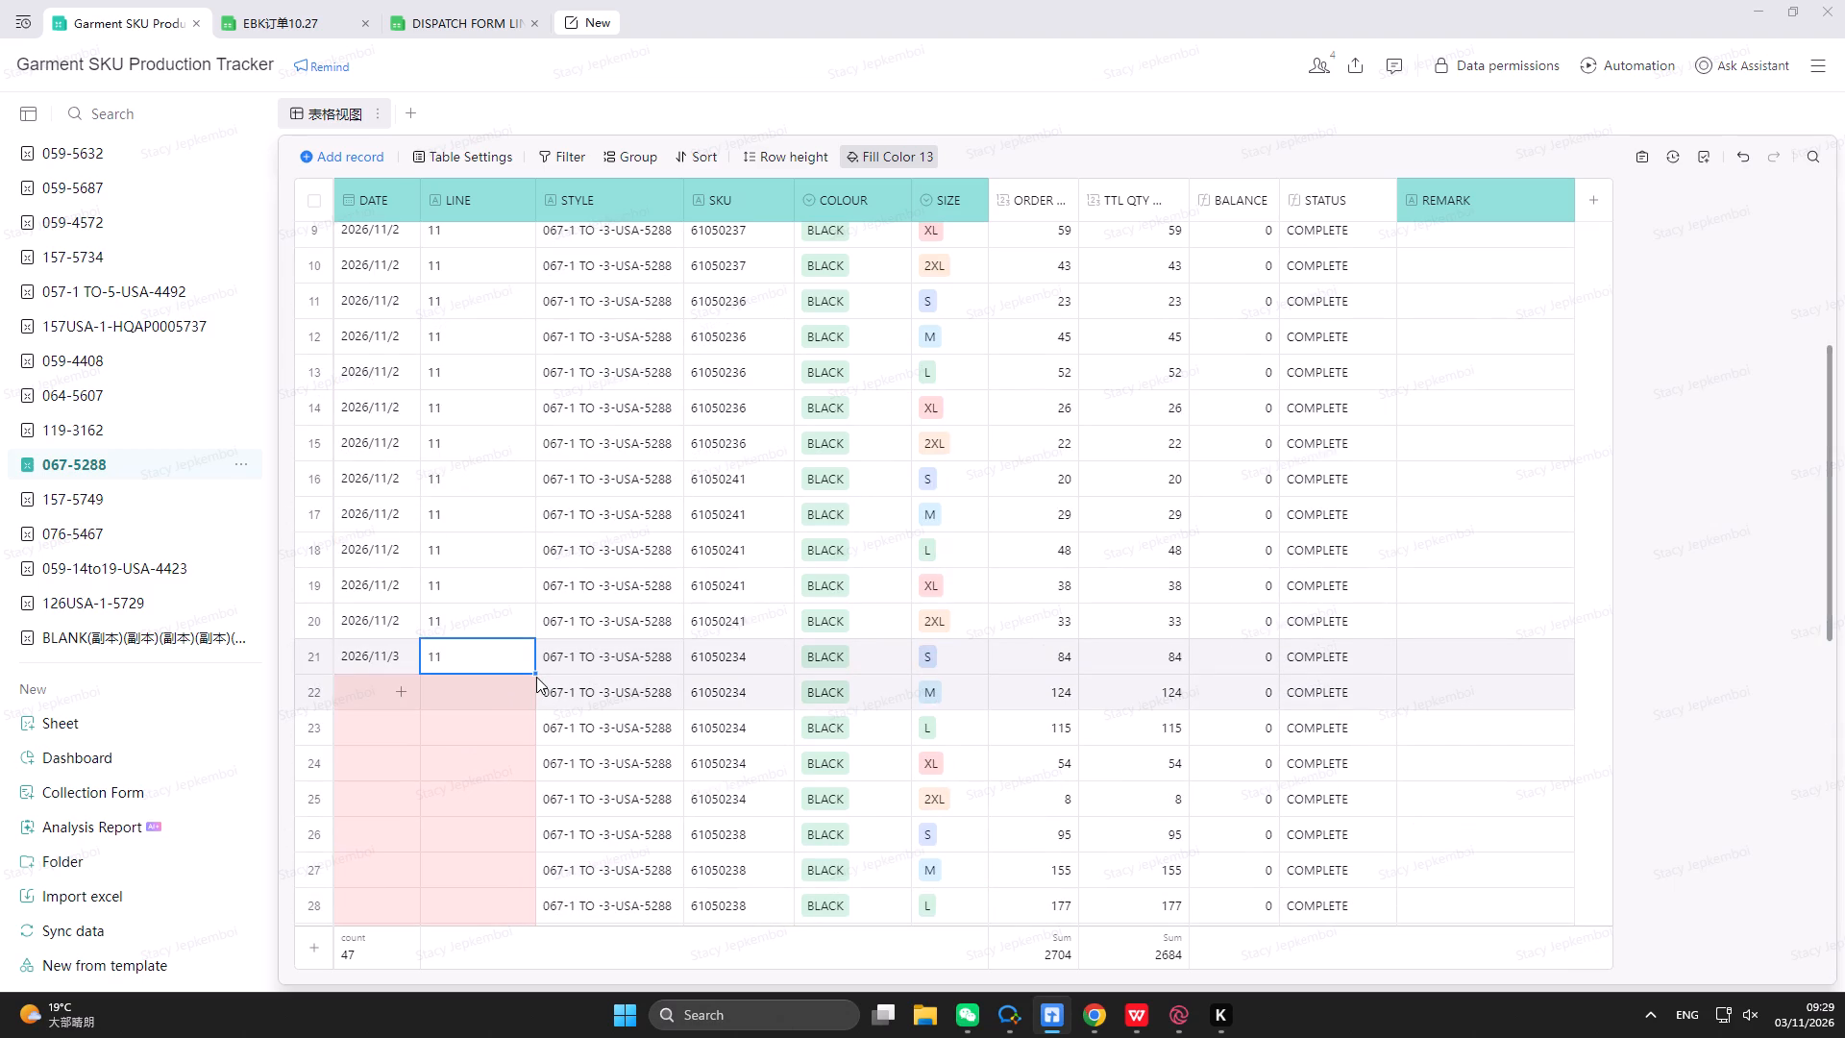
{"action": "left_click_drag", "start_coordinate": [535, 674], "coordinate": [530, 986]}
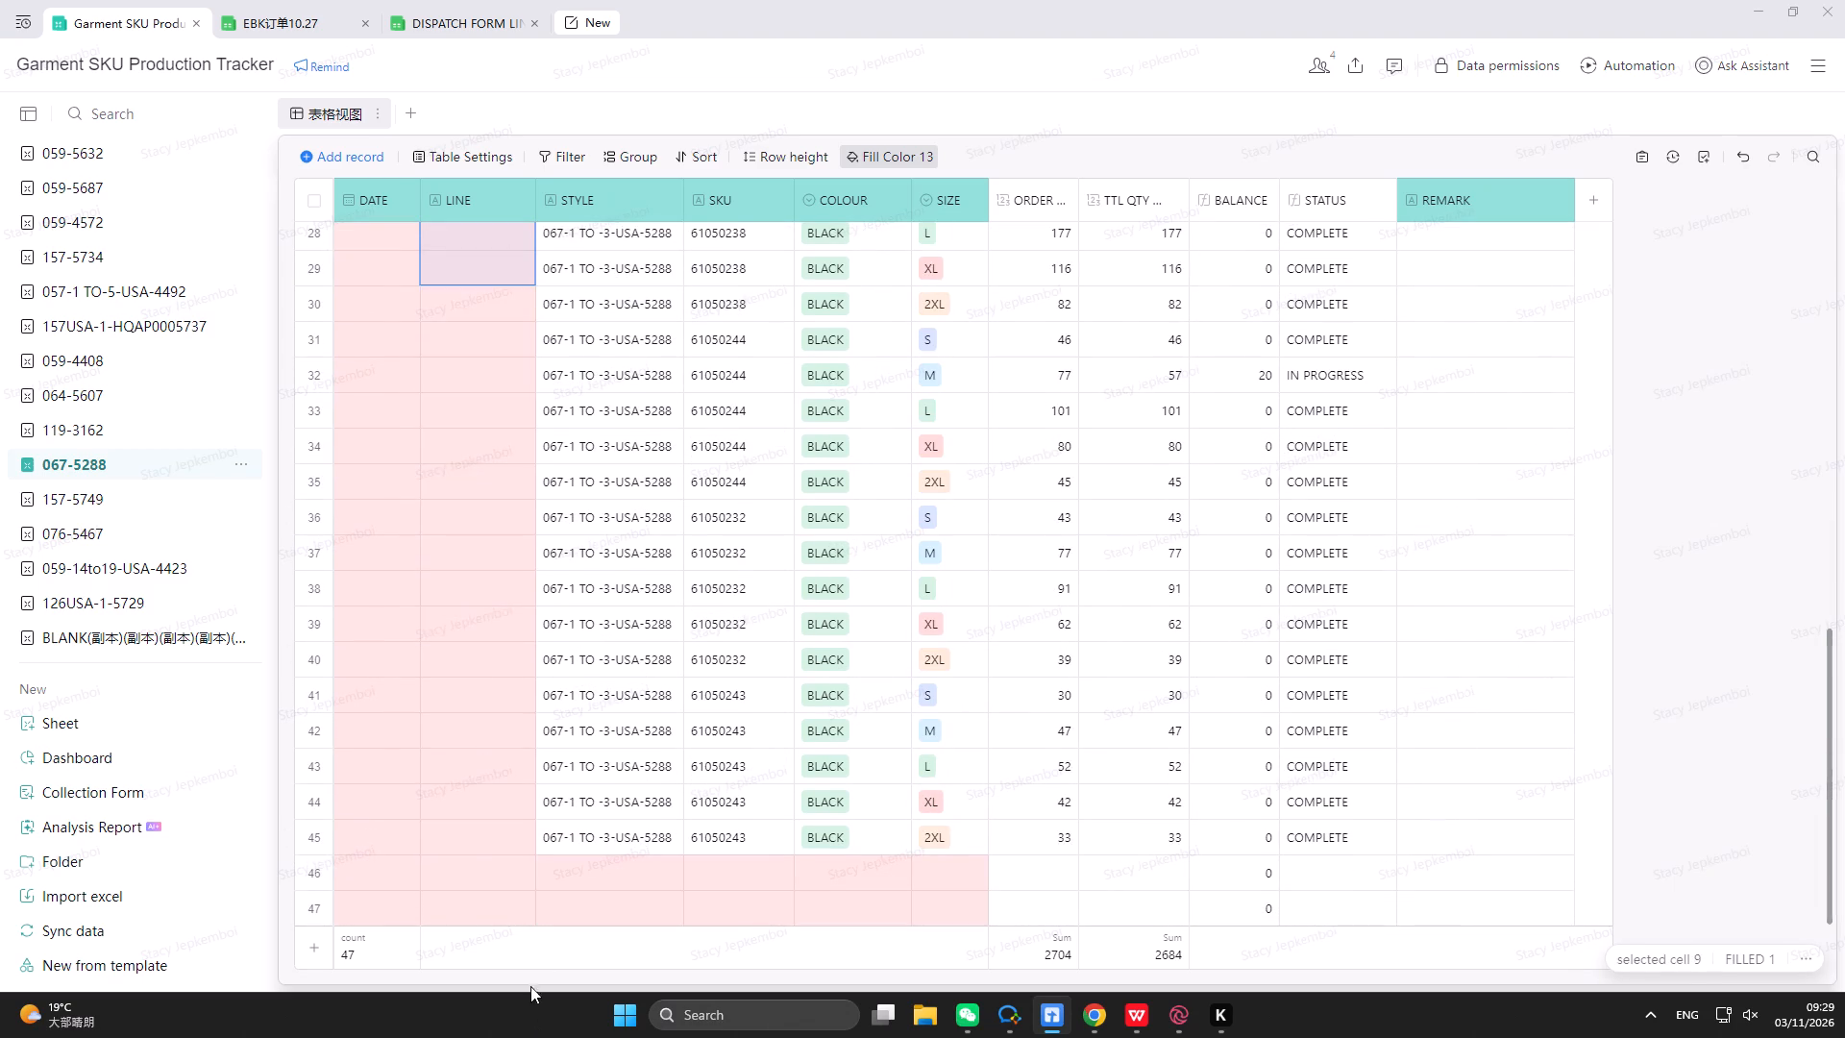
{"action": "left_click_drag", "start_coordinate": [530, 986], "coordinate": [508, 841]}
Fill the DATE 2026/11/3 from row 21 down through row 45.
{"action": "scroll", "coordinate": [513, 835], "scroll_direction": "up", "scroll_amount": 5}
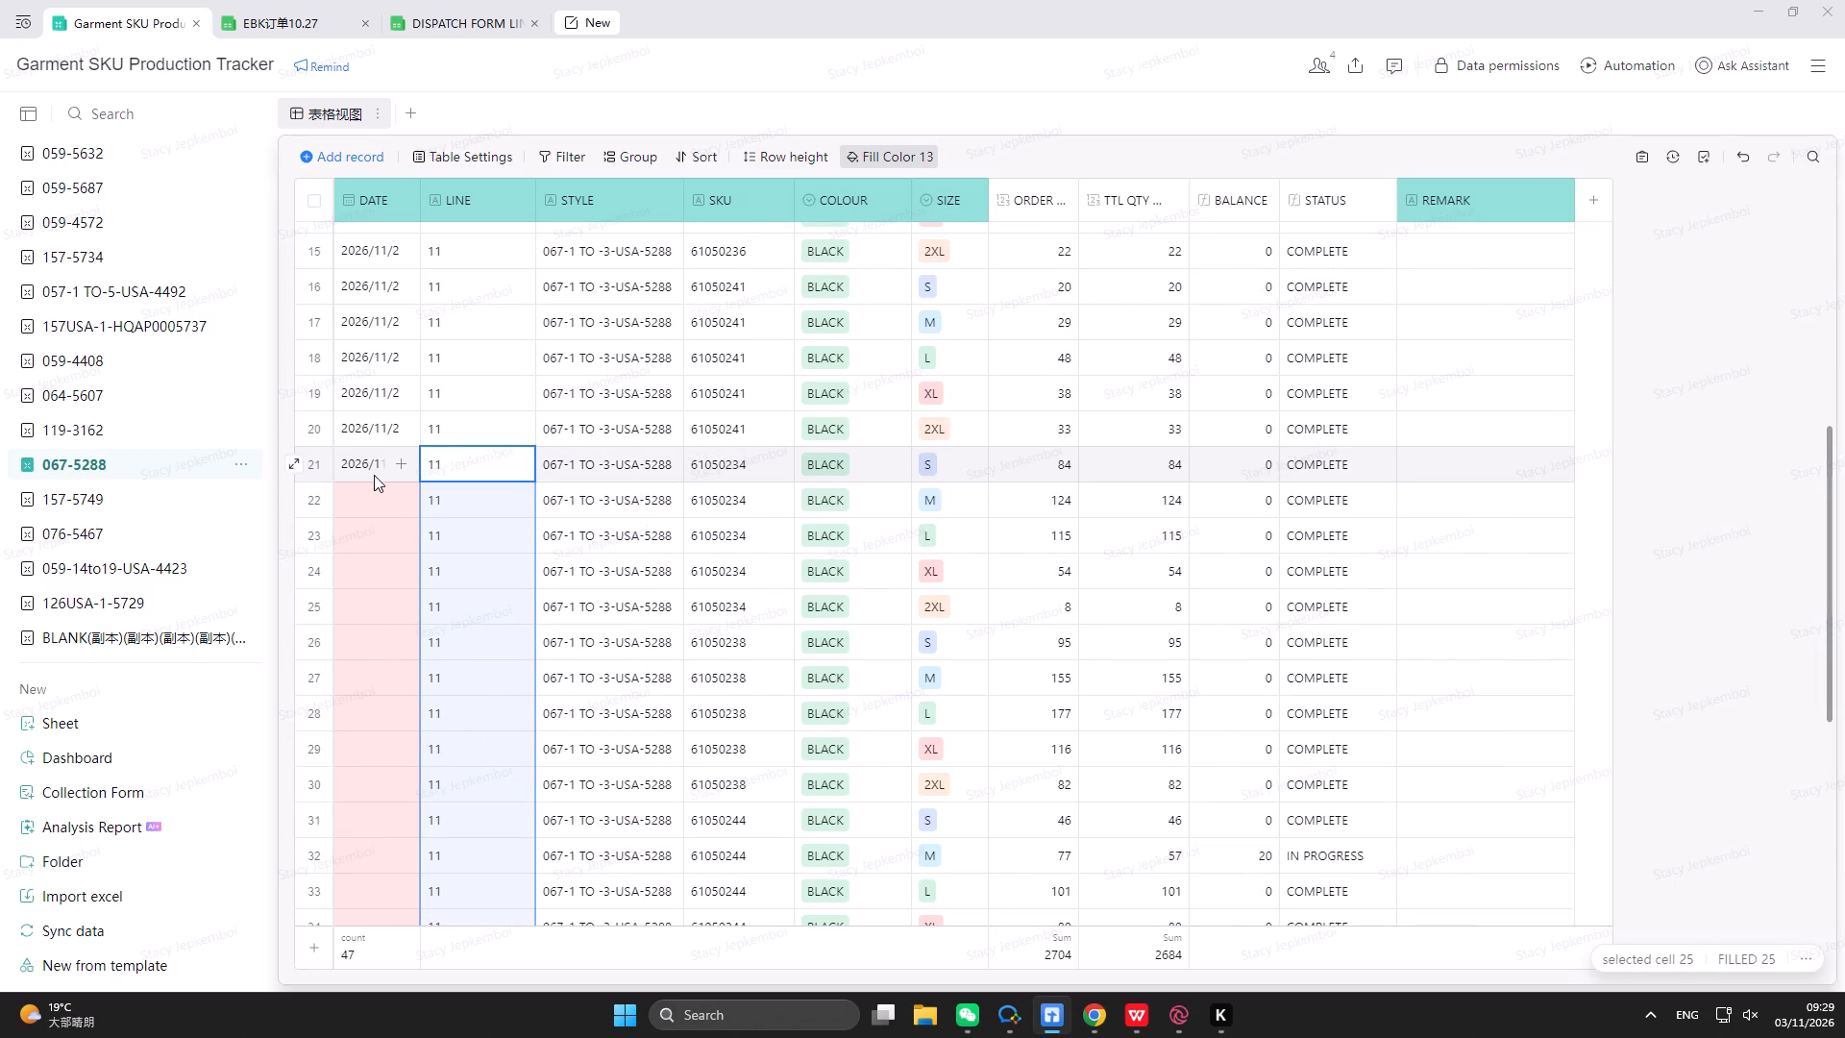
{"action": "left_click", "coordinate": [372, 472]}
{"action": "left_click_drag", "start_coordinate": [418, 482], "coordinate": [412, 985]}
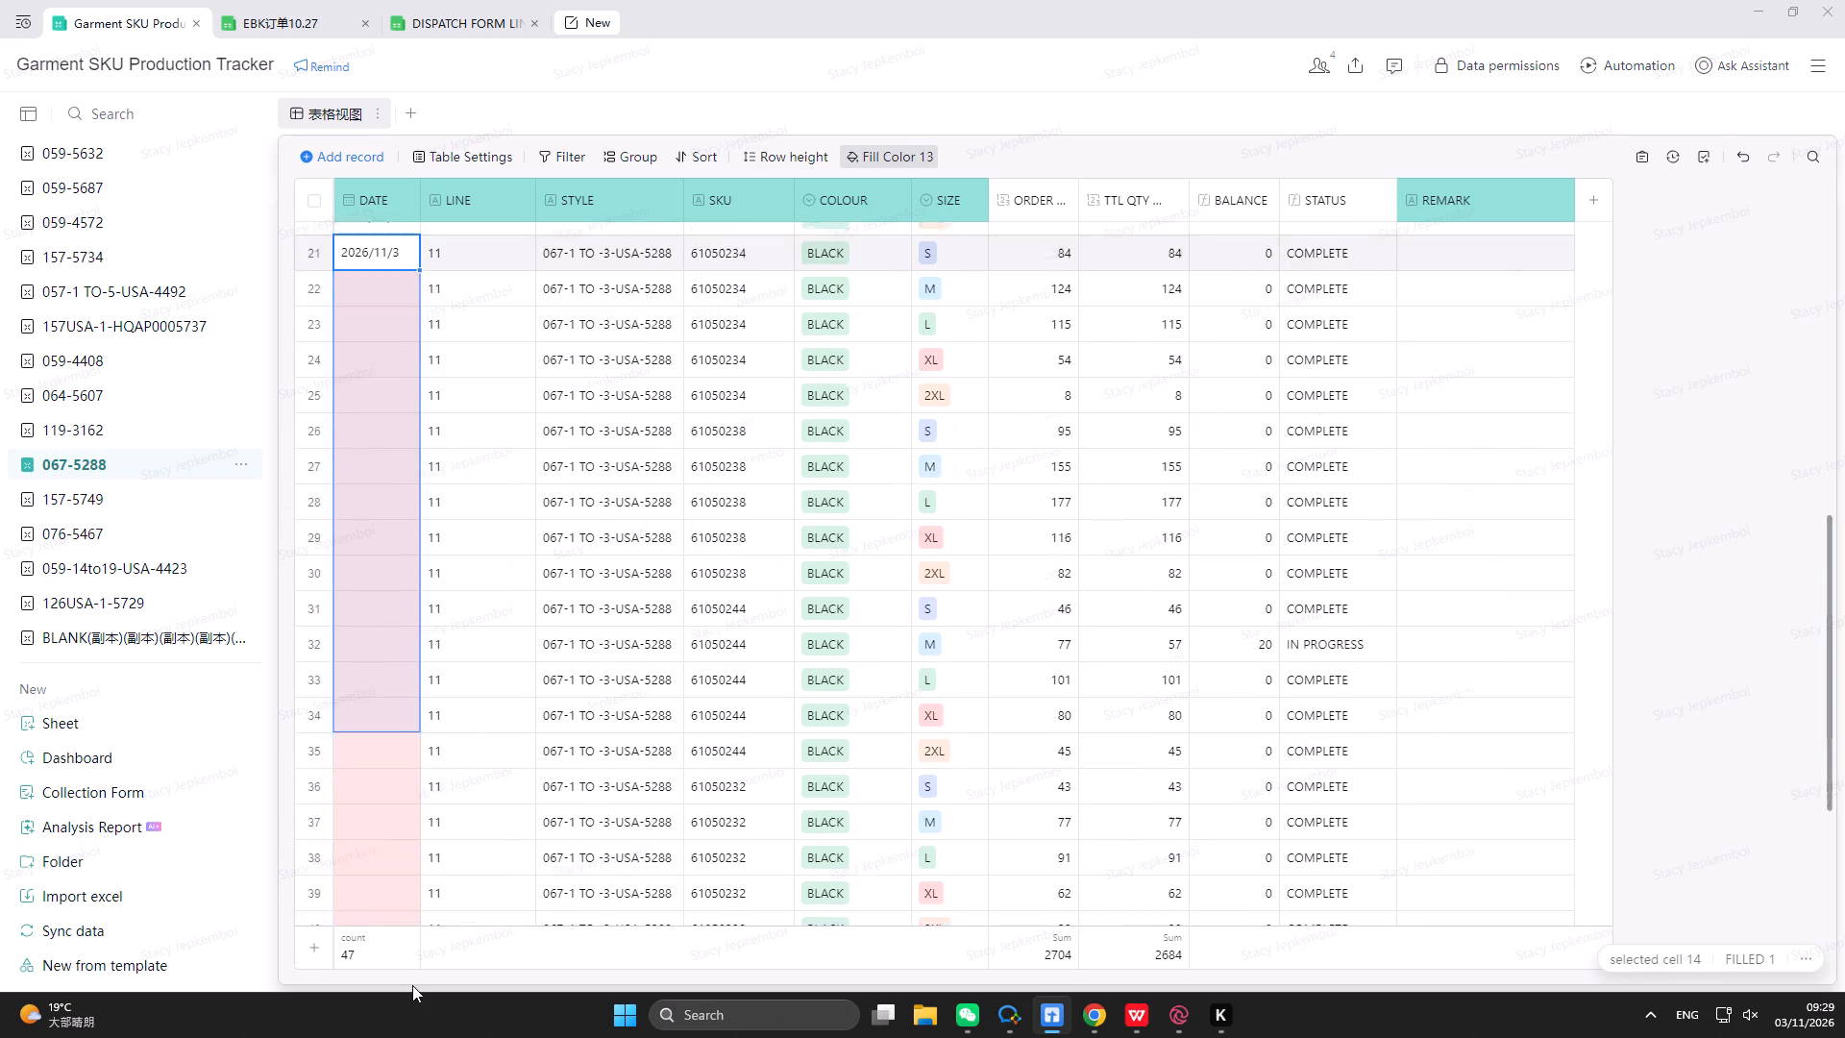
{"action": "left_click_drag", "start_coordinate": [412, 985], "coordinate": [381, 838]}
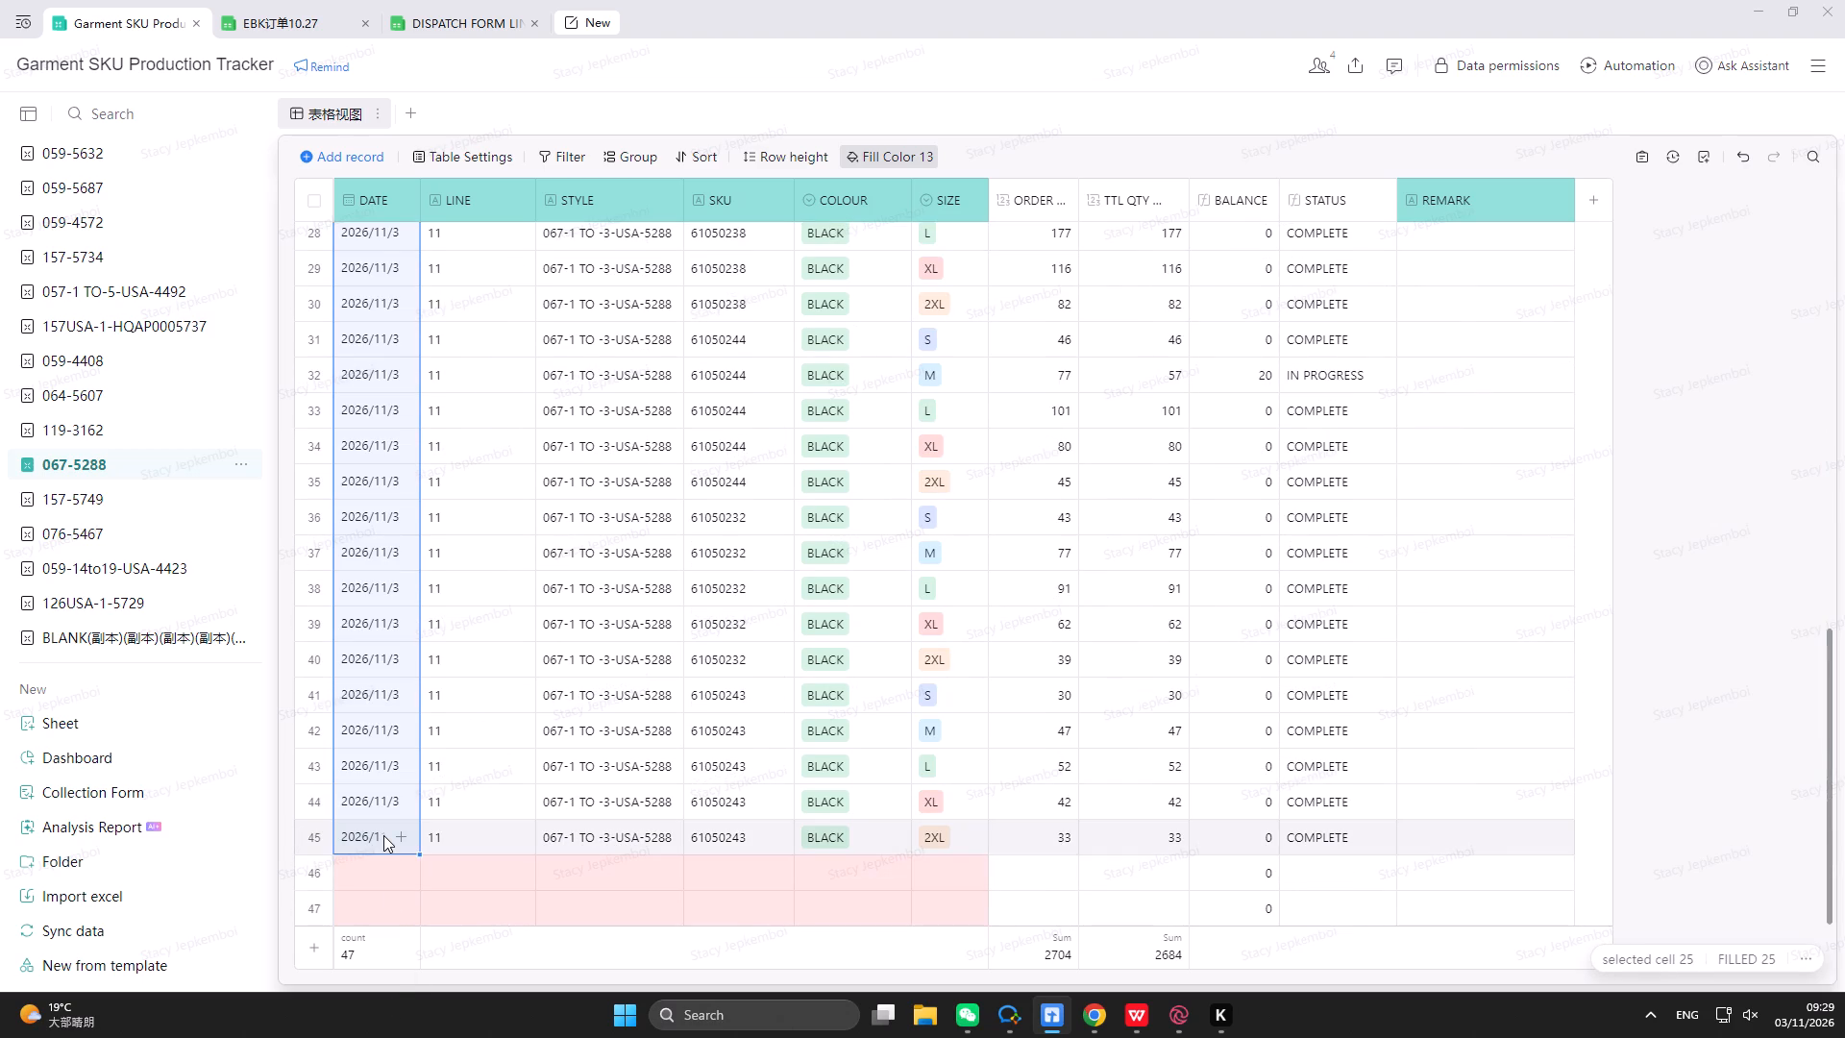
Enter COMPLETE as the REMARK in row 1 and fill it down through row 31.
{"action": "scroll", "coordinate": [431, 833], "scroll_direction": "up", "scroll_amount": 6}
{"action": "scroll", "coordinate": [1070, 709], "scroll_direction": "up", "scroll_amount": 17}
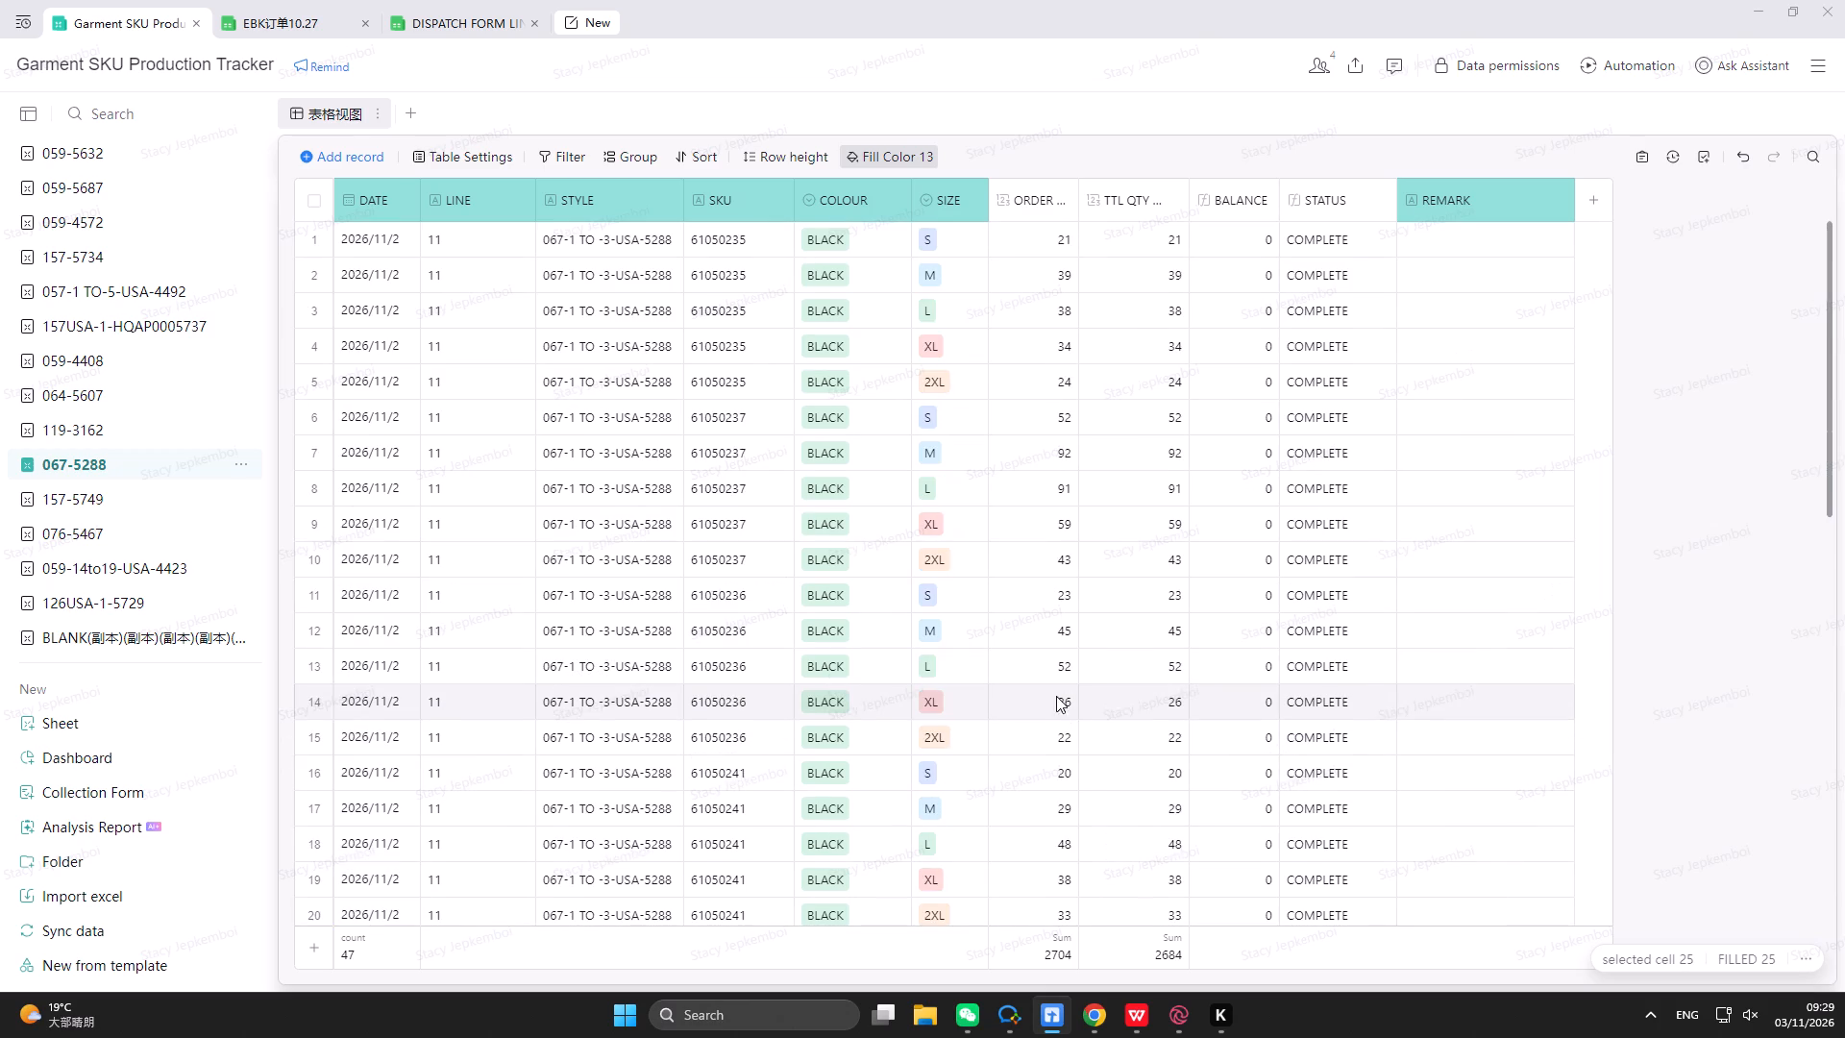
{"action": "scroll", "coordinate": [1056, 696], "scroll_direction": "up", "scroll_amount": 1}
{"action": "left_click", "coordinate": [1439, 249]}
{"action": "type", "text": "COMPLETE"}
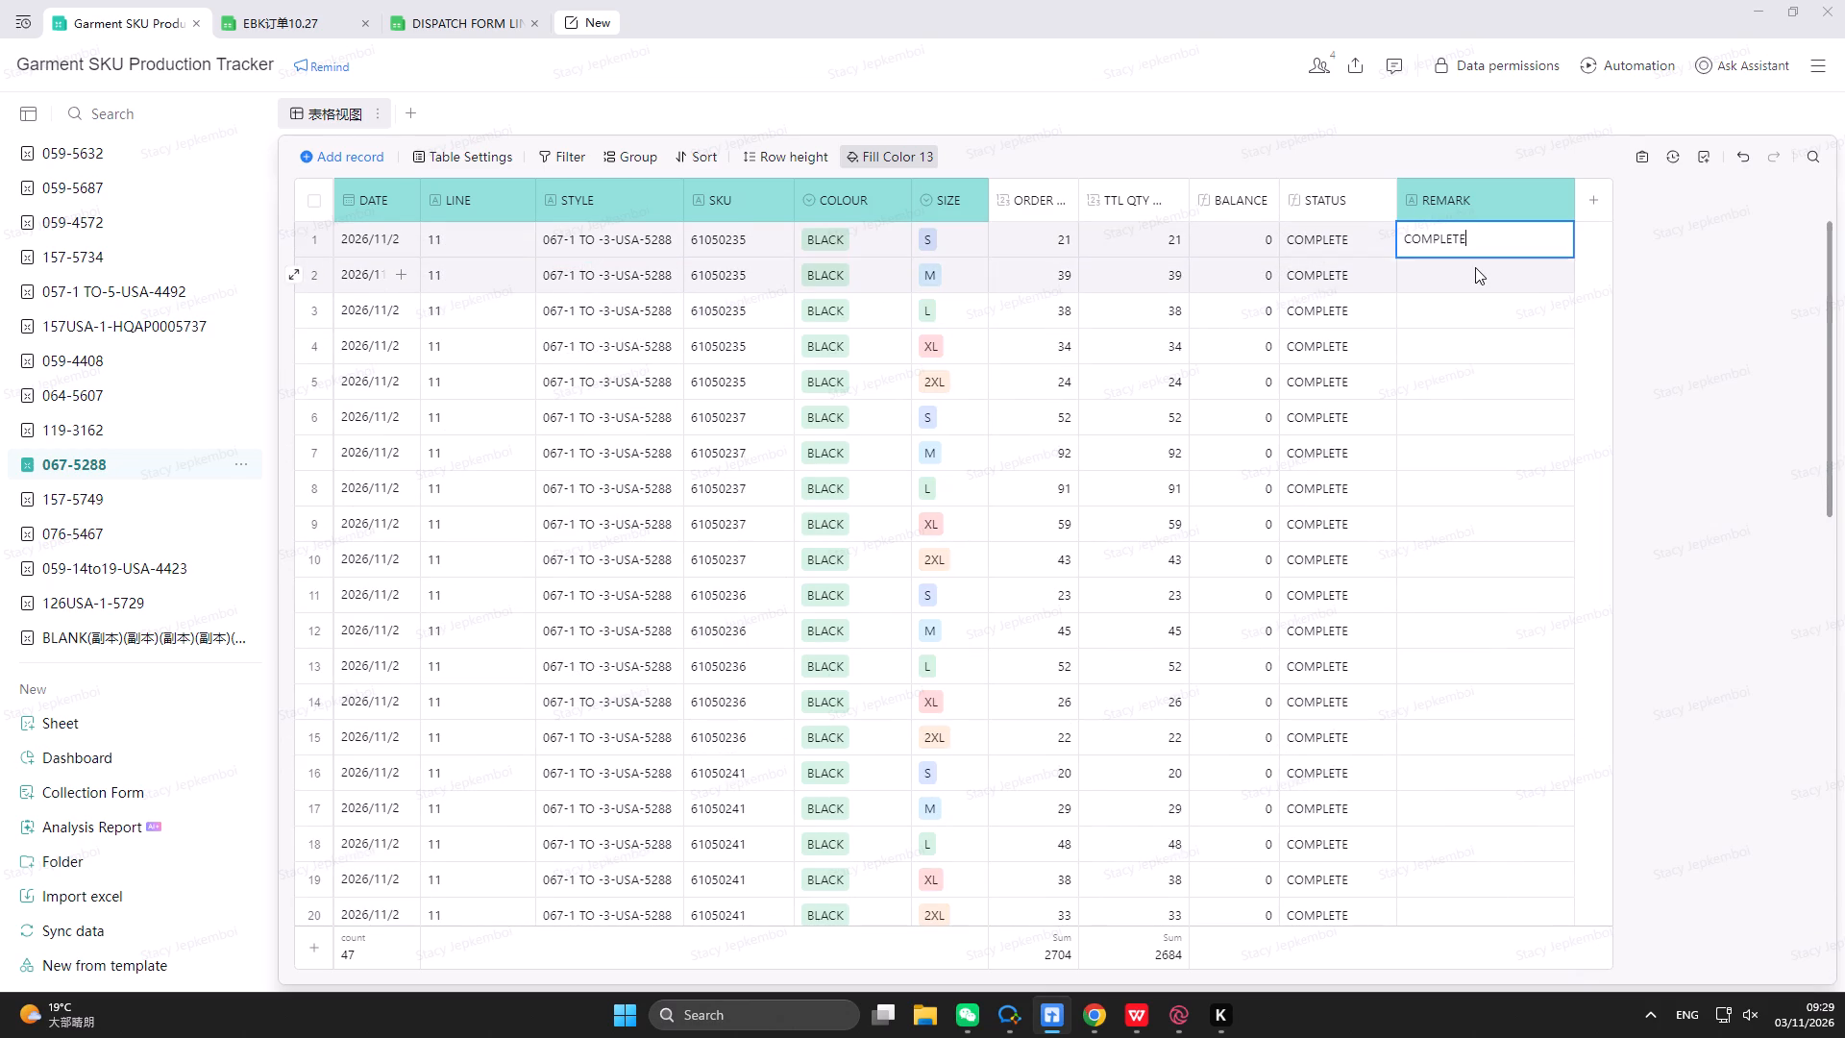
{"action": "left_click", "coordinate": [1475, 267]}
{"action": "left_click", "coordinate": [1494, 236]}
{"action": "left_click_drag", "start_coordinate": [1577, 257], "coordinate": [1497, 885]}
{"action": "scroll", "coordinate": [1507, 792], "scroll_direction": "down", "scroll_amount": 4}
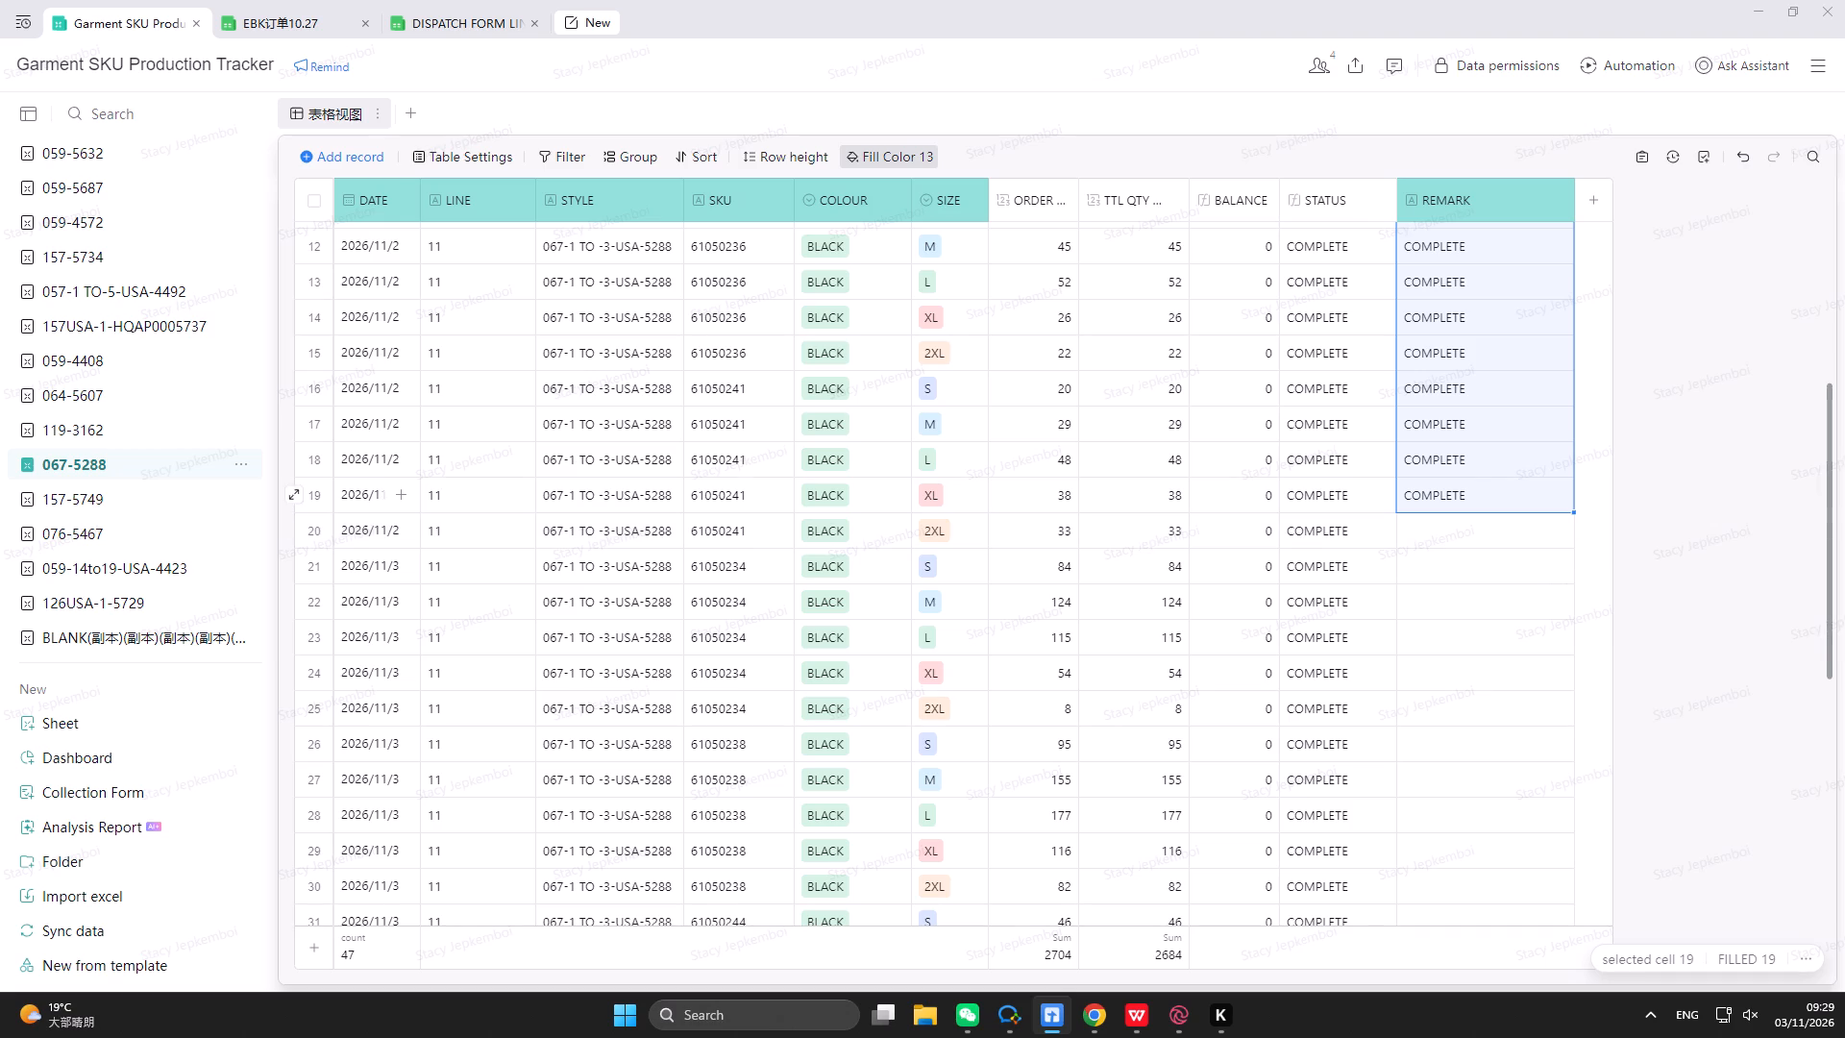
{"action": "left_click_drag", "start_coordinate": [1573, 514], "coordinate": [1573, 516]}
{"action": "left_click_drag", "start_coordinate": [1573, 516], "coordinate": [1523, 877]}
{"action": "scroll", "coordinate": [1523, 873], "scroll_direction": "down", "scroll_amount": 7}
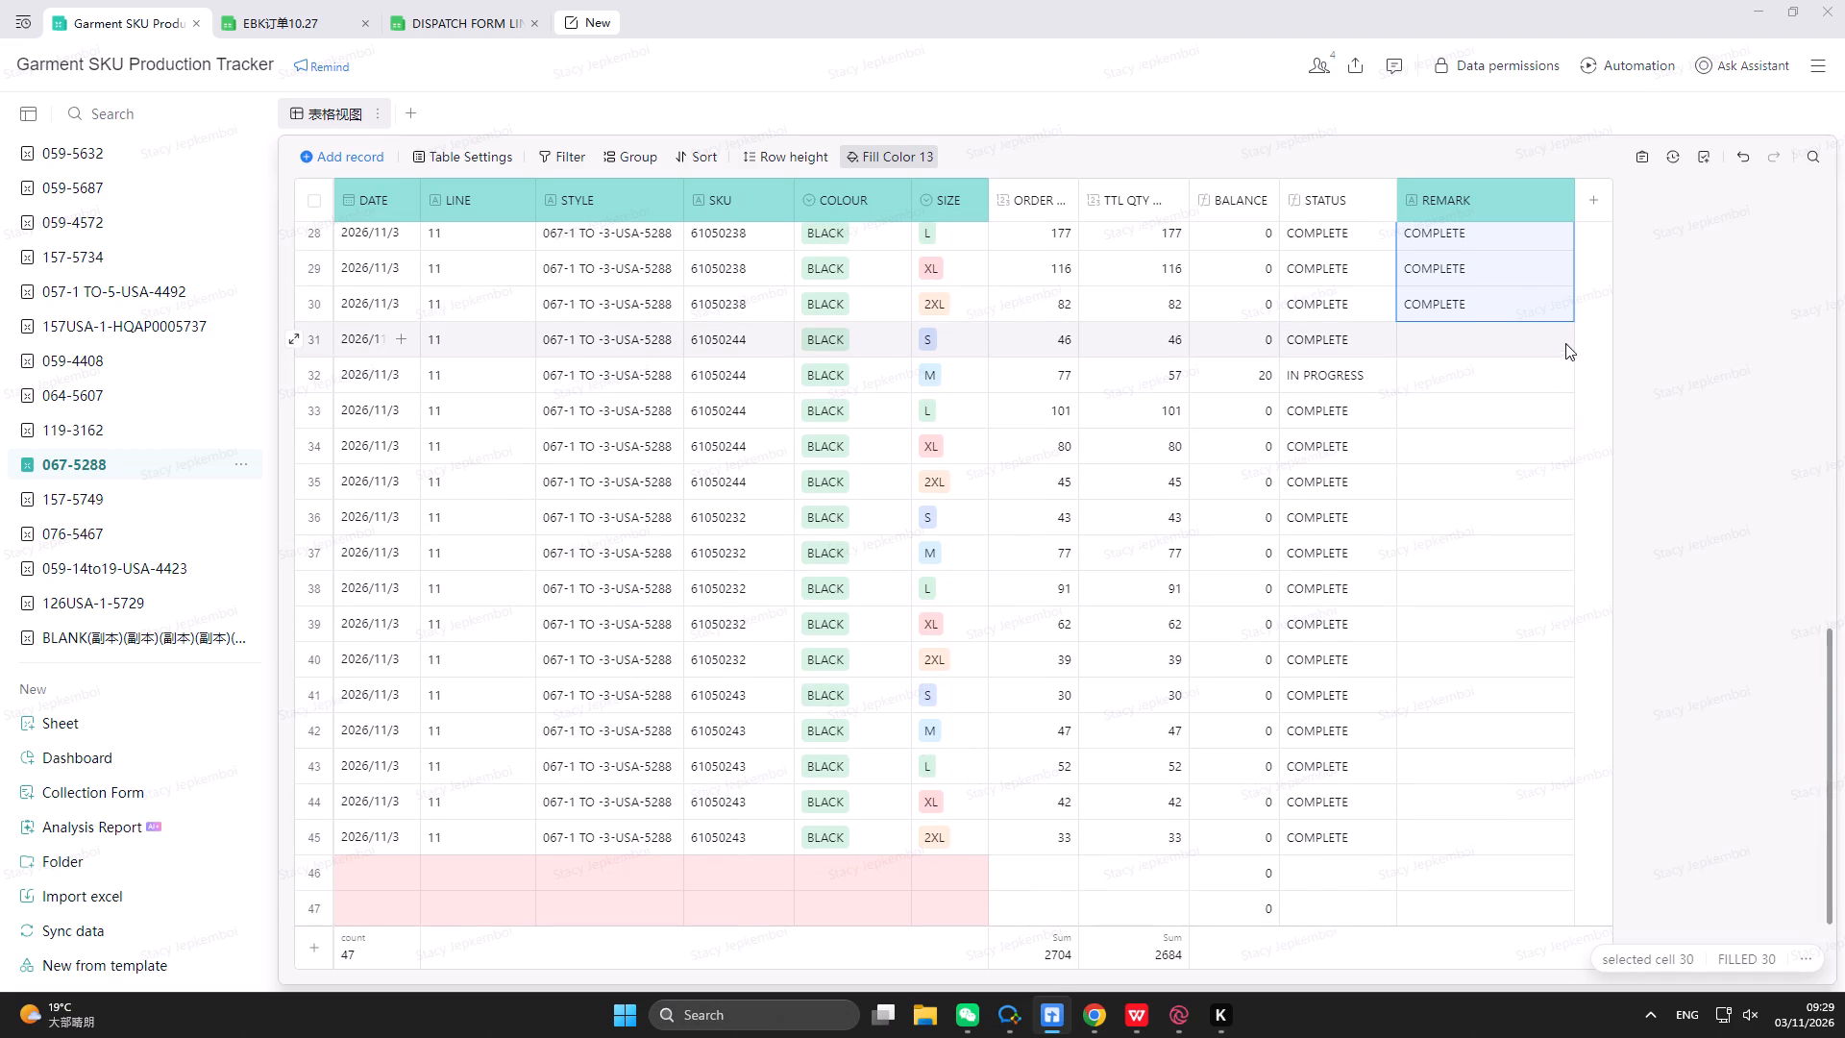
{"action": "left_click_drag", "start_coordinate": [1573, 323], "coordinate": [1573, 338]}
{"action": "left_click_drag", "start_coordinate": [1573, 338], "coordinate": [1573, 342]}
Enter COMPLETE as the REMARK in row 33 and fill it down through row 45, leaving row 32 blank.
{"action": "left_click", "coordinate": [1494, 417]}
{"action": "type", "text": "COMPLETE"}
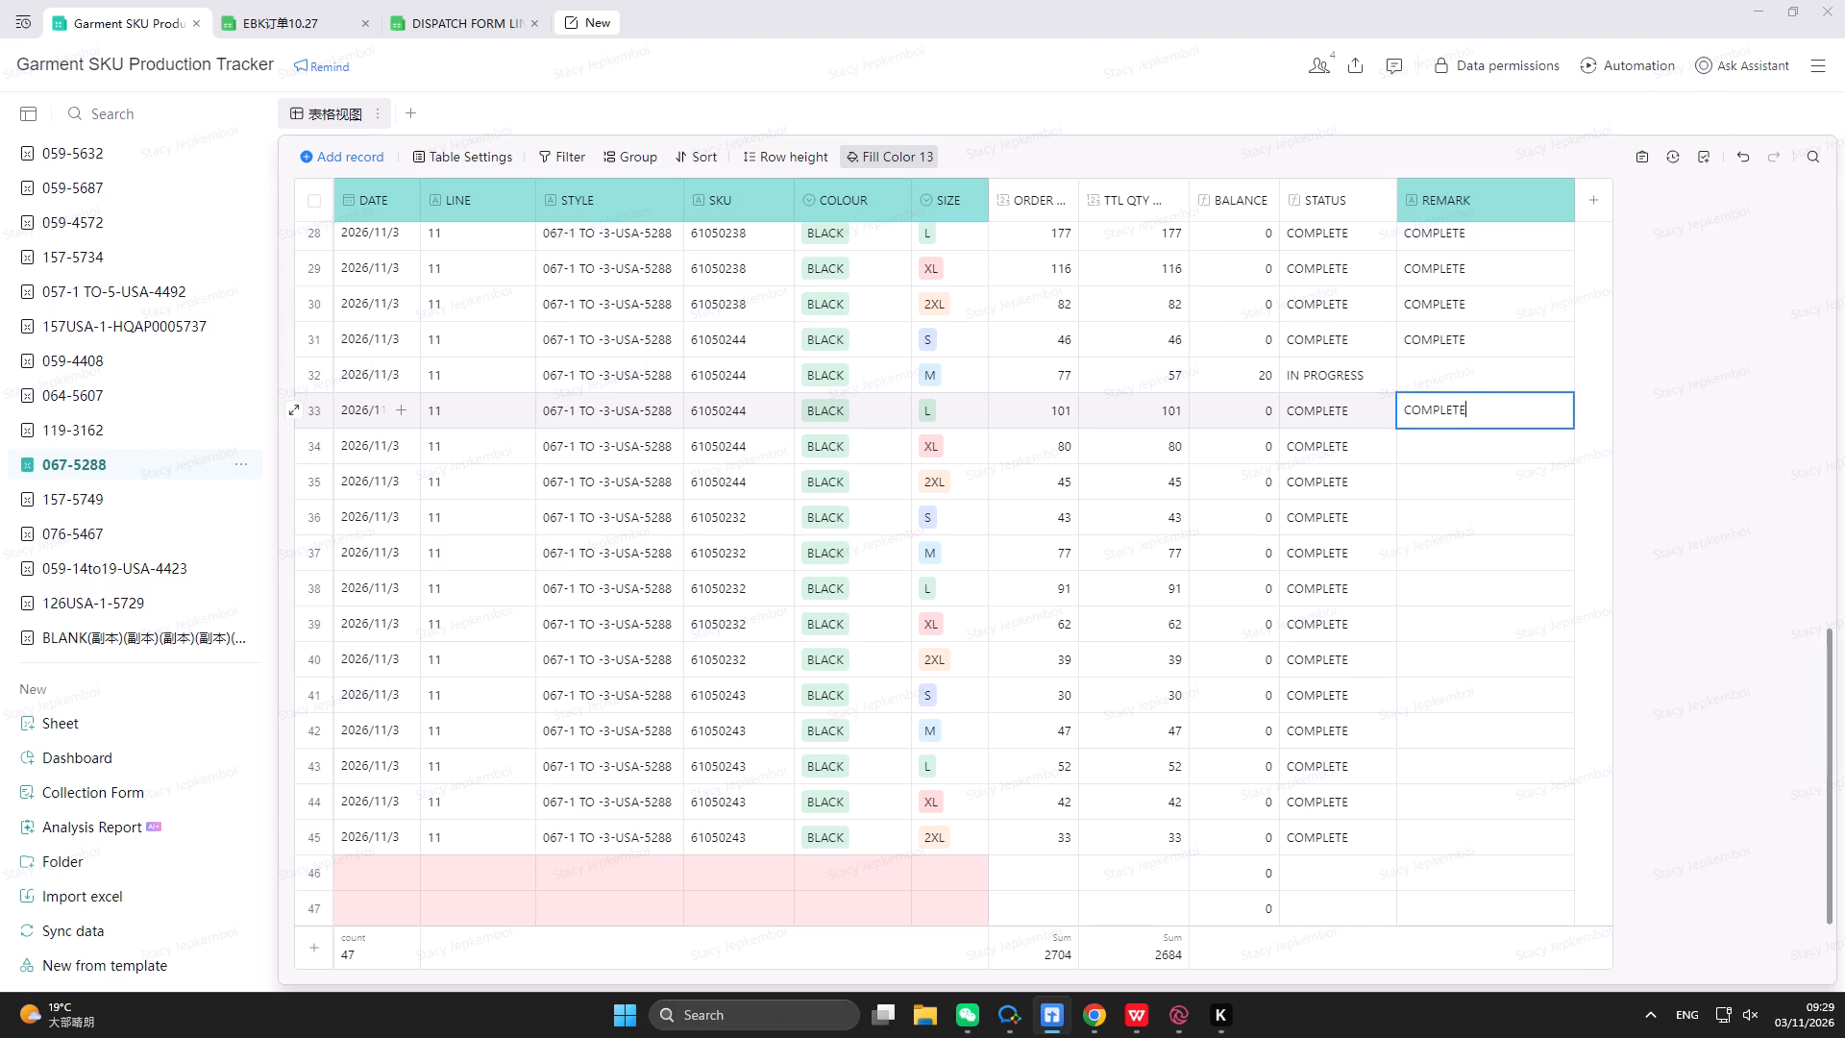
{"action": "left_click", "coordinate": [1465, 434]}
{"action": "left_click", "coordinate": [1496, 408]}
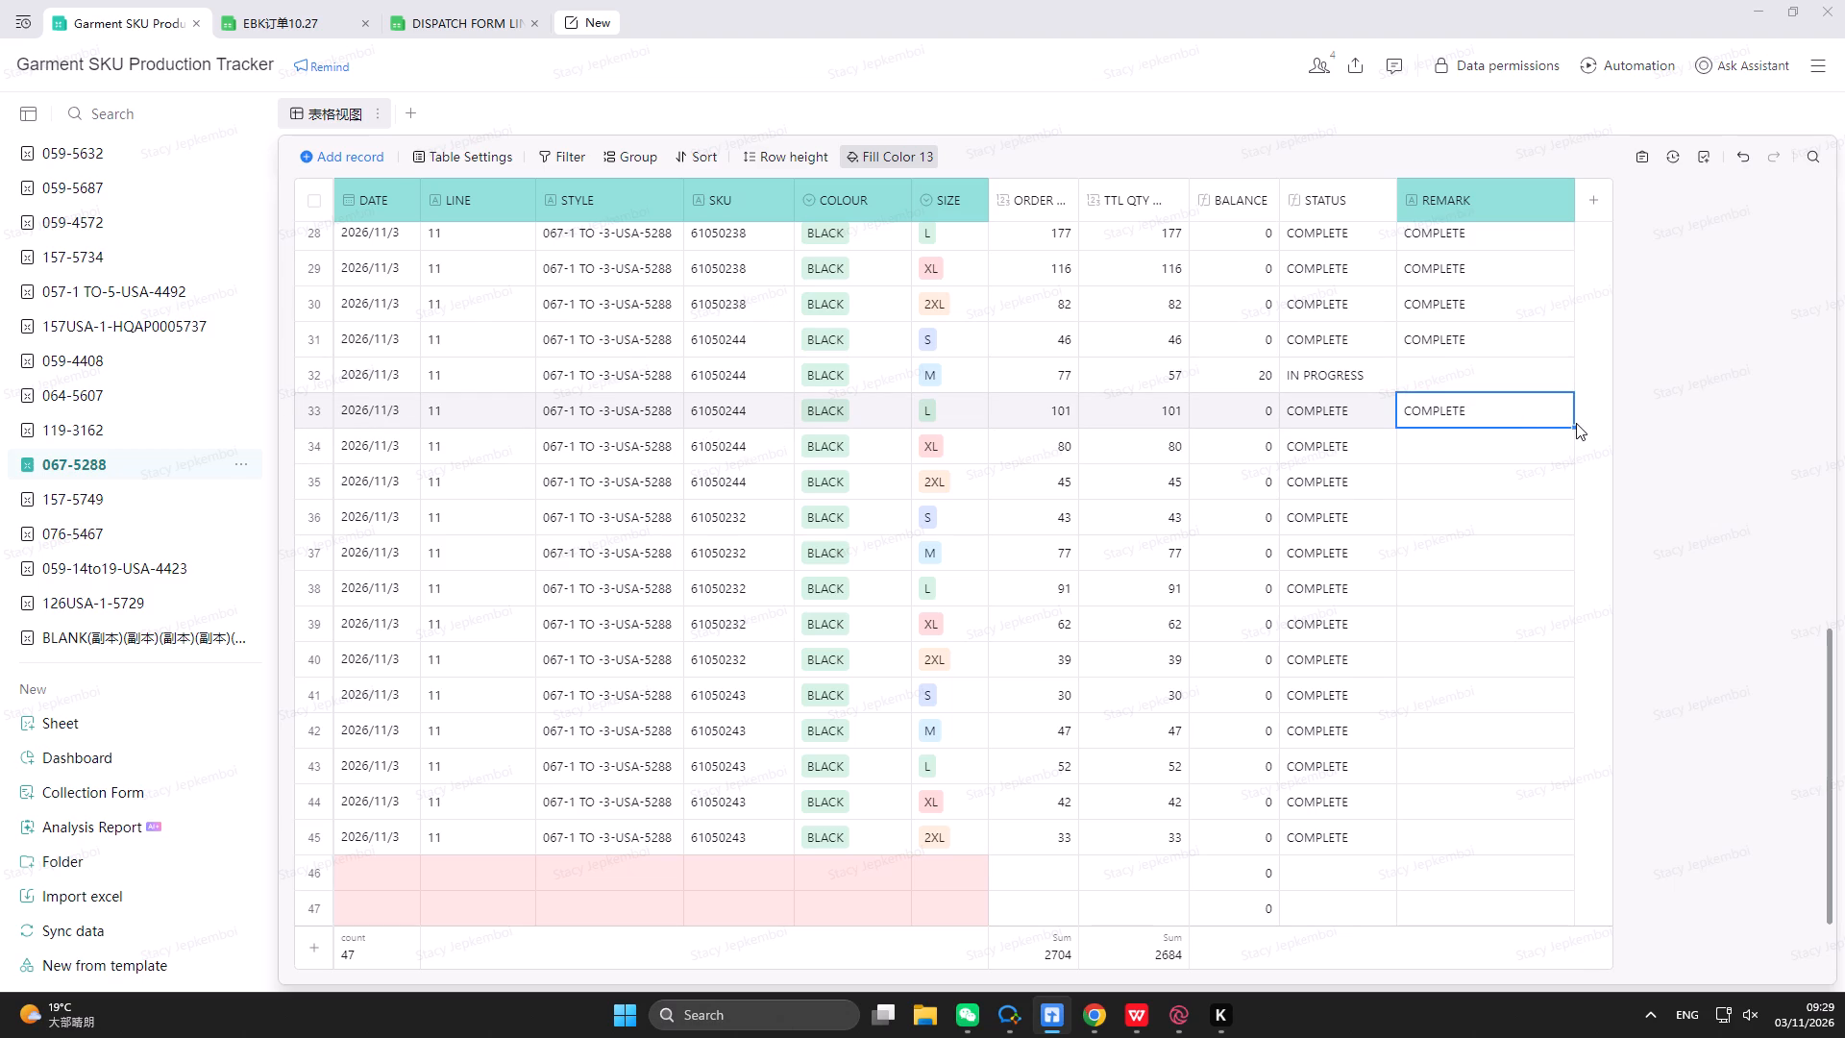
{"action": "left_click_drag", "start_coordinate": [1574, 429], "coordinate": [1487, 836]}
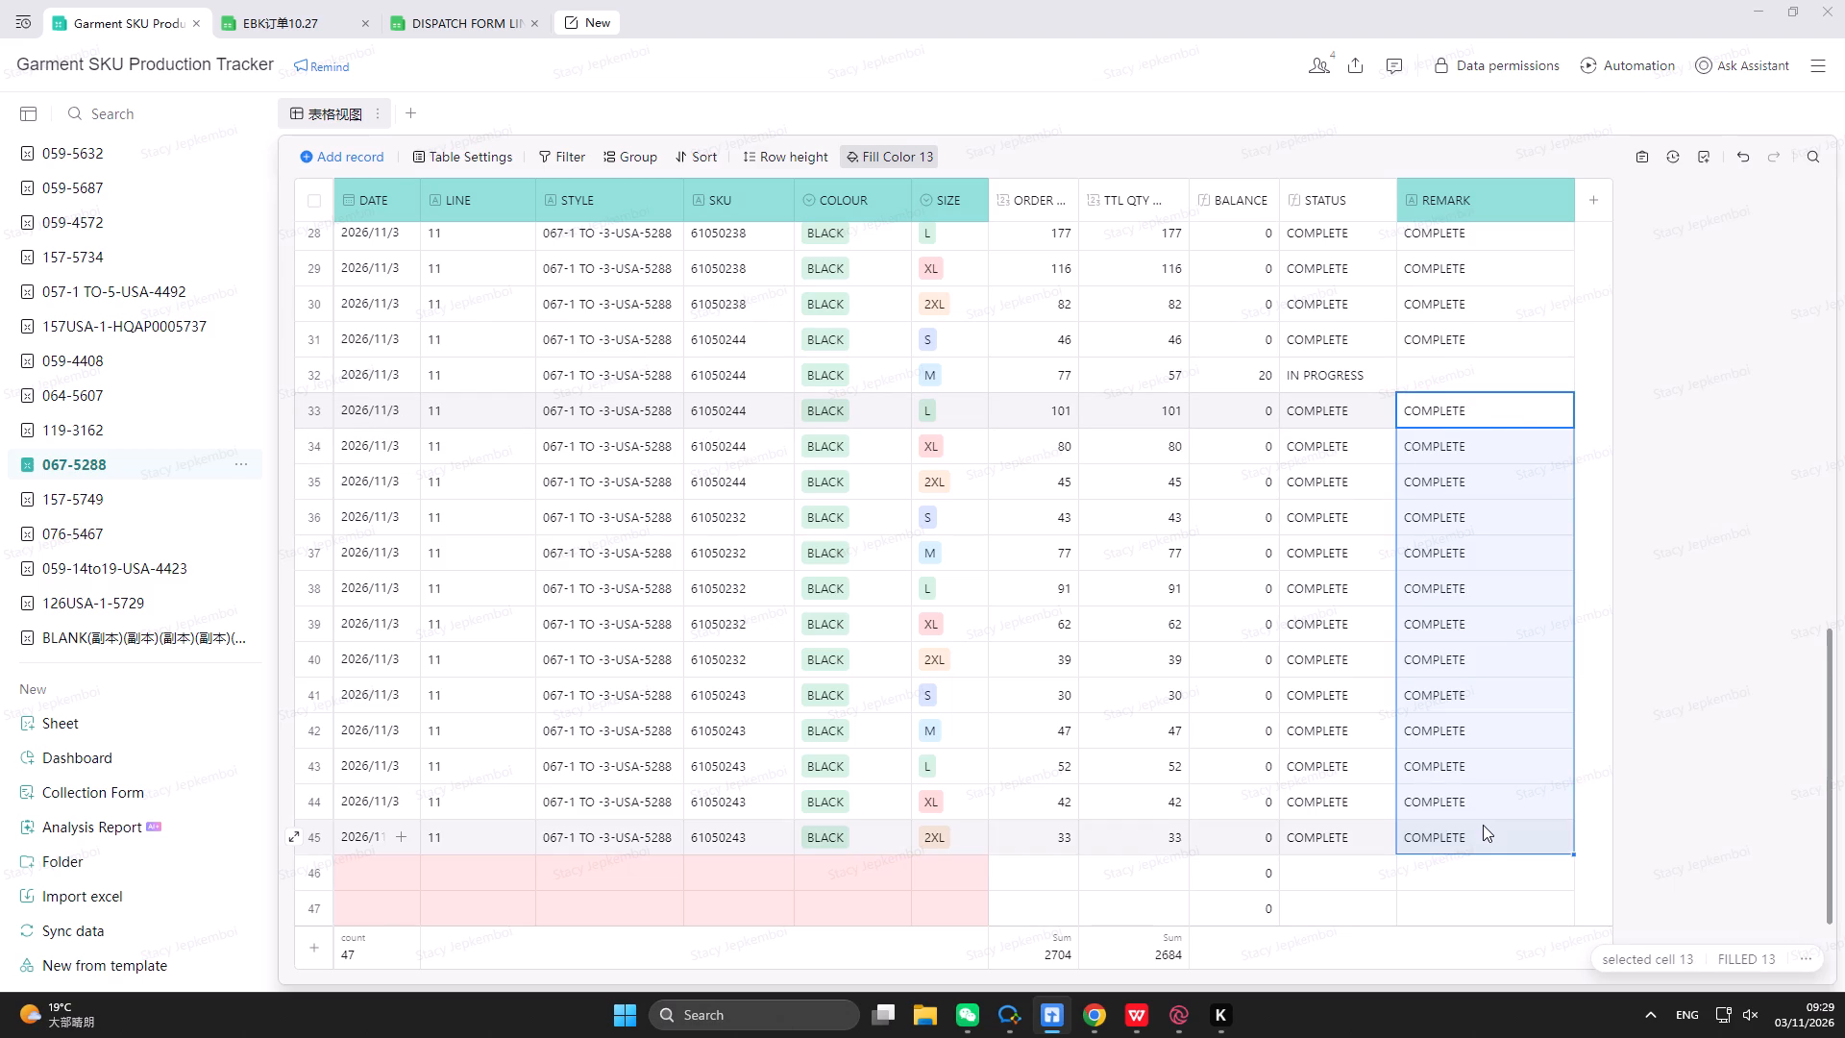
Review the filled-in rows of the 067-5288 table from its beginning.
{"action": "scroll", "coordinate": [1483, 825], "scroll_direction": "up", "scroll_amount": 20}
{"action": "scroll", "coordinate": [1483, 825], "scroll_direction": "up", "scroll_amount": 5}
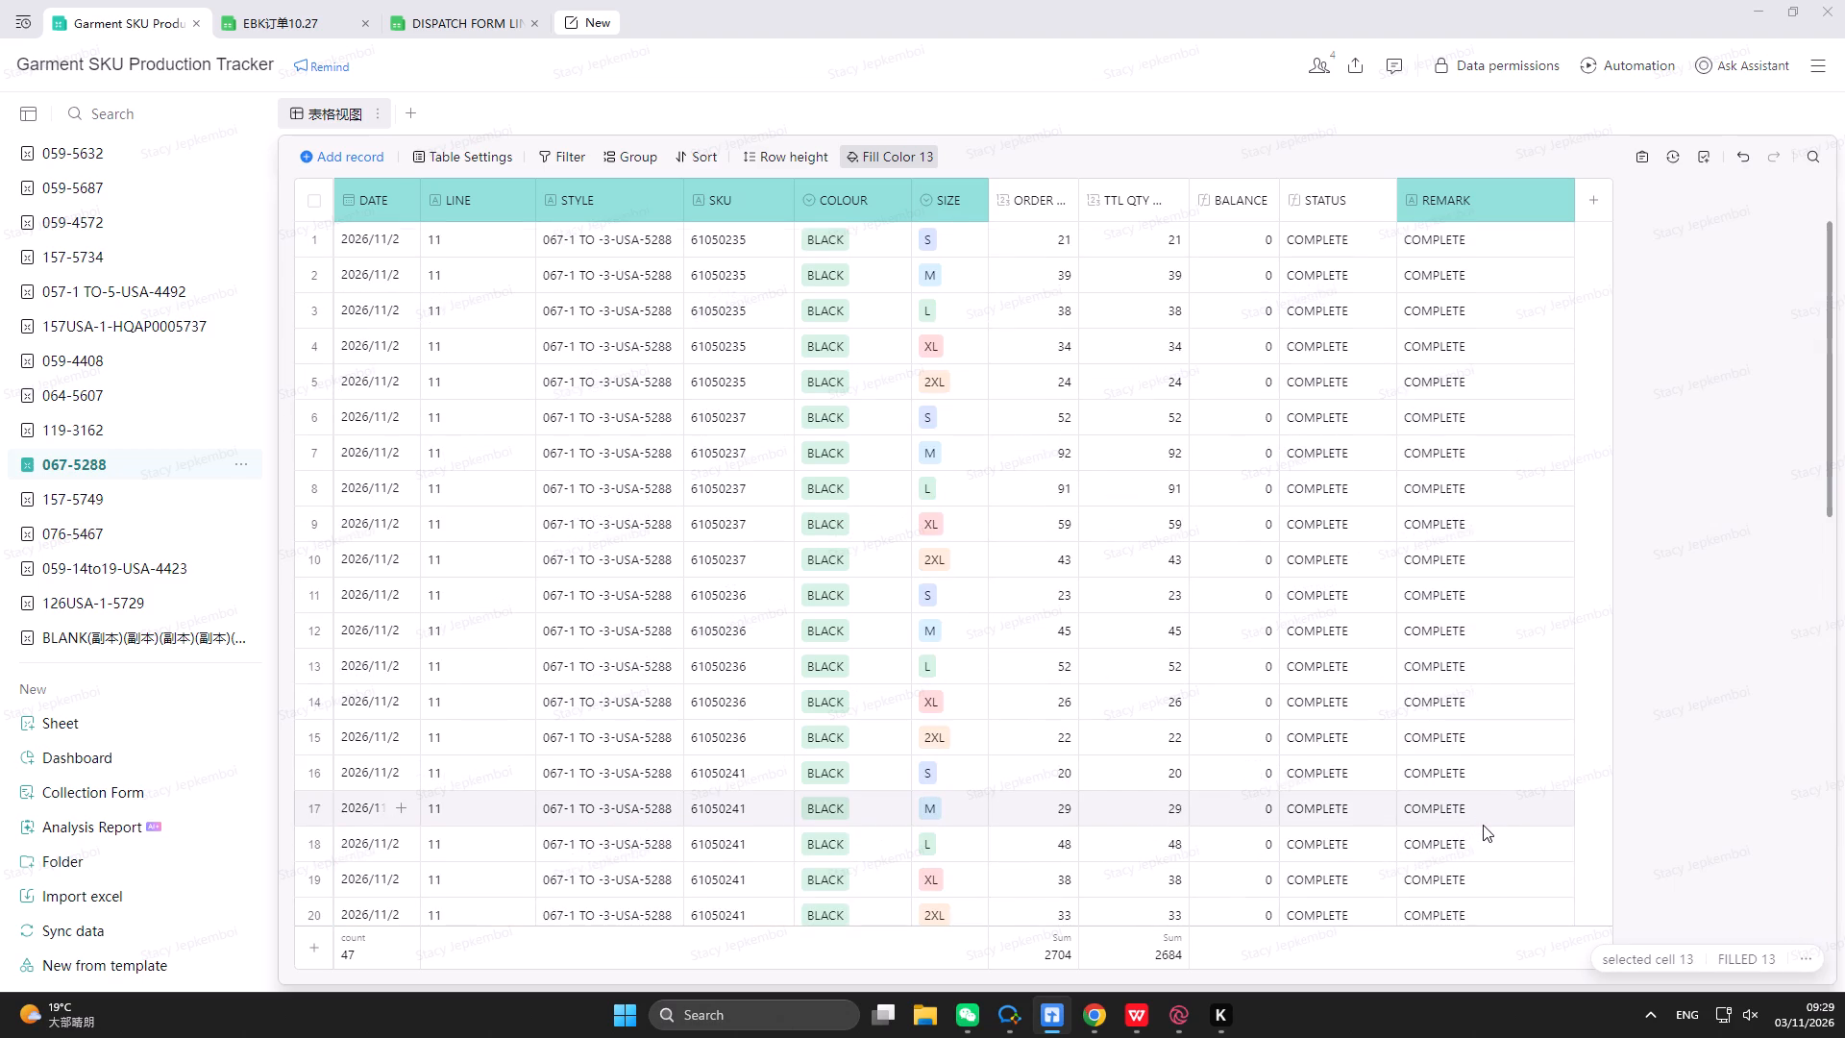
{"action": "scroll", "coordinate": [1483, 825], "scroll_direction": "up", "scroll_amount": 20}
{"action": "scroll", "coordinate": [1483, 825], "scroll_direction": "up", "scroll_amount": 2}
{"action": "left_click", "coordinate": [1485, 747]}
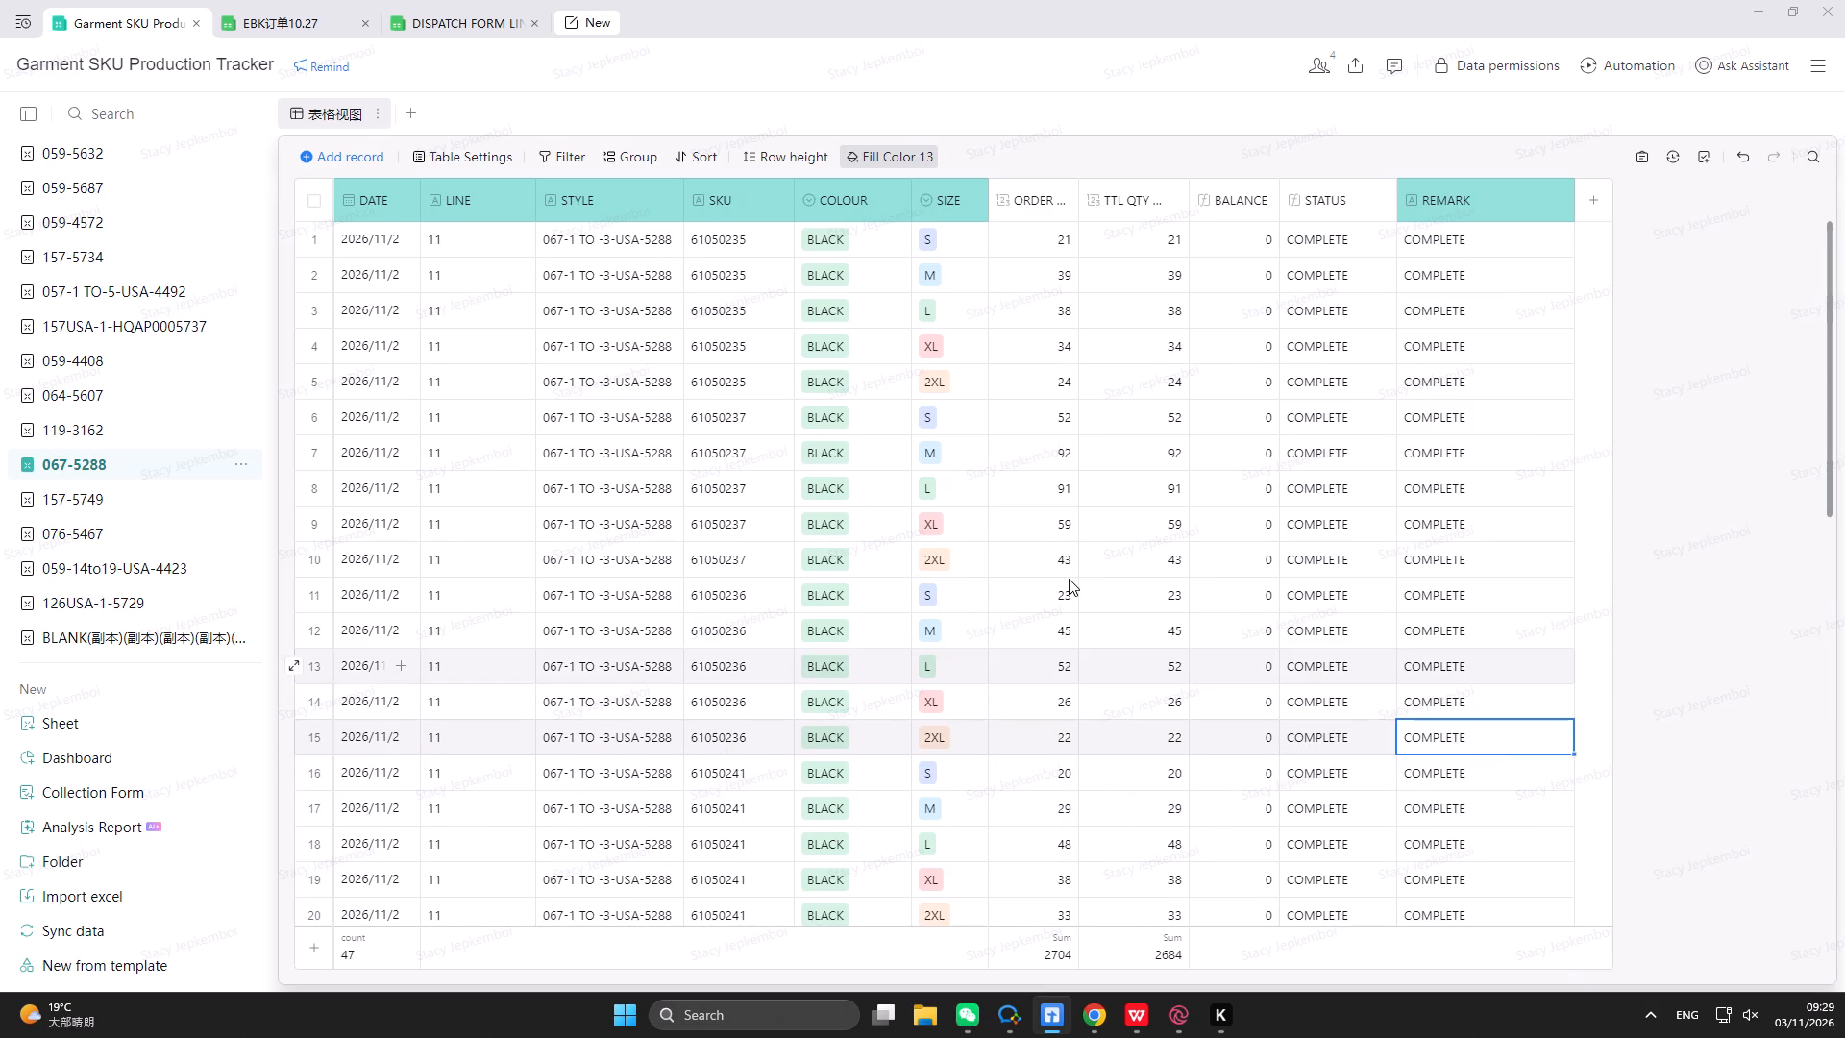
{"action": "scroll", "coordinate": [1069, 579], "scroll_direction": "up", "scroll_amount": 6}
{"action": "scroll", "coordinate": [960, 567], "scroll_direction": "down", "scroll_amount": 8}
{"action": "scroll", "coordinate": [918, 605], "scroll_direction": "up", "scroll_amount": 19}
{"action": "scroll", "coordinate": [918, 605], "scroll_direction": "down", "scroll_amount": 1}
{"action": "scroll", "coordinate": [918, 605], "scroll_direction": "up", "scroll_amount": 5}
Clear the EB PO column filter in the 计划总表planning(10.29) sheet of EBK订单10.27.
{"action": "left_click", "coordinate": [269, 23]}
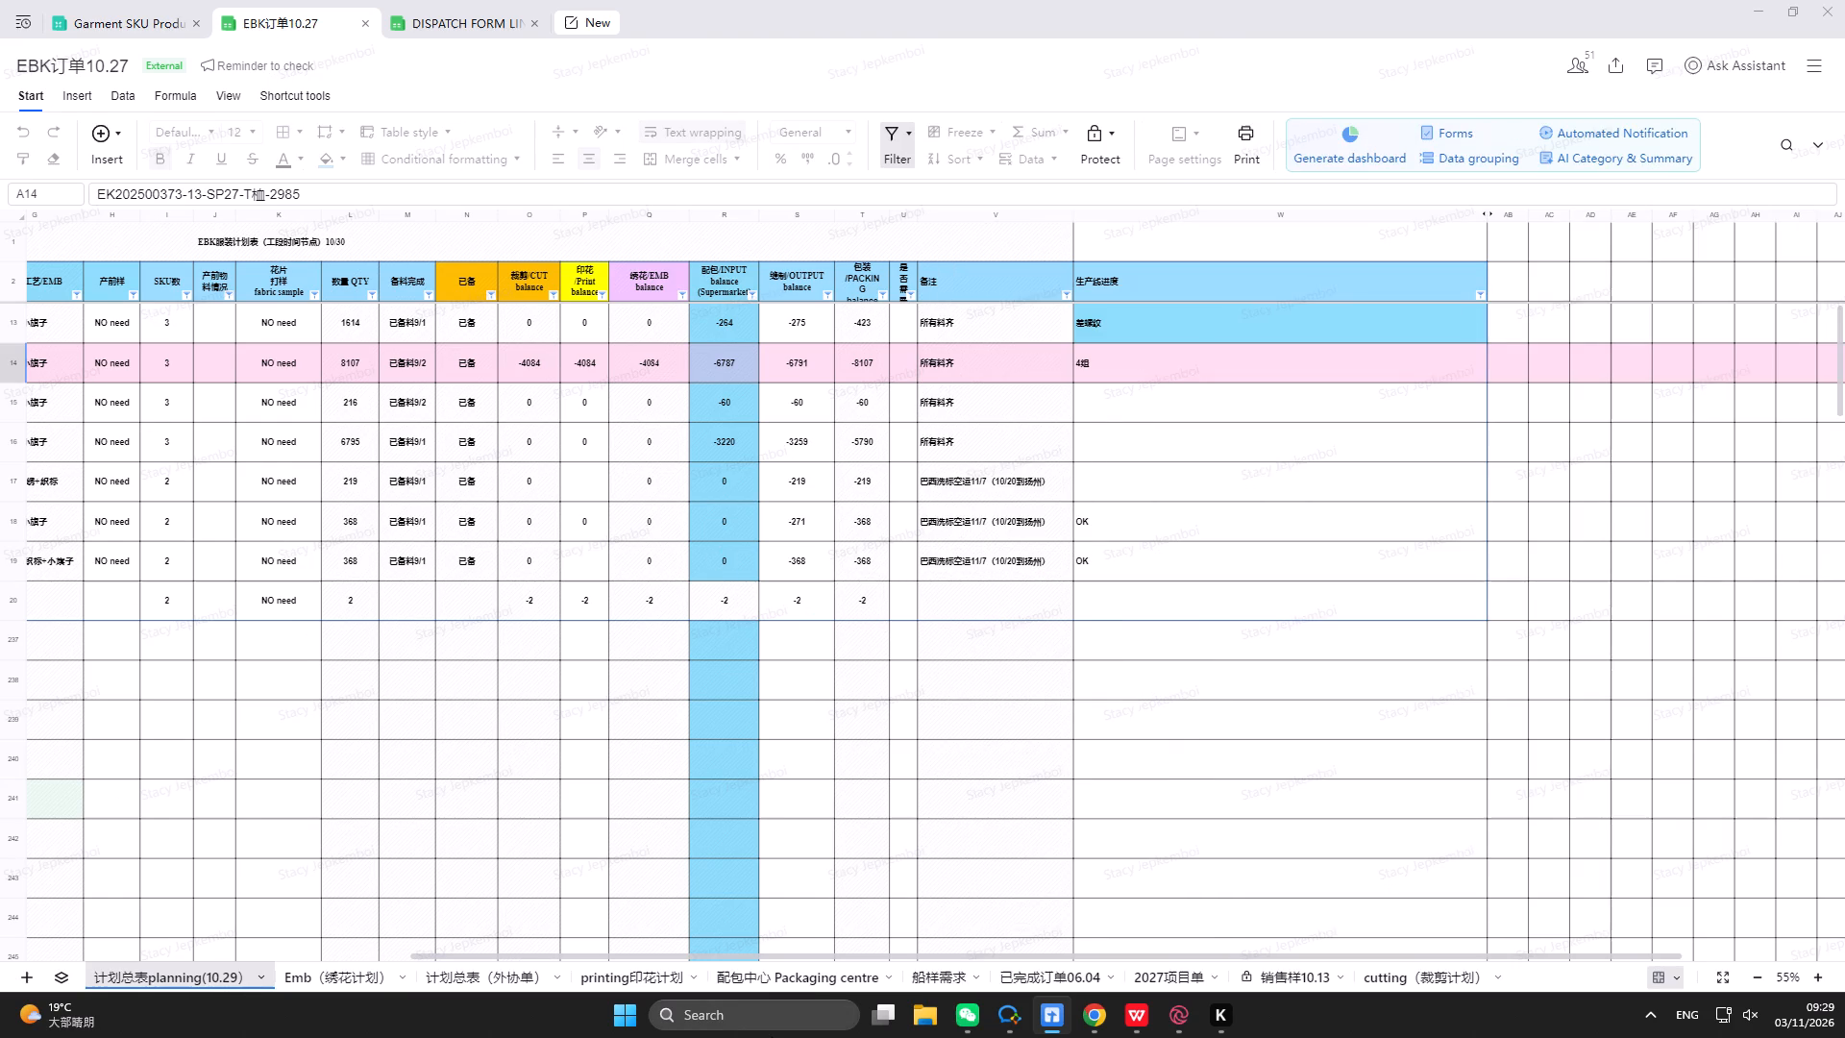
{"action": "left_click_drag", "start_coordinate": [765, 956], "coordinate": [0, 691]}
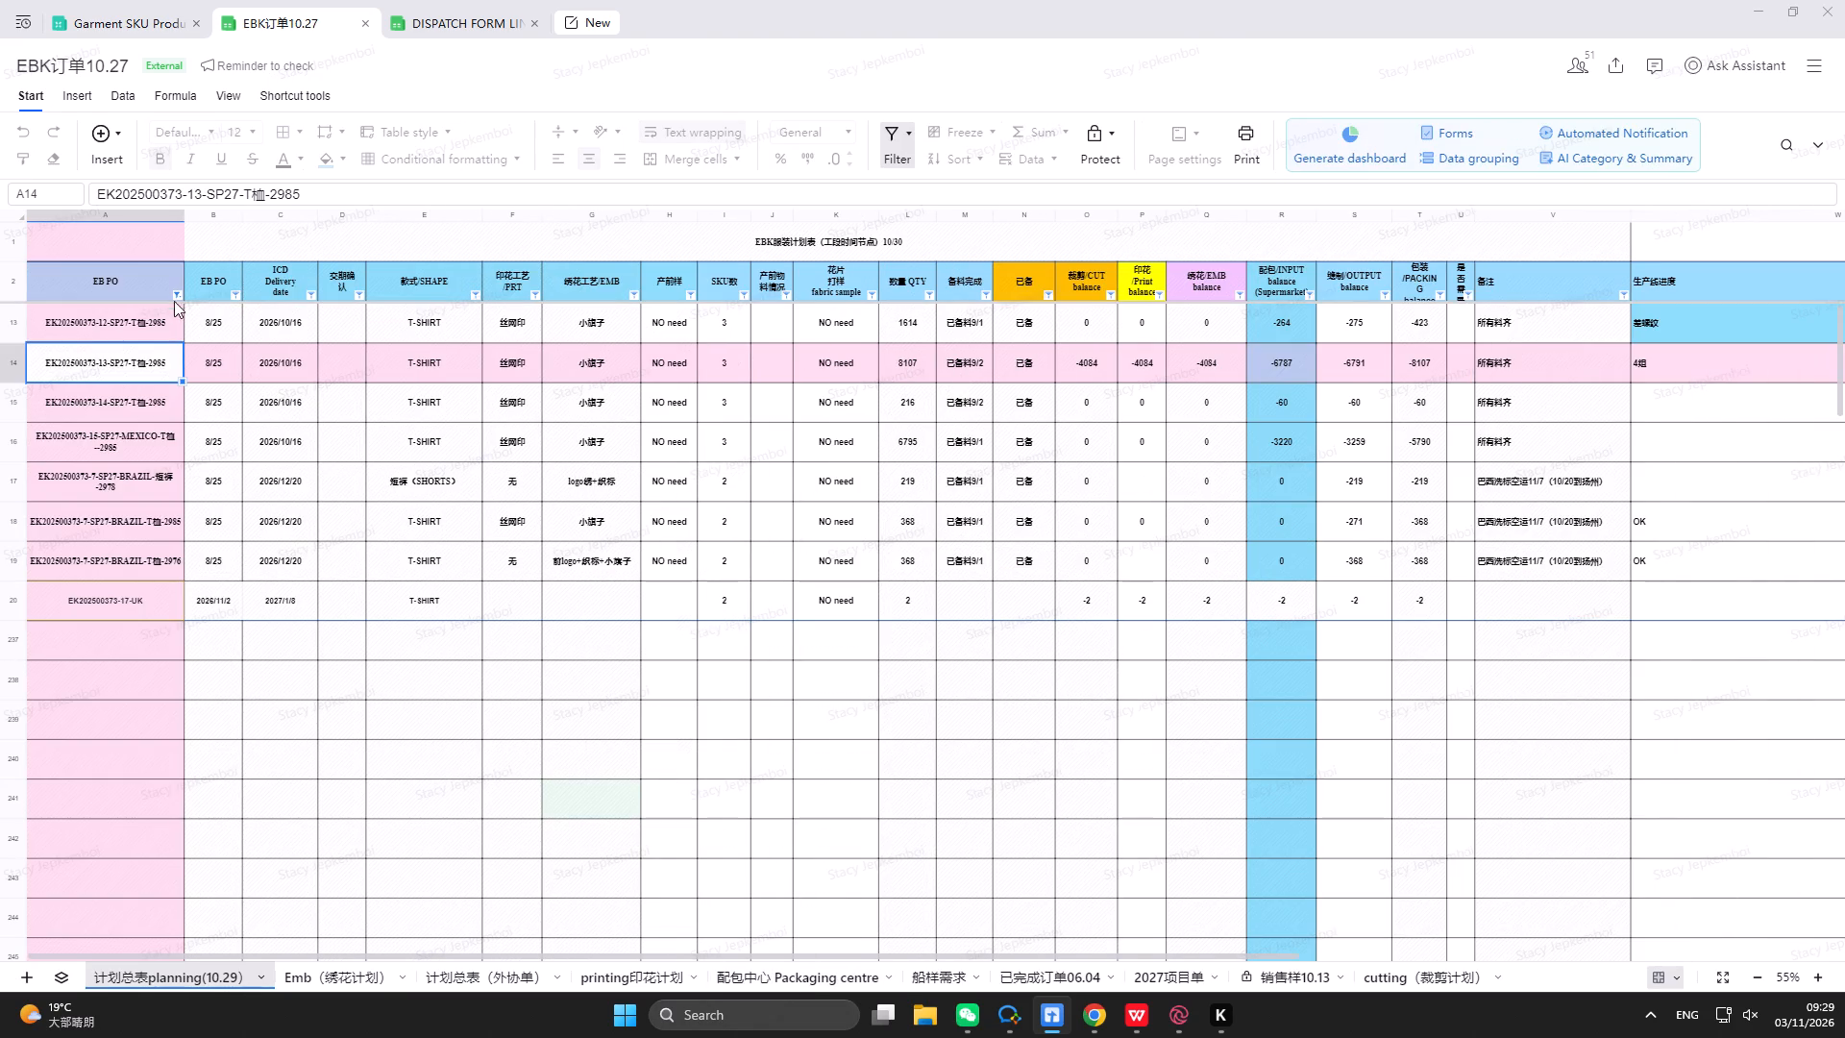
{"action": "left_click", "coordinate": [177, 295]}
{"action": "left_click", "coordinate": [317, 829]}
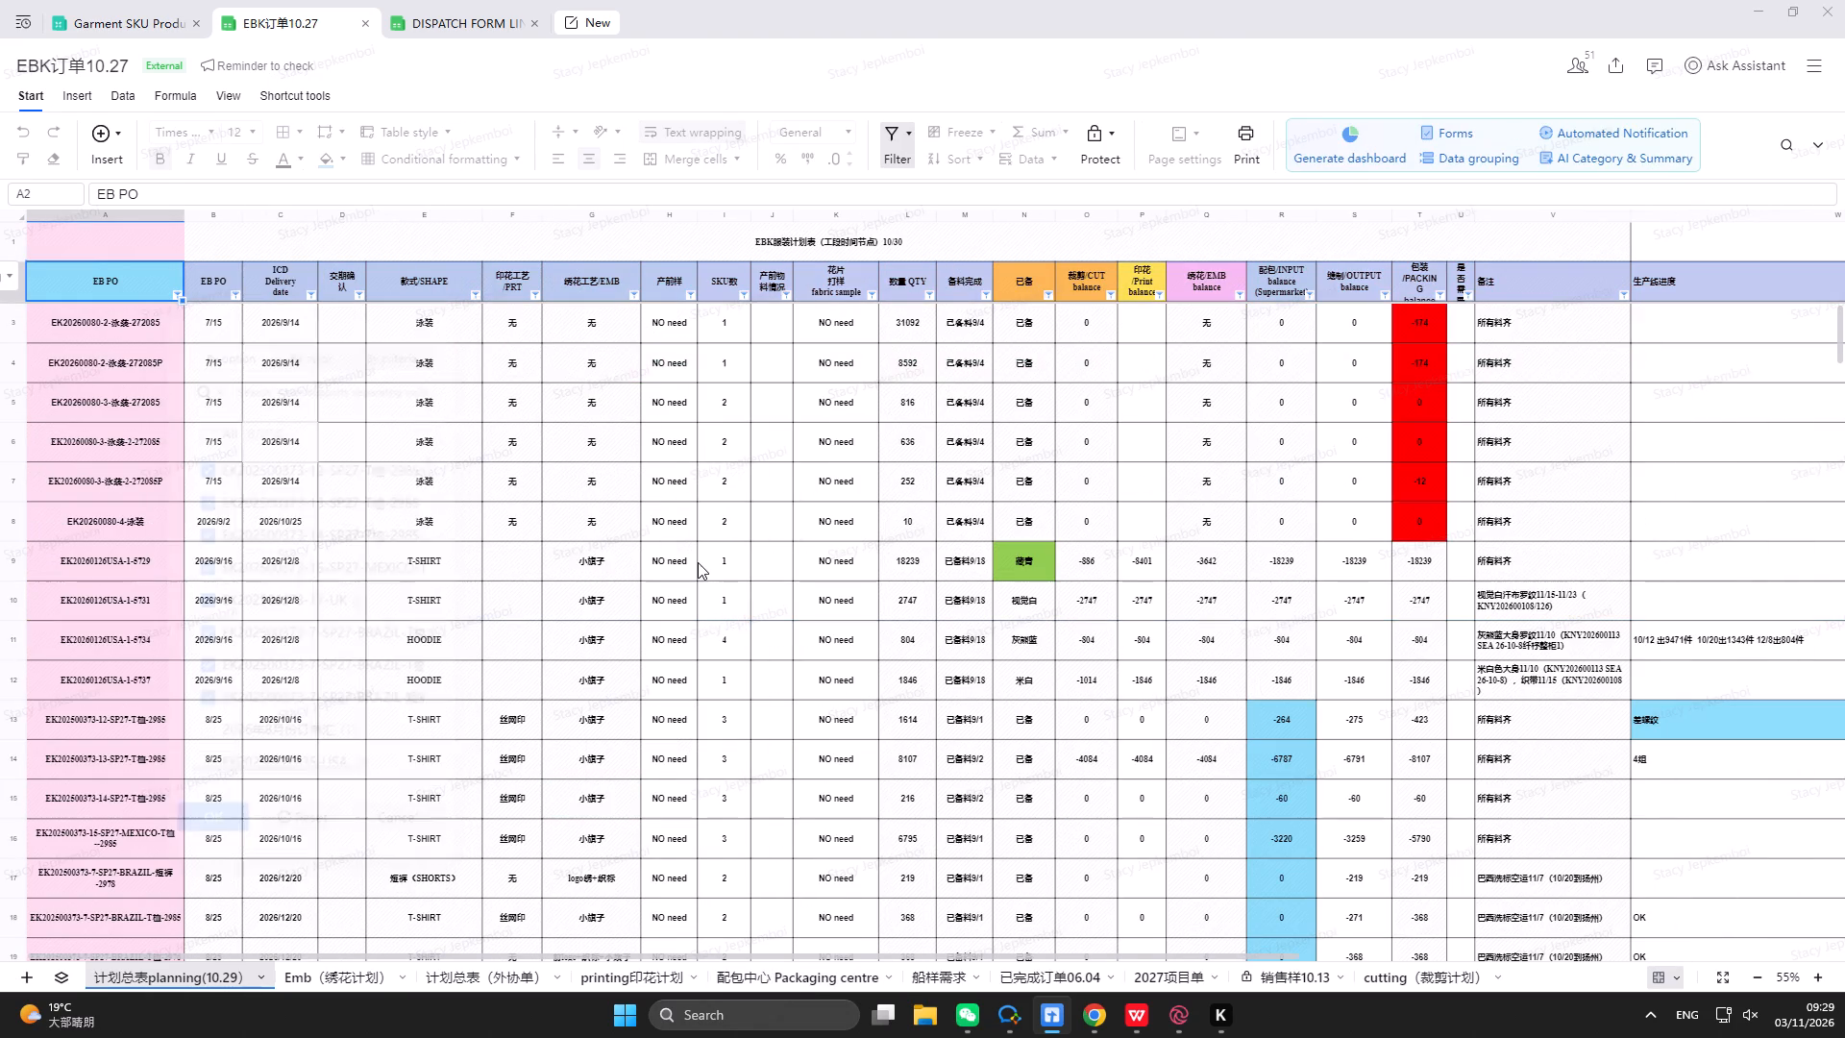
{"action": "scroll", "coordinate": [698, 562], "scroll_direction": "up", "scroll_amount": 17}
Switch to DISPATCH FORM LINE WISE and view the whole target dispatch table on sheet 11.3.
{"action": "left_click", "coordinate": [443, 15]}
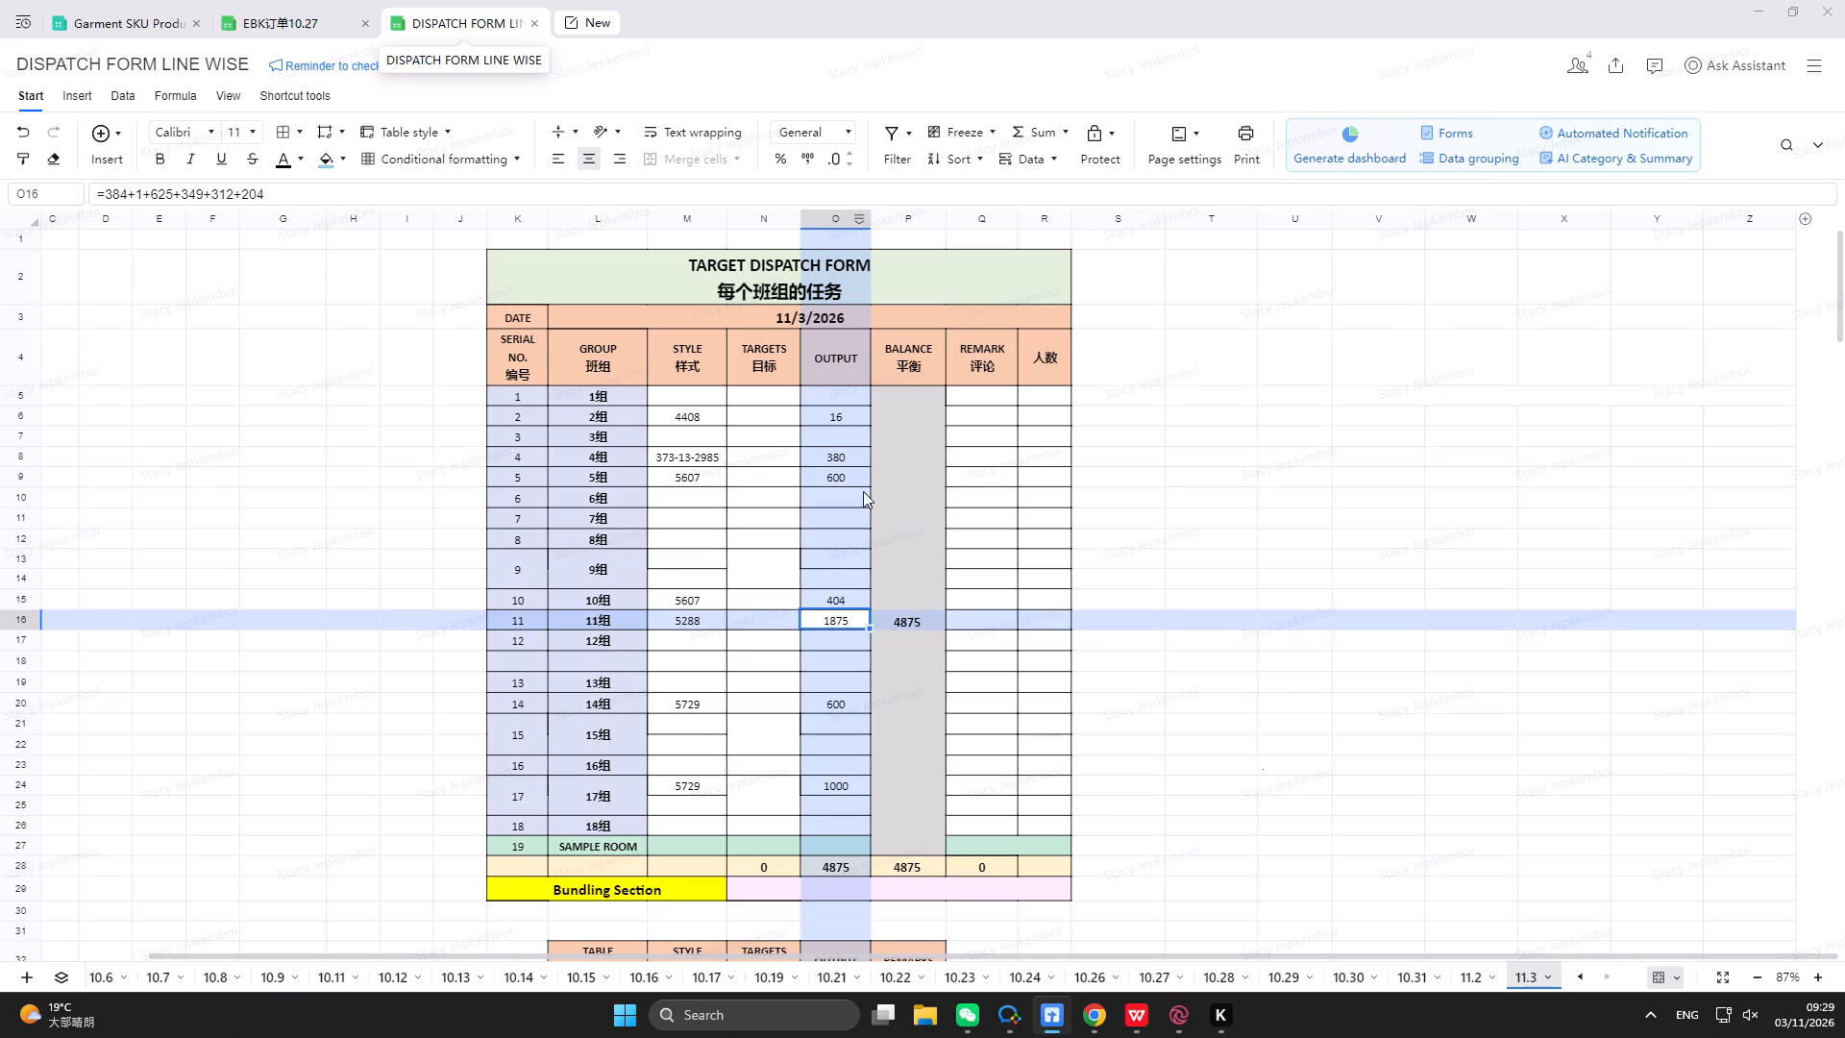
{"action": "left_click", "coordinate": [1277, 689]}
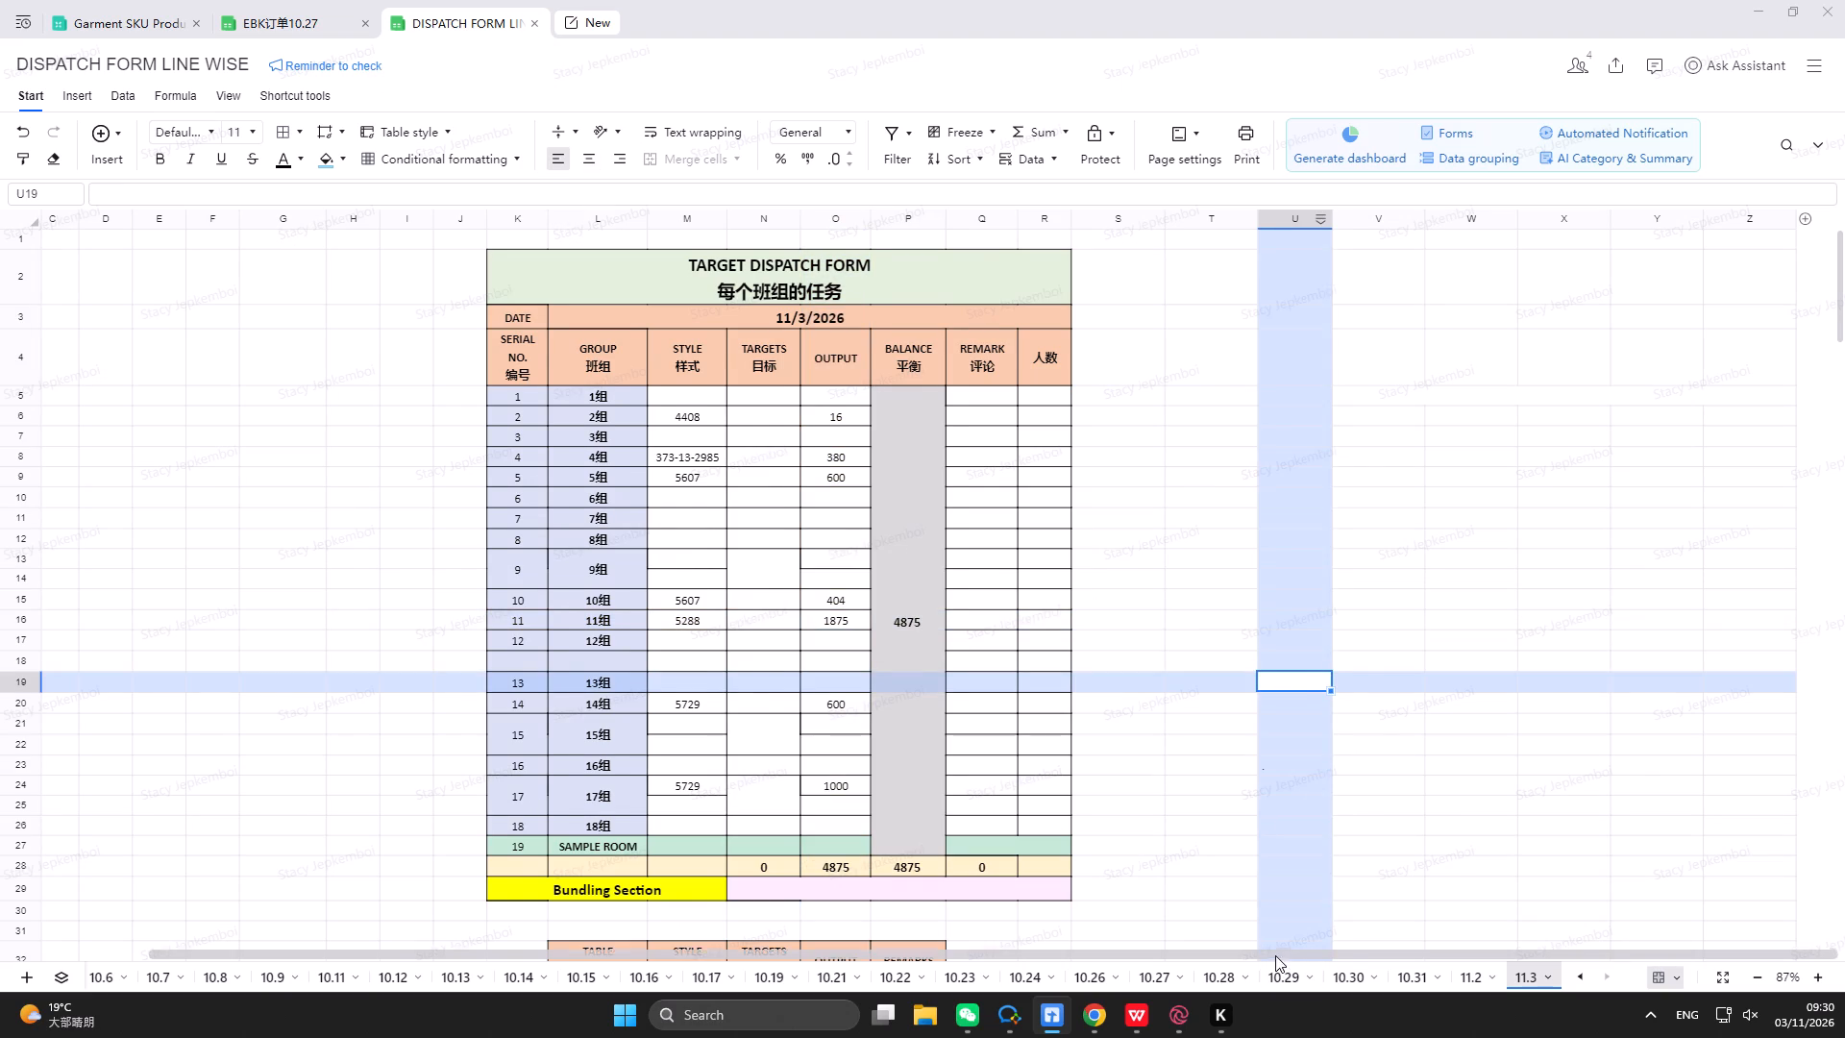
{"action": "left_click_drag", "start_coordinate": [1275, 955], "coordinate": [1171, 952]}
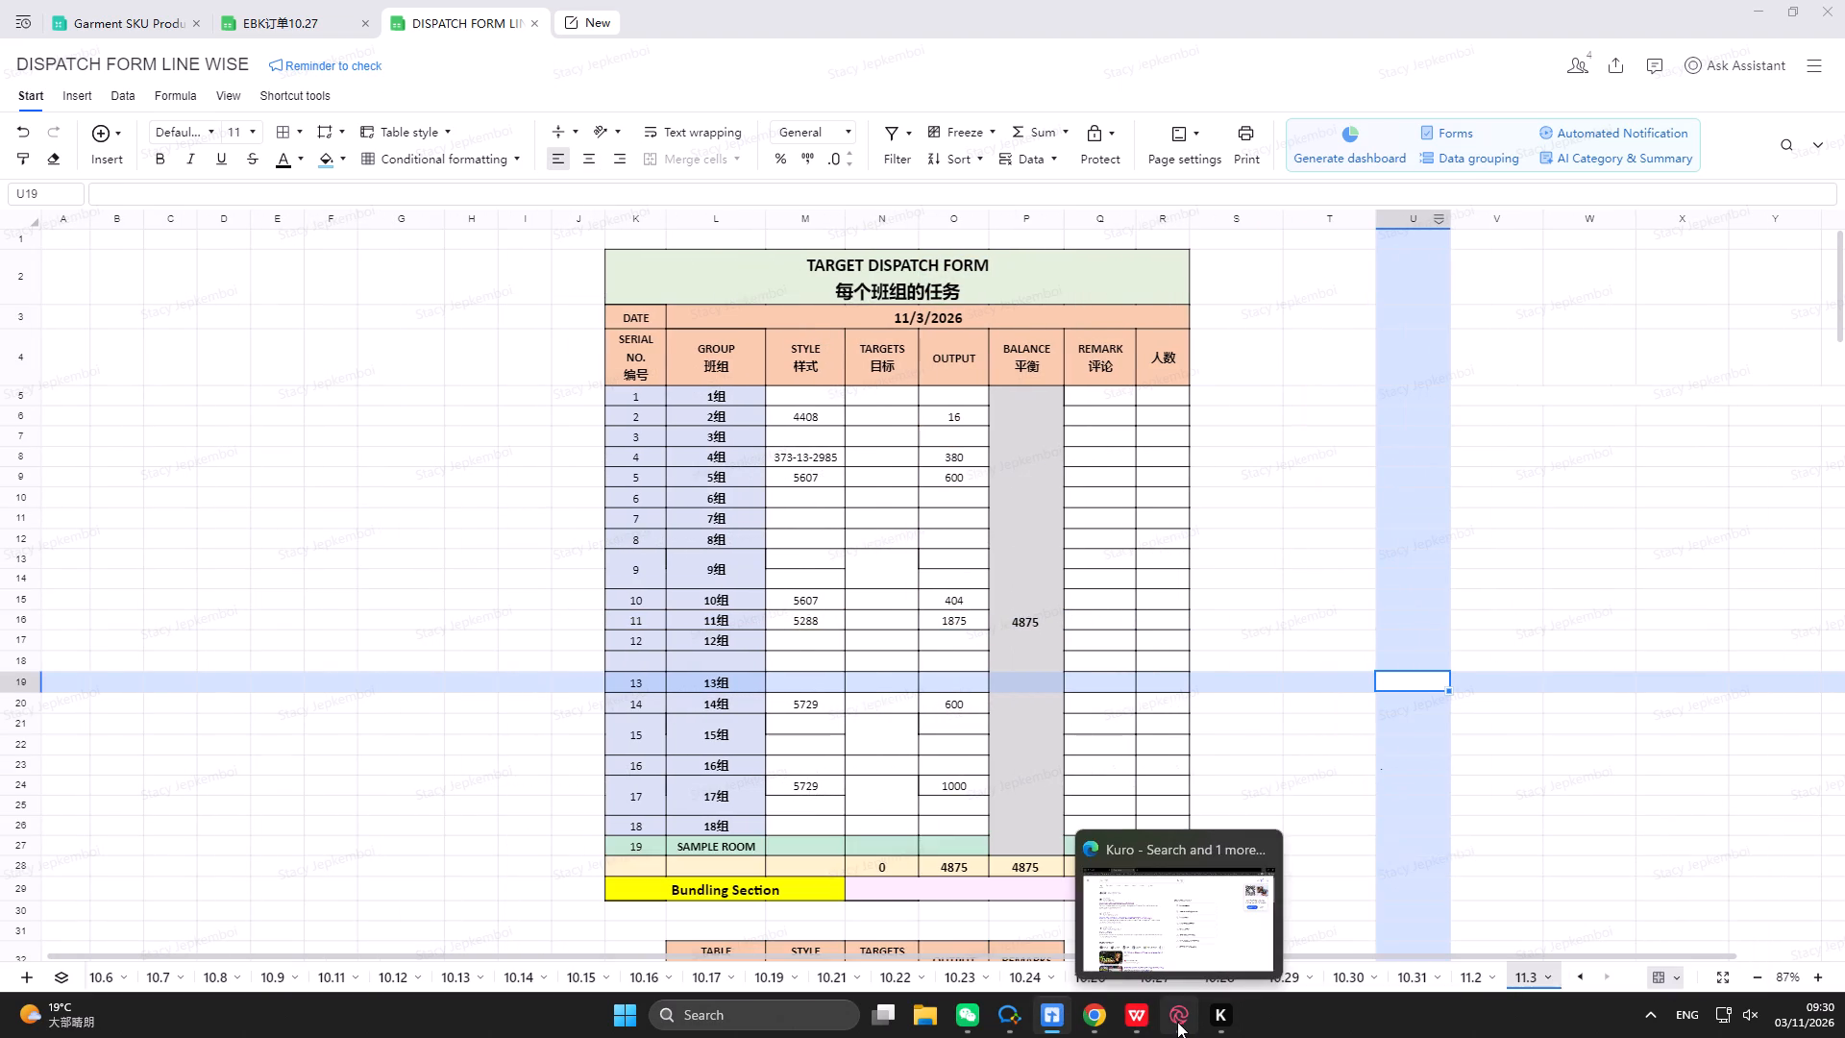
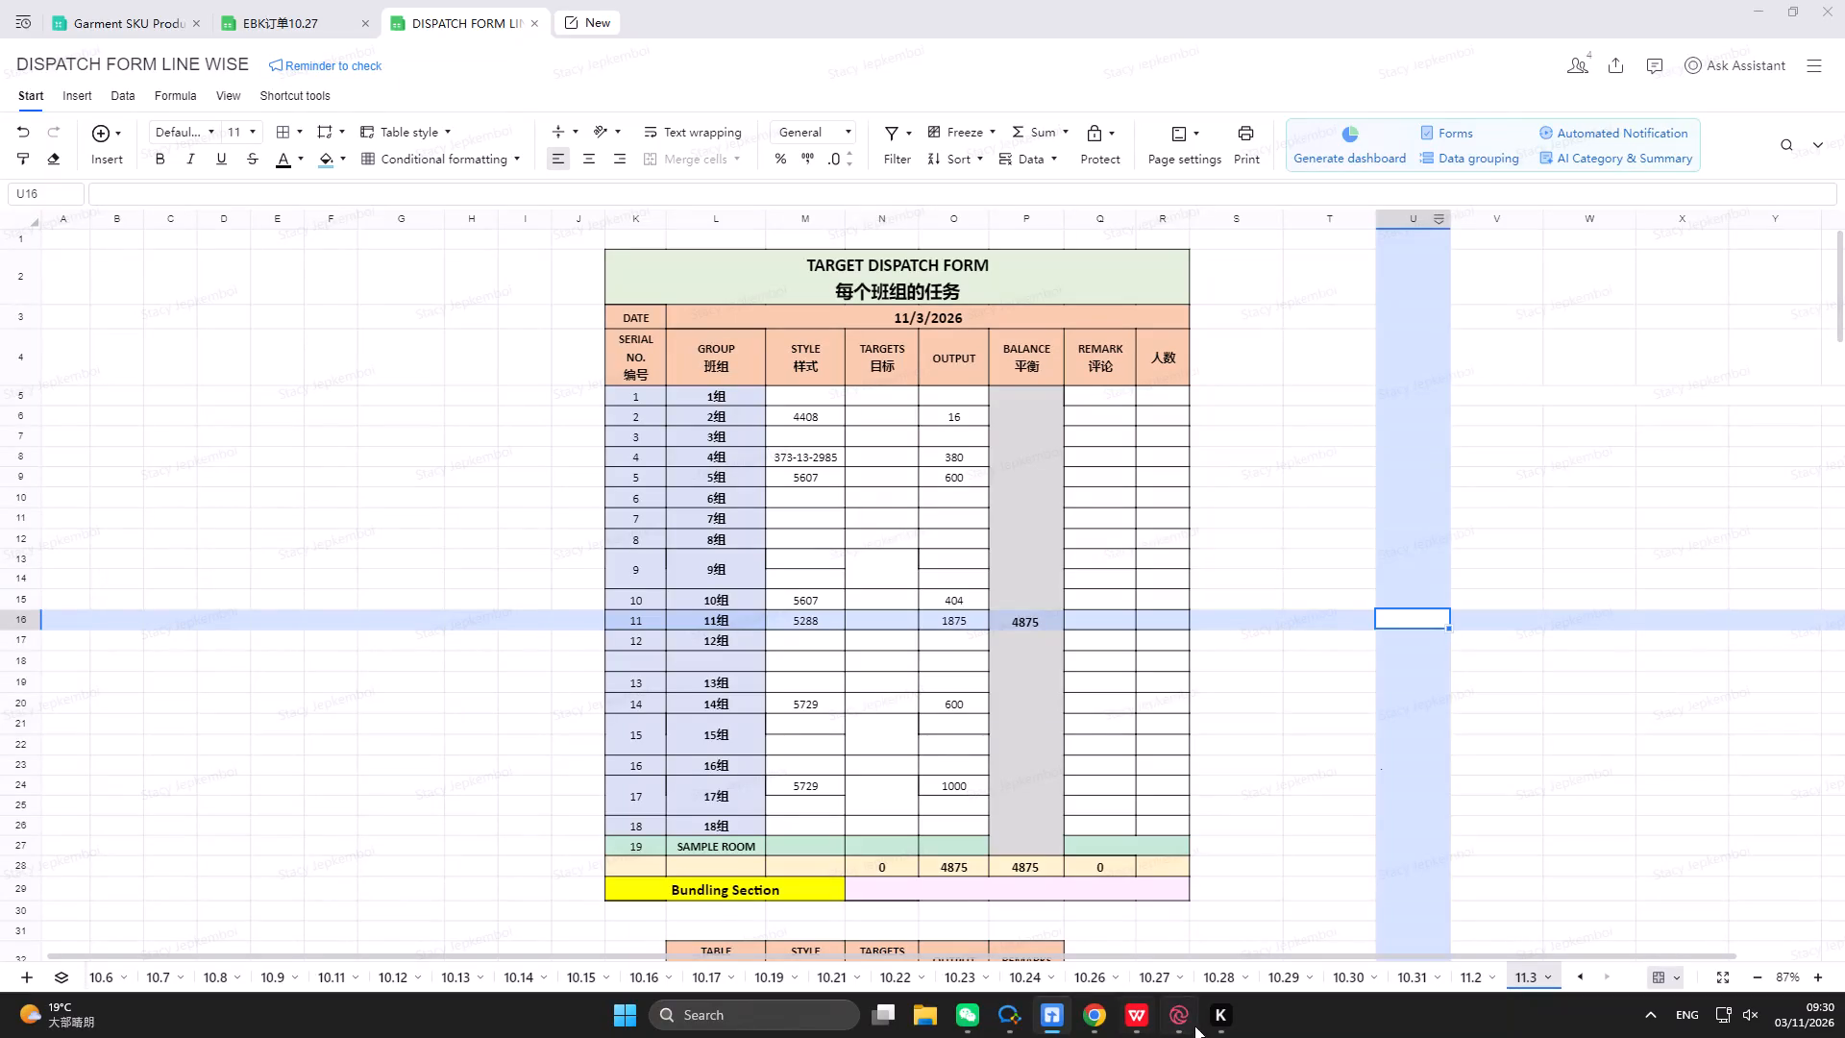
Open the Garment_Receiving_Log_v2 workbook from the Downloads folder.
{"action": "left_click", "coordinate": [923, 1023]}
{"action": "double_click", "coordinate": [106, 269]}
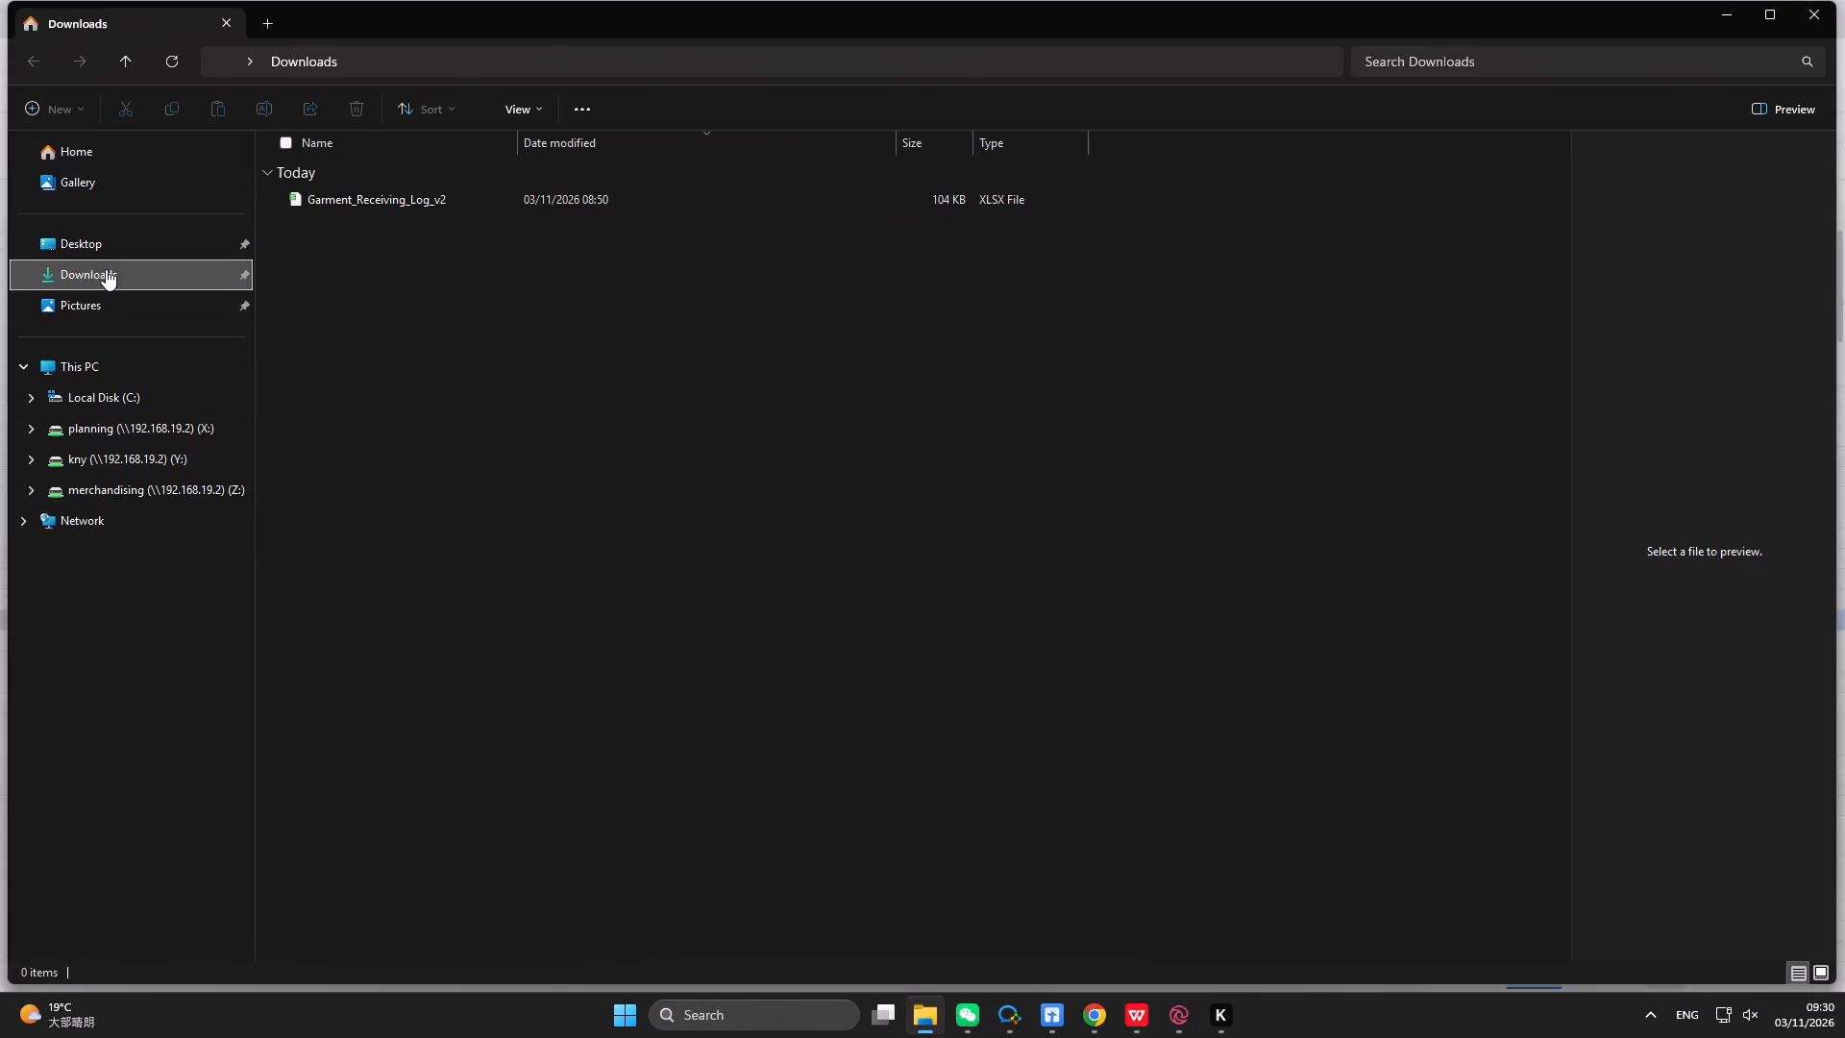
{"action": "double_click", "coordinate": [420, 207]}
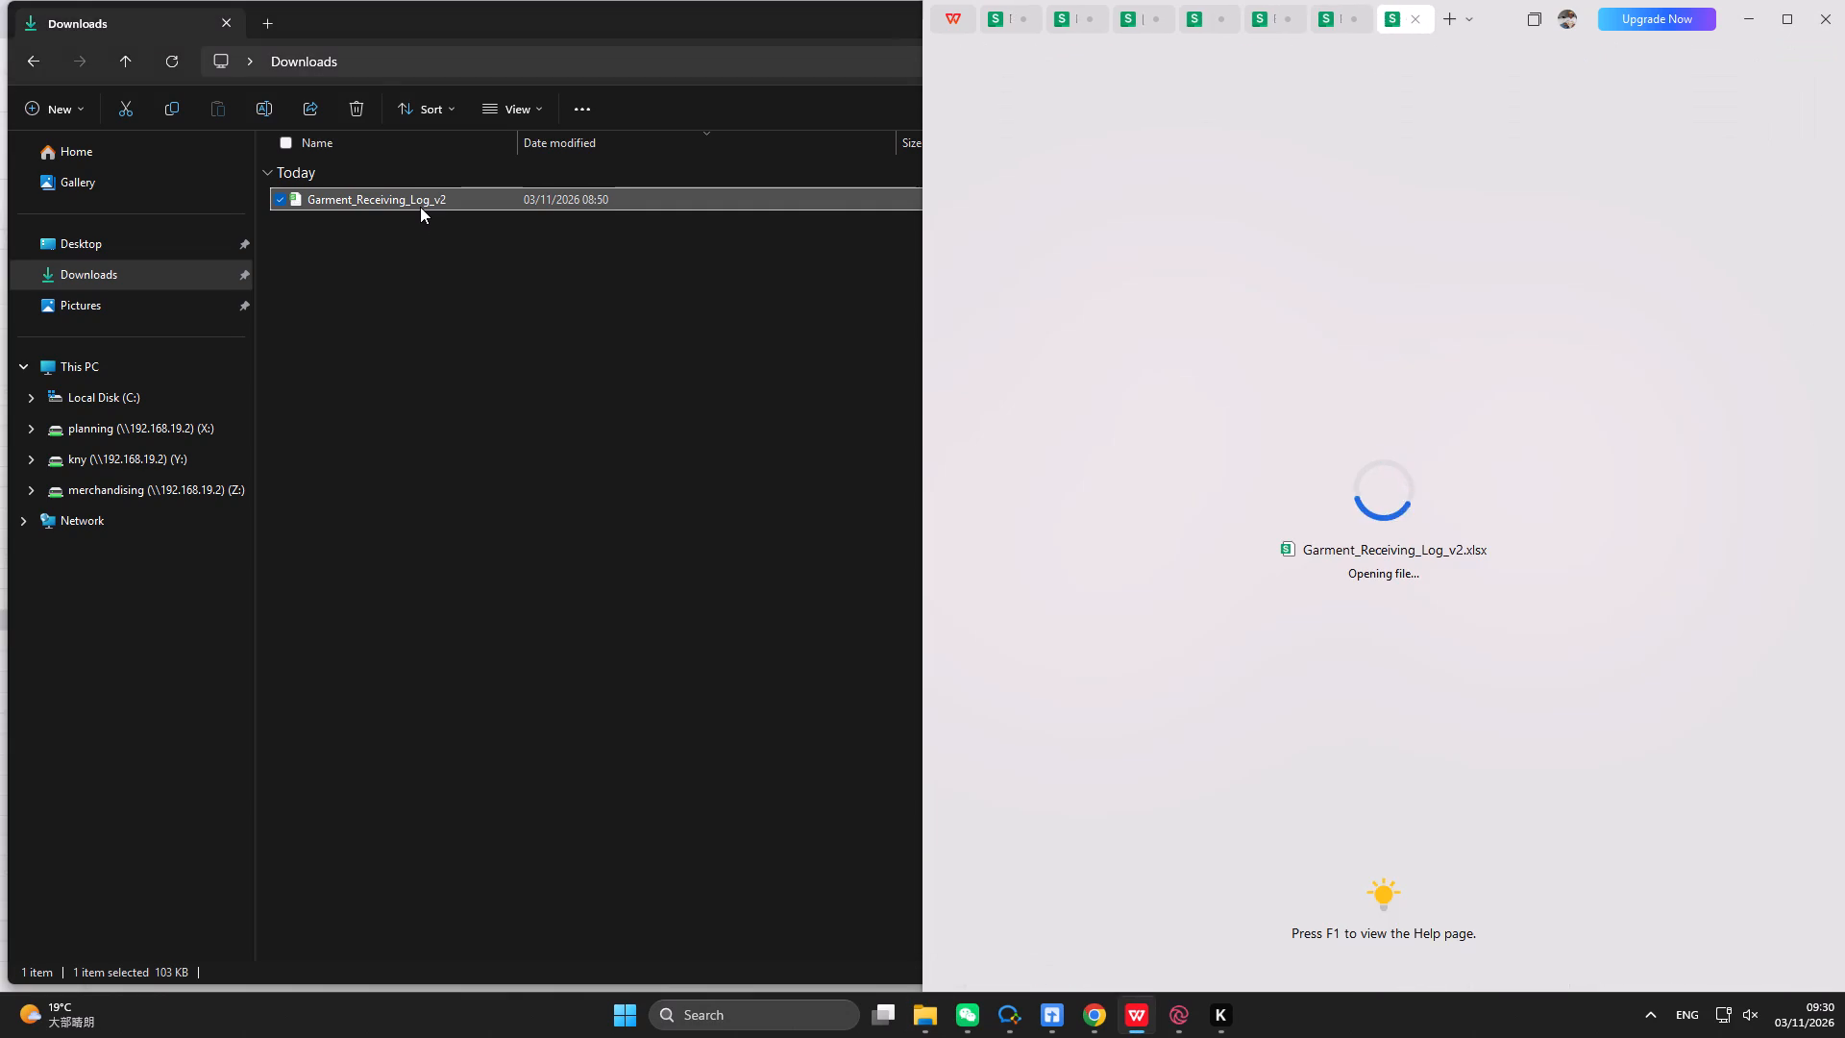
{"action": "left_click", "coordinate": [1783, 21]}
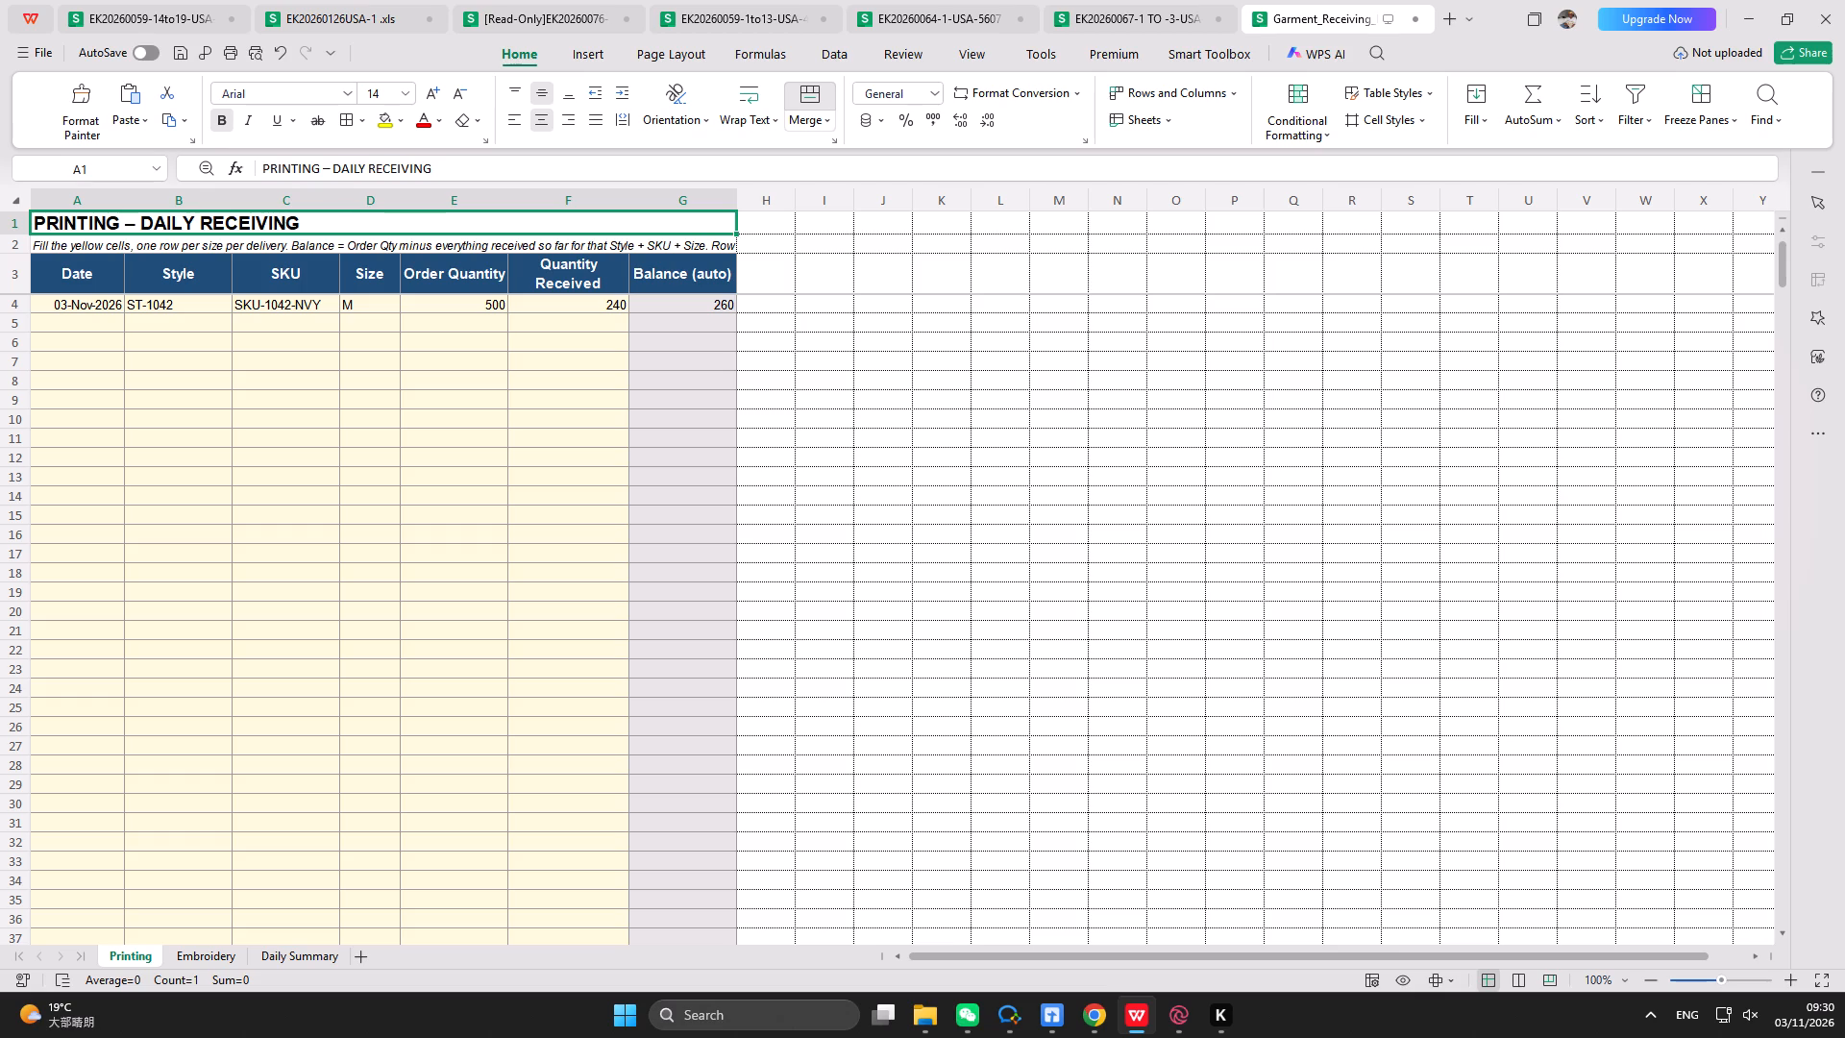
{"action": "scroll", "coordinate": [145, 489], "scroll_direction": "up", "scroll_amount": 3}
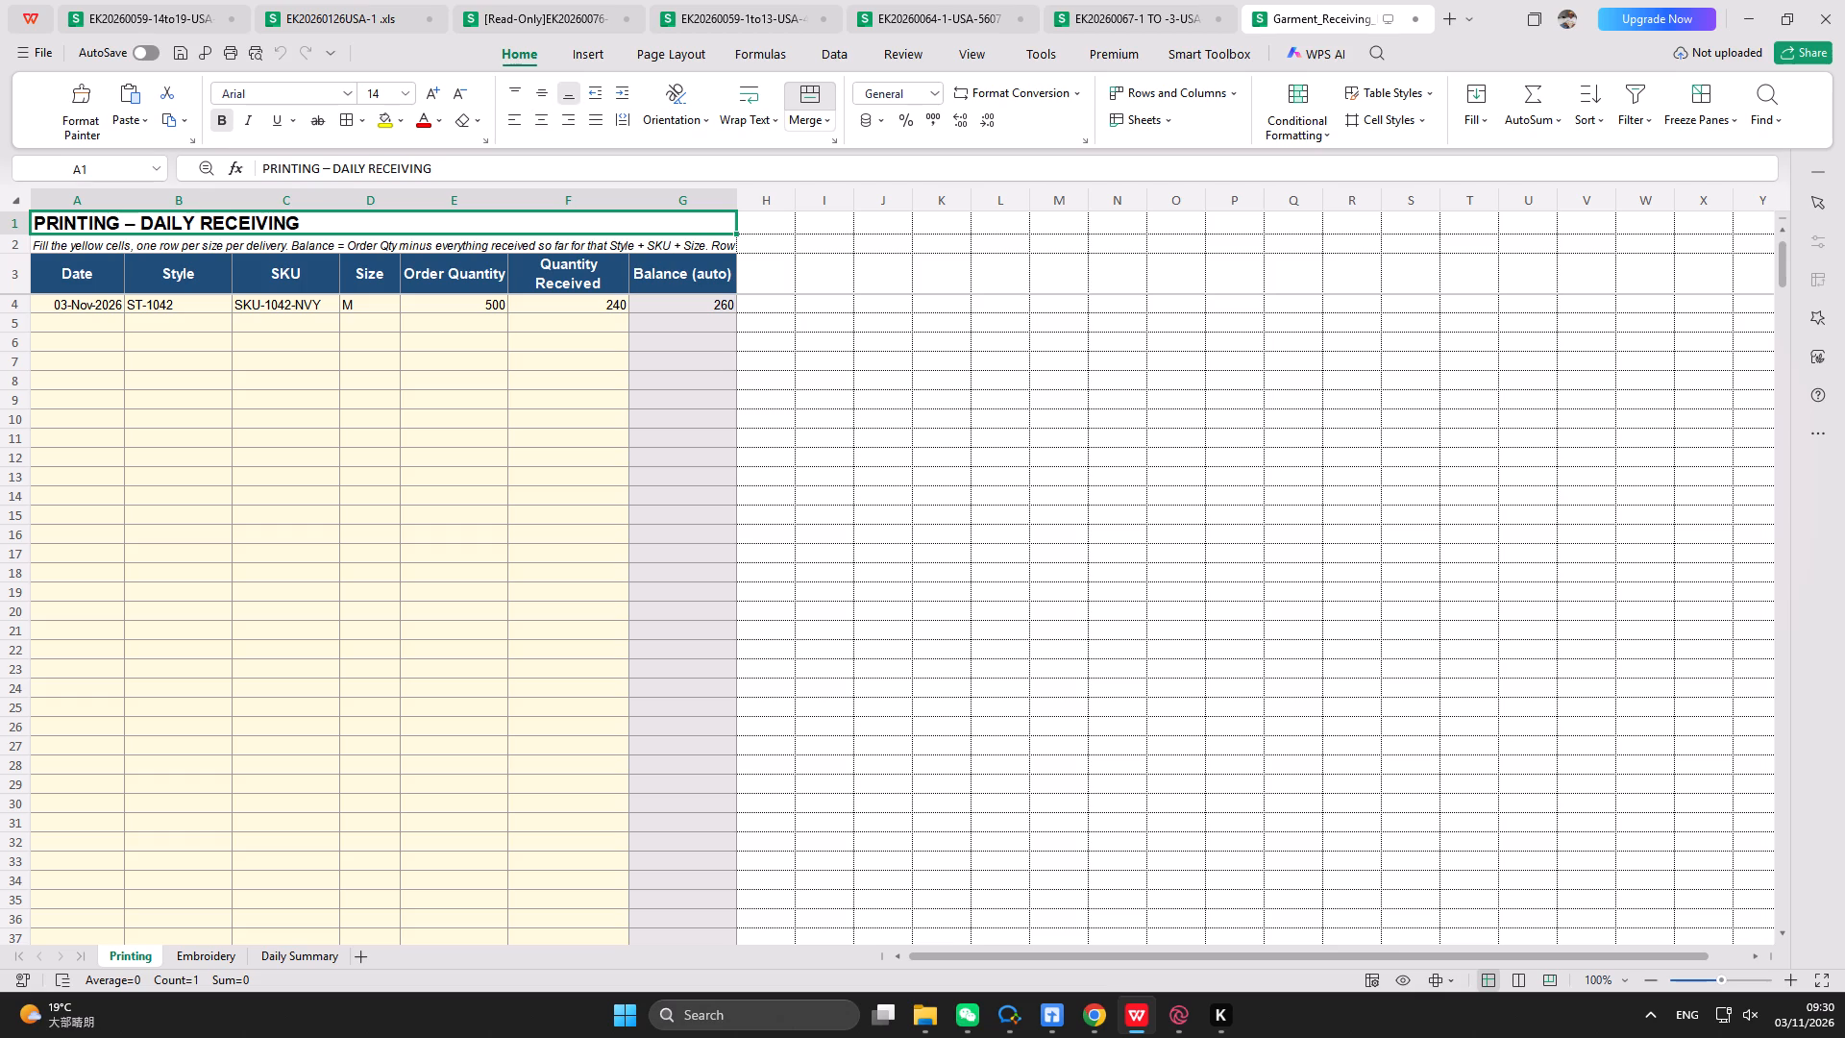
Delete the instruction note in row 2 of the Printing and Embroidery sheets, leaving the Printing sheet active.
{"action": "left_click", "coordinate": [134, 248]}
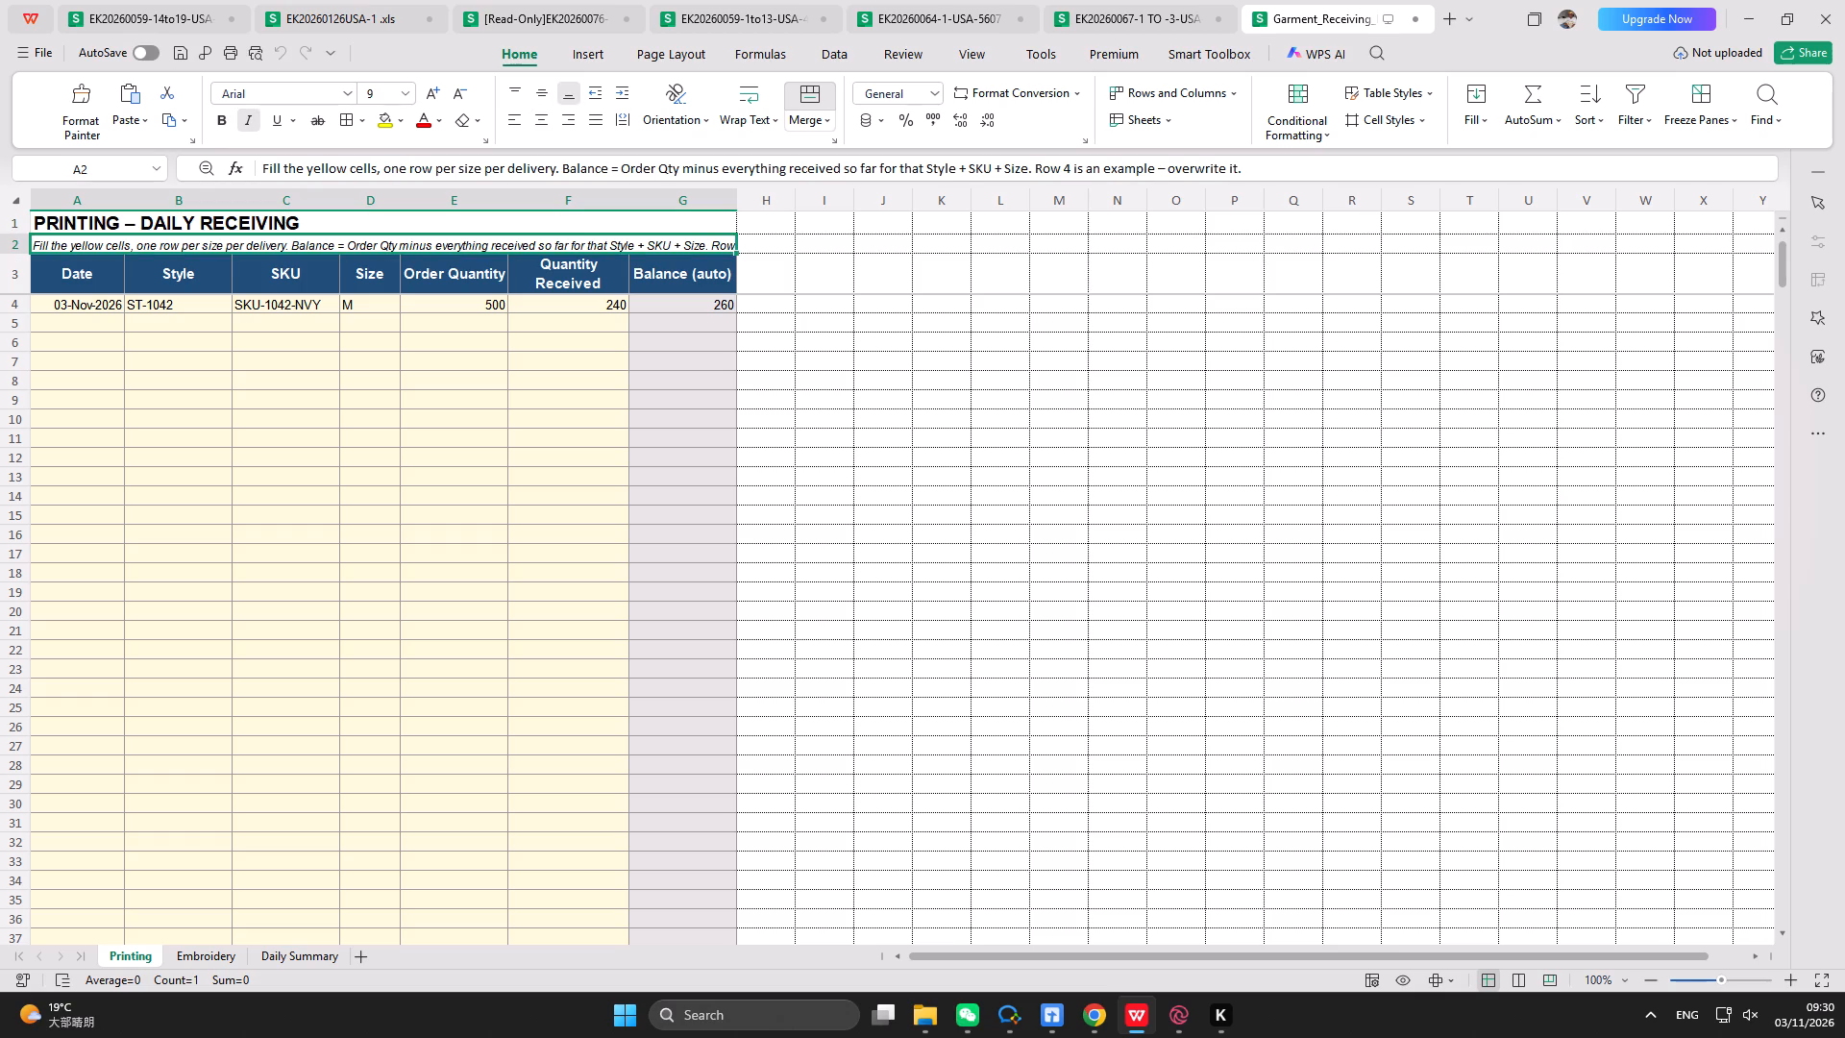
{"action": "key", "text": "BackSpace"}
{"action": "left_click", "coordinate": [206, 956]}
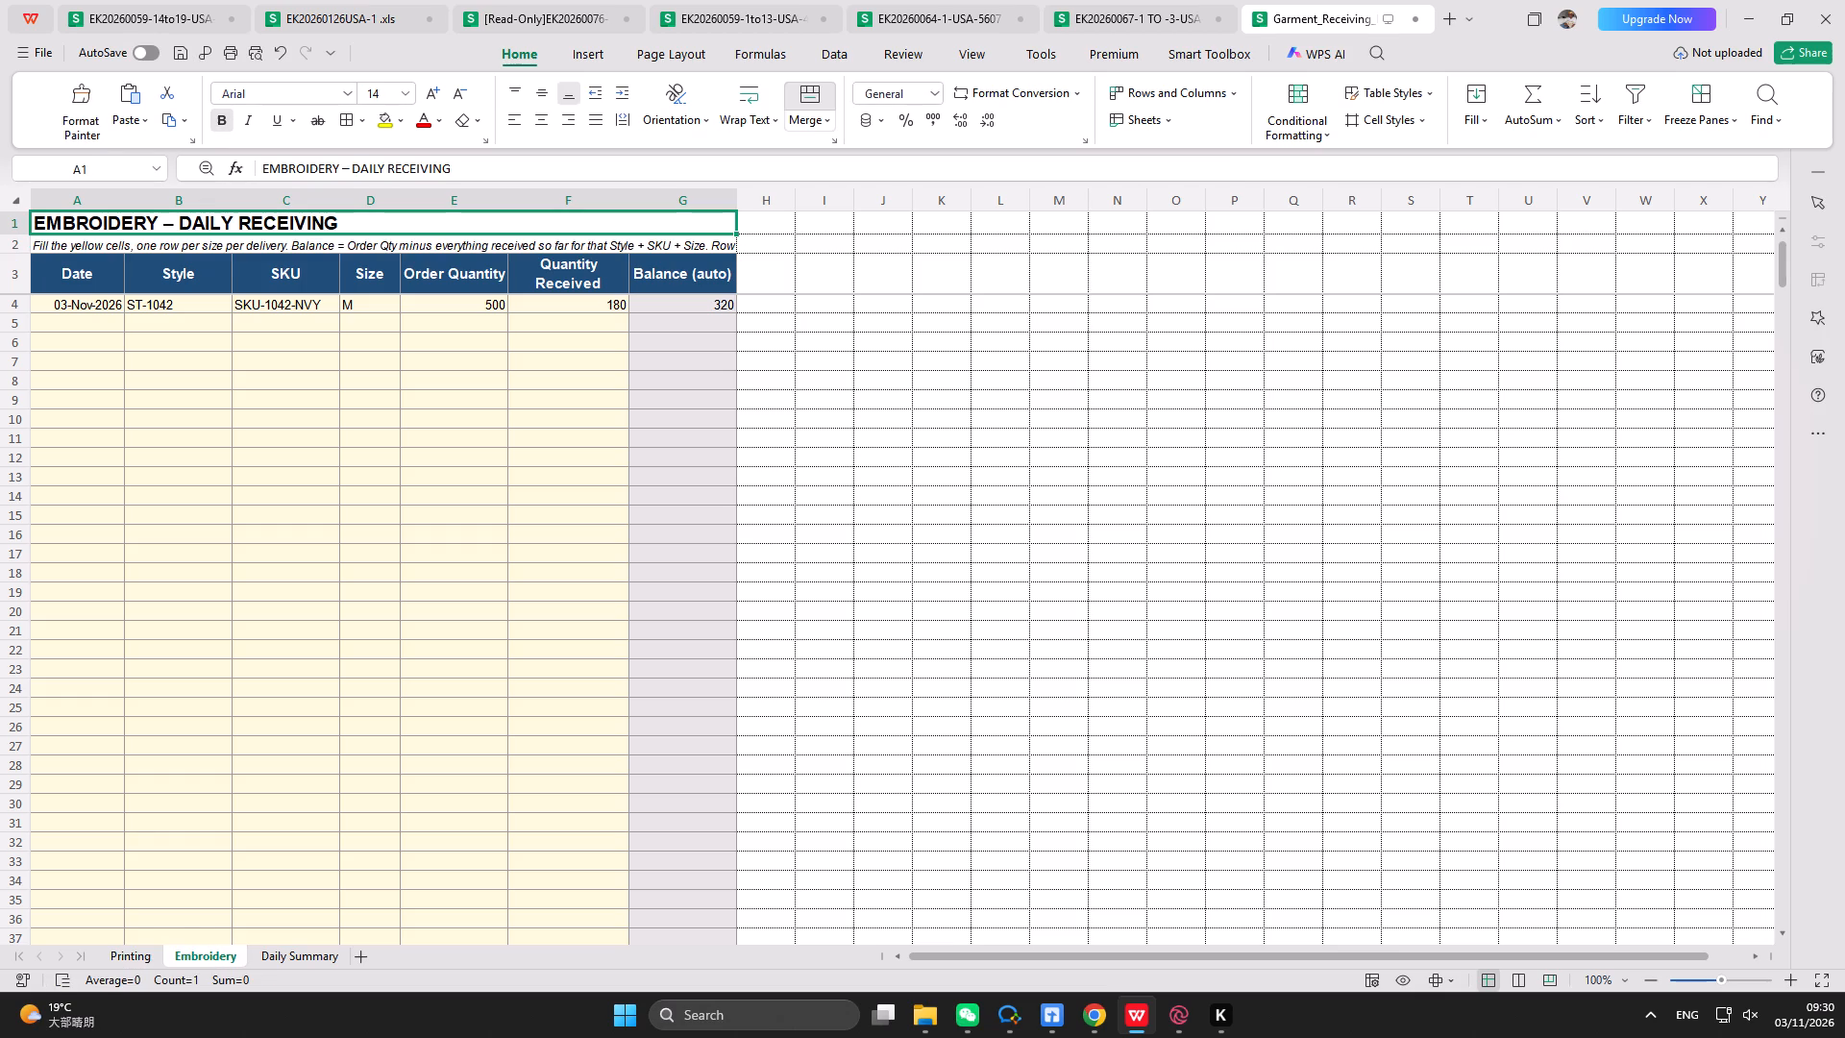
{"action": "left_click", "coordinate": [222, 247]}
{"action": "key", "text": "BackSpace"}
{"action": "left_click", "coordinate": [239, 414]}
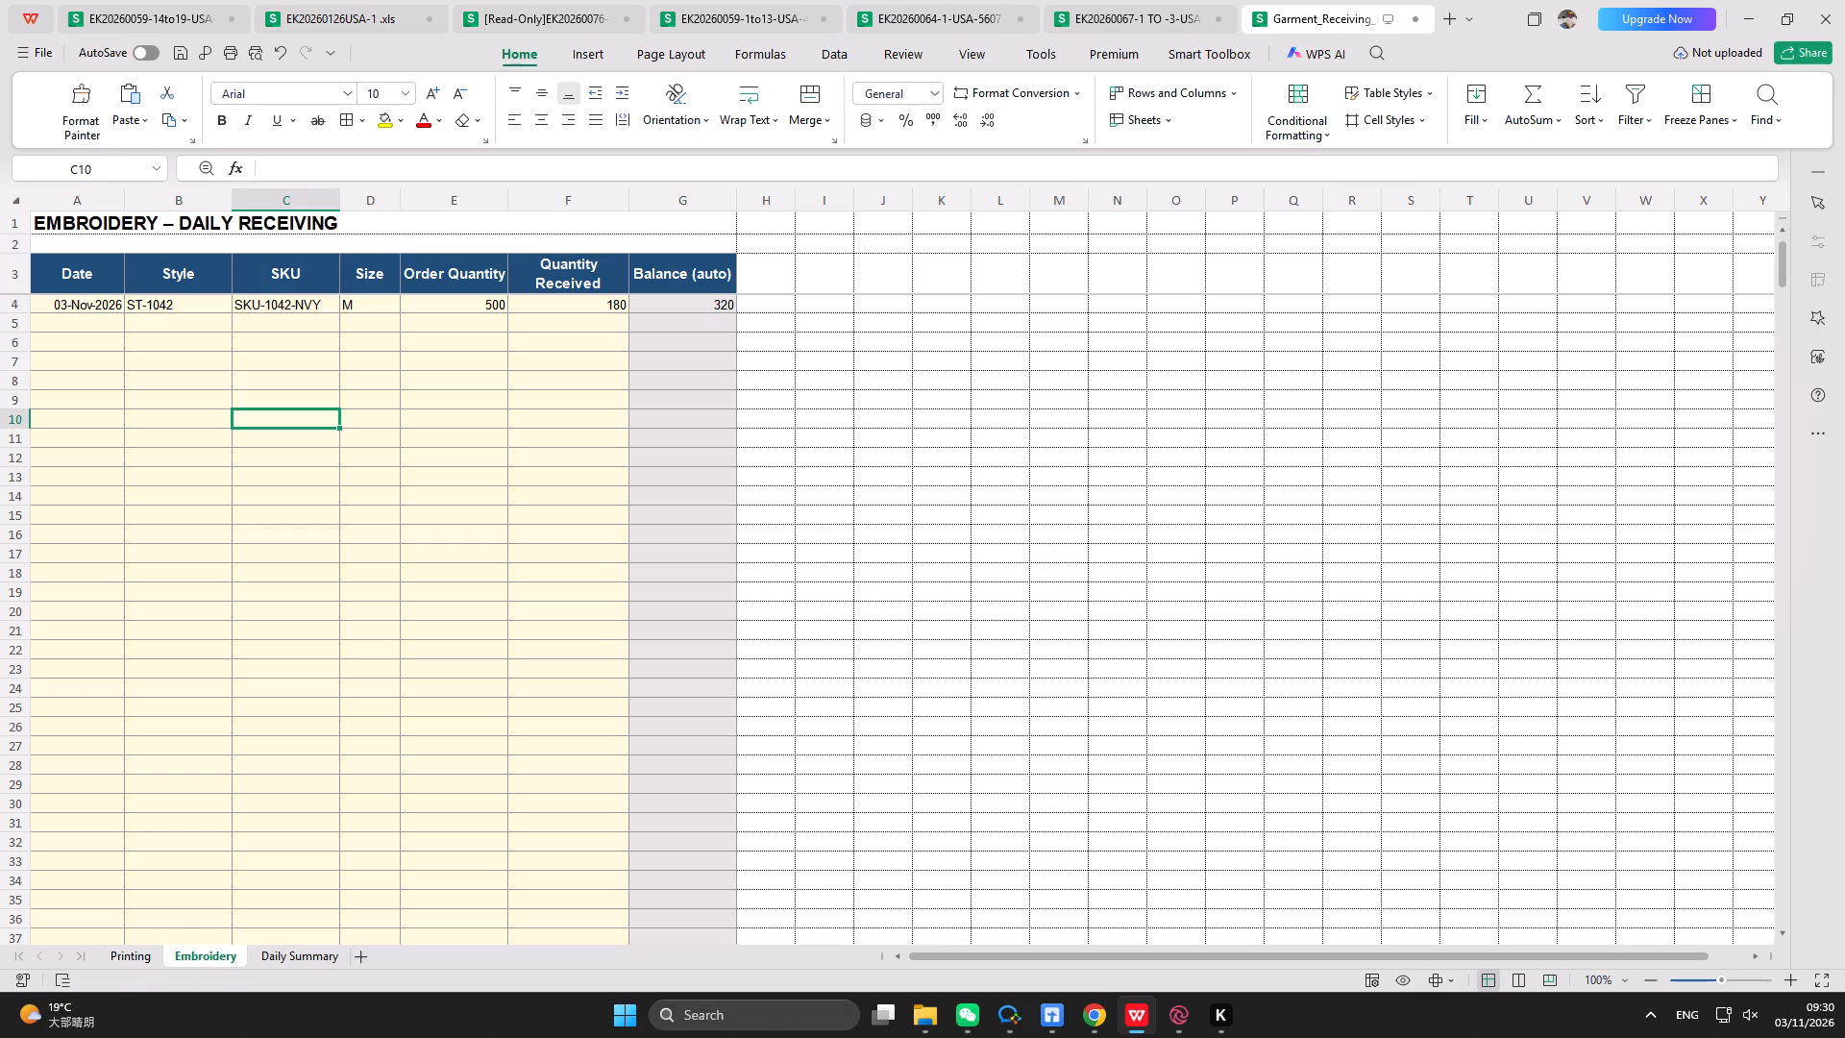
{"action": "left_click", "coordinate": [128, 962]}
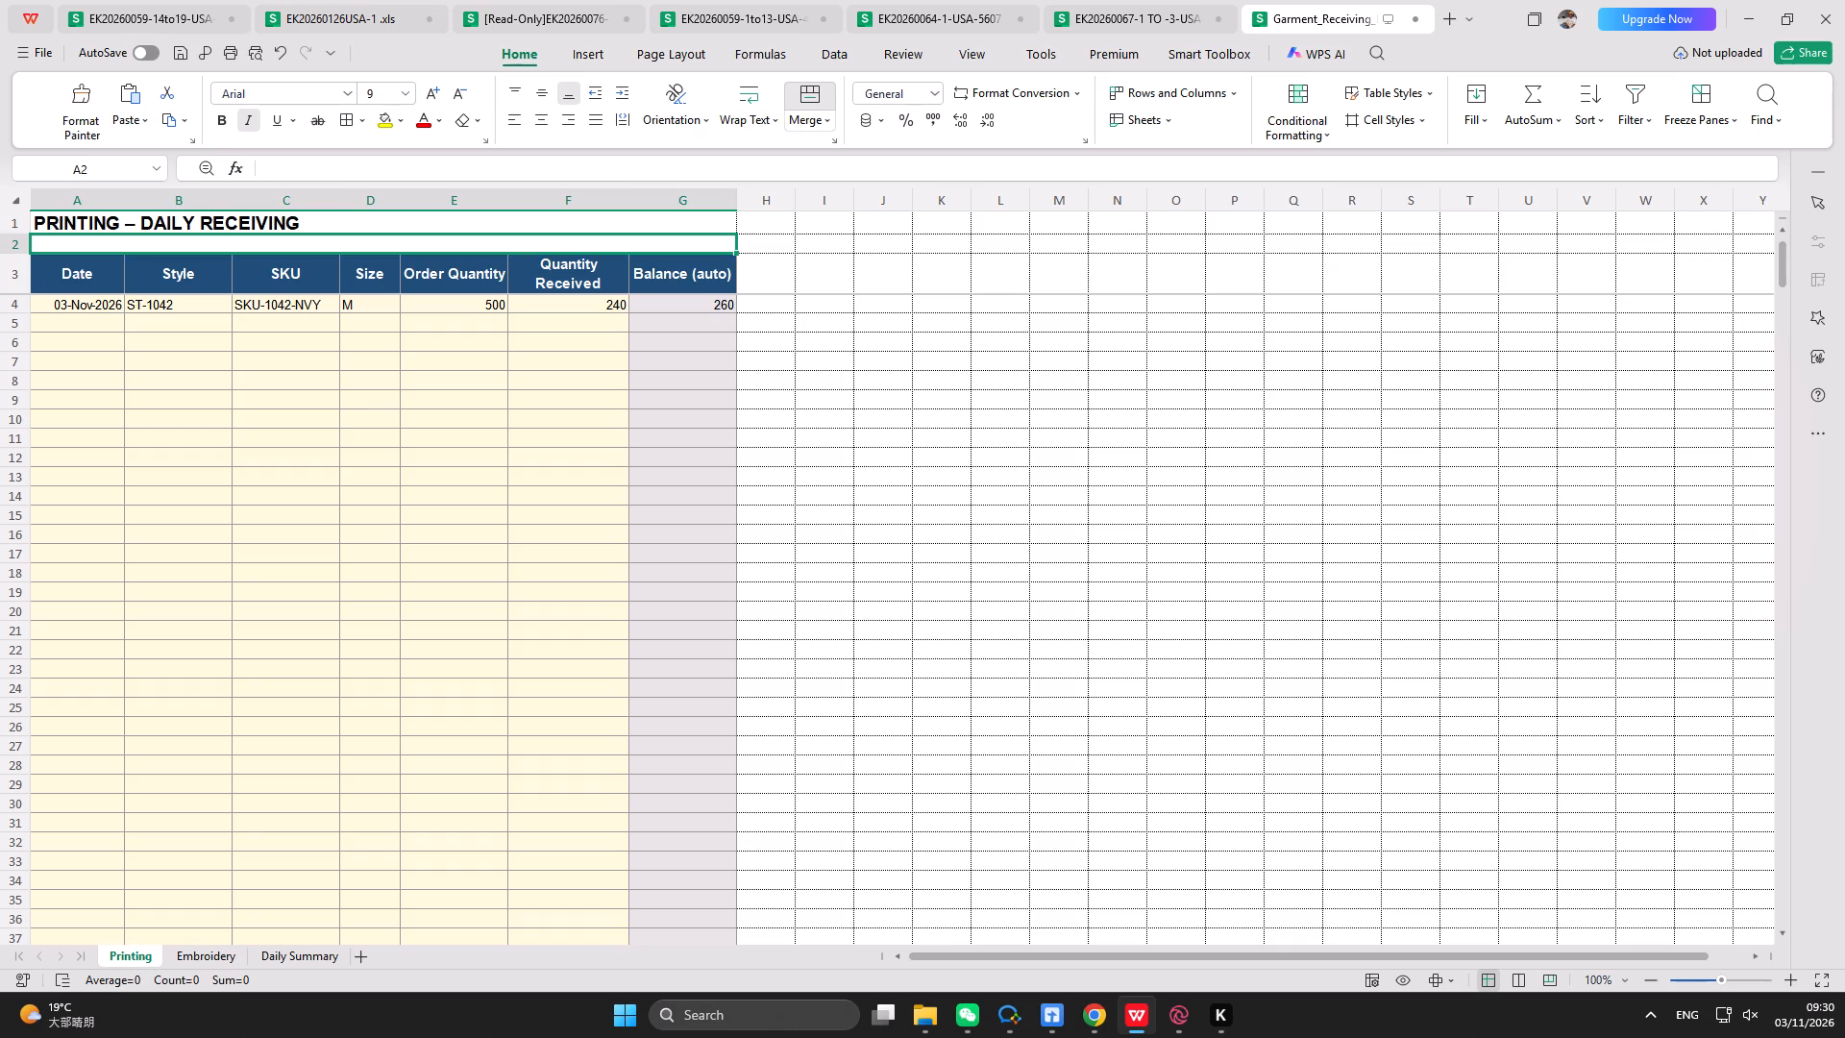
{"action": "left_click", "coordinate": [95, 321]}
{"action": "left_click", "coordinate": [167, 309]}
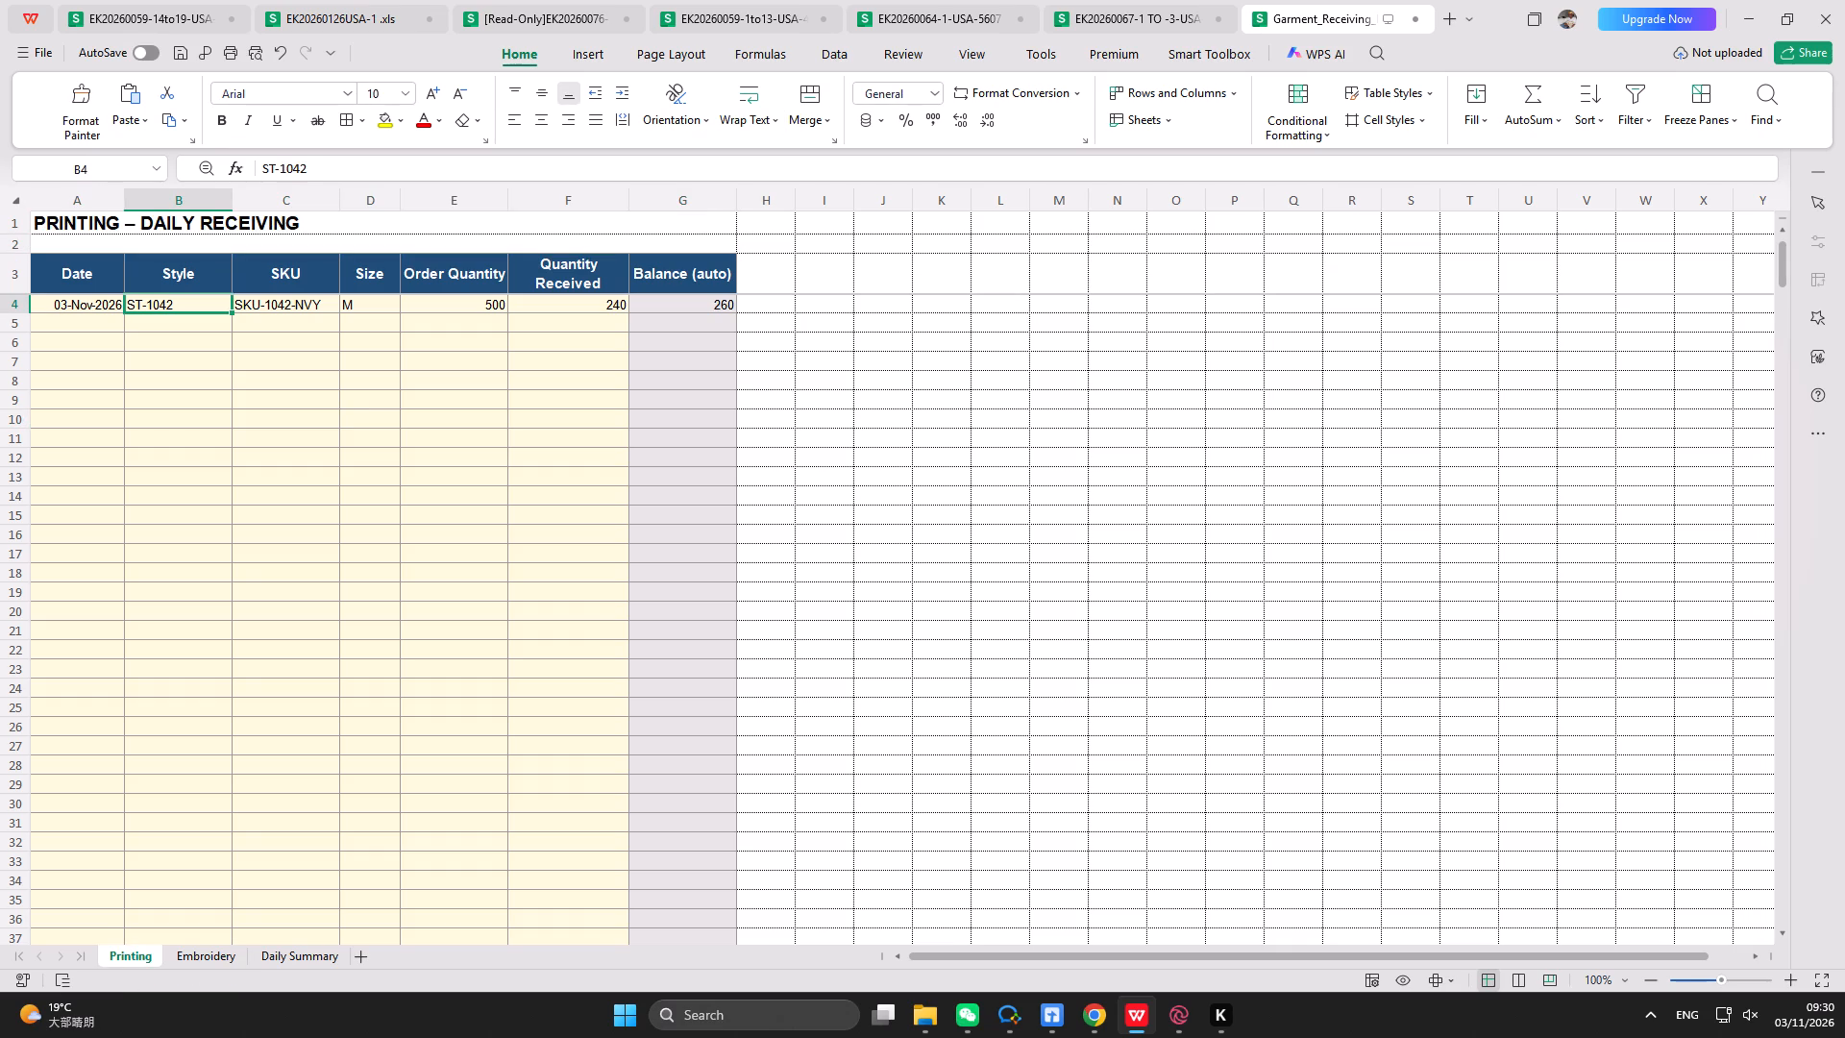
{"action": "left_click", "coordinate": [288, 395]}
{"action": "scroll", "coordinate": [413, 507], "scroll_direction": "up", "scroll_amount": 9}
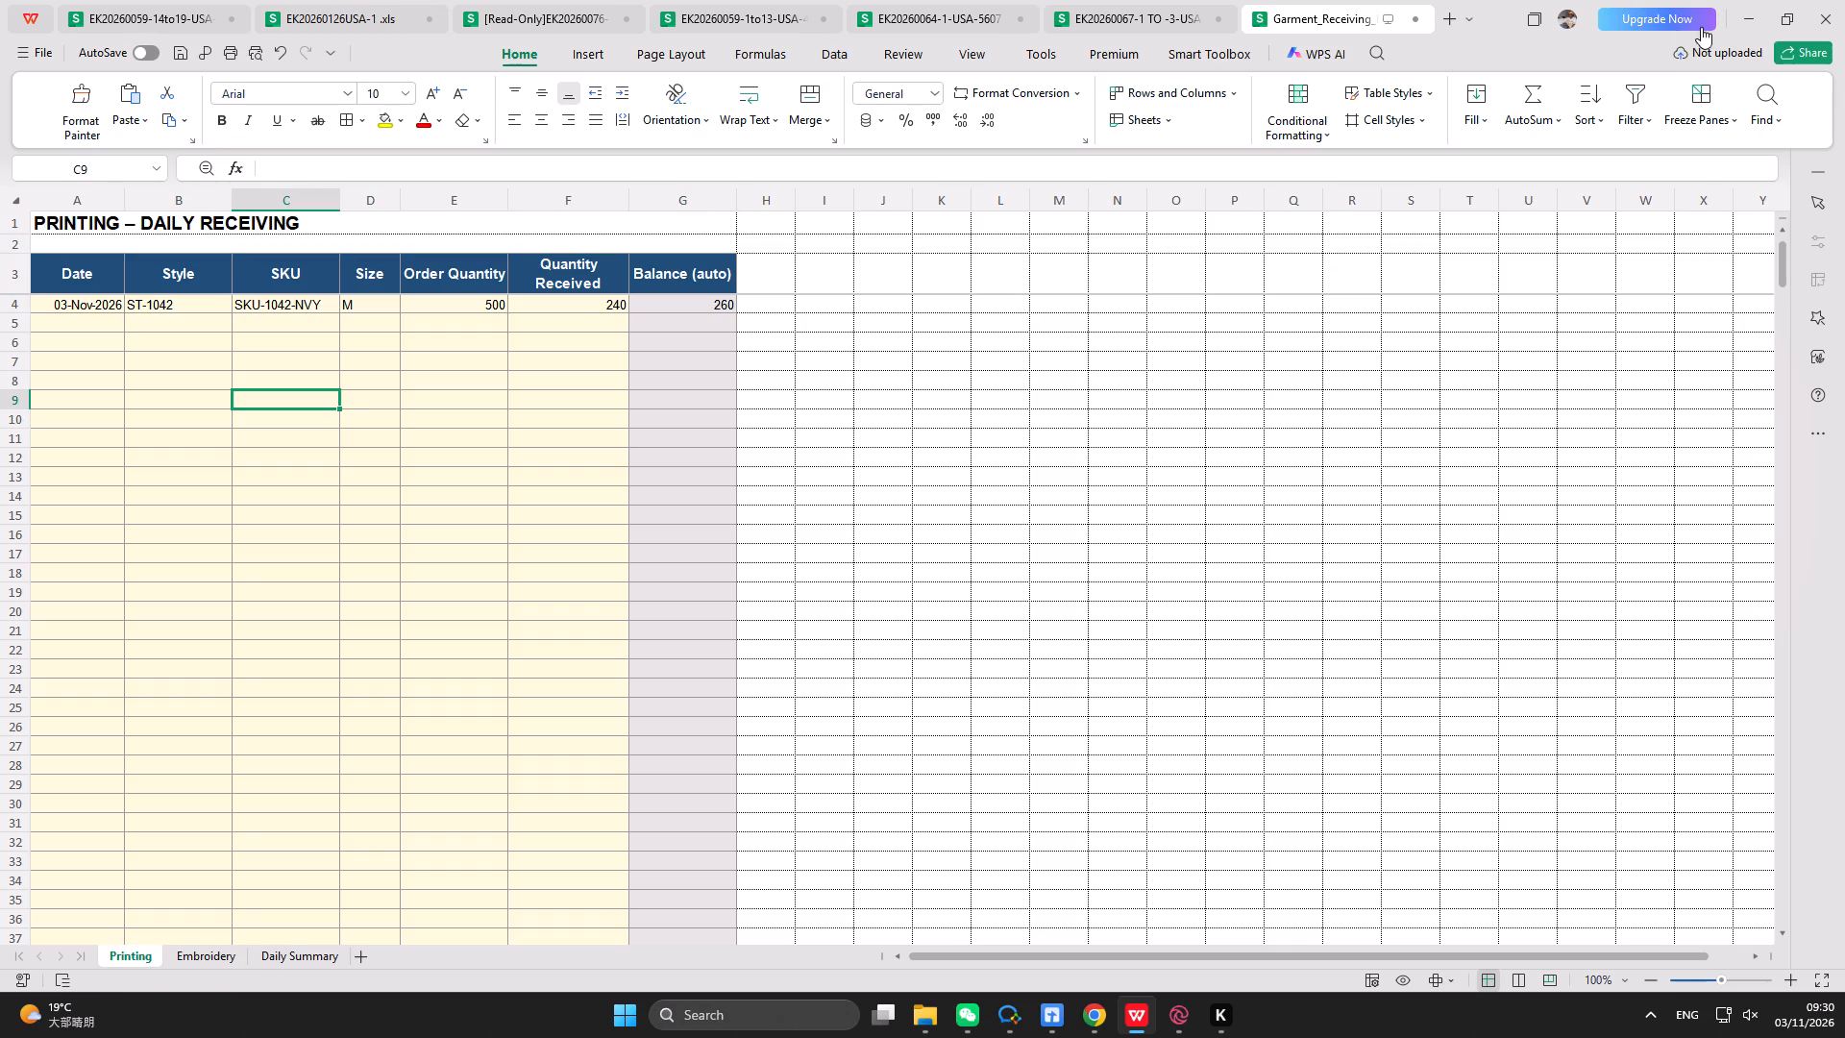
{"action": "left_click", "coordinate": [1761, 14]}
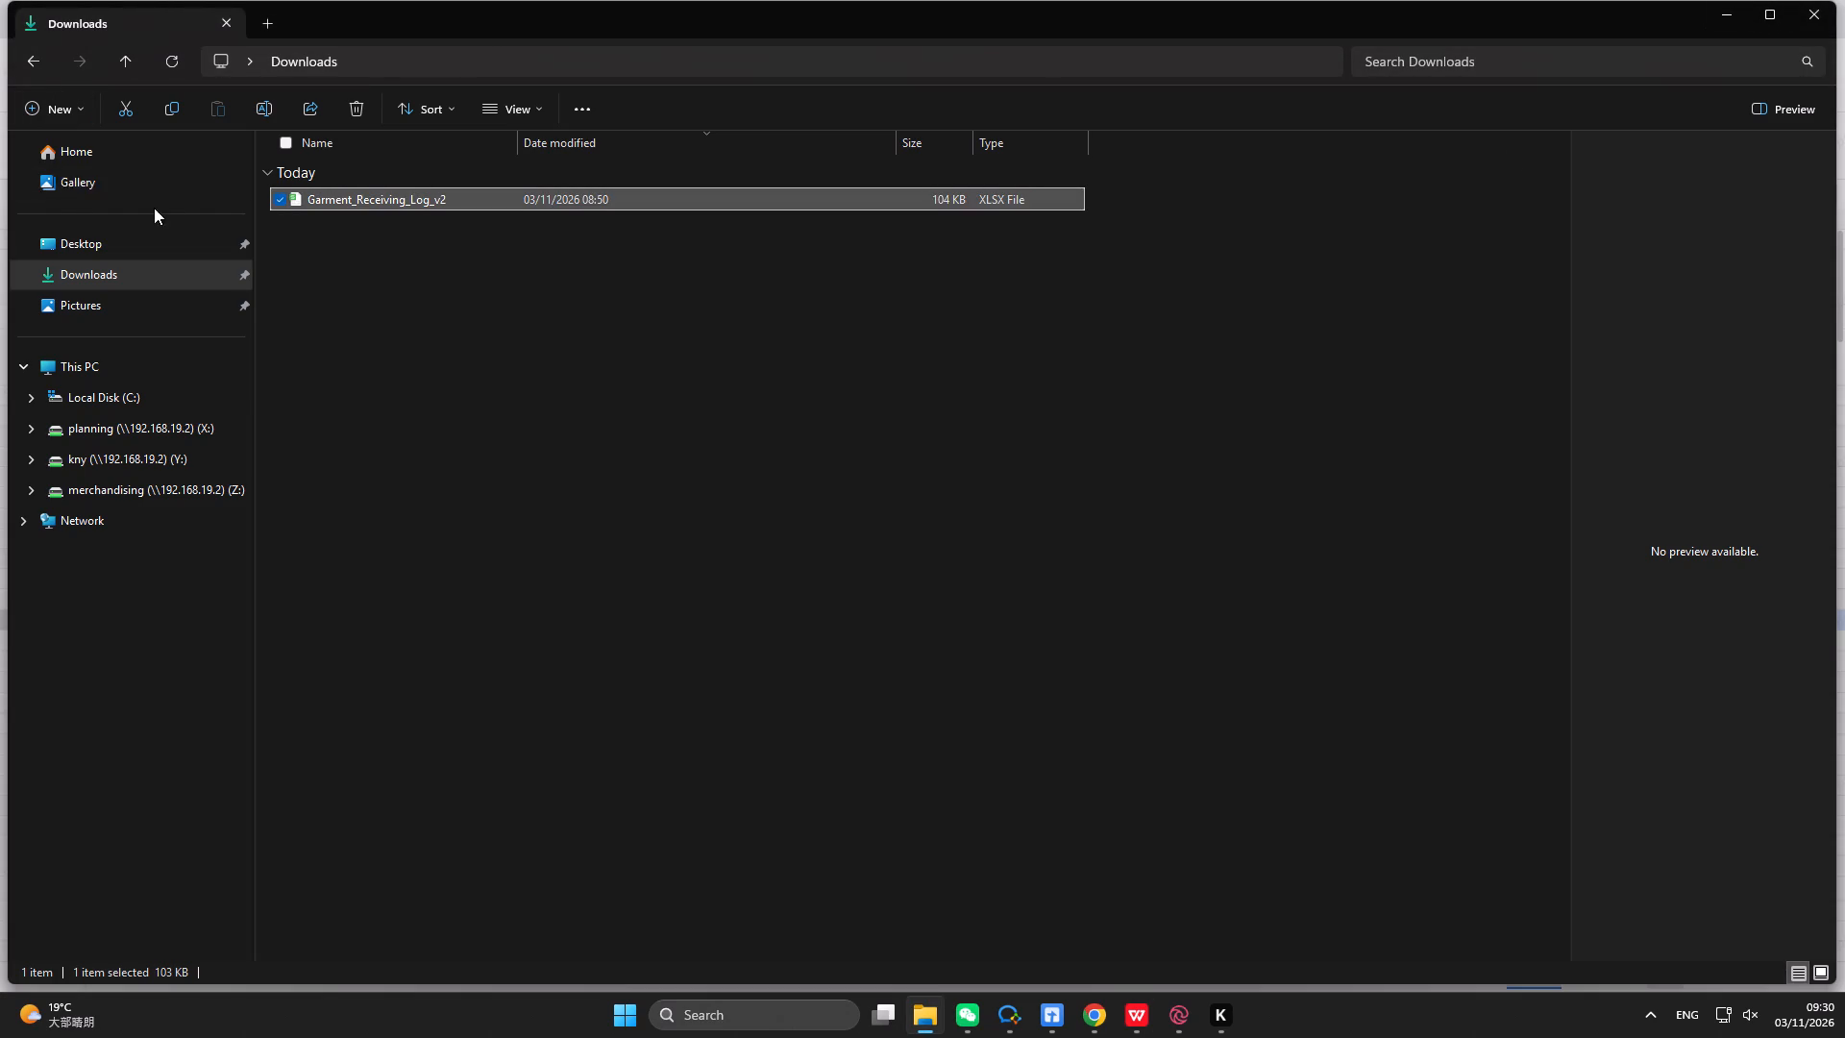
Remove Garment_Receiving_Log_v2 from the recent files list on File Explorer's Home page.
{"action": "left_click", "coordinate": [147, 179]}
{"action": "double_click", "coordinate": [147, 150]}
{"action": "scroll", "coordinate": [457, 358], "scroll_direction": "up", "scroll_amount": 1}
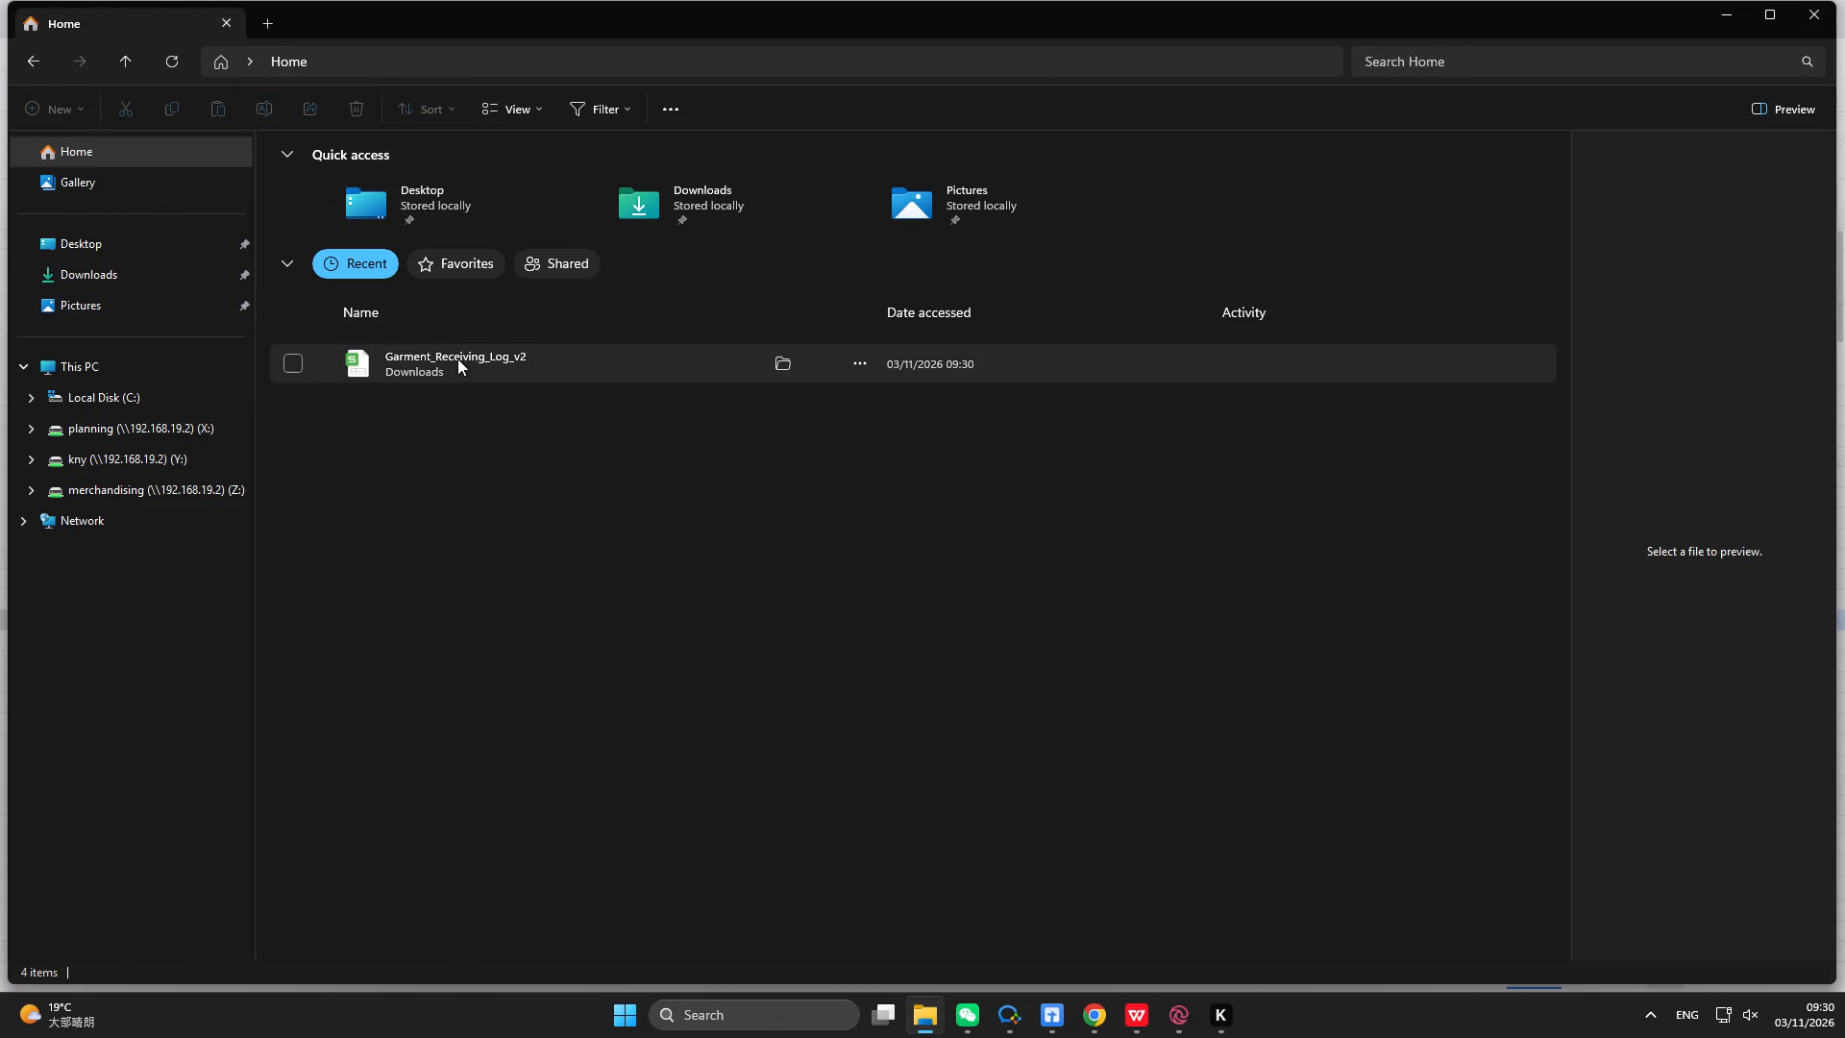
{"action": "right_click", "coordinate": [457, 358]}
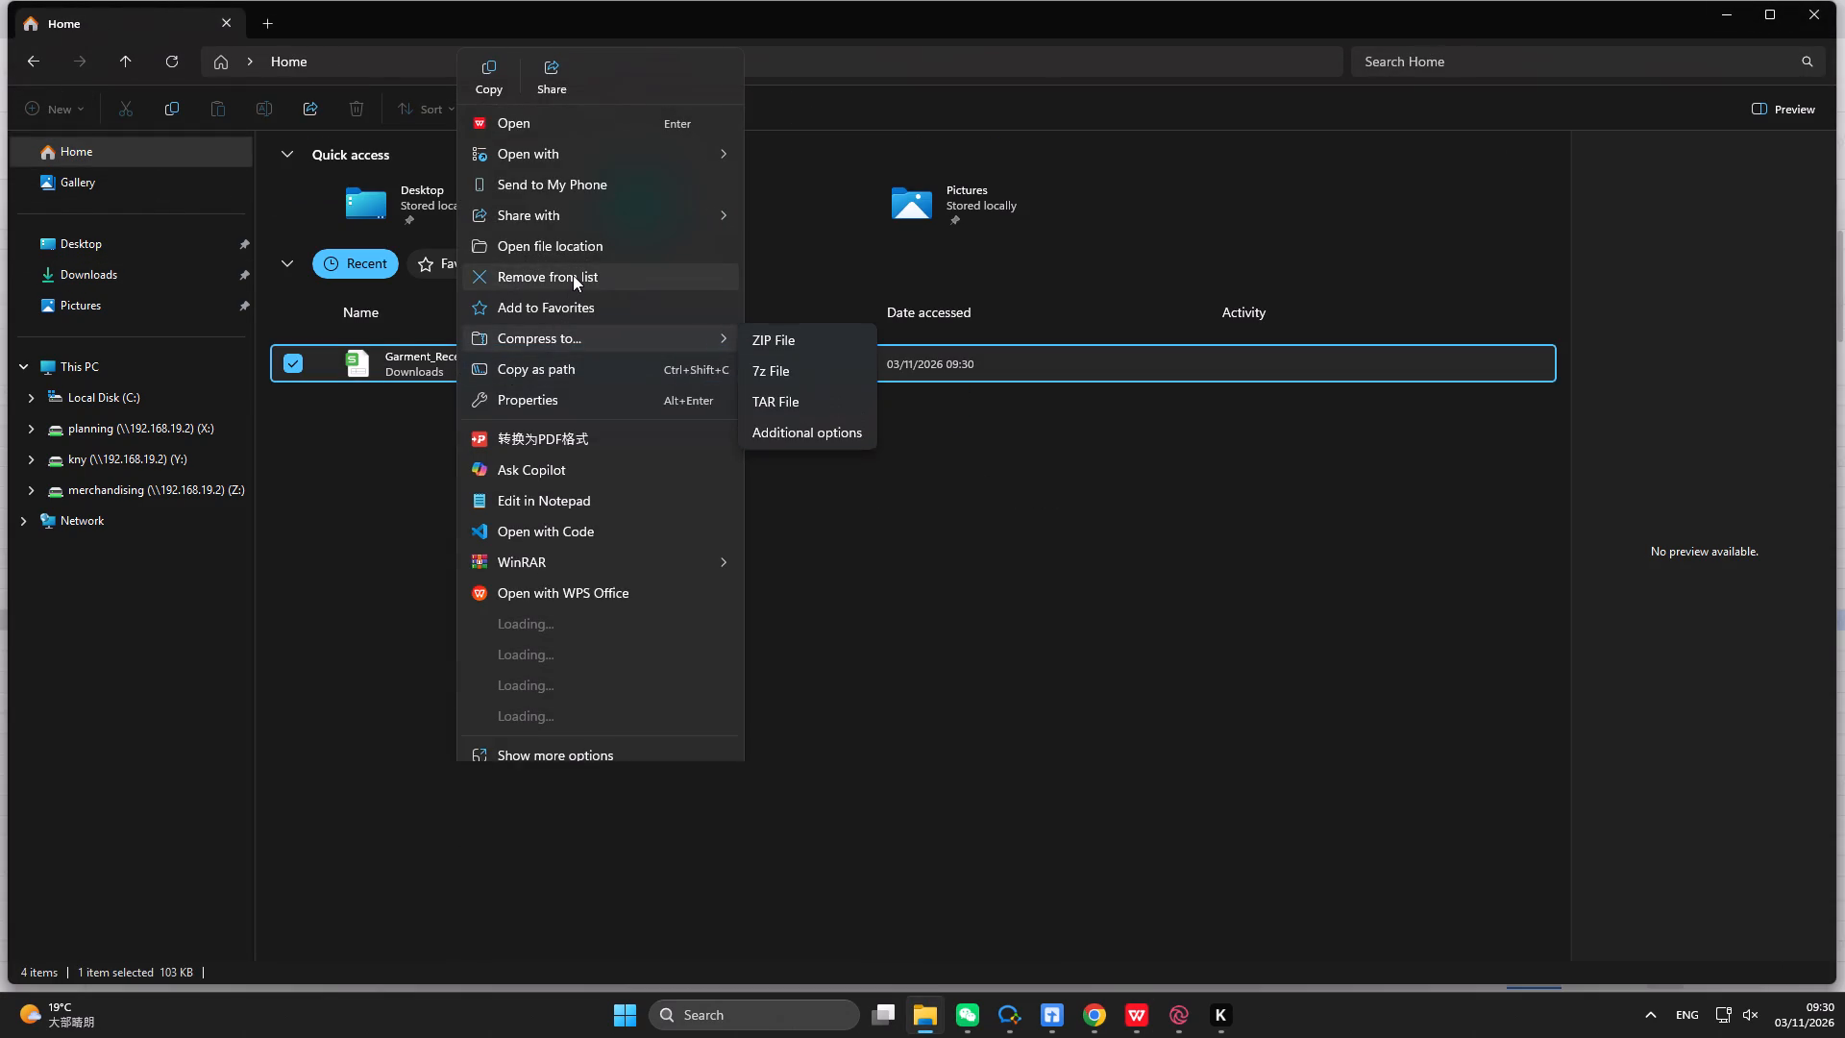
{"action": "left_click", "coordinate": [573, 275]}
Rename the Garment_Receiving_Log_v2 file in Downloads as Garment Receiving.
{"action": "double_click", "coordinate": [111, 280]}
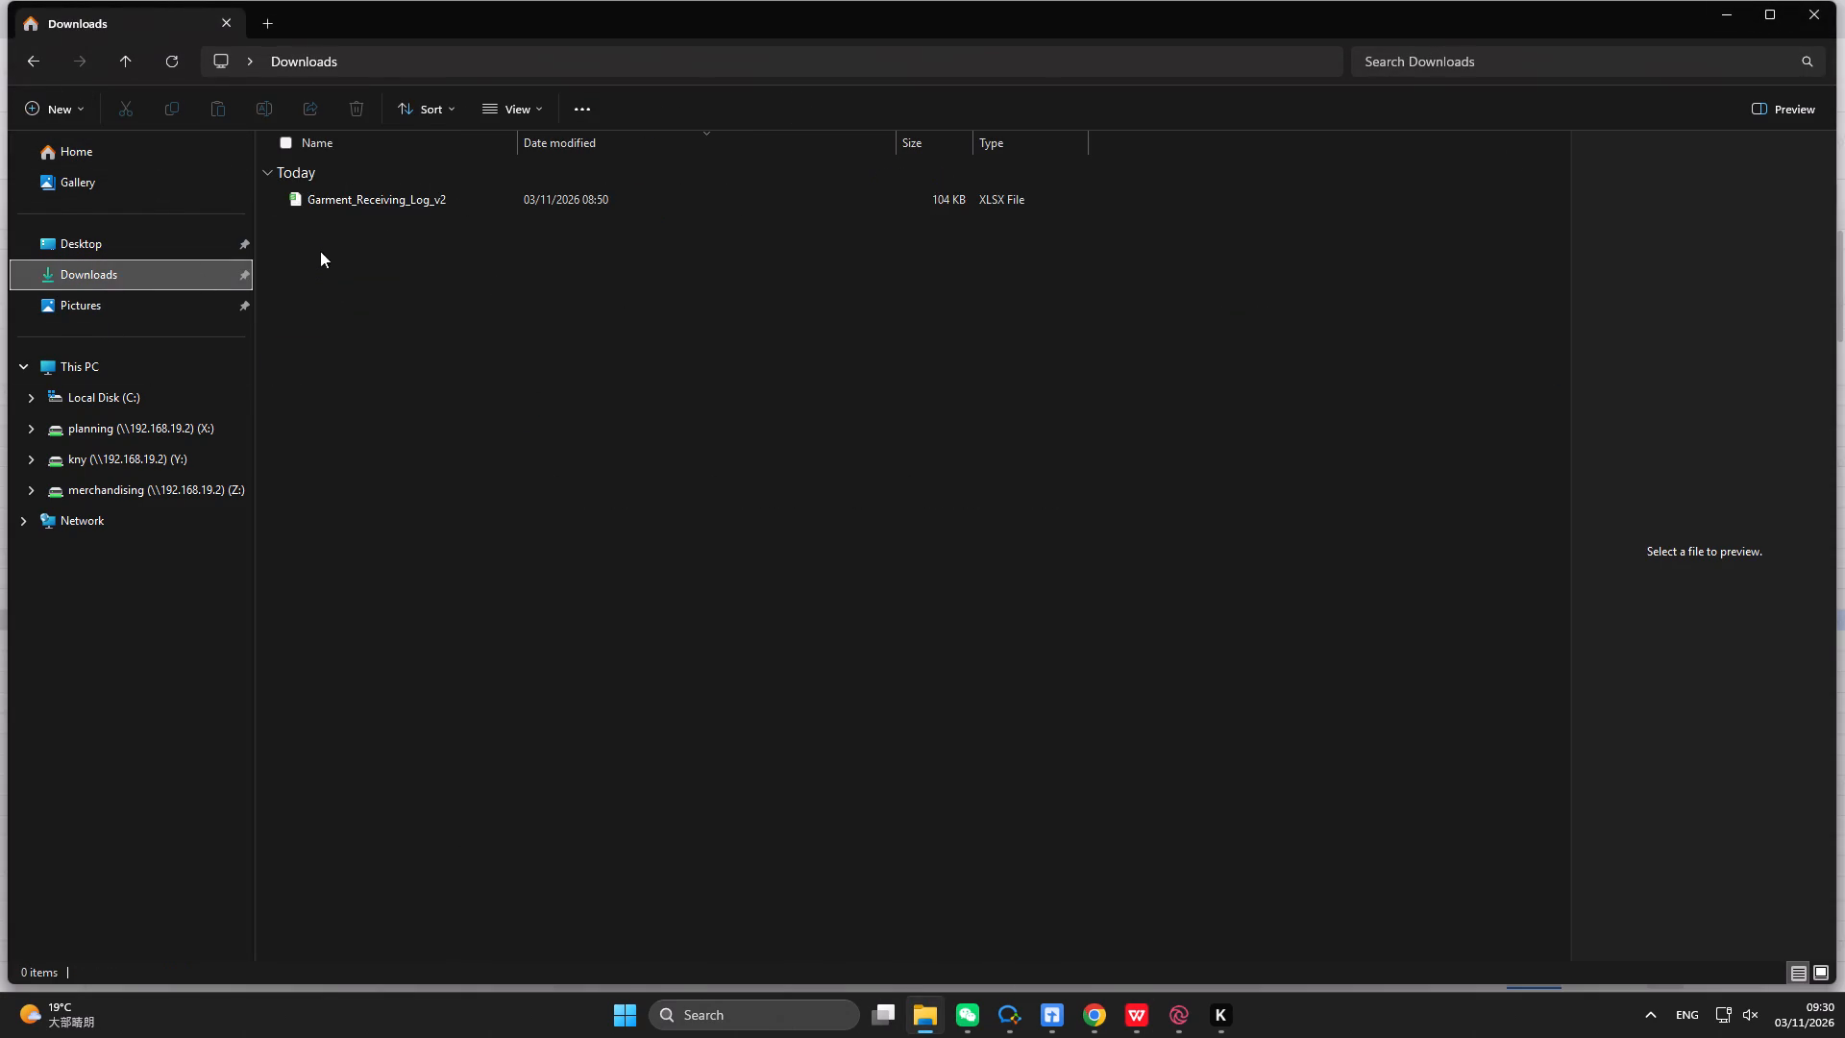
{"action": "left_click", "coordinate": [348, 197]}
{"action": "right_click", "coordinate": [348, 197]}
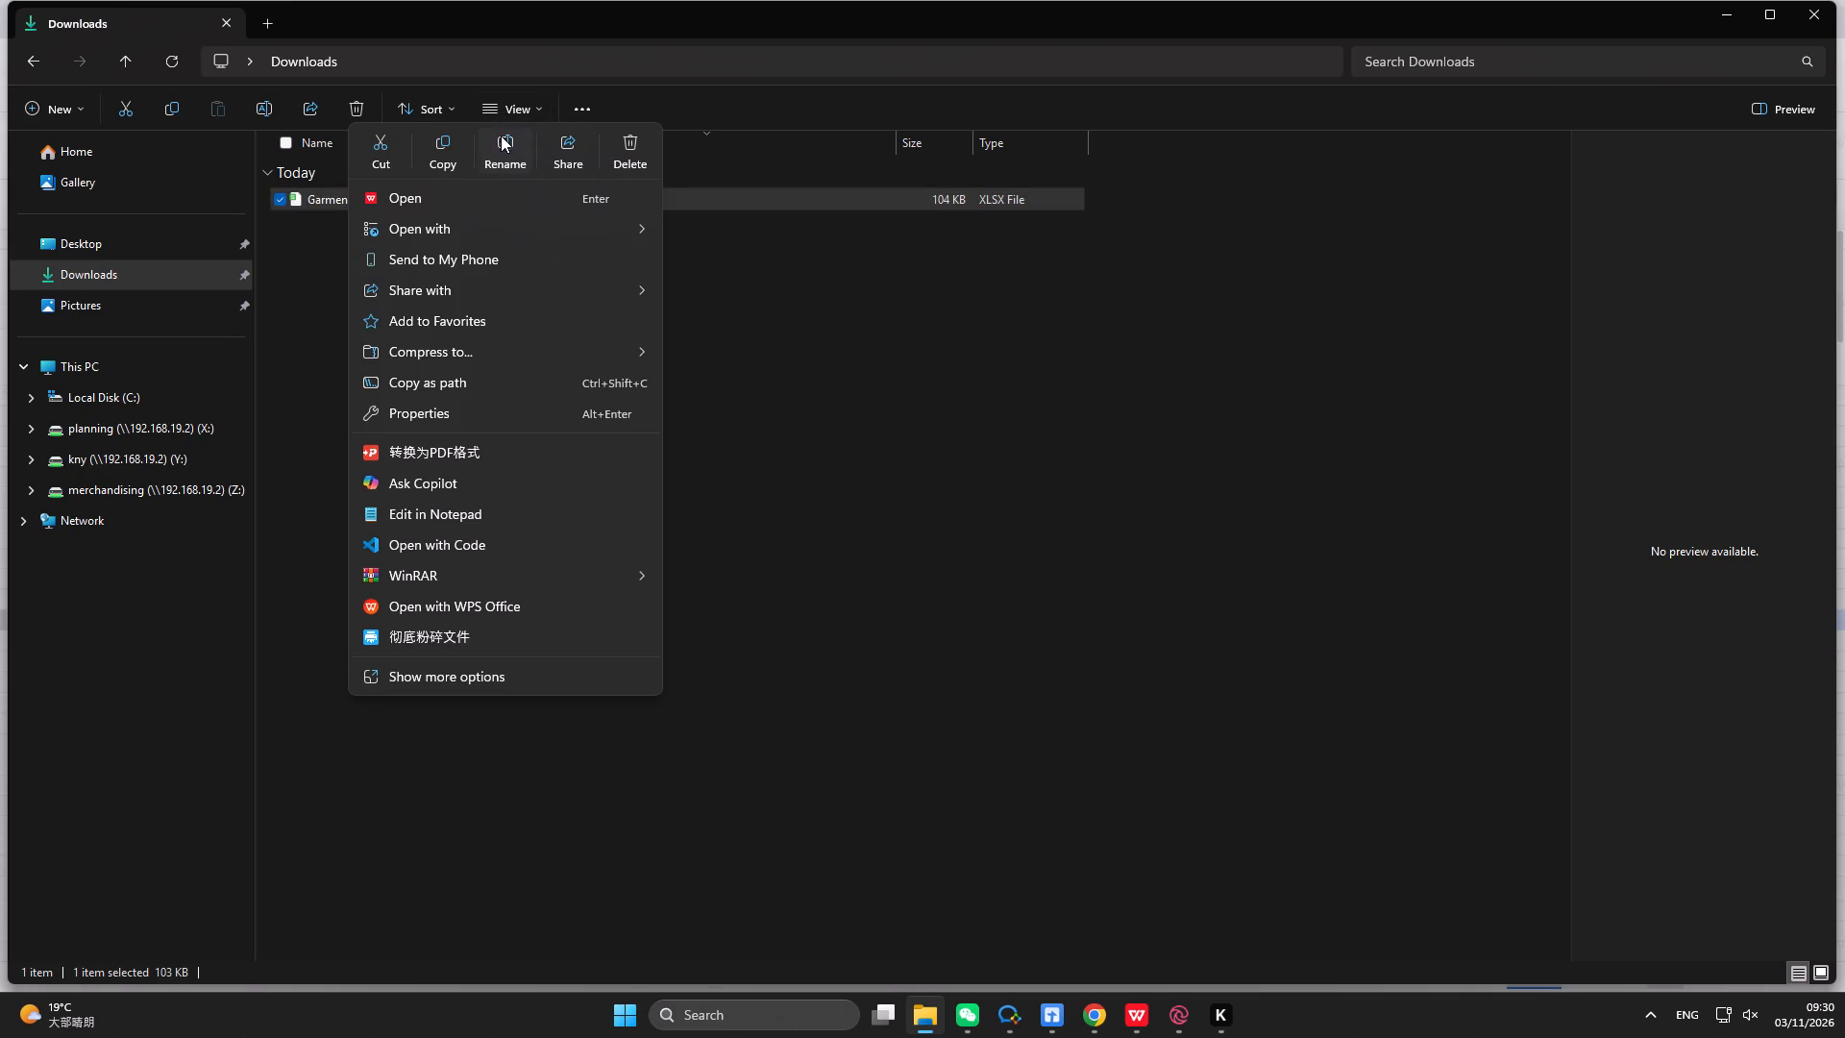
{"action": "left_click", "coordinate": [501, 136]}
{"action": "left_click", "coordinate": [358, 200]}
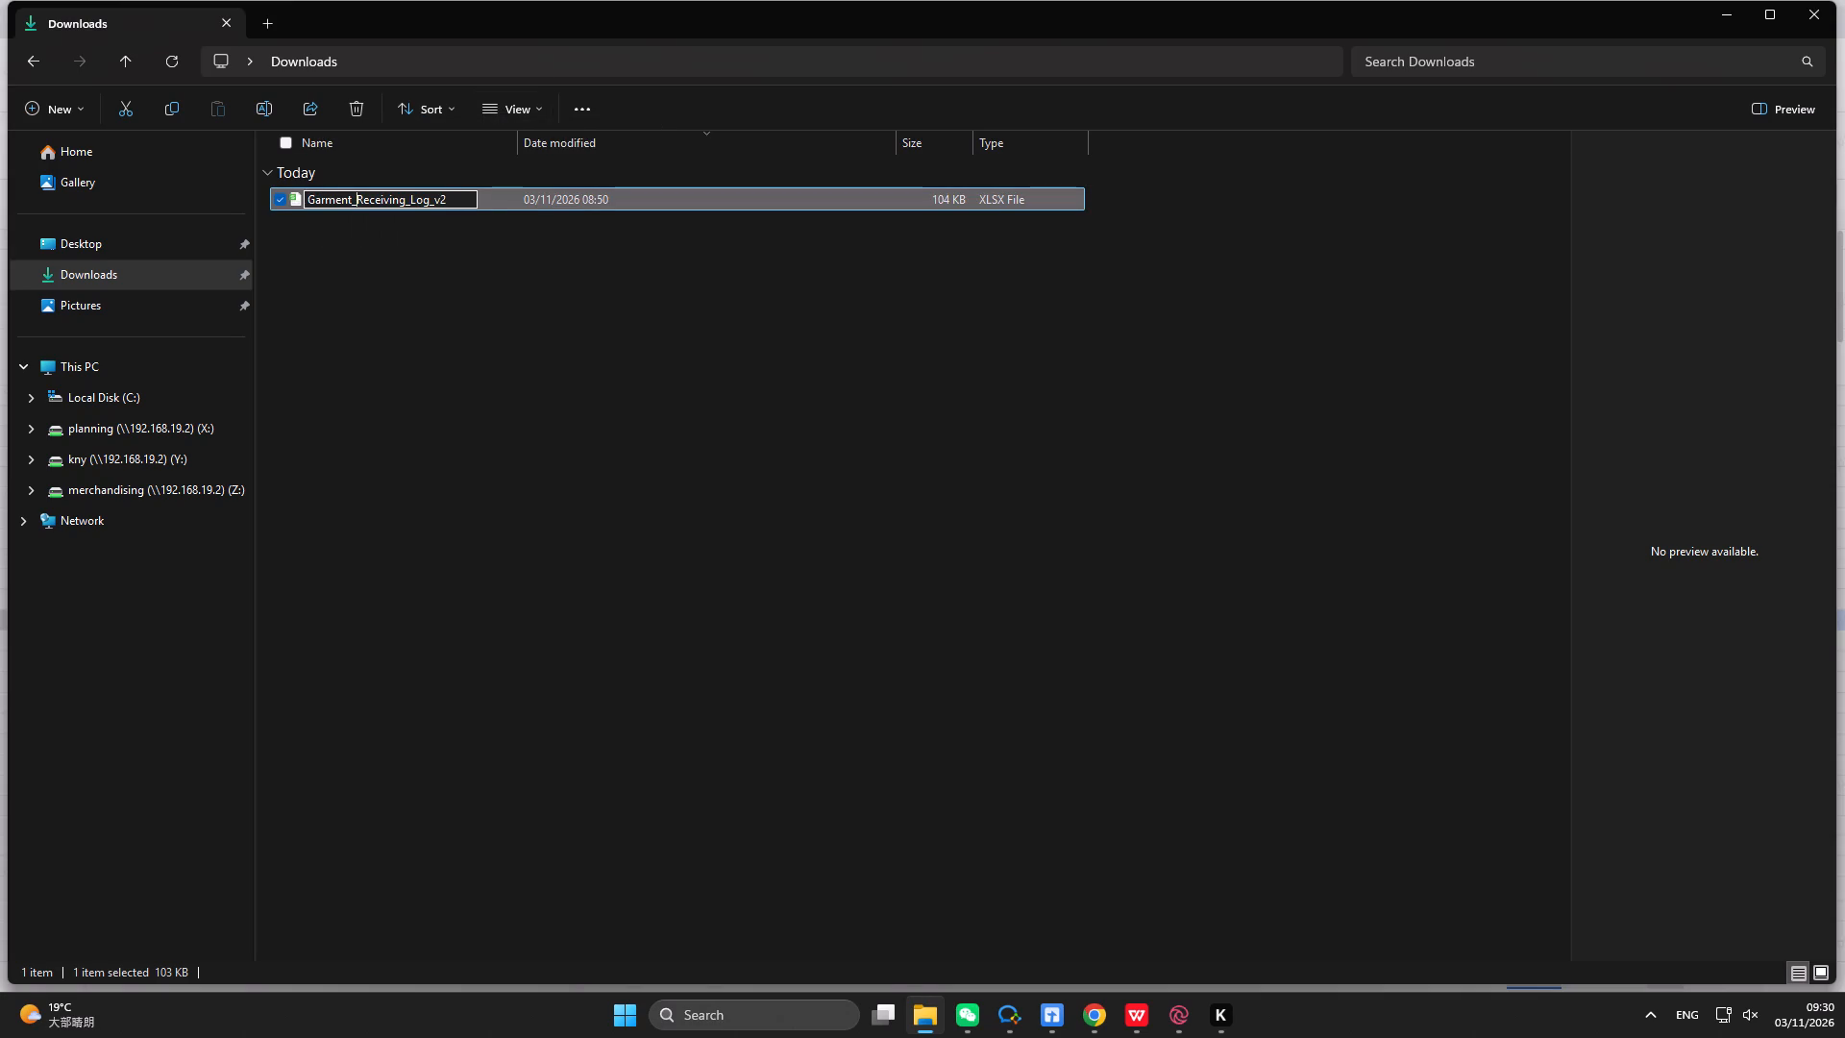
{"action": "key", "text": "BackSpace"}
{"action": "key", "text": "space"}
{"action": "left_click", "coordinate": [408, 204]}
{"action": "key", "text": "BackSpace"}
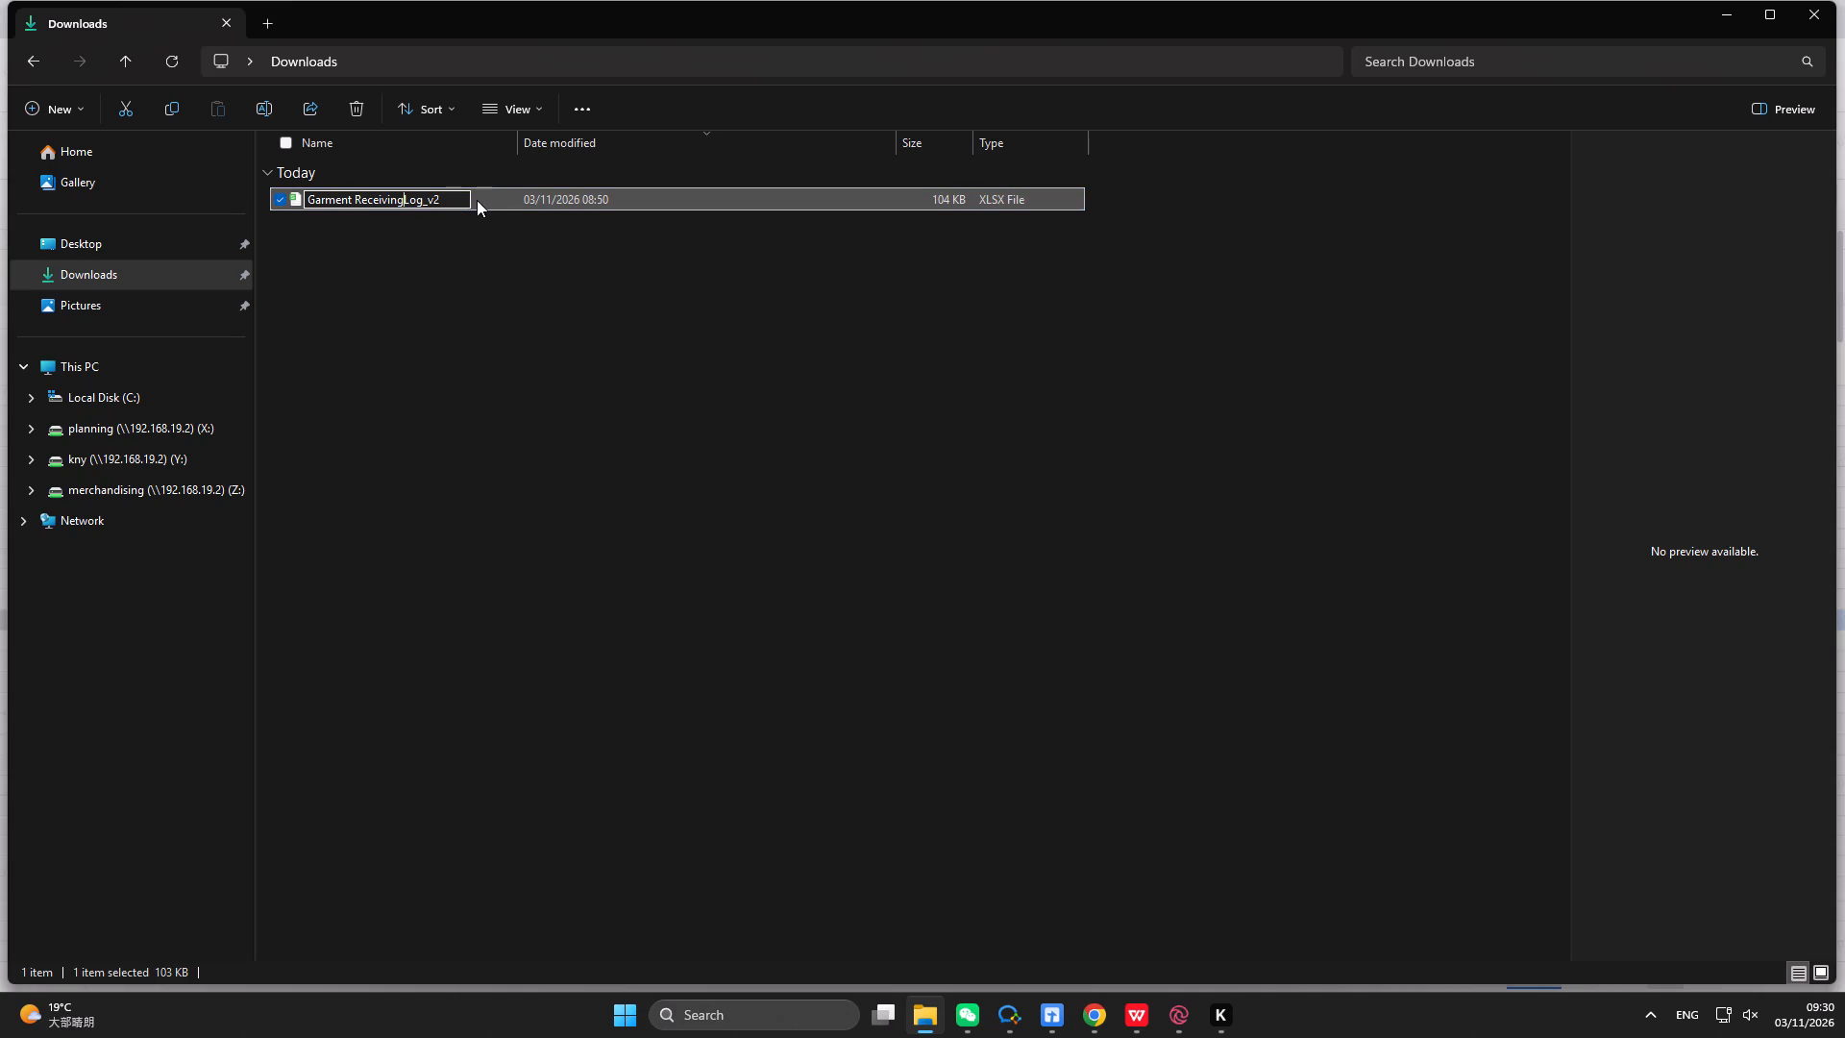
{"action": "left_click", "coordinate": [458, 206]}
{"action": "key", "text": "BackSpace"}
{"action": "key", "text": "BackSpace"}
{"action": "key", "text": "BackSpace"}
{"action": "key", "text": "BackSpace"}
{"action": "key", "text": "BackSpace"}
{"action": "key", "text": "BackSpace"}
{"action": "key", "text": "Return"}
{"action": "left_click", "coordinate": [644, 499]}
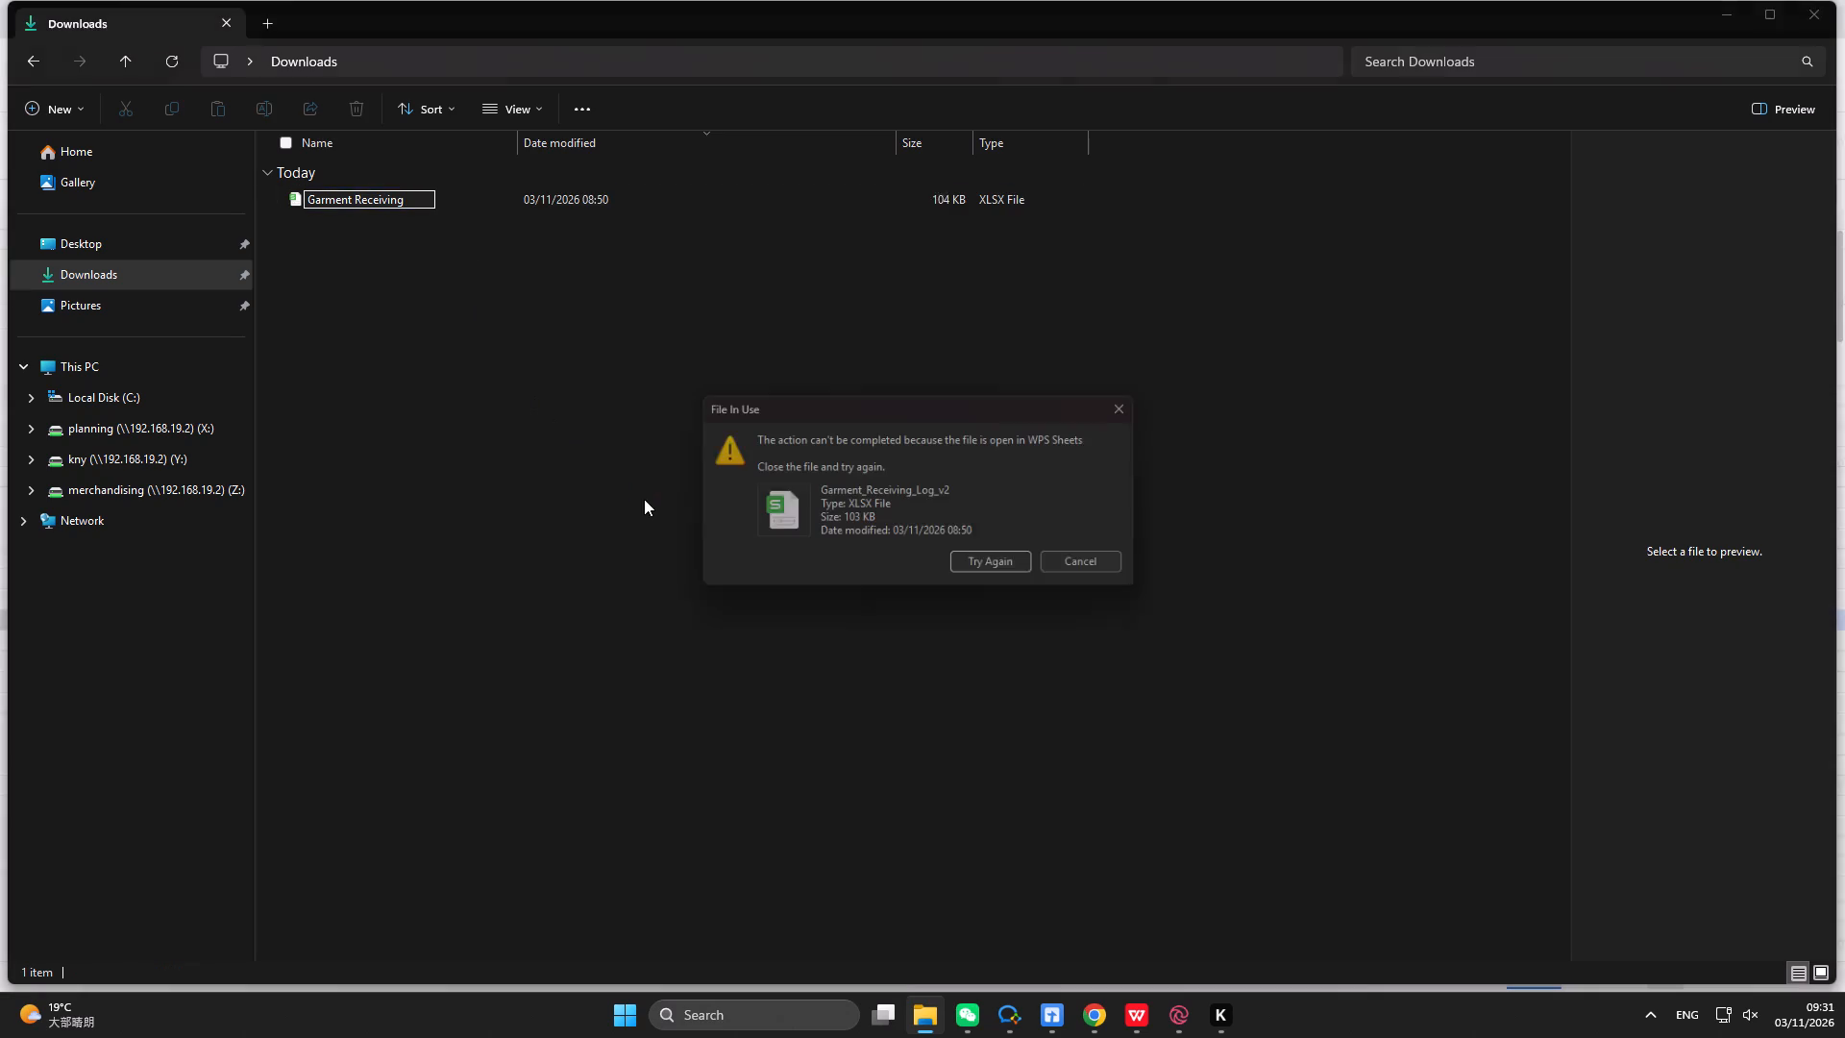
{"action": "left_click", "coordinate": [1025, 572]}
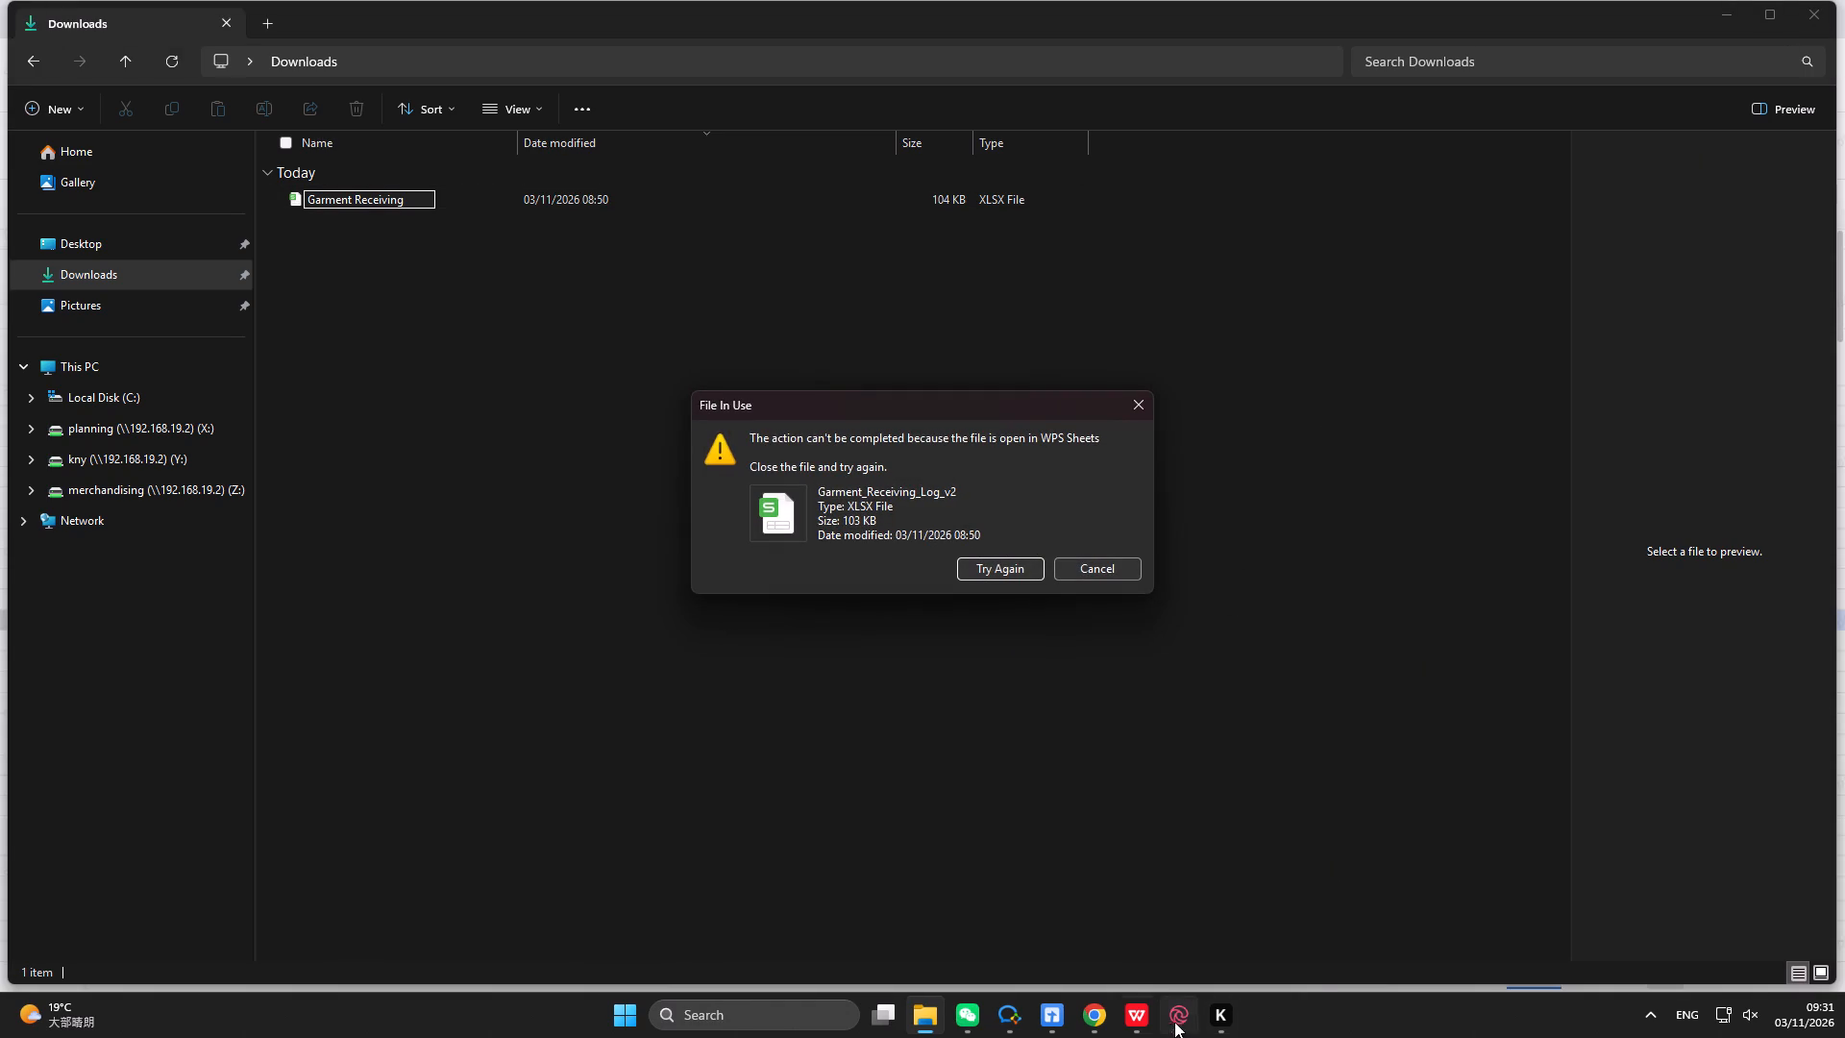
Close the Garment_Receiving_Log_v2 workbook without saving its changes and retry the pending rename in File Explorer.
{"action": "left_click", "coordinate": [1128, 1022]}
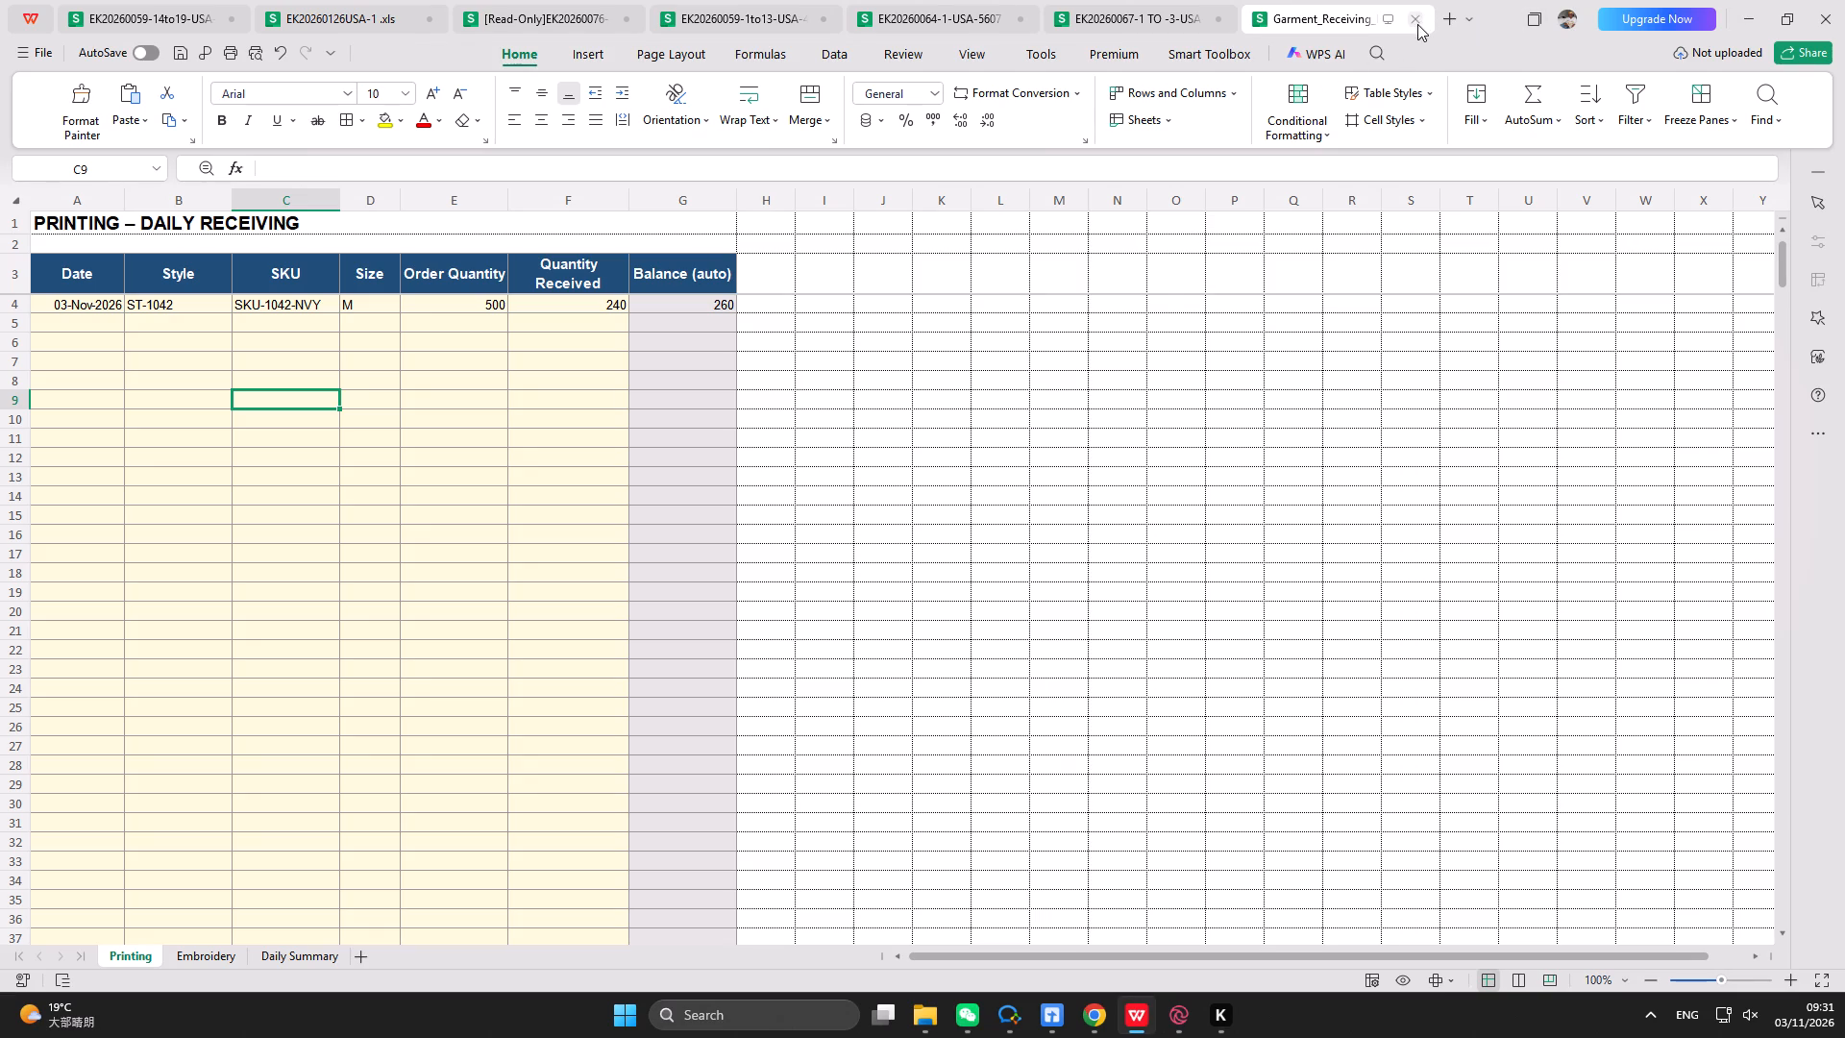
{"action": "left_click", "coordinate": [1417, 24]}
{"action": "left_click", "coordinate": [989, 524]}
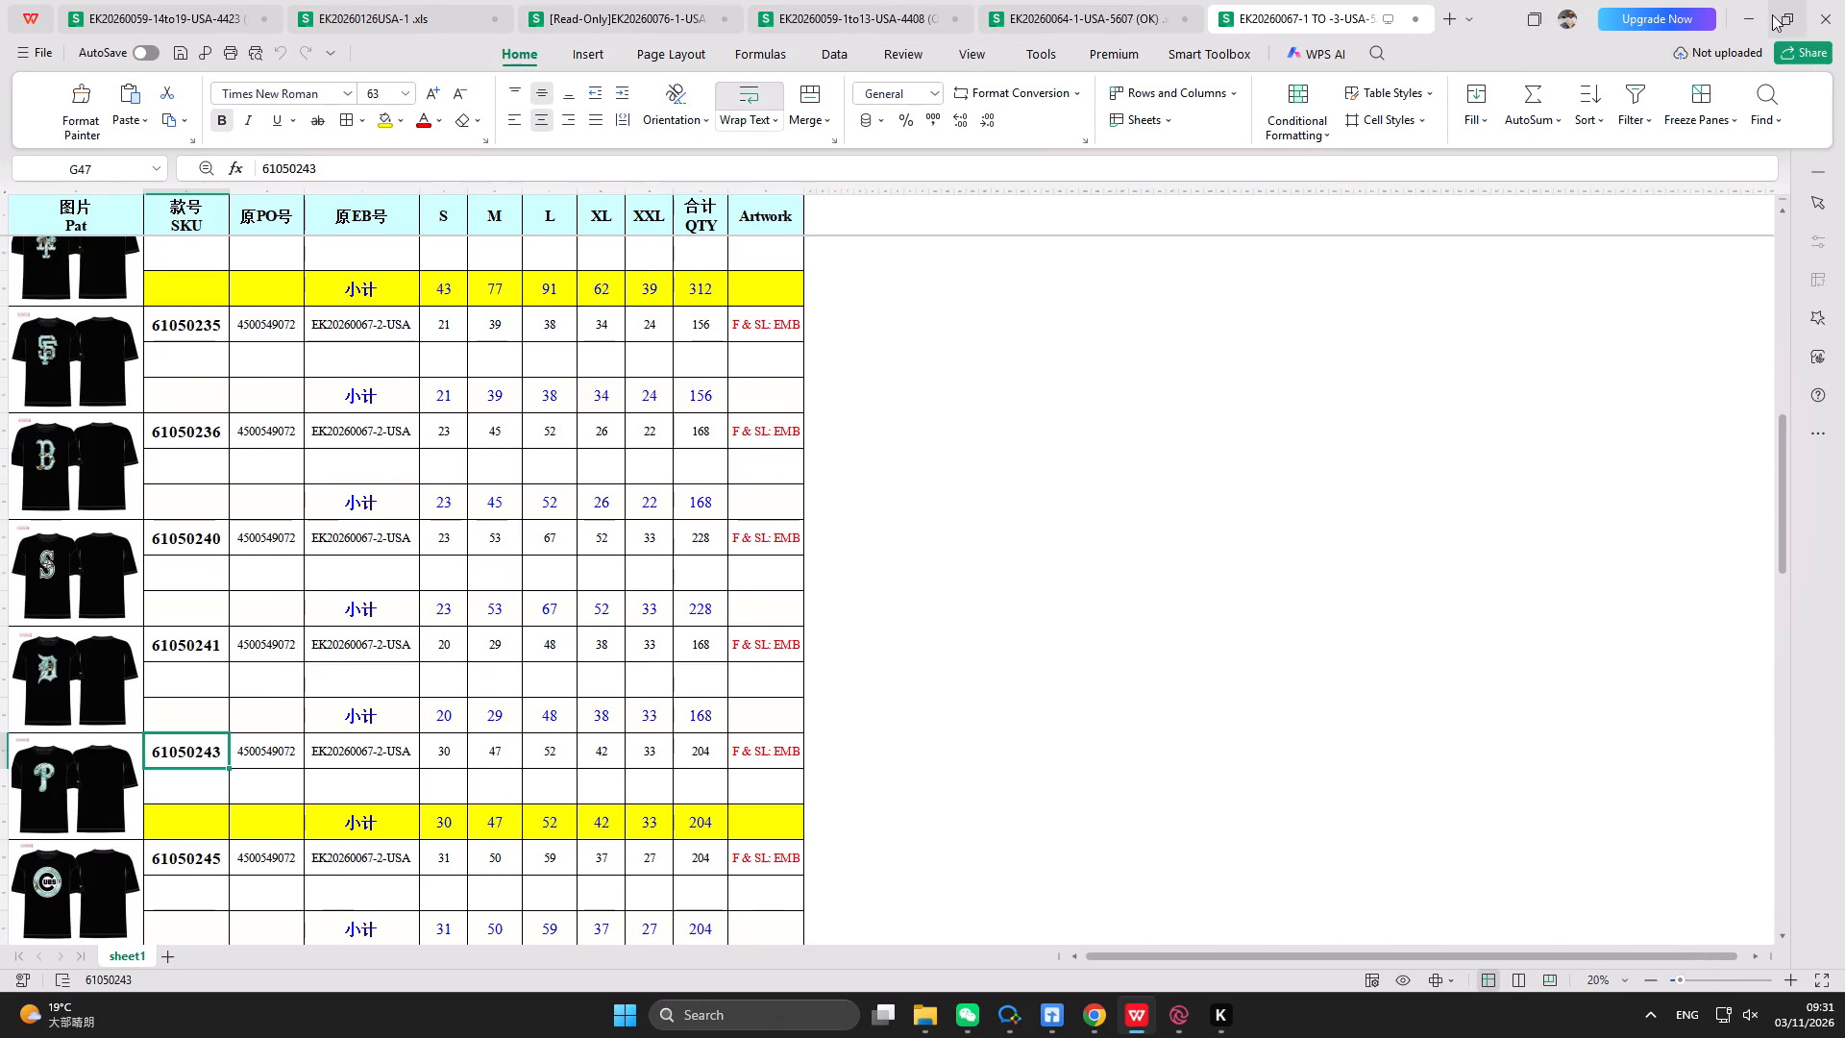
{"action": "left_click", "coordinate": [1750, 20]}
{"action": "left_click", "coordinate": [1000, 576]}
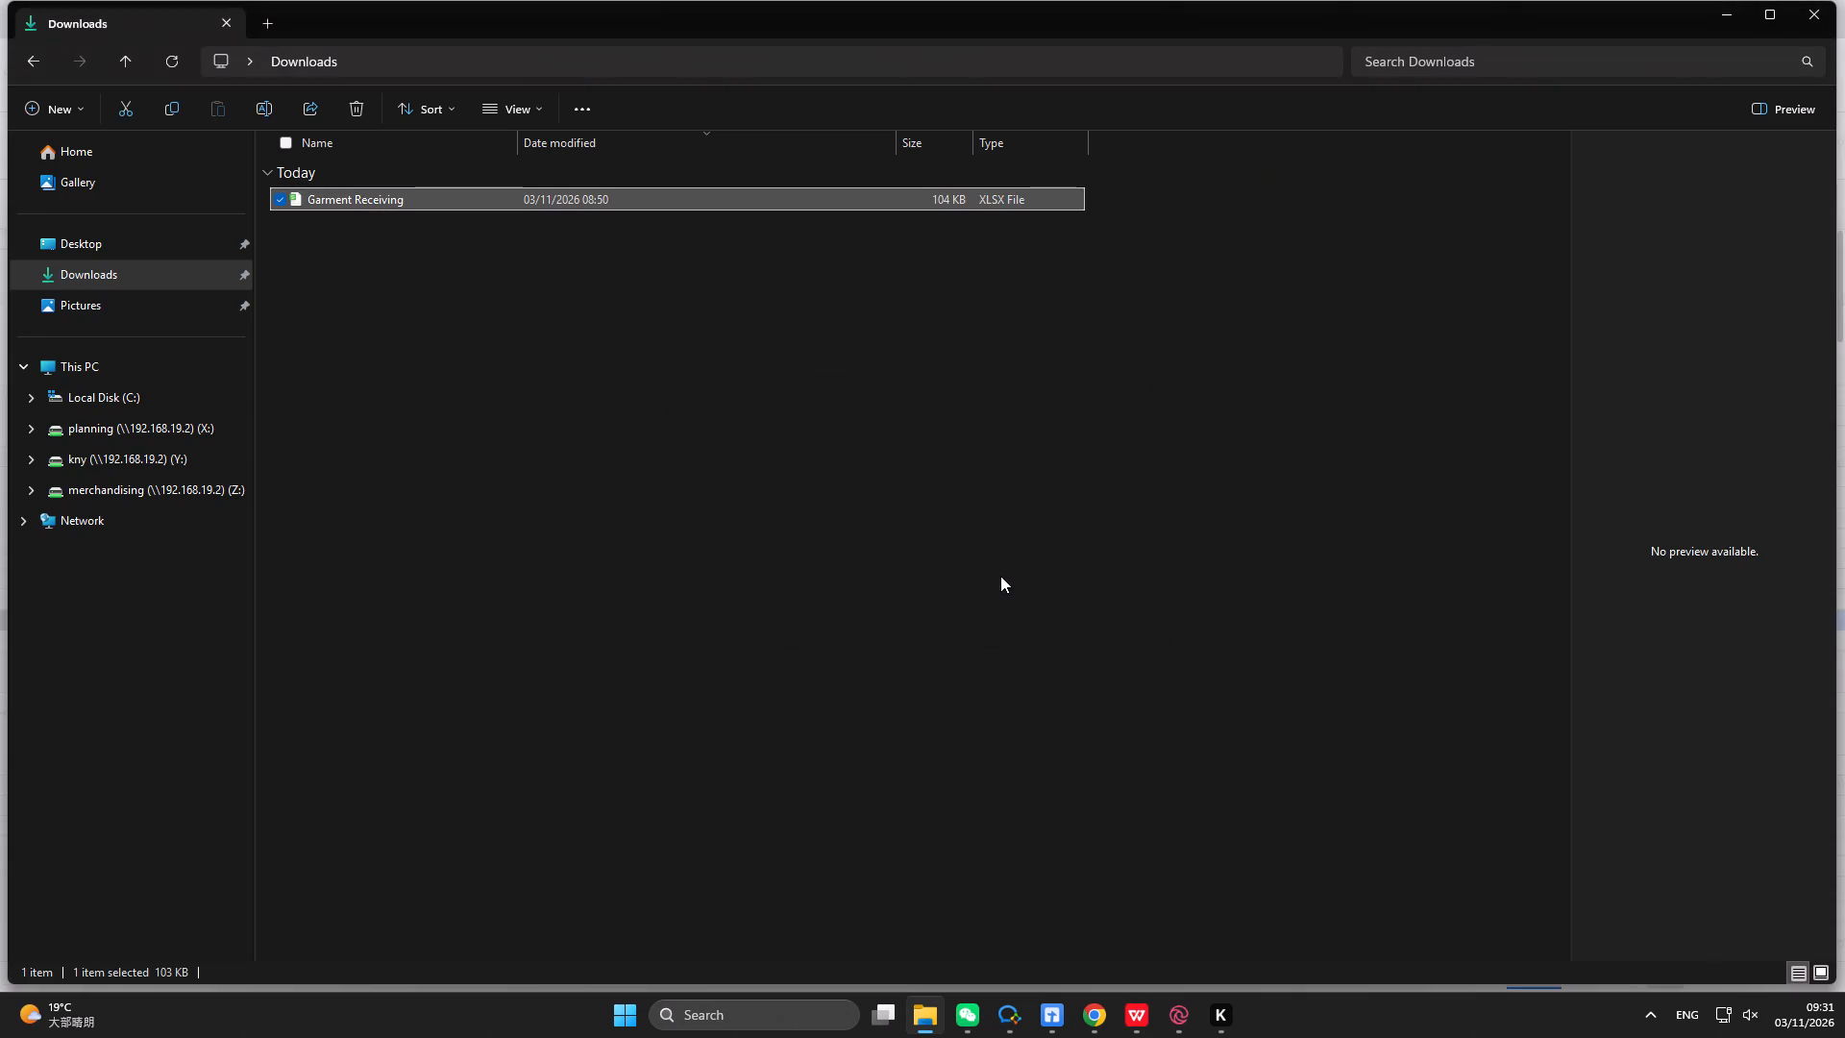
{"action": "left_click", "coordinate": [1807, 13]}
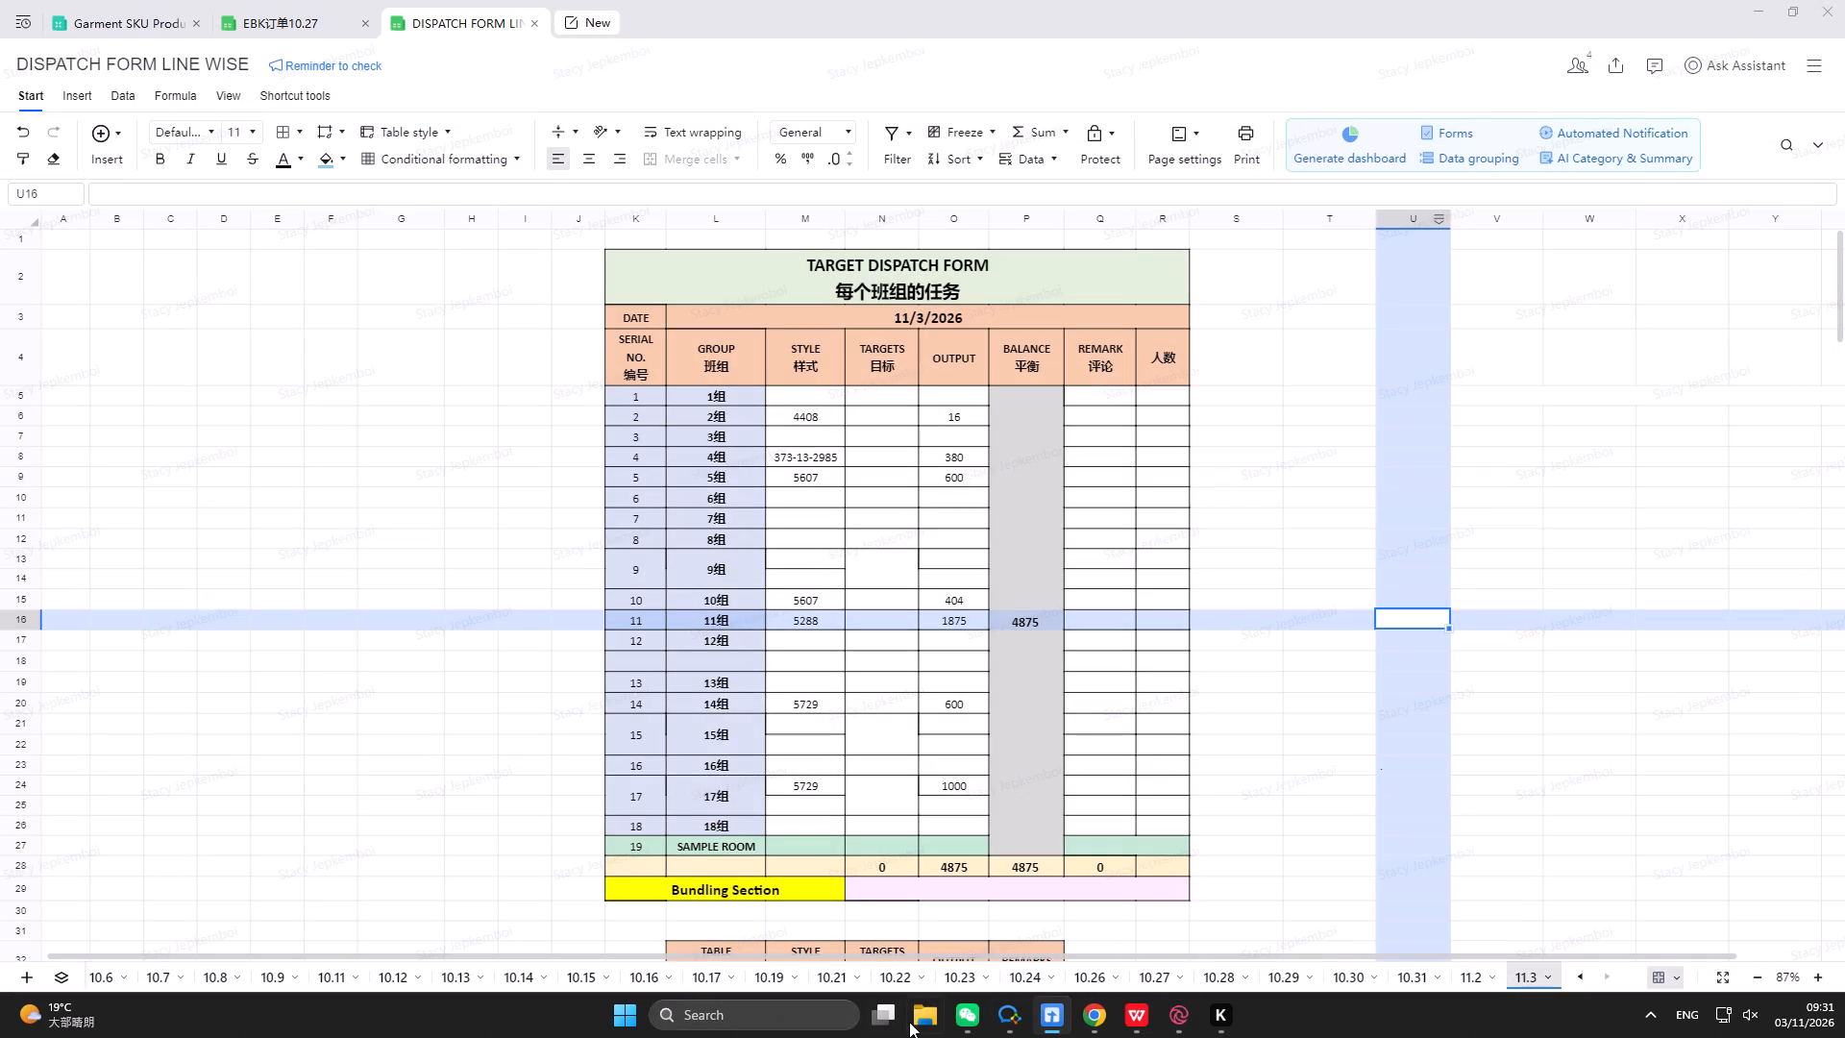
Open Garment Receiving from Downloads and delete the row 2 instruction note on its Printing and Embroidery sheets.
{"action": "left_click", "coordinate": [931, 1018]}
{"action": "double_click", "coordinate": [96, 280]}
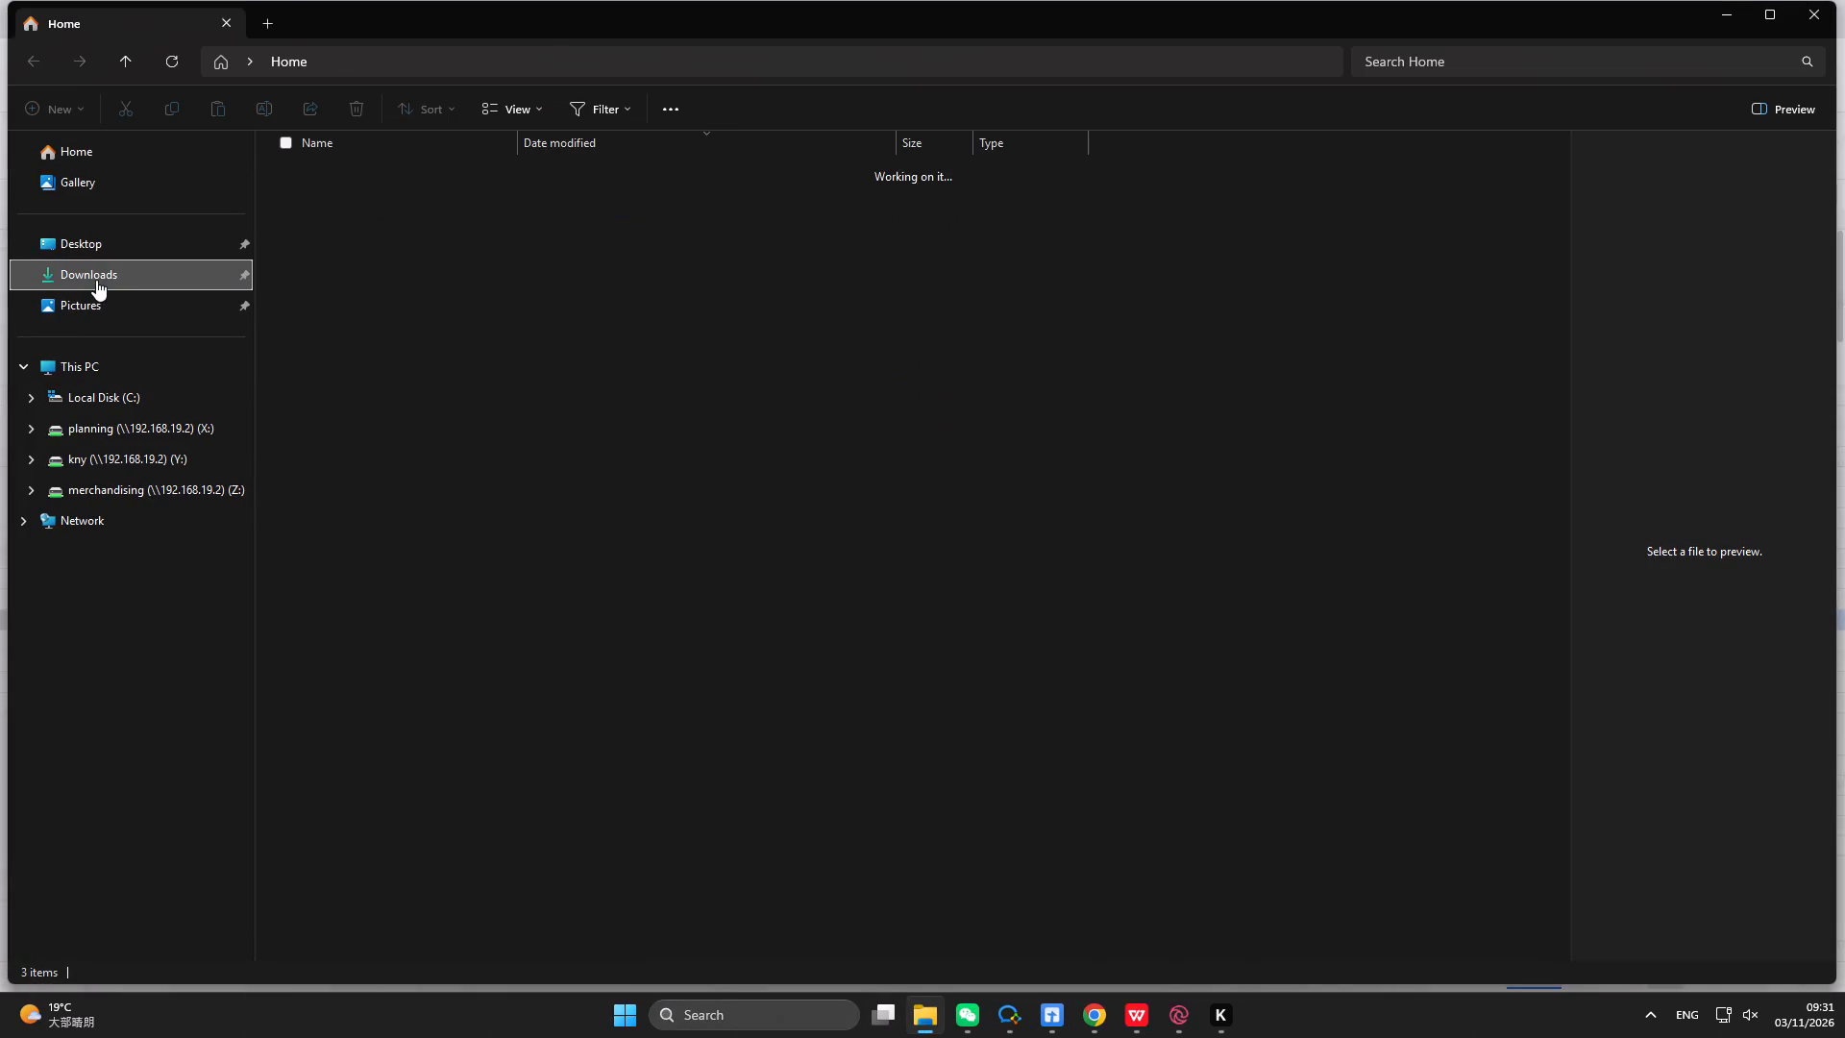
{"action": "double_click", "coordinate": [368, 195]}
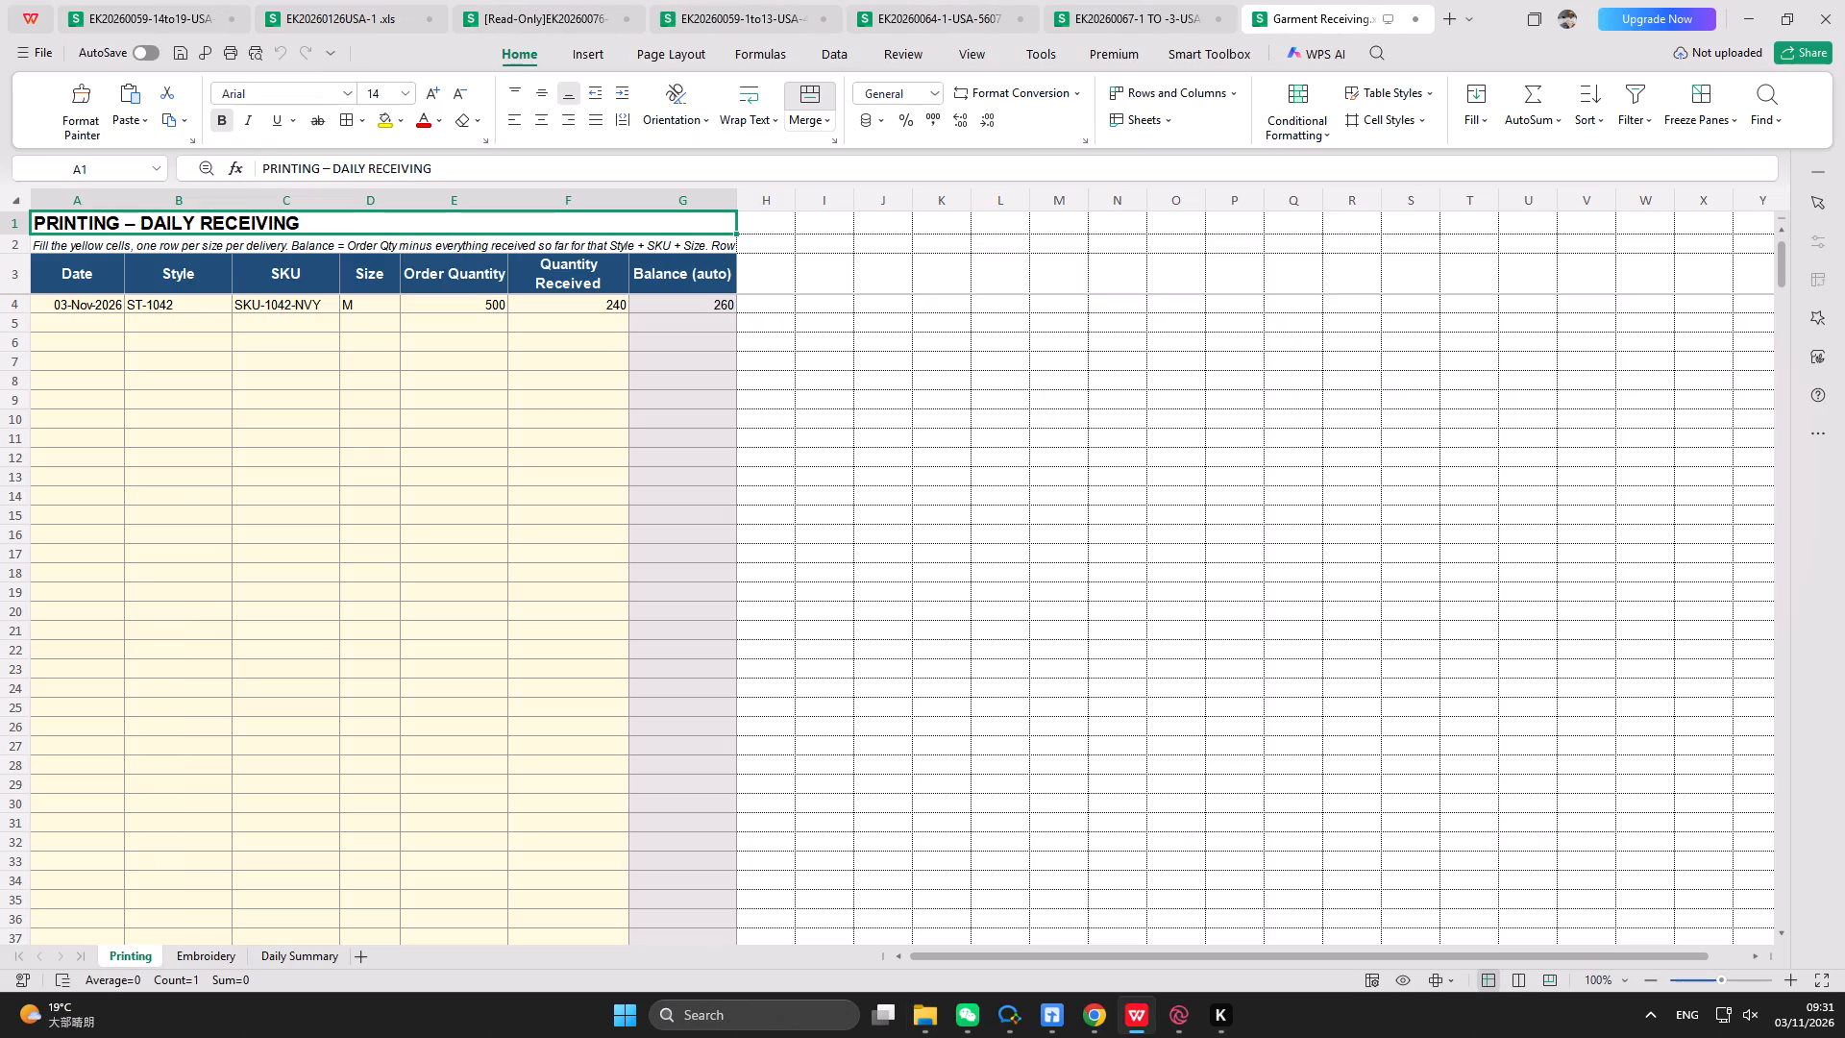
{"action": "left_click", "coordinate": [415, 250]}
{"action": "key", "text": "BackSpace"}
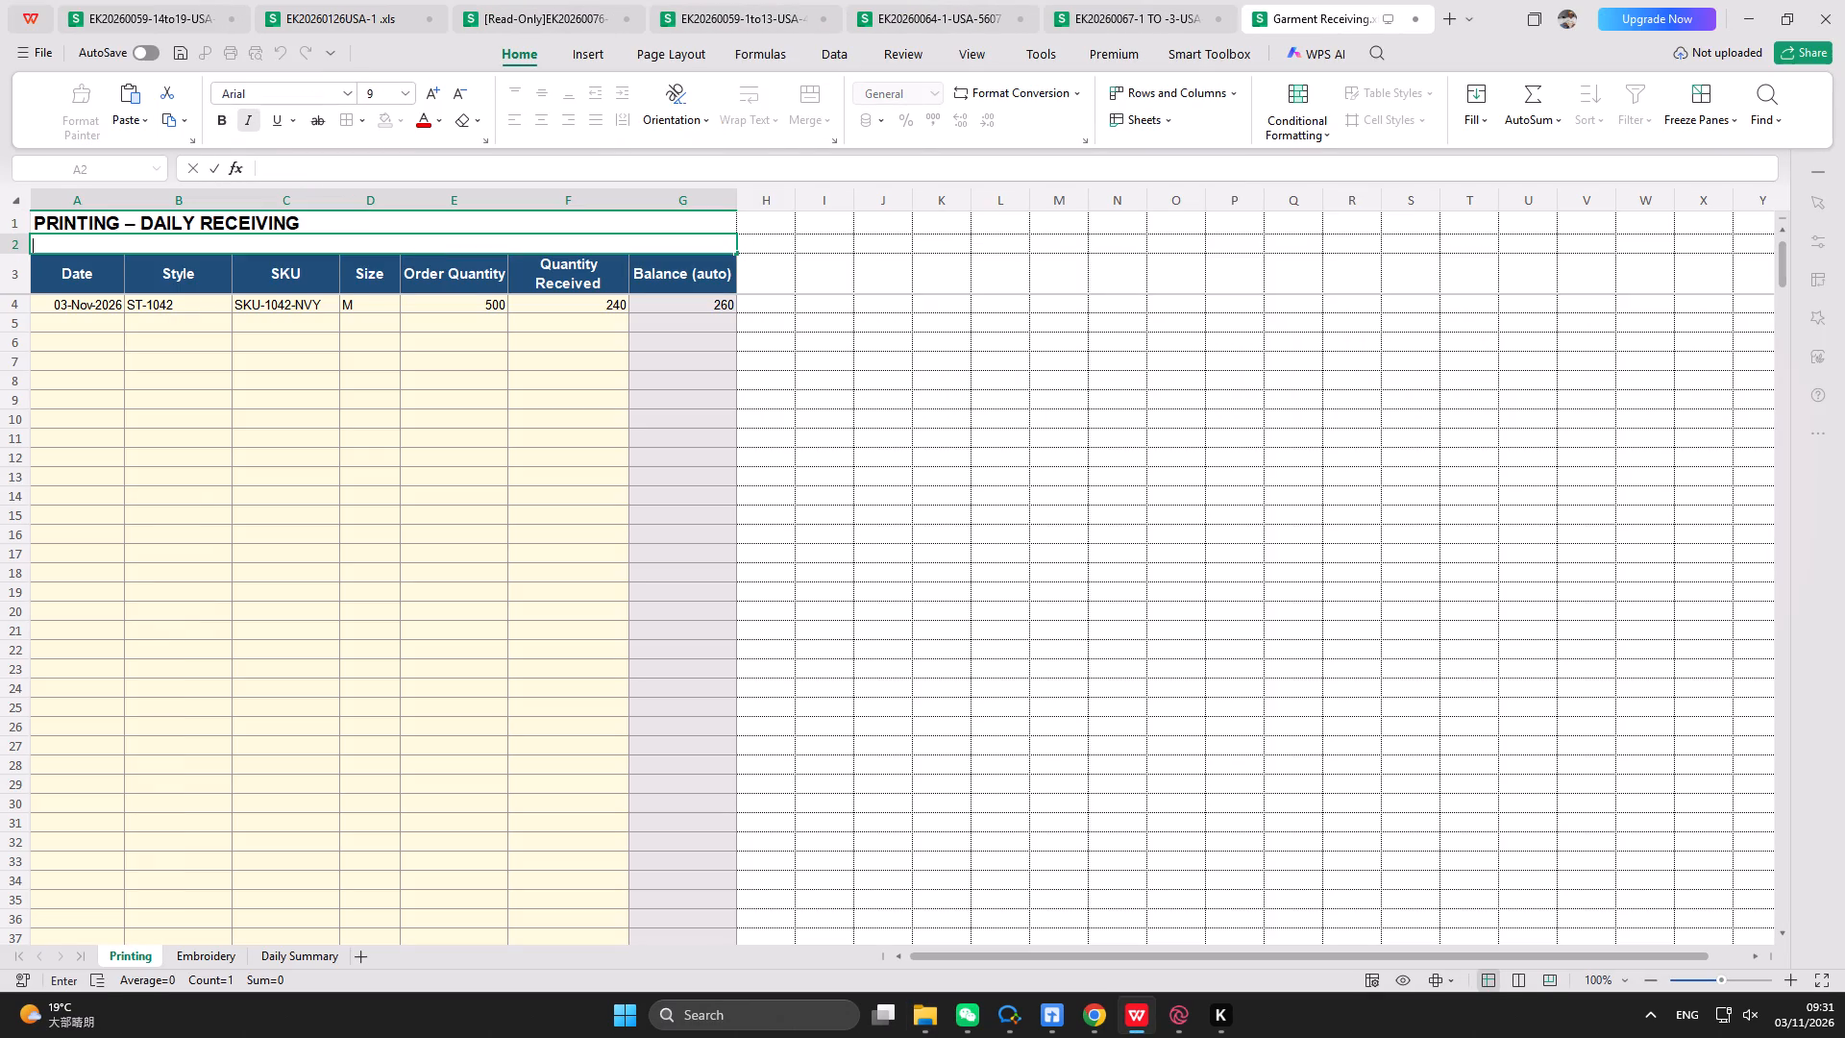
{"action": "left_click", "coordinate": [217, 955]}
{"action": "left_click", "coordinate": [282, 249]}
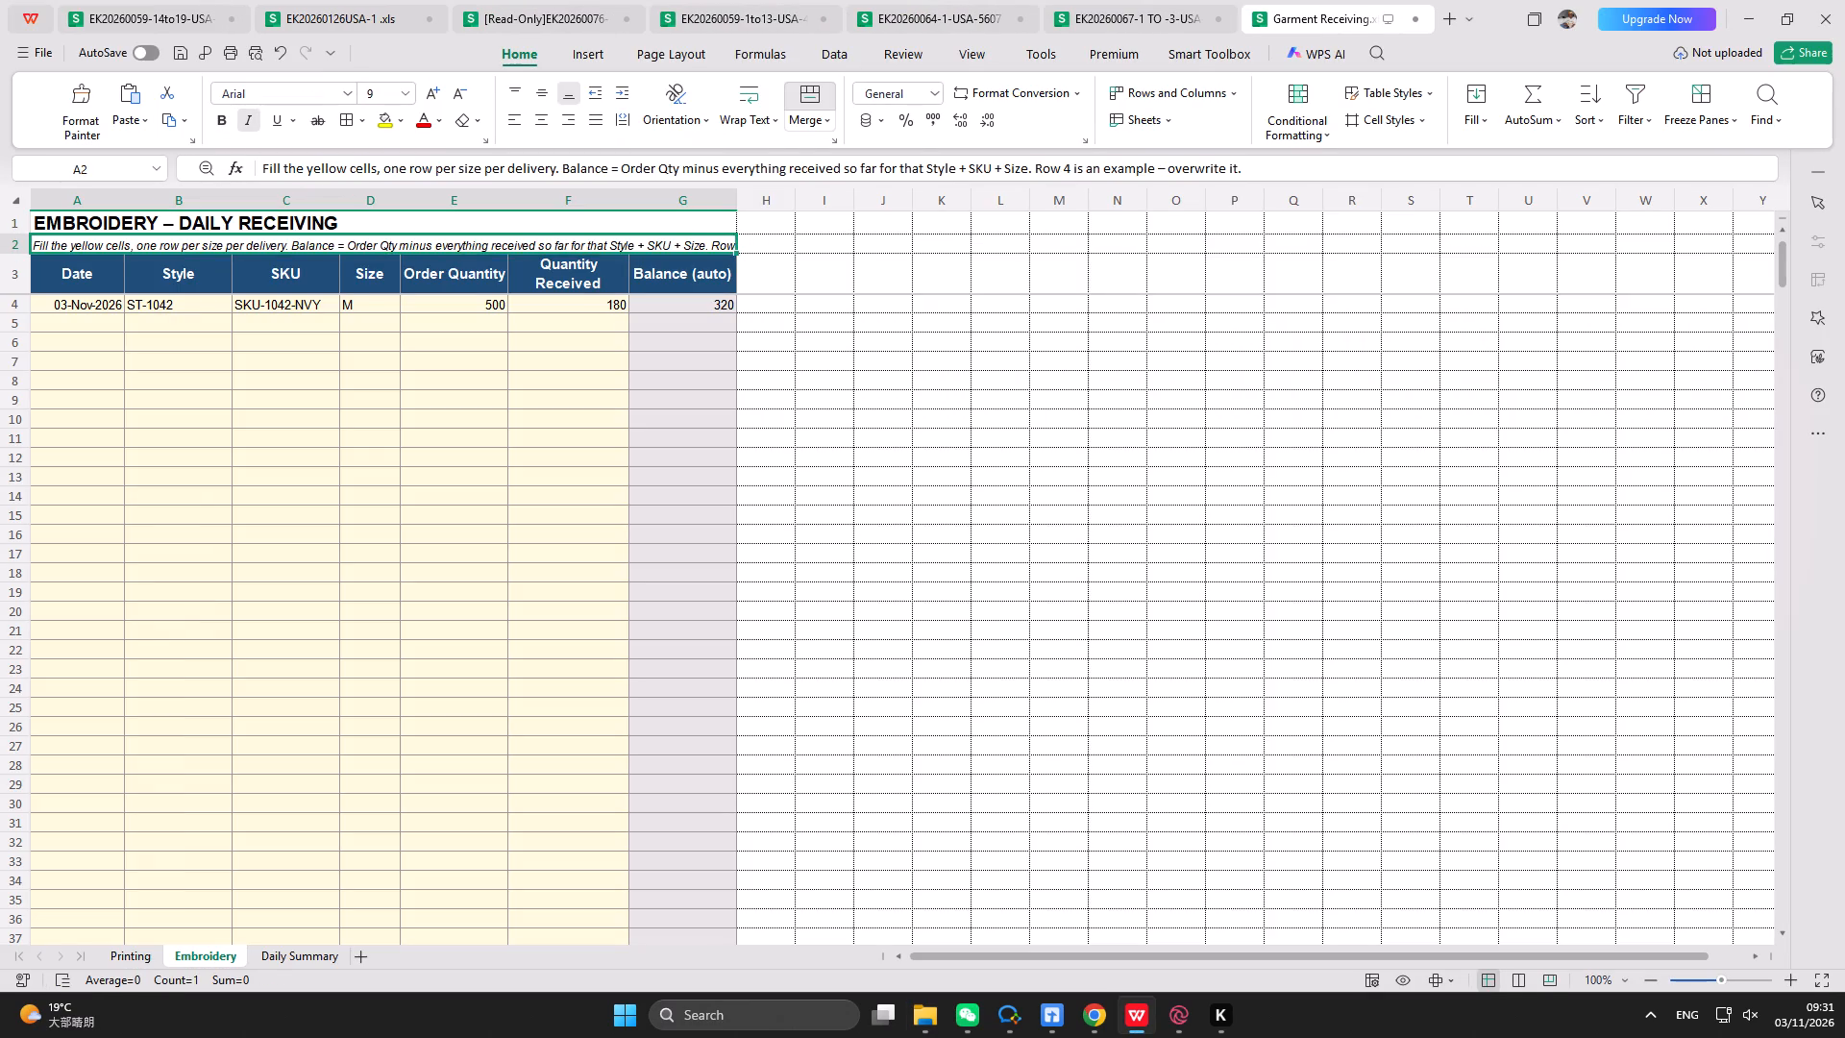
{"action": "key", "text": "BackSpace"}
{"action": "left_click", "coordinate": [142, 951]}
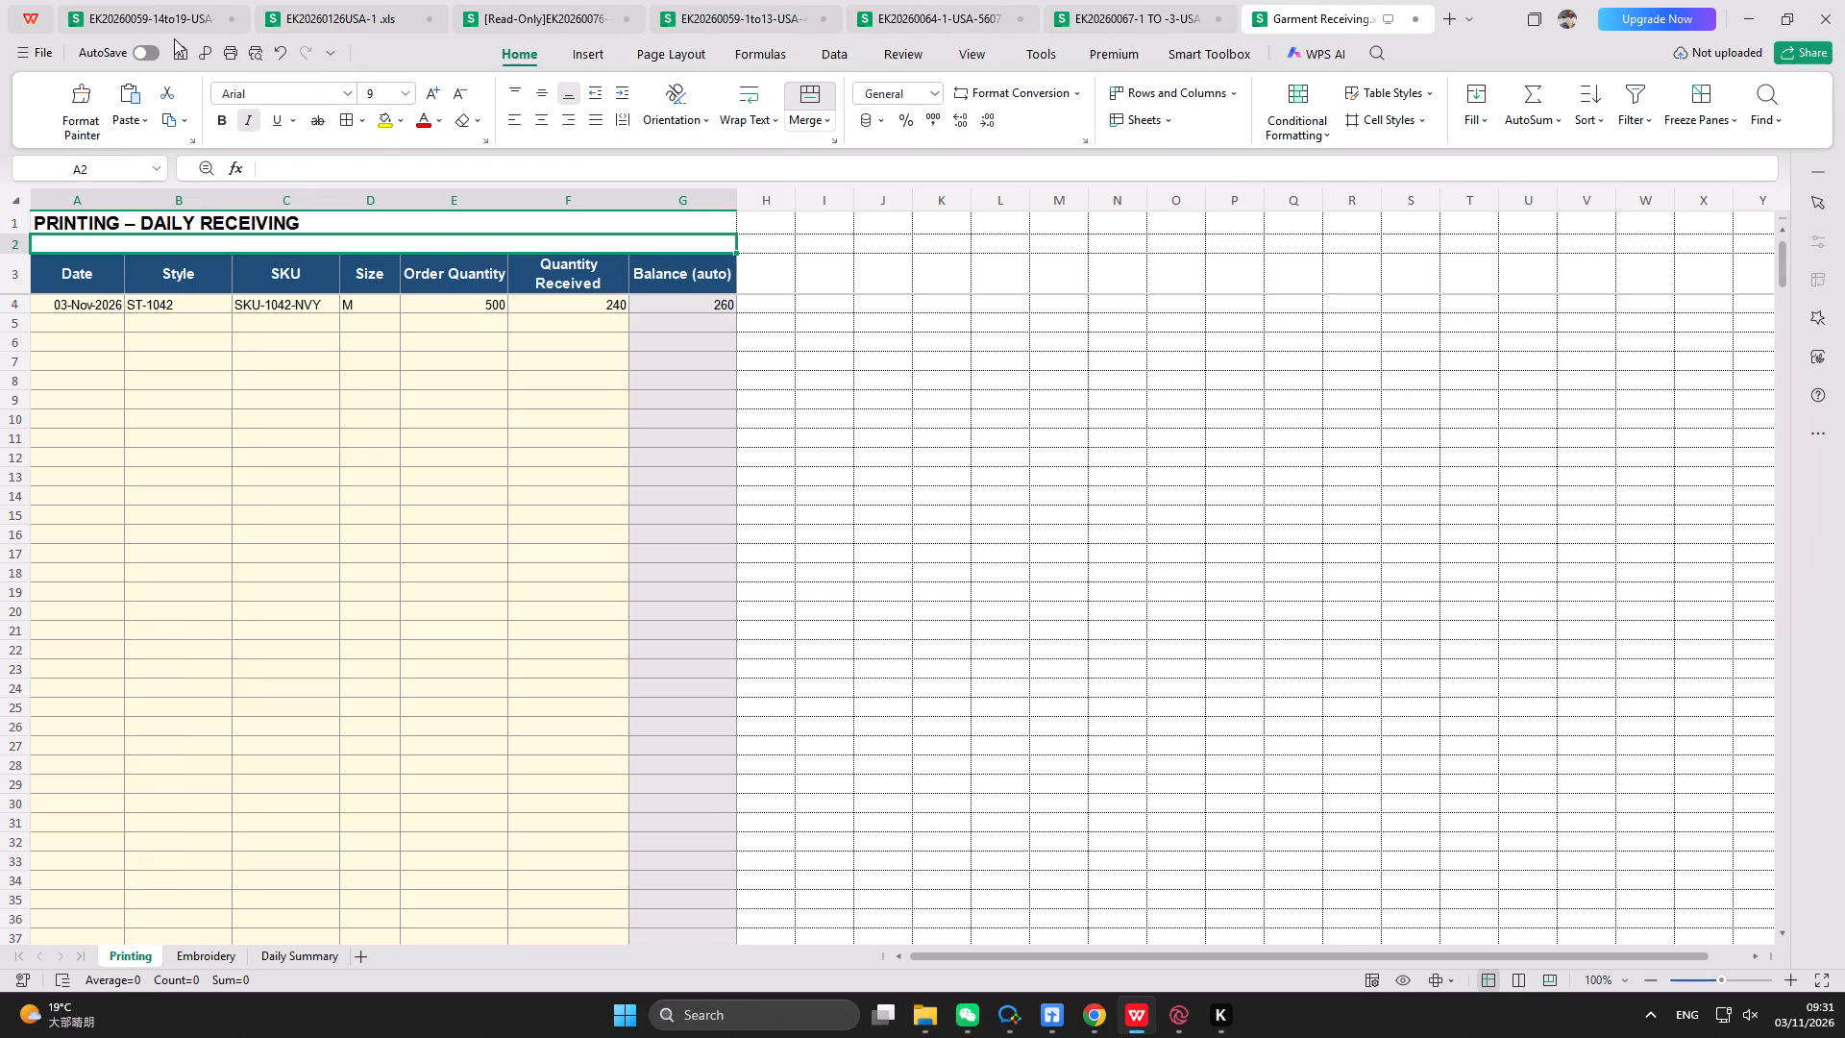
Save the Garment Receiving workbook and return to DISPATCH FORM LINE WISE.
{"action": "triple_click", "coordinate": [180, 45]}
{"action": "triple_click", "coordinate": [180, 45]}
{"action": "double_click", "coordinate": [180, 45]}
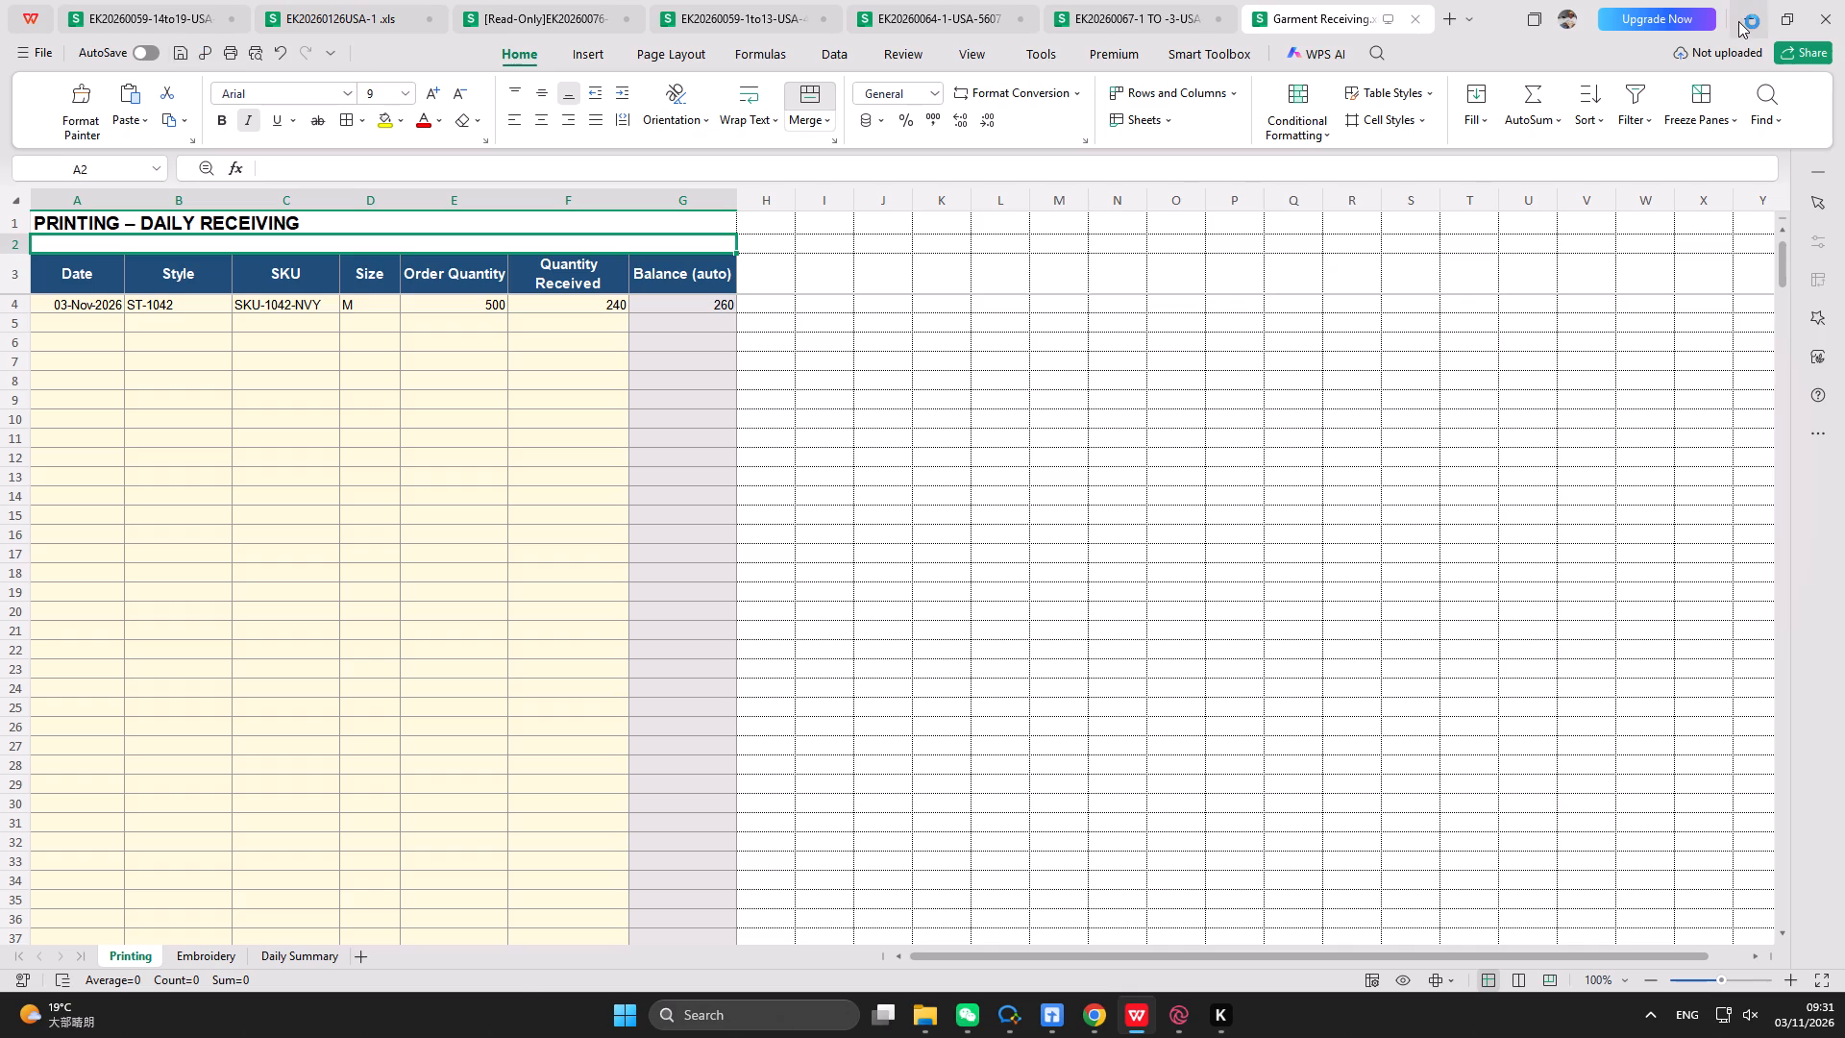
{"action": "left_click", "coordinate": [1738, 21]}
{"action": "left_click", "coordinate": [1824, 13]}
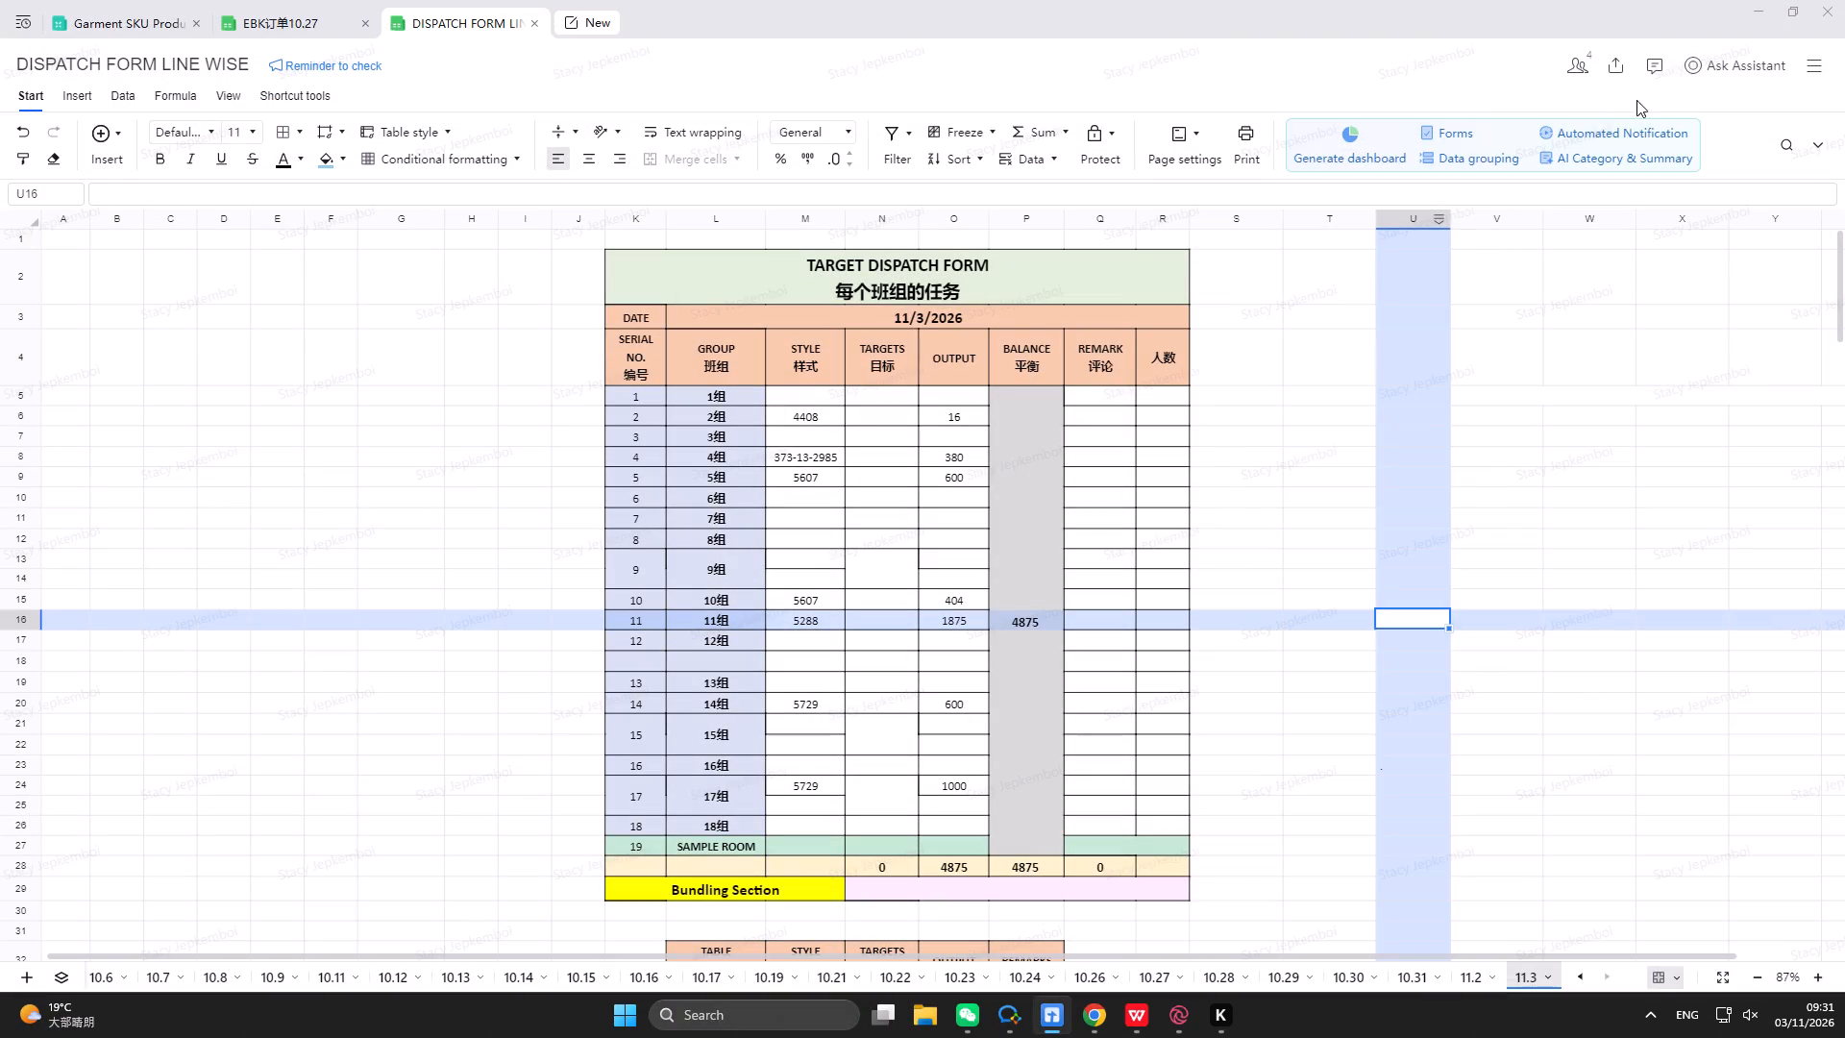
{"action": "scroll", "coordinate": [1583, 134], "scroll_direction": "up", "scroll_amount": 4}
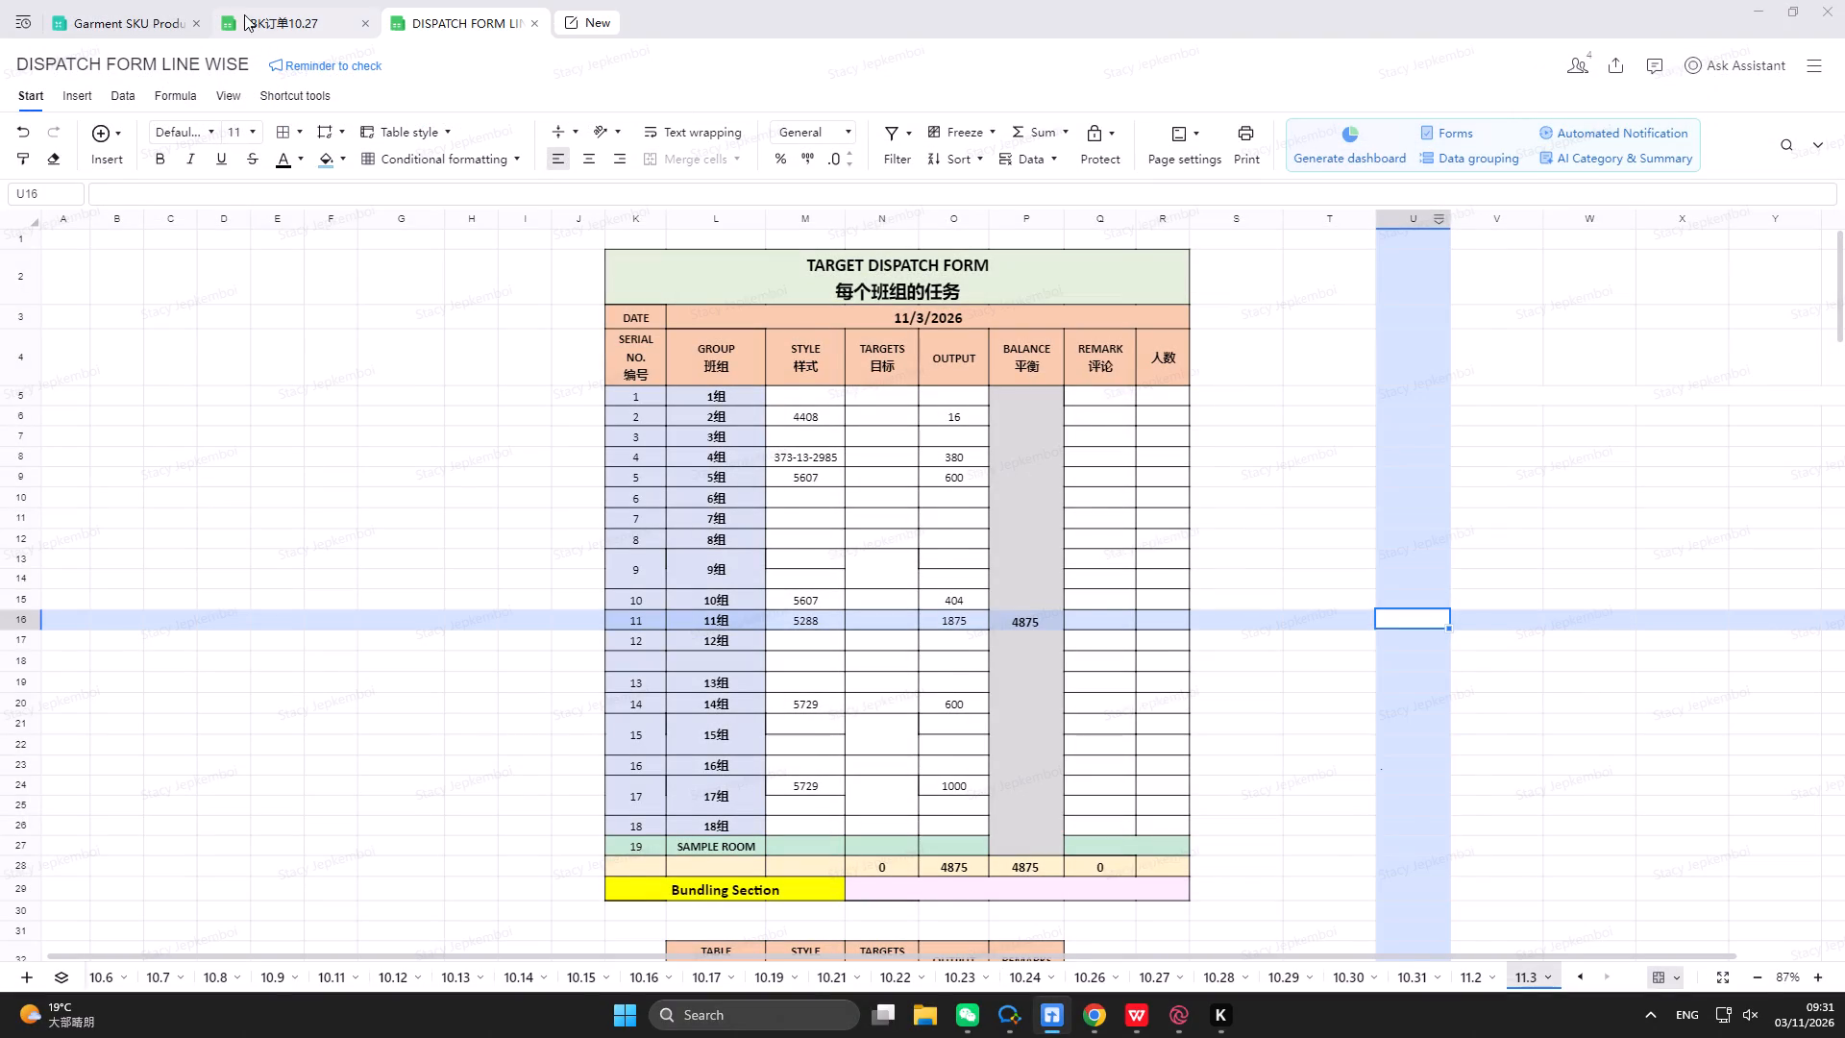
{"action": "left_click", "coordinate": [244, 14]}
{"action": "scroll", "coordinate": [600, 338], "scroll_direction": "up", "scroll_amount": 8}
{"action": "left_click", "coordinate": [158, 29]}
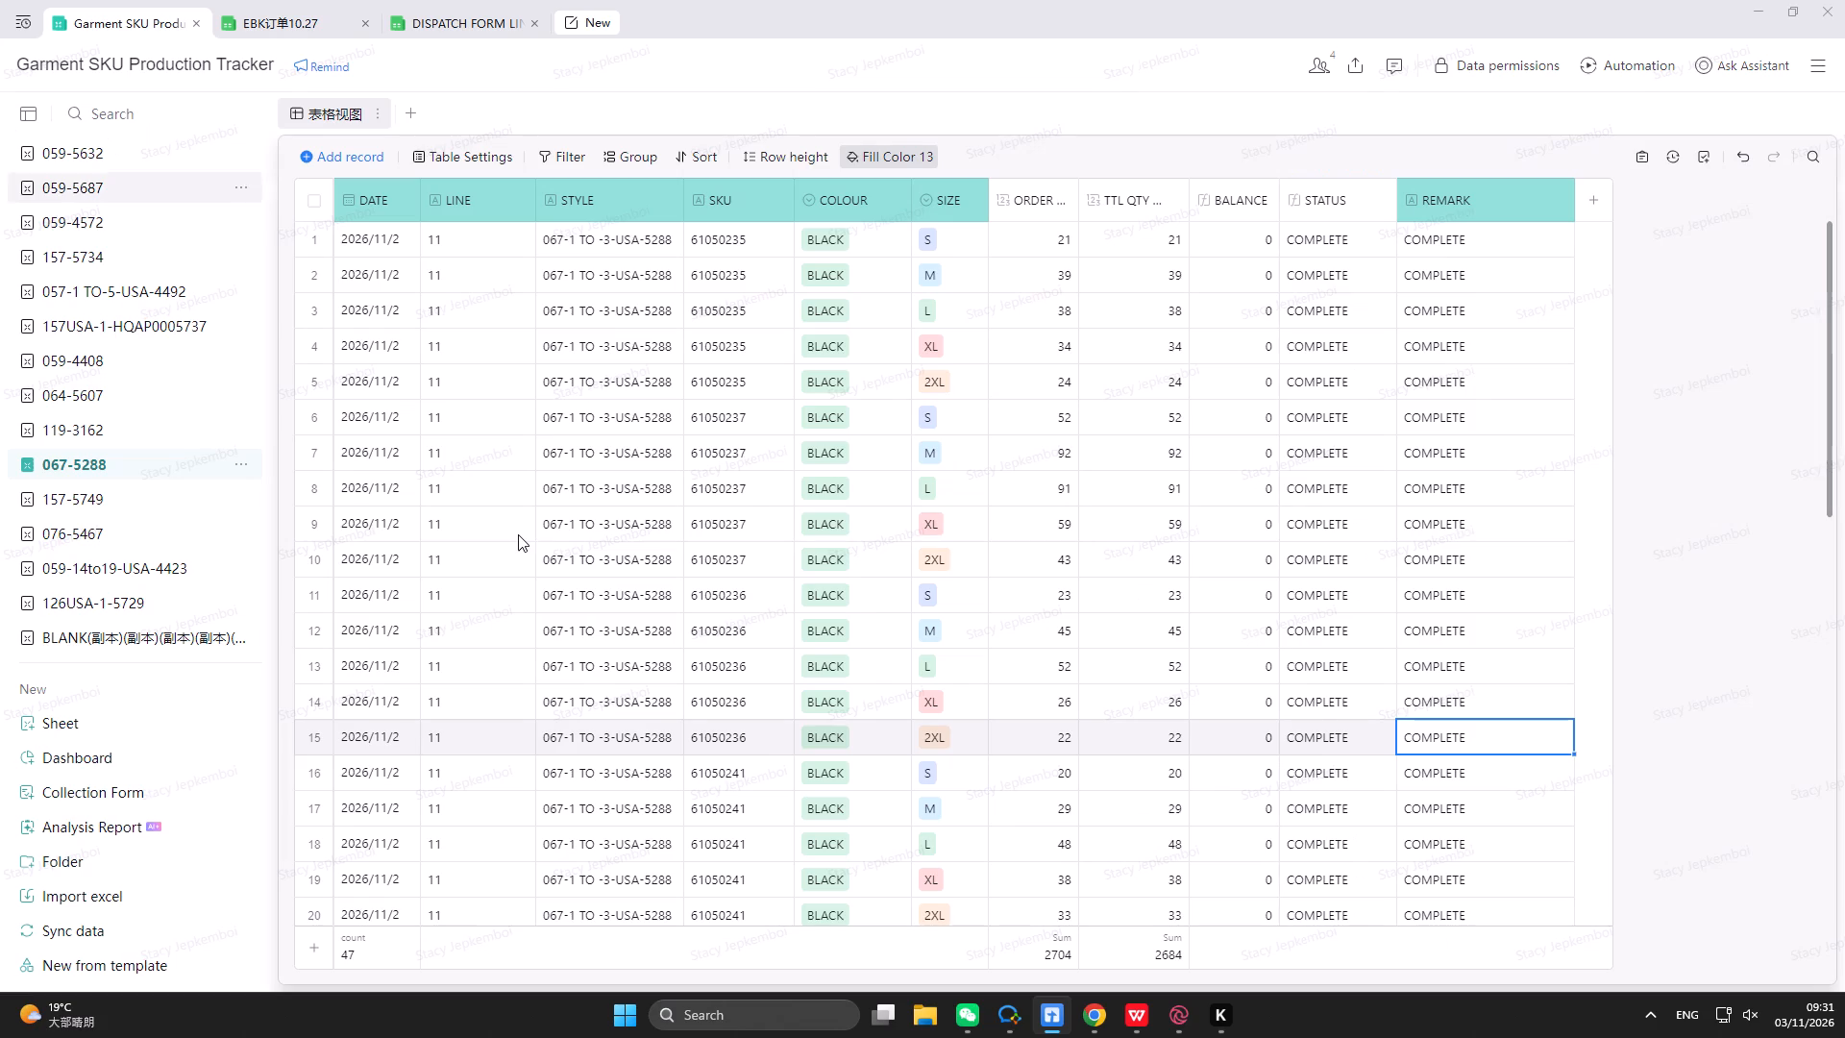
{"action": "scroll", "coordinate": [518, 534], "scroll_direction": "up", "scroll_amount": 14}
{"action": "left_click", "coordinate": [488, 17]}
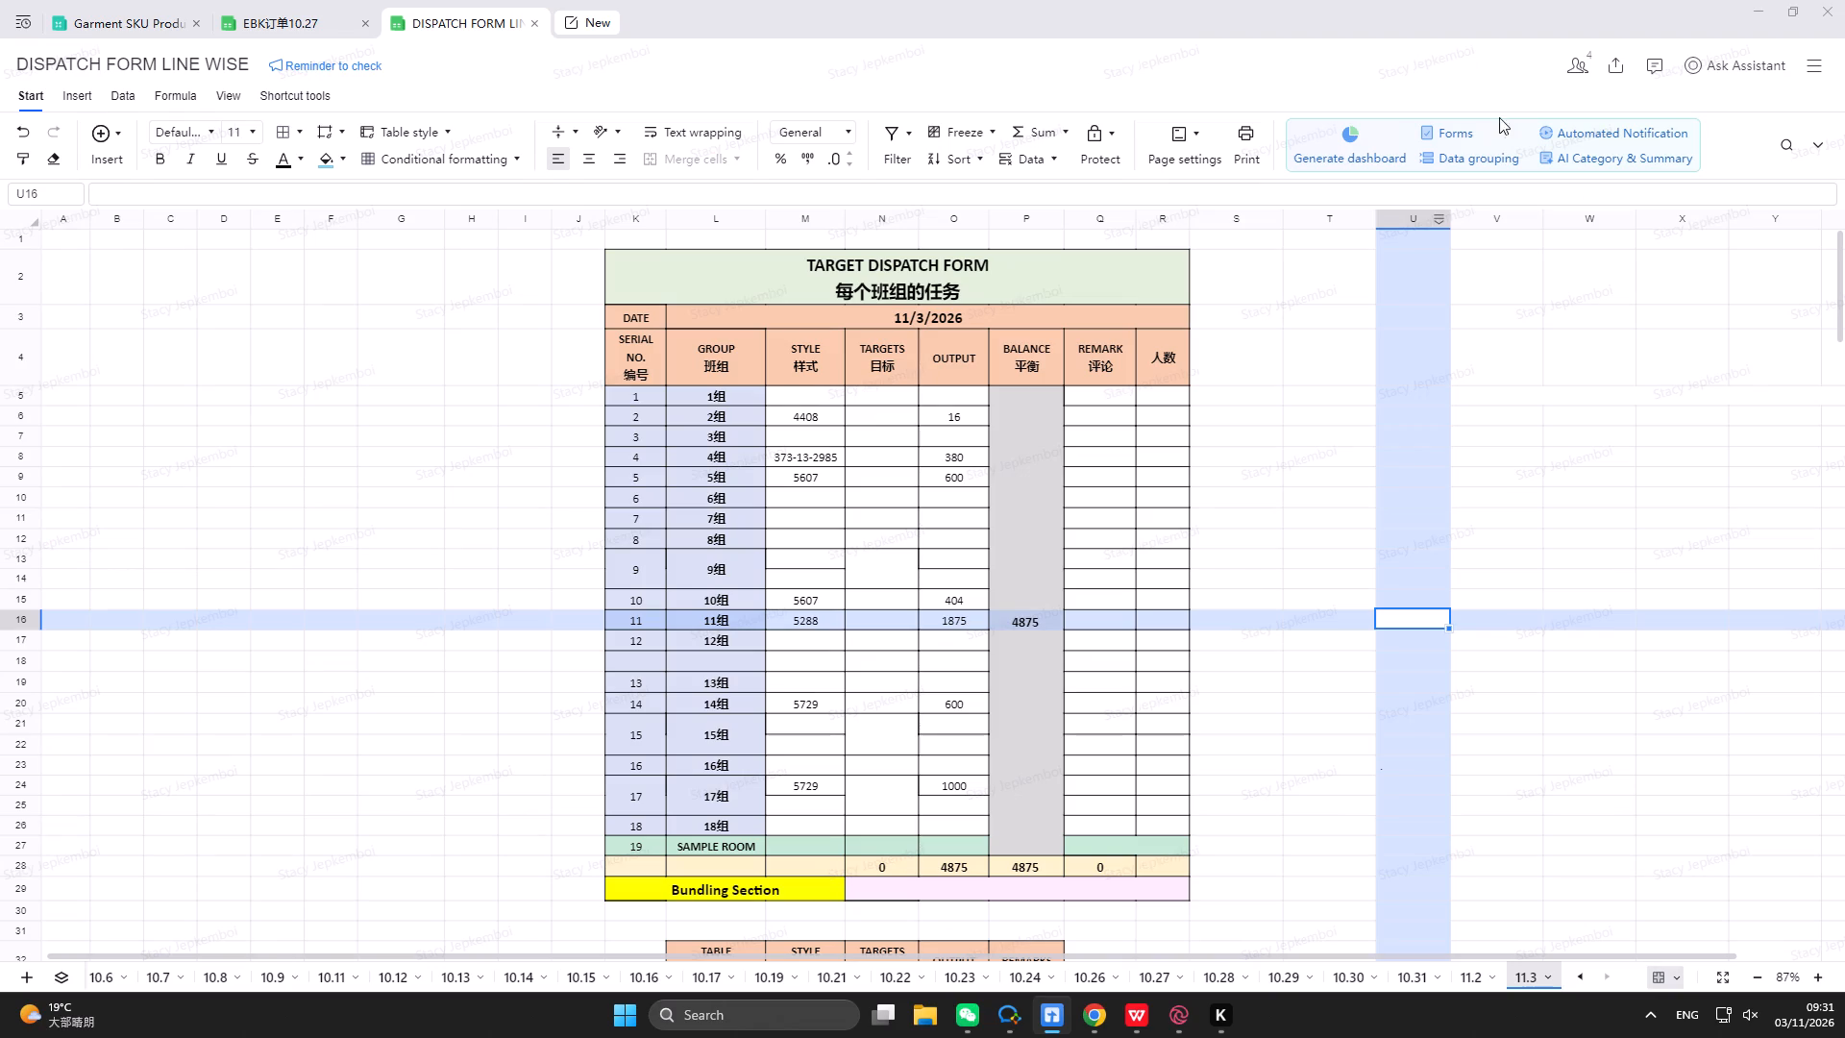
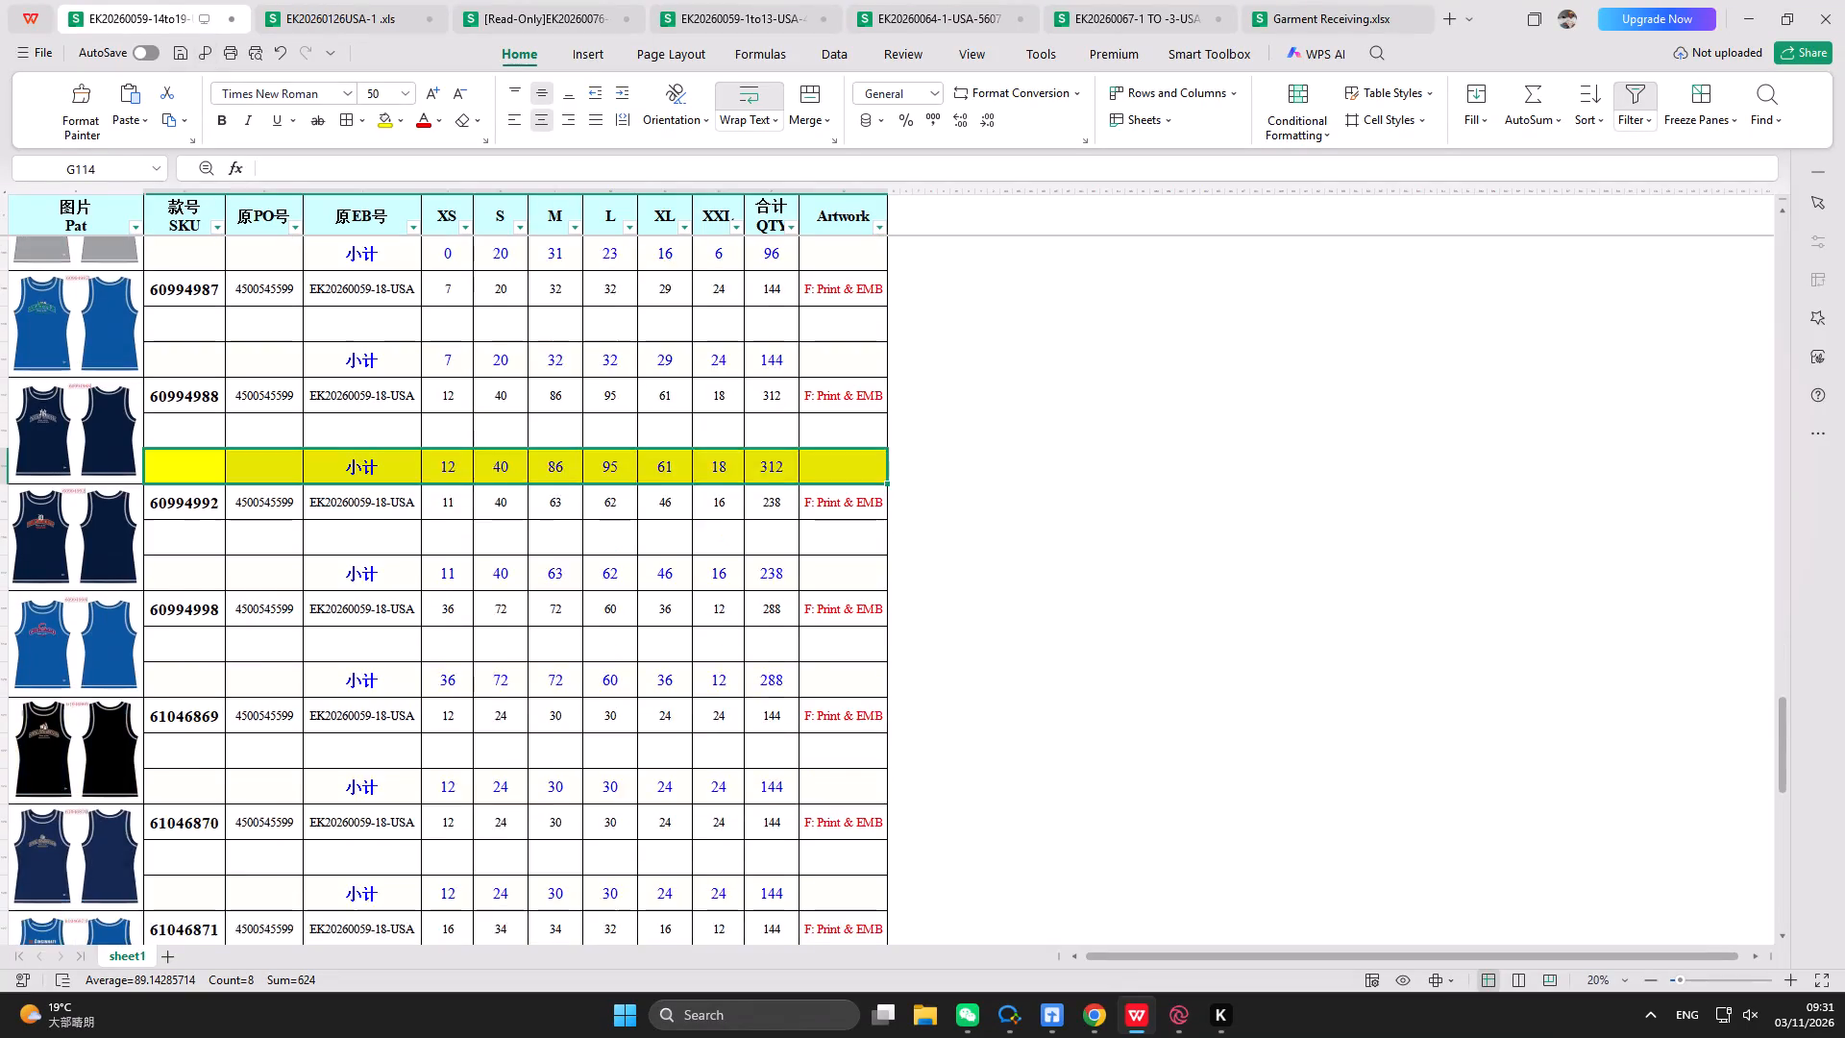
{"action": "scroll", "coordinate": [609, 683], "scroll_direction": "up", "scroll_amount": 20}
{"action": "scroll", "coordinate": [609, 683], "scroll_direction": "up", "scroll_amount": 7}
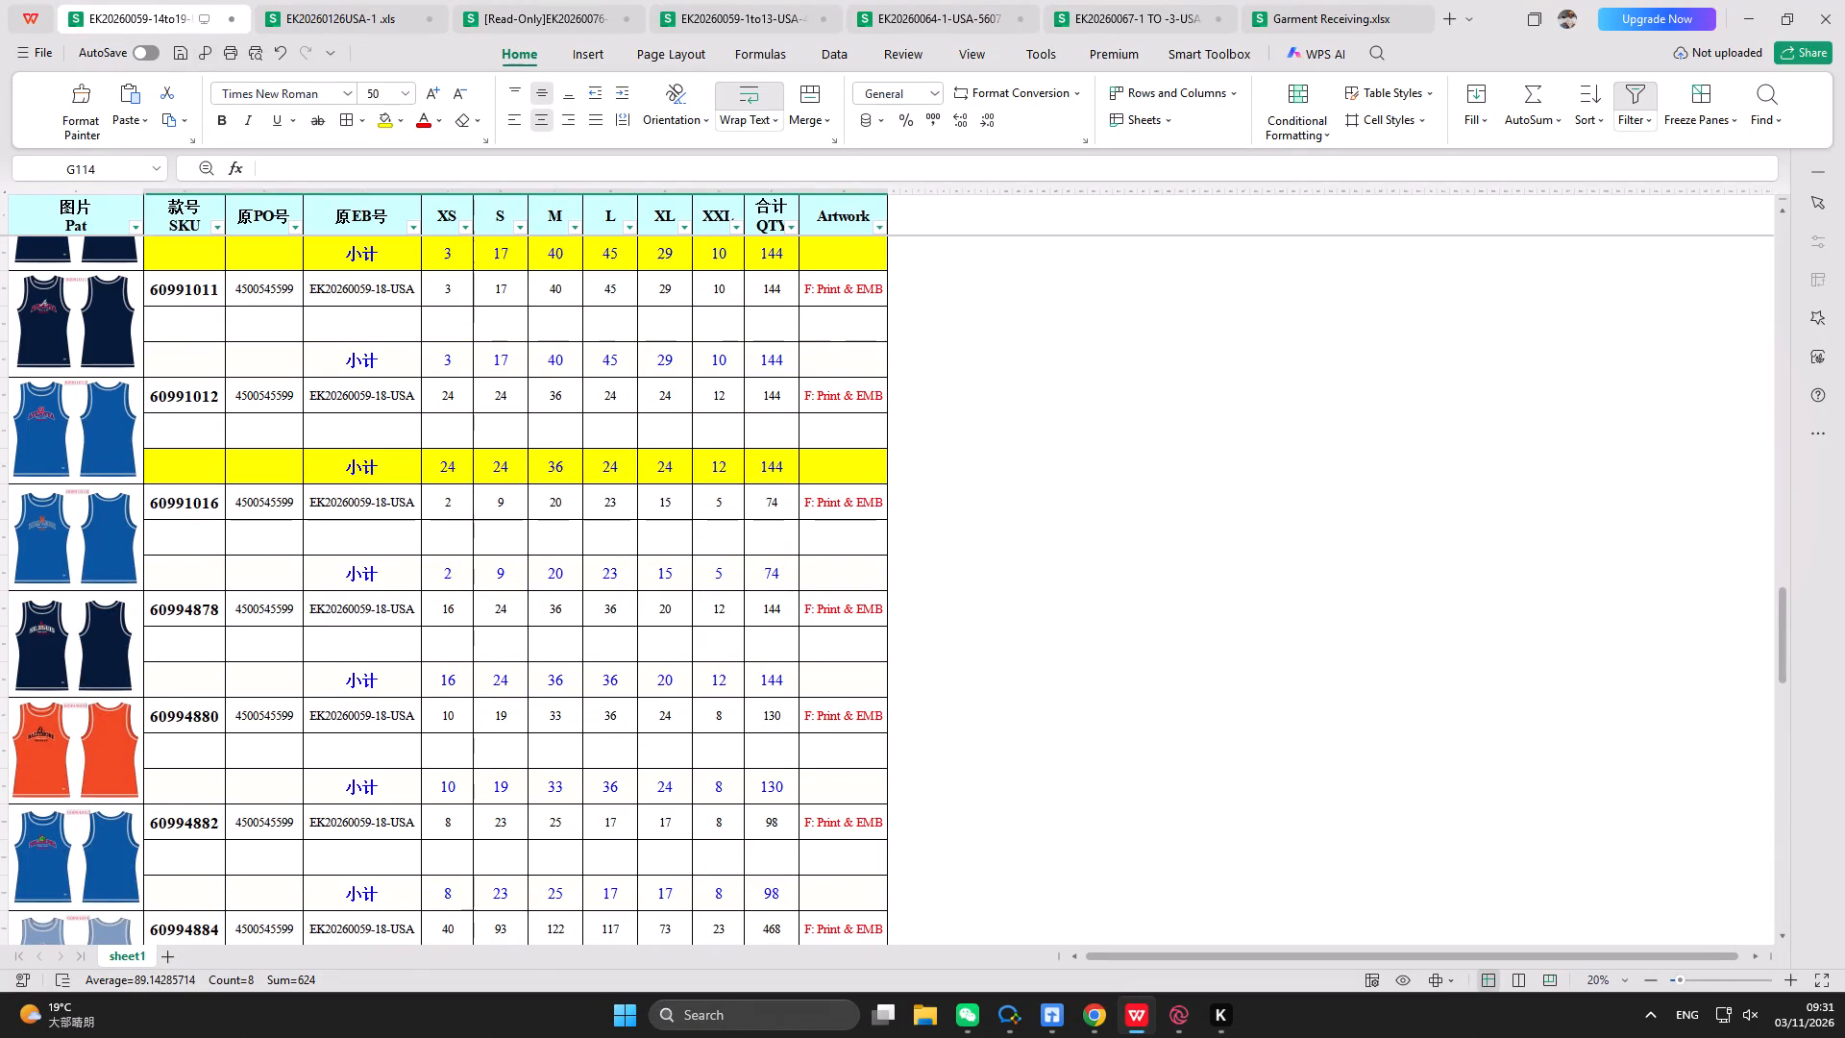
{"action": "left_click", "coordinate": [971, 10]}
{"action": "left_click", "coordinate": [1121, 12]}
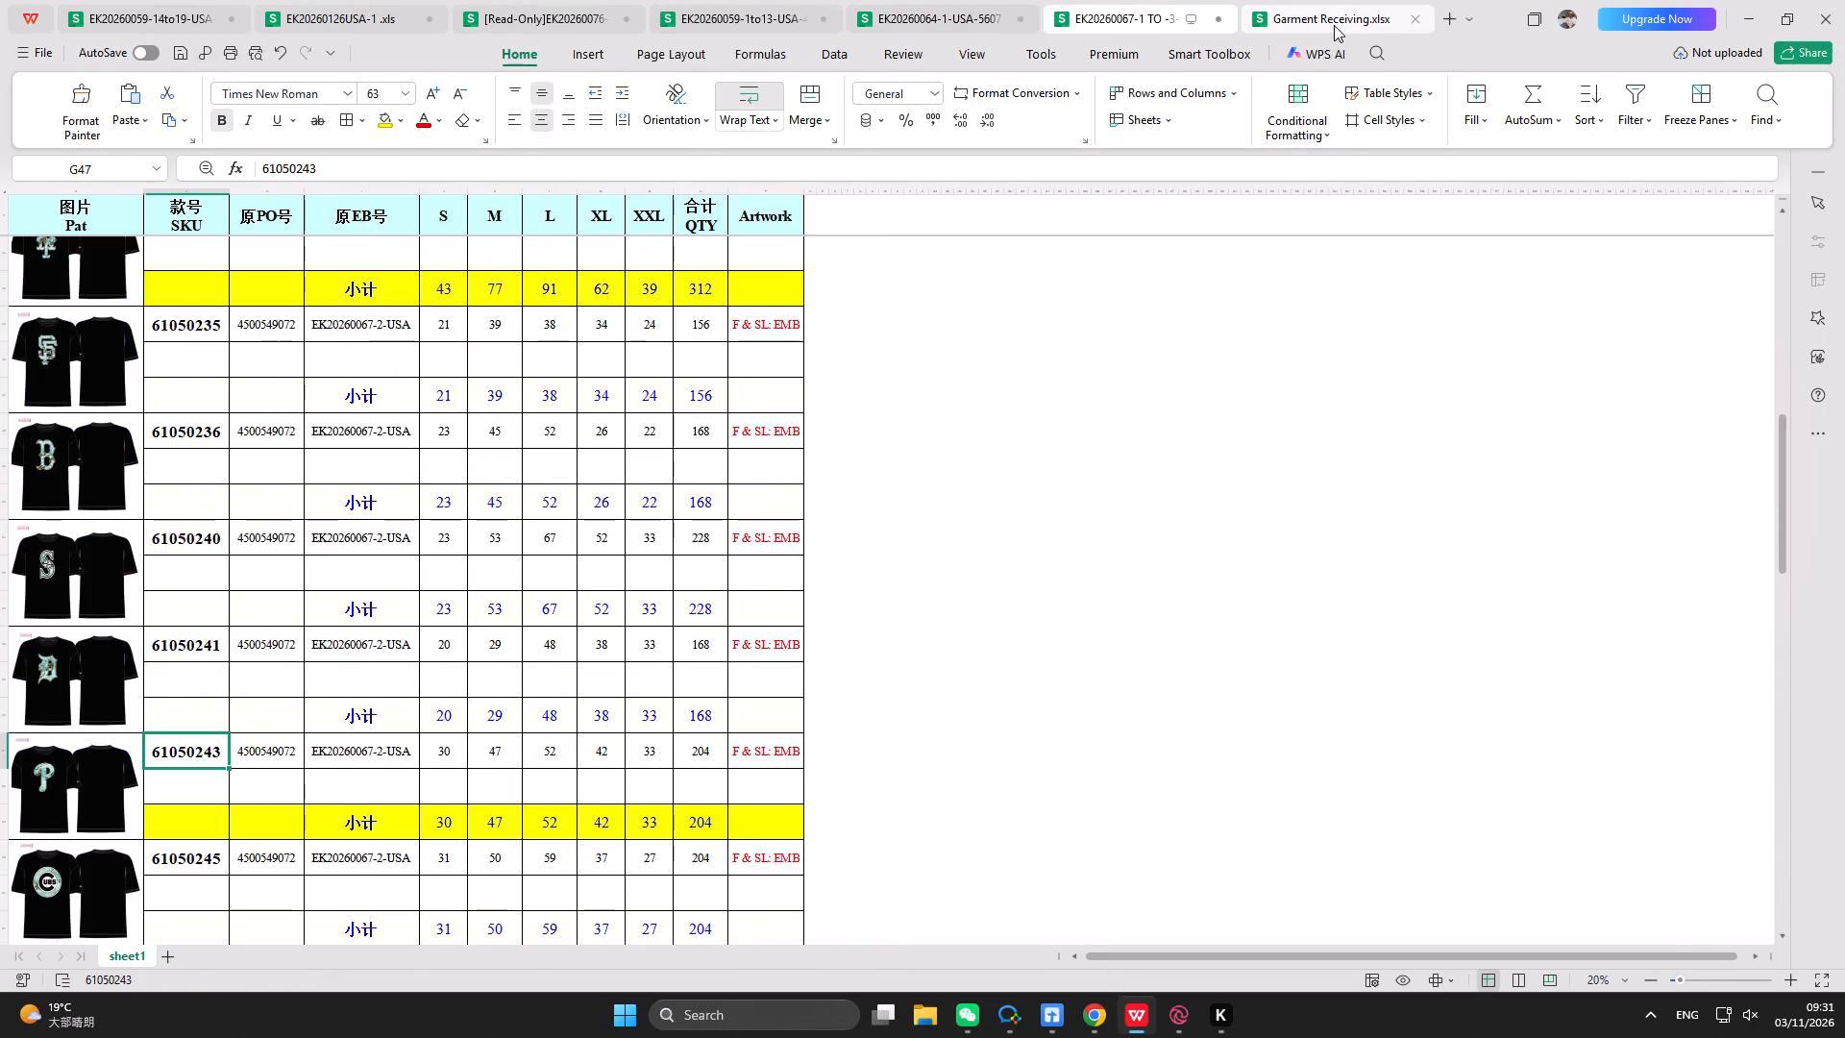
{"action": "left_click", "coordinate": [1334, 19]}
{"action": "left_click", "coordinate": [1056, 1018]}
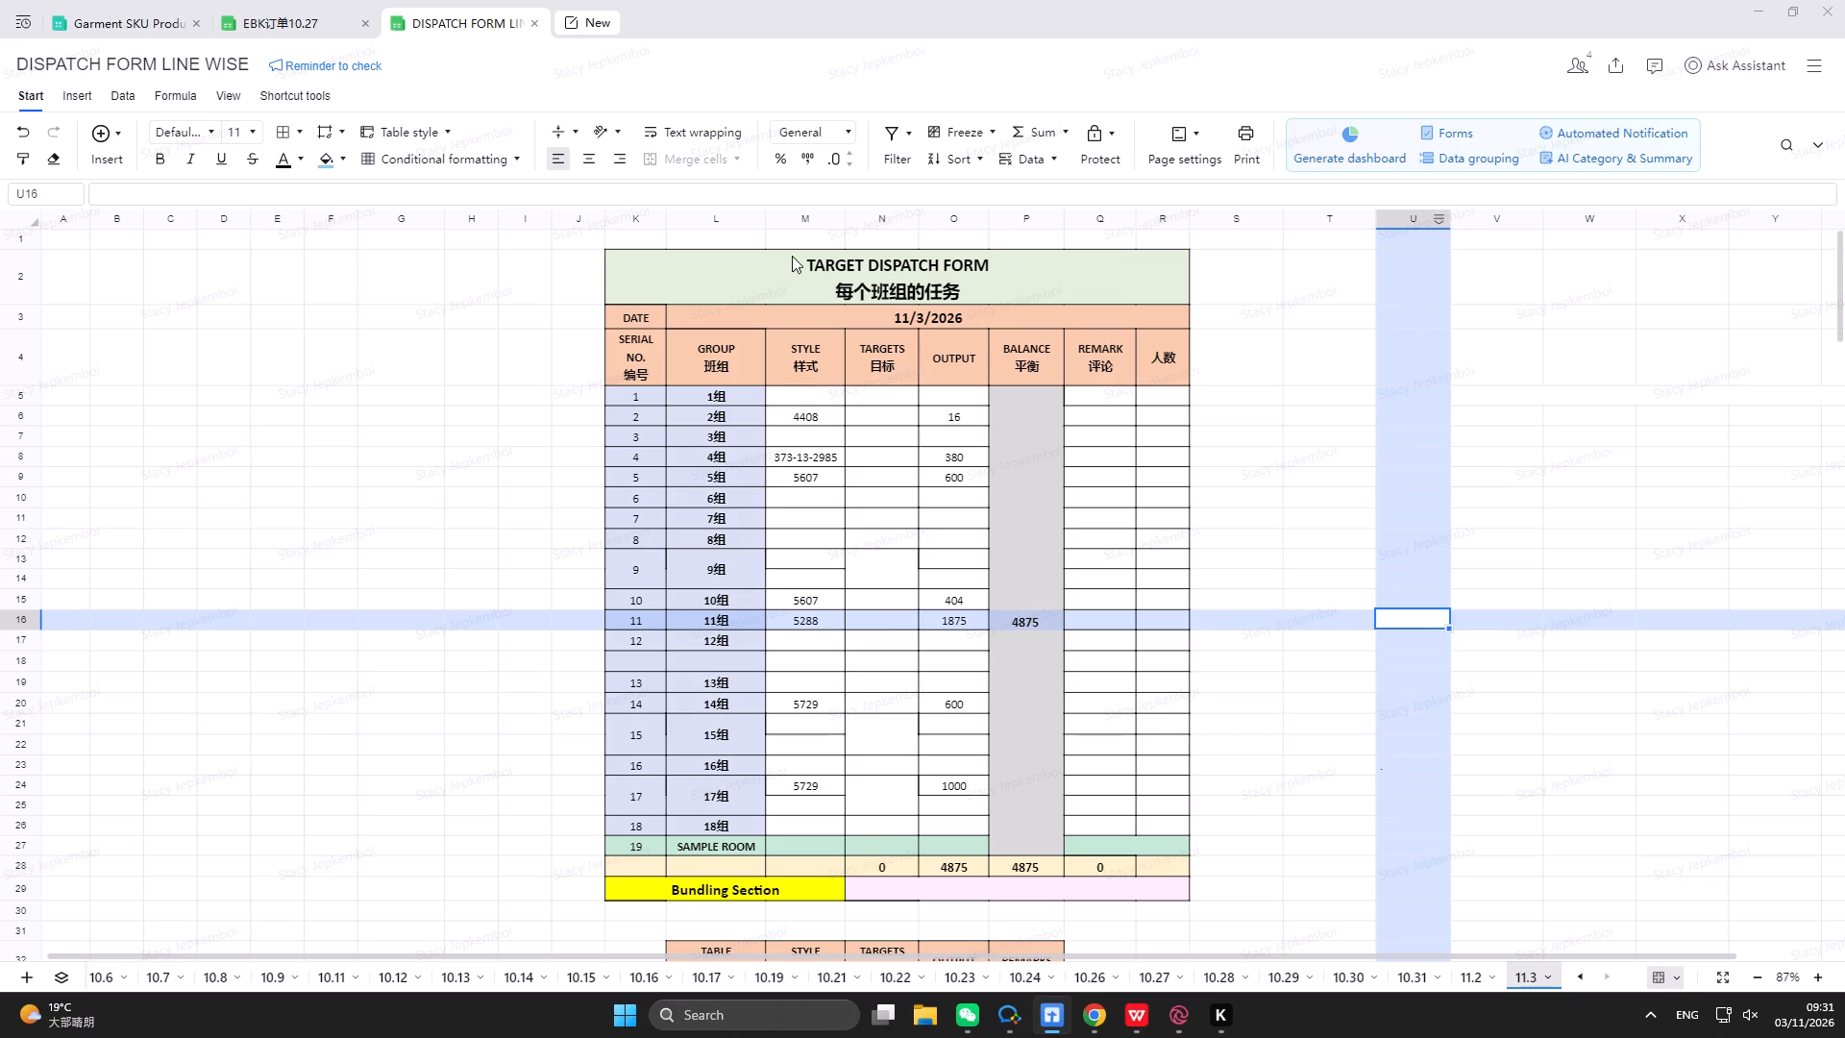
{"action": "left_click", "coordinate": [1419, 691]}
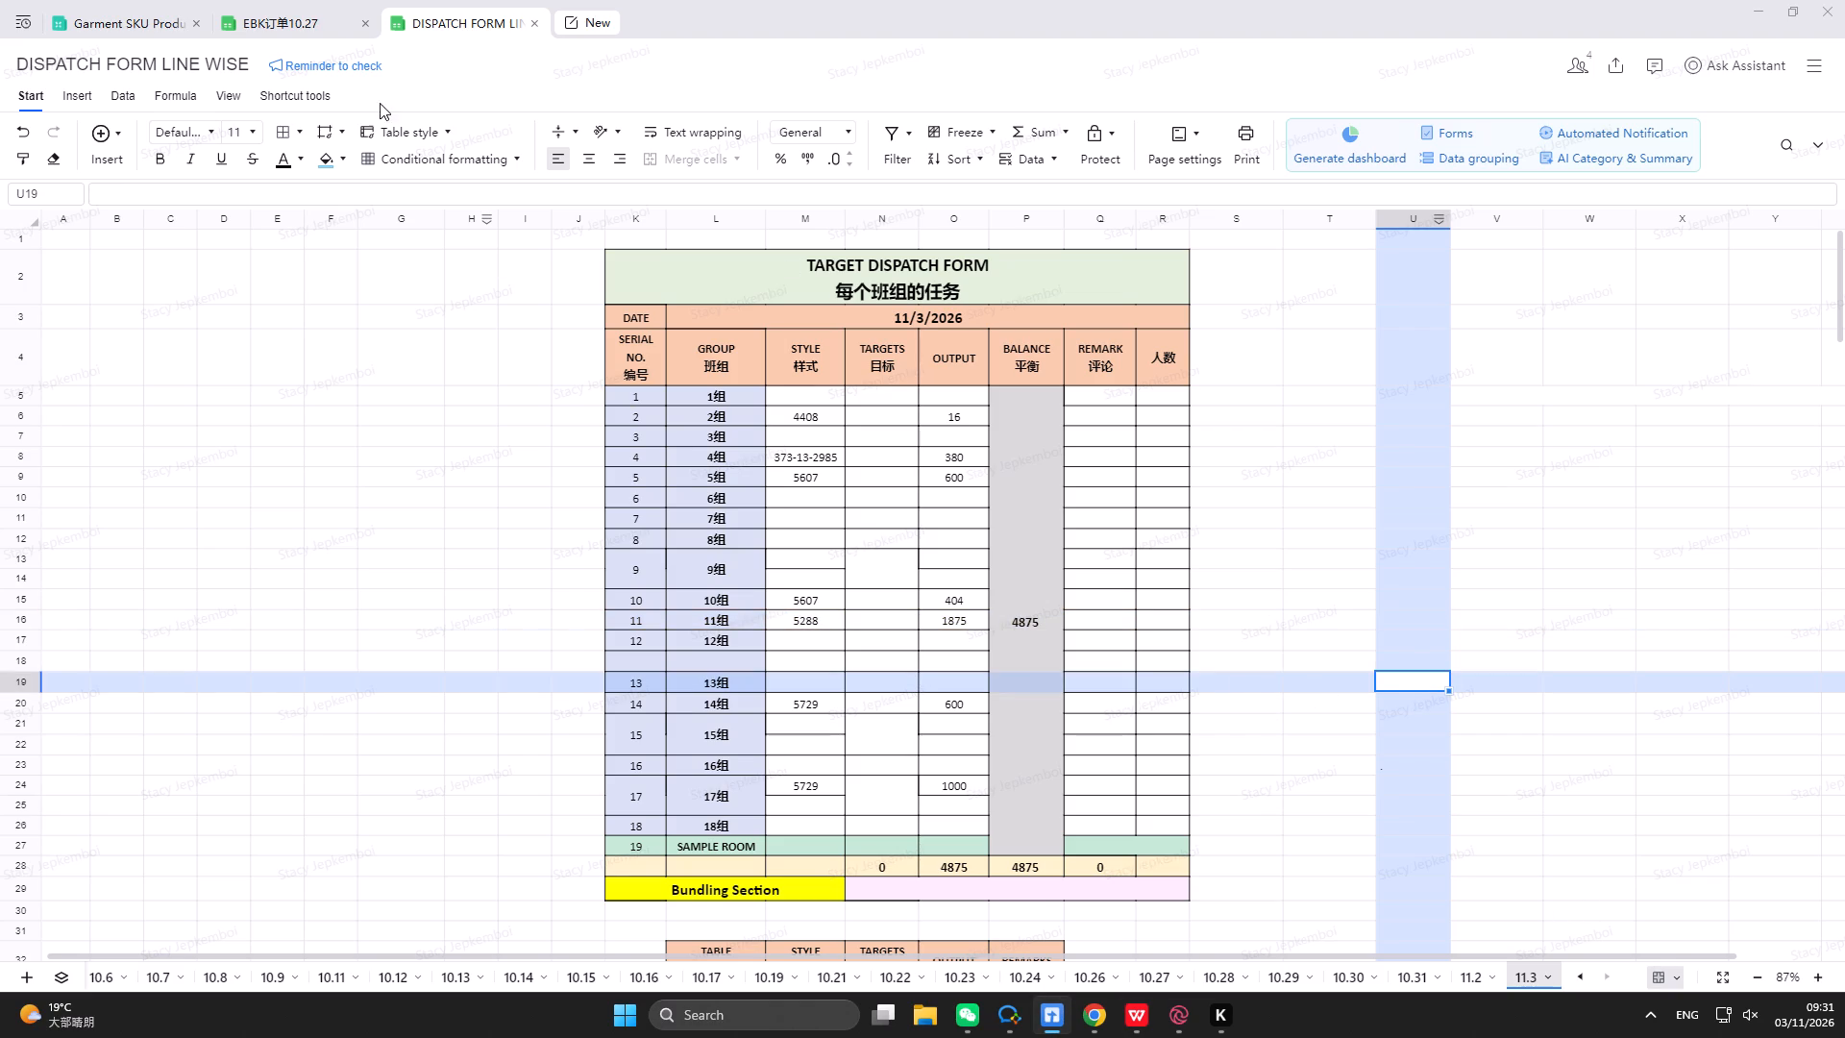
Bring up the planning sheet of EBK订单10.27 and select the INPUT balance of the 5729 T-shirt order.
{"action": "left_click", "coordinate": [126, 18]}
{"action": "left_click", "coordinate": [281, 10]}
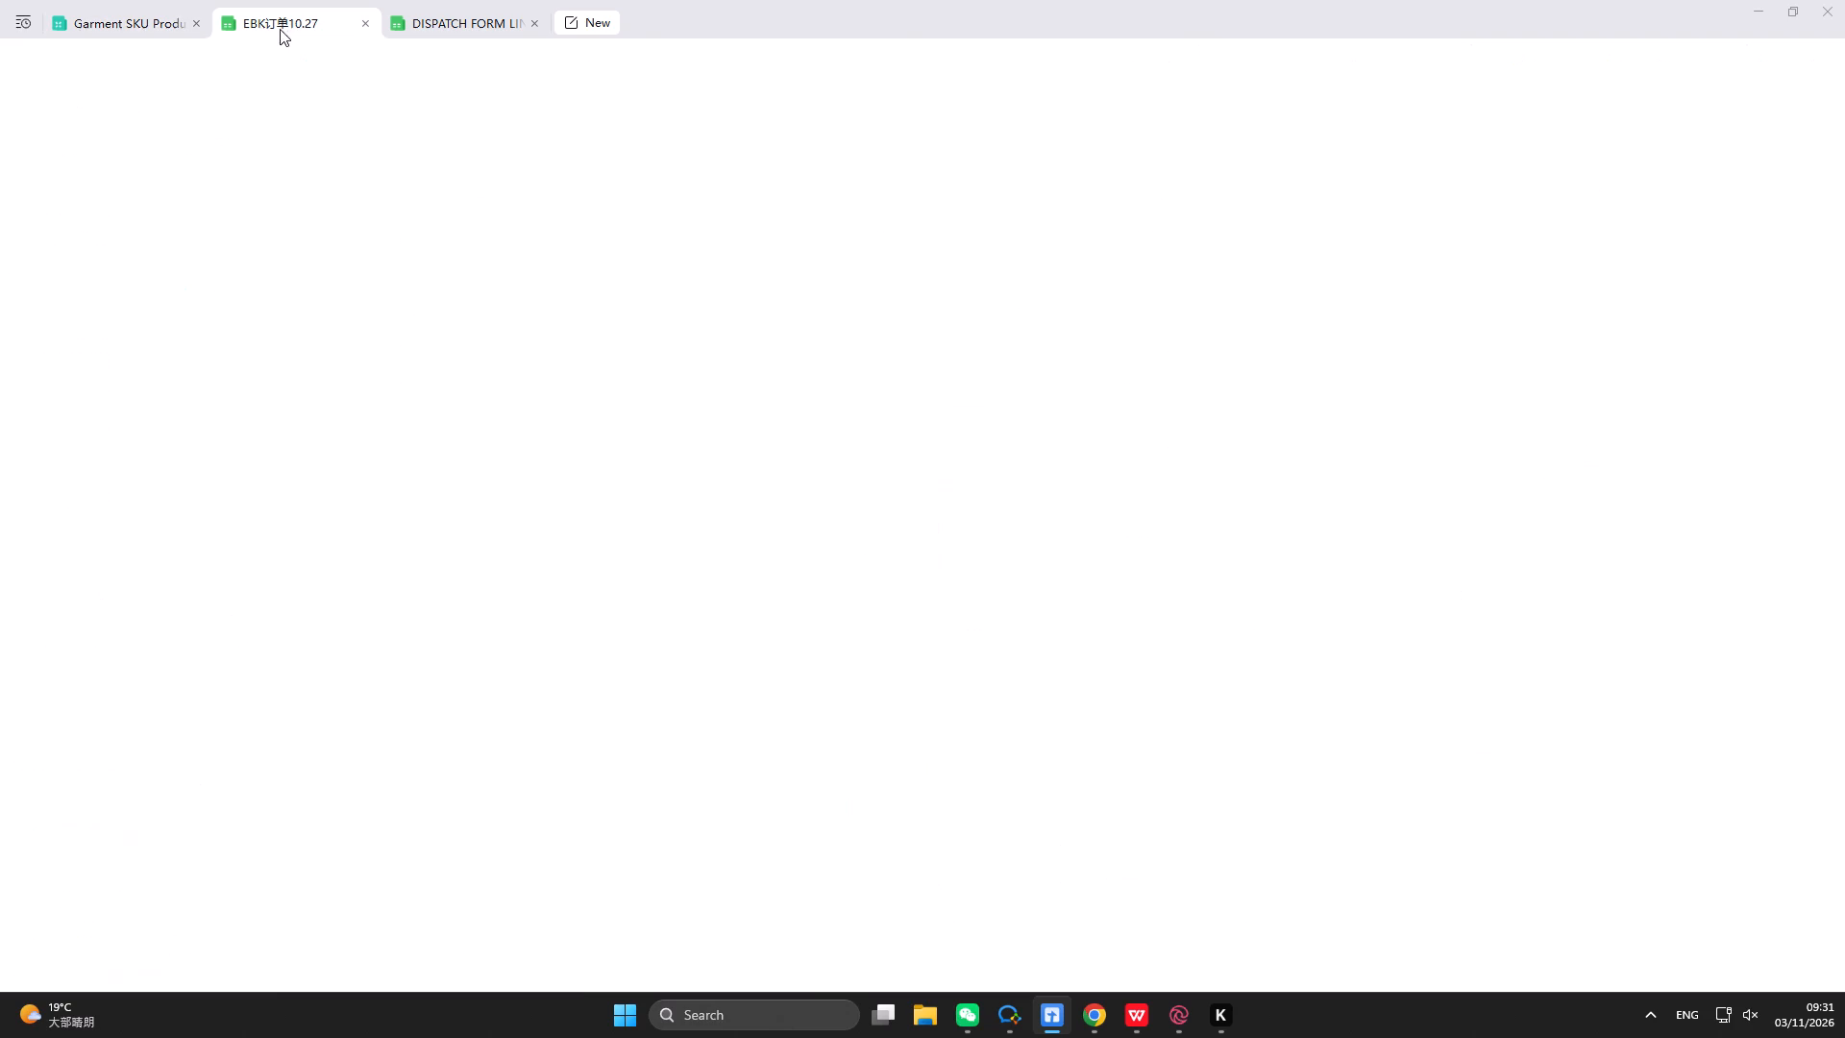
{"action": "scroll", "coordinate": [249, 358], "scroll_direction": "up", "scroll_amount": 8}
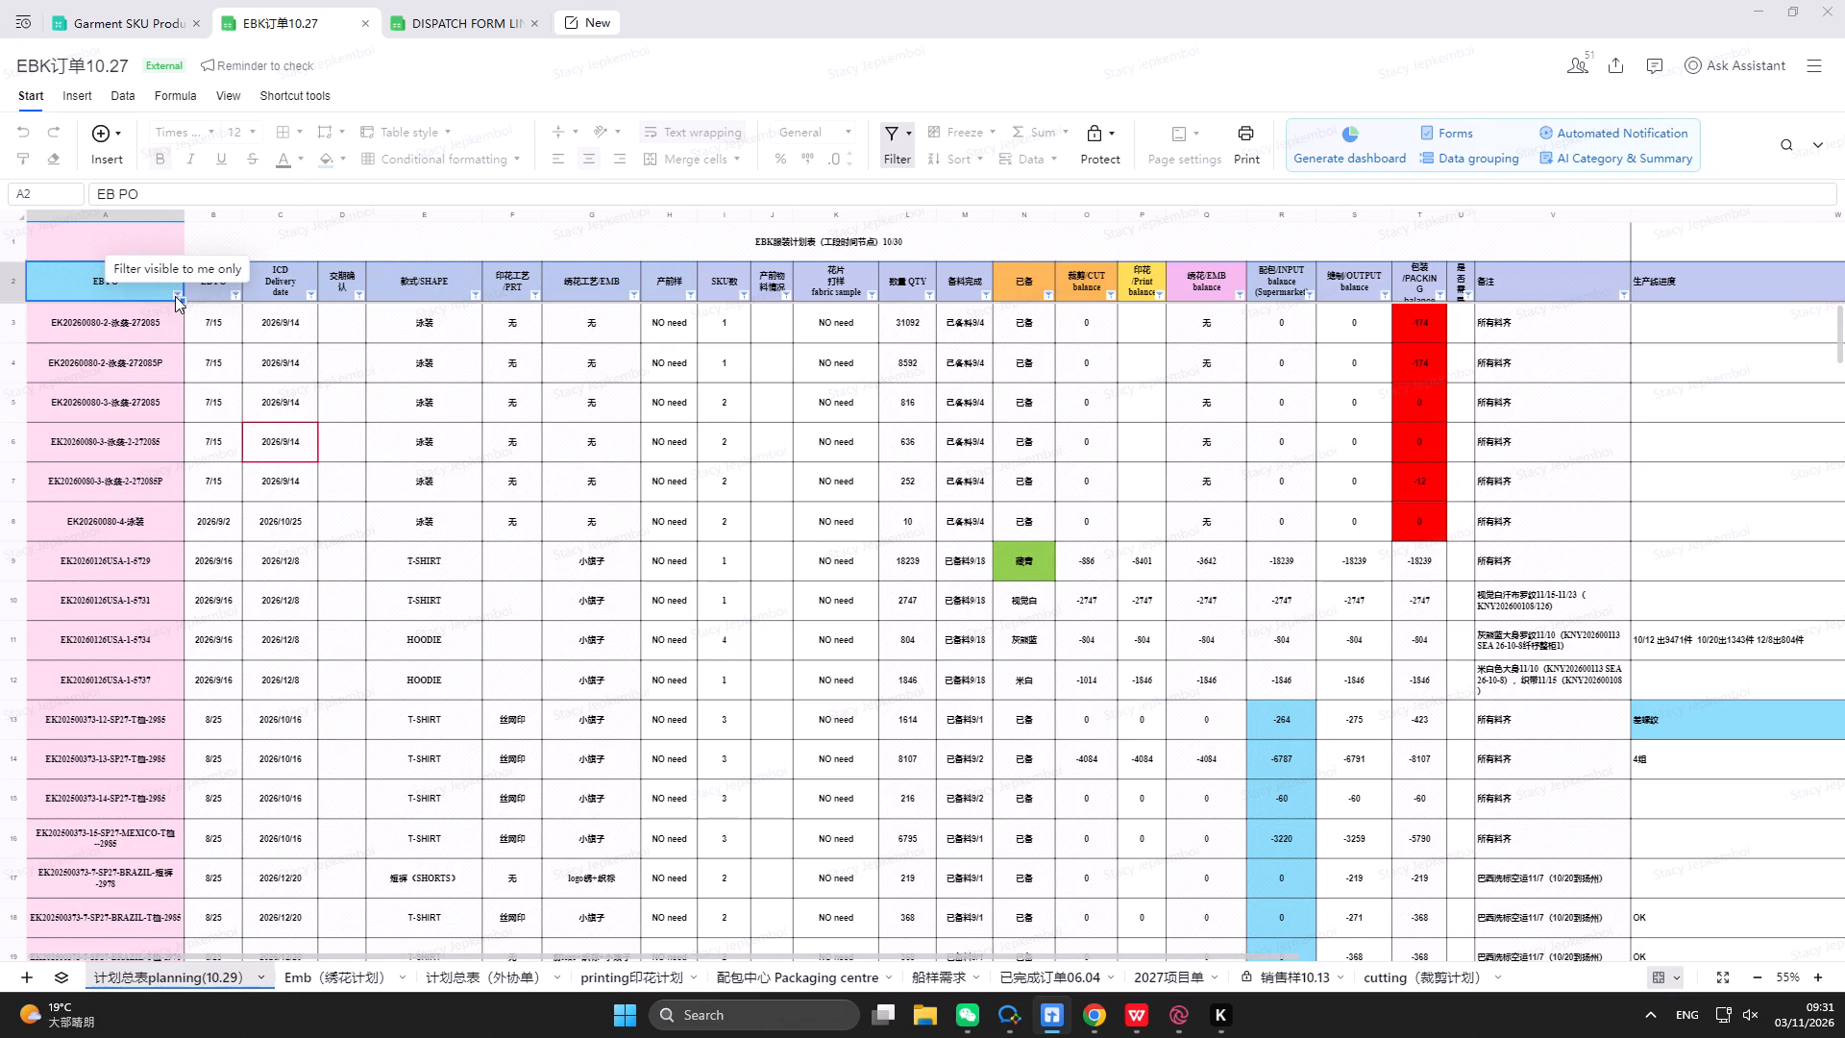
{"action": "left_click", "coordinate": [175, 296]}
{"action": "left_click", "coordinate": [1117, 660]}
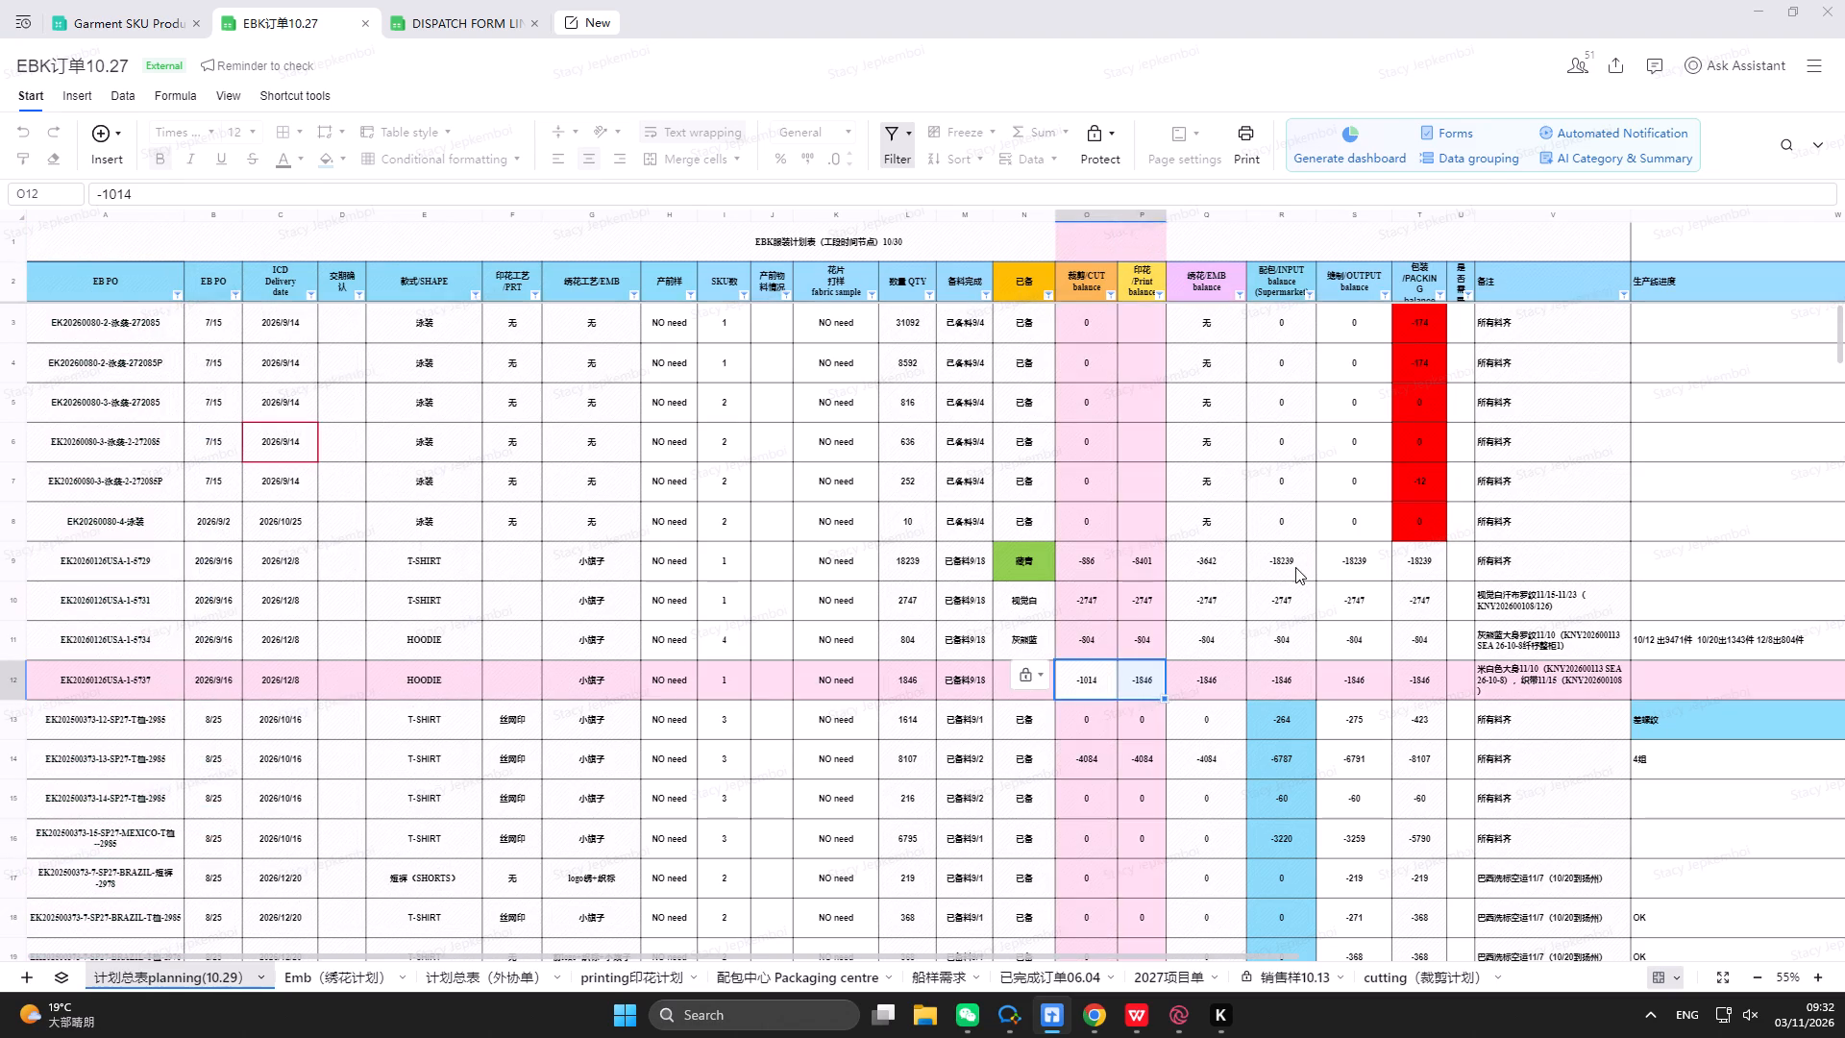
{"action": "left_click", "coordinate": [1295, 567]}
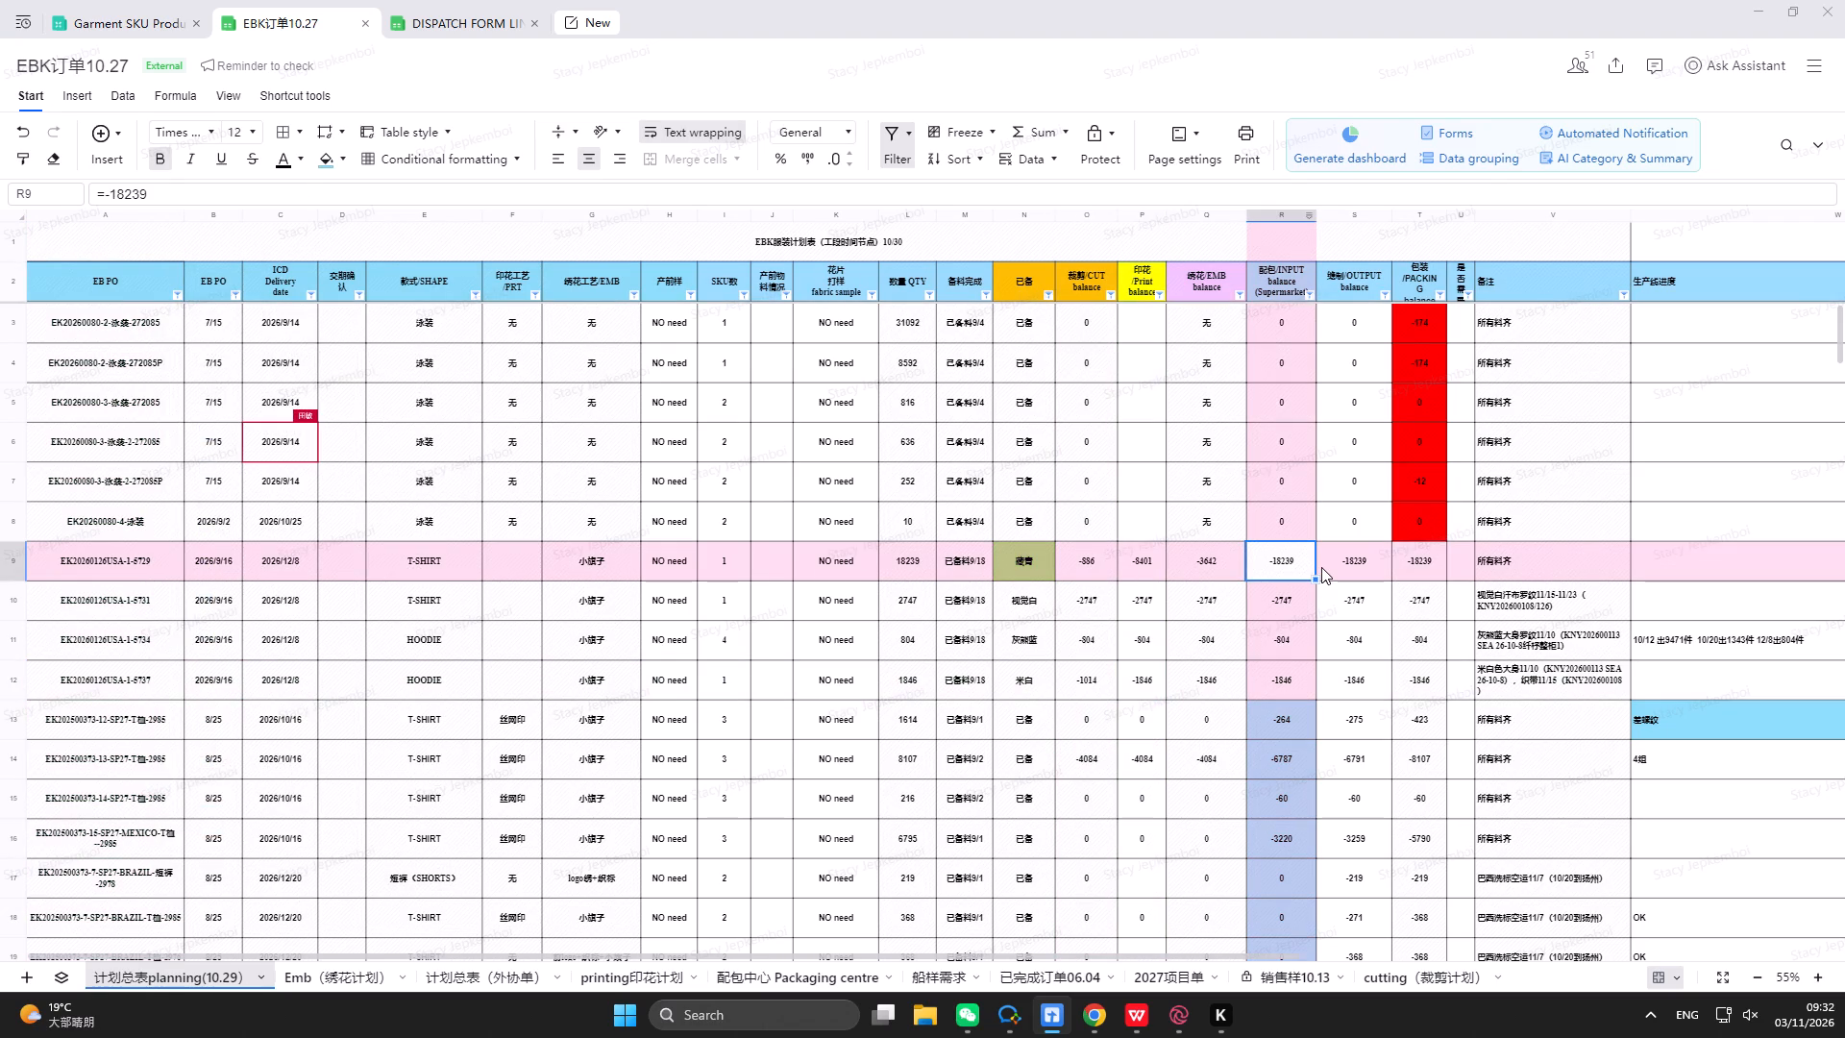